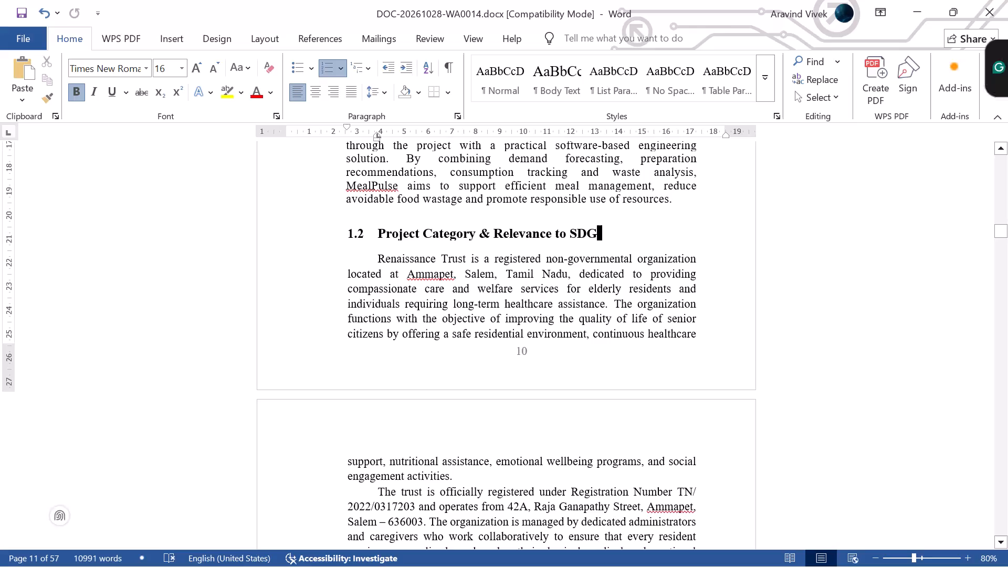
Replace the text after "Renaissance" under heading 1.2 with the SDG relevance passage copied from COMCONFIN.docx, up to heading 1.3.
key(alt+Tab)
scroll(783, 323, up, 3)
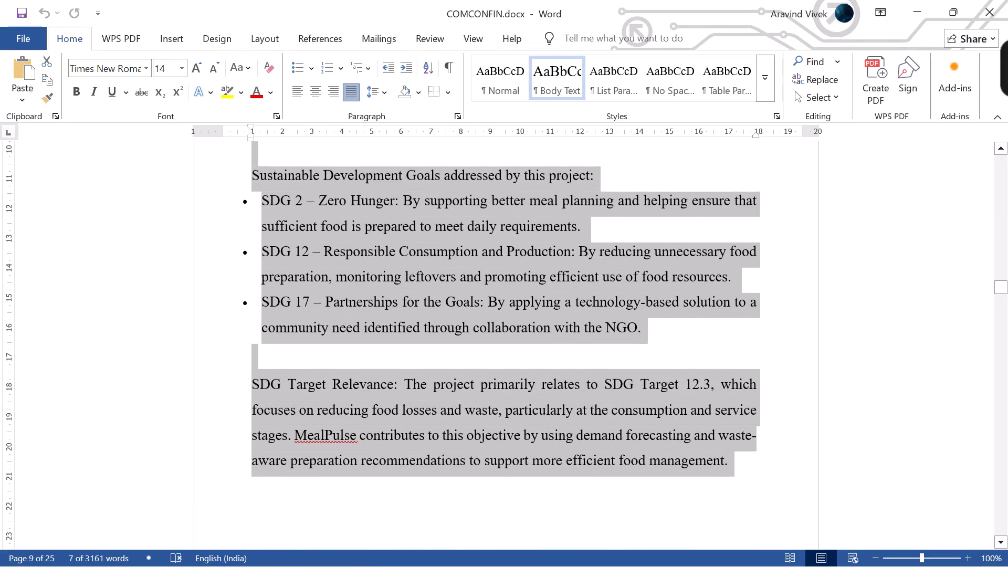
scroll(783, 323, down, 2)
key(alt+Tab)
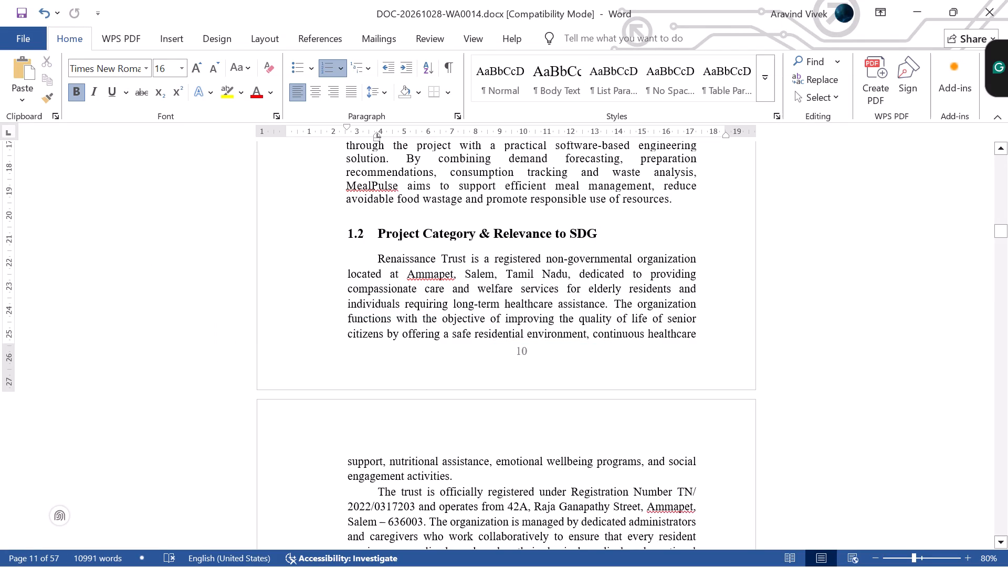
drag(443, 258, 520, 373)
scroll(520, 373, down, 12)
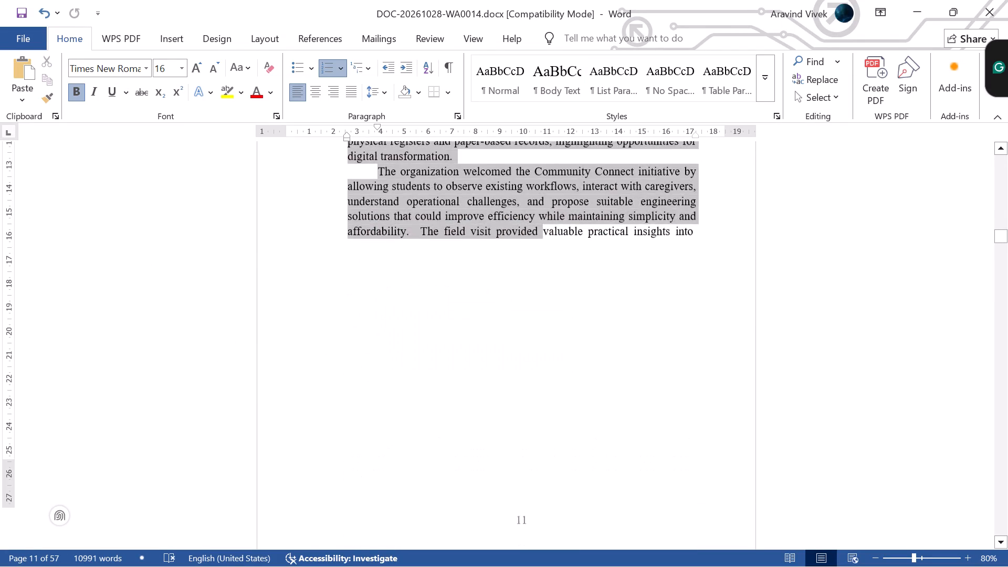
drag(520, 373, 680, 417)
scroll(520, 373, down, 4)
scroll(520, 373, up, 1)
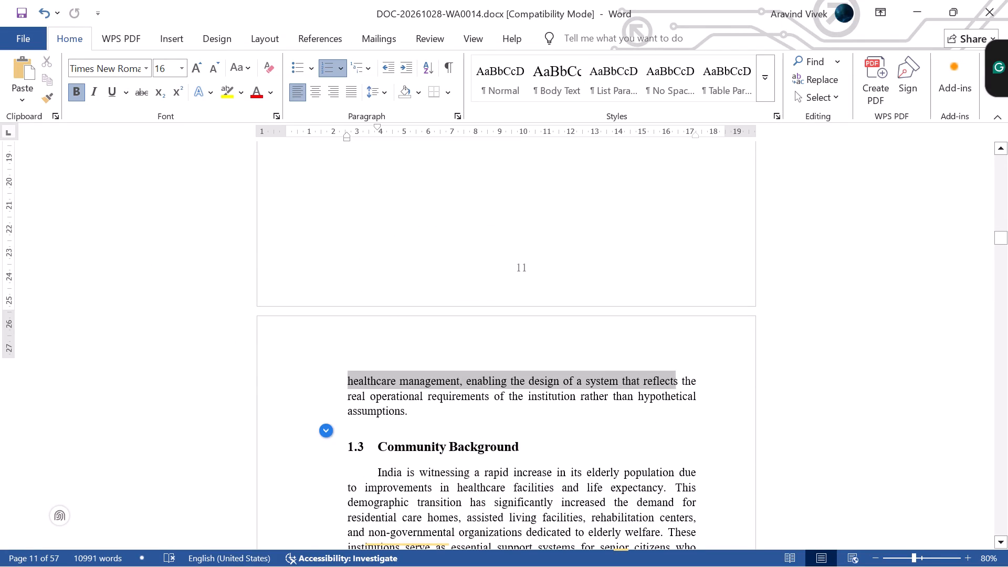
drag(680, 417, 434, 420)
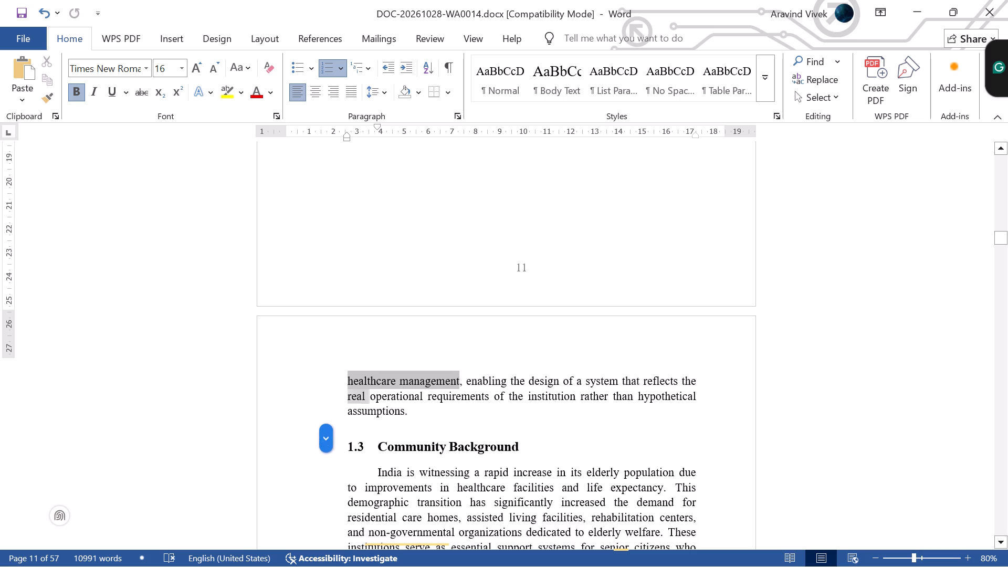
drag(434, 420, 426, 477)
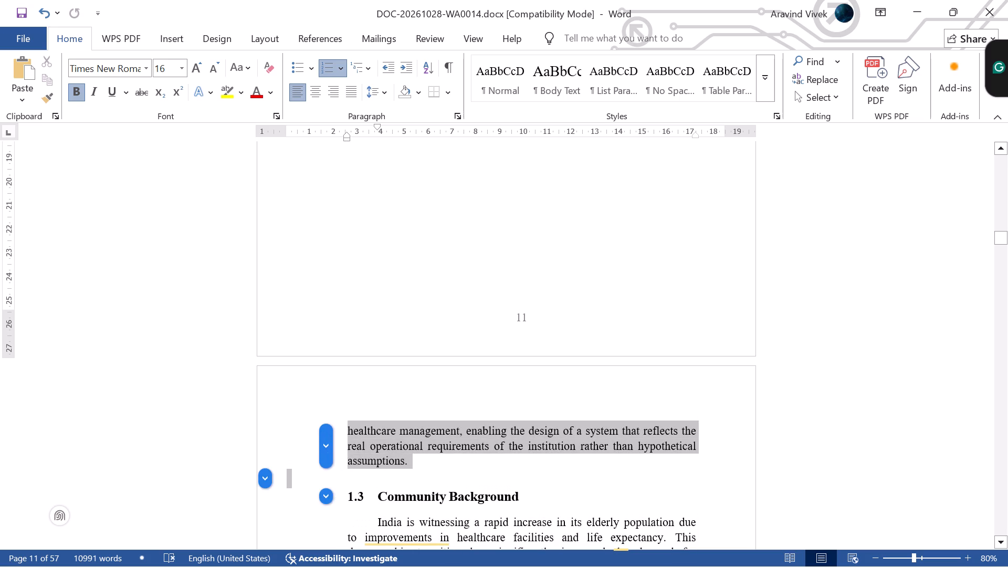
drag(426, 477, 411, 461)
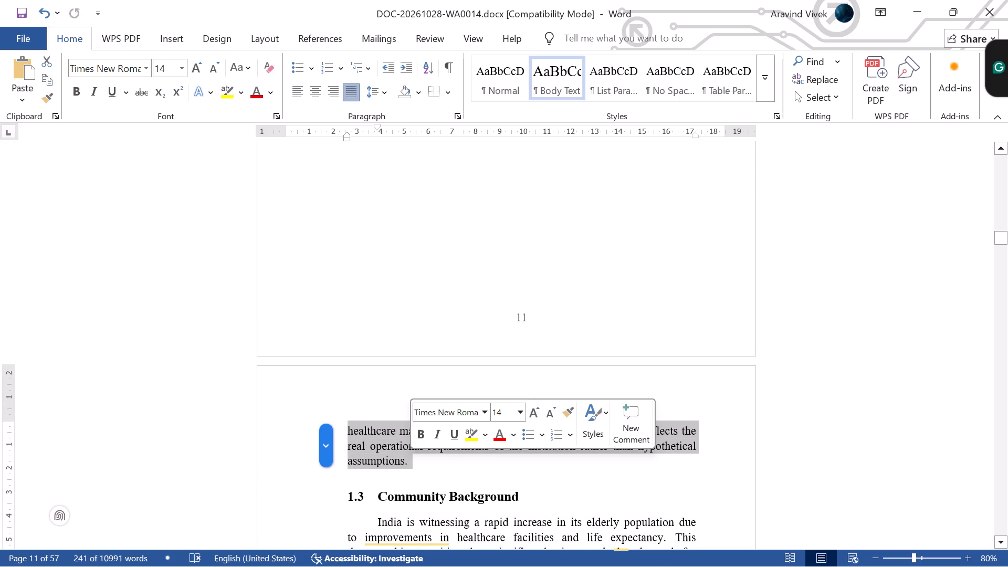
key(ctrl+v)
Delete the blank line above the "SDG Target Relevance" paragraph, keeping the full stop after "NGO".
scroll(617, 354, up, 2)
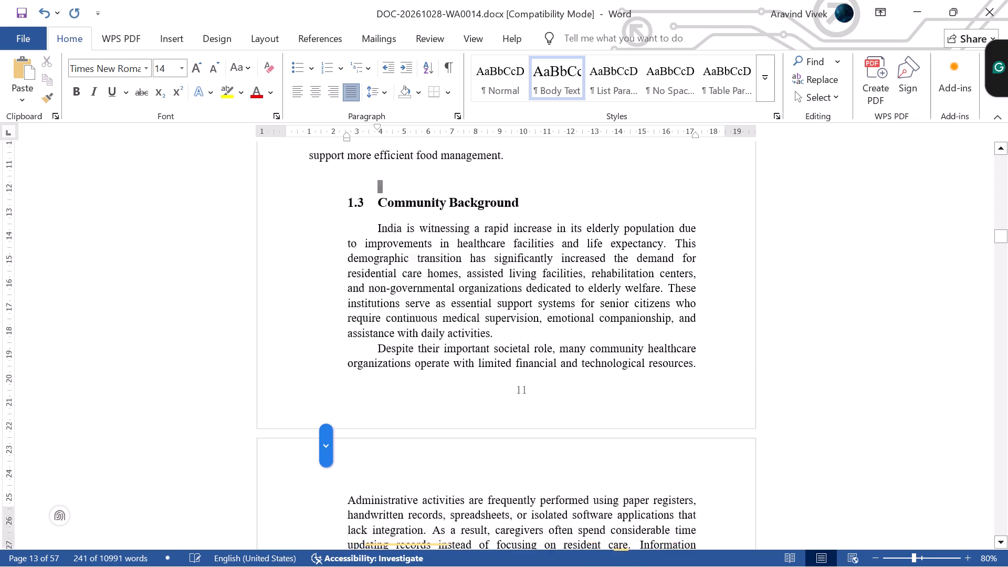
scroll(617, 354, up, 5)
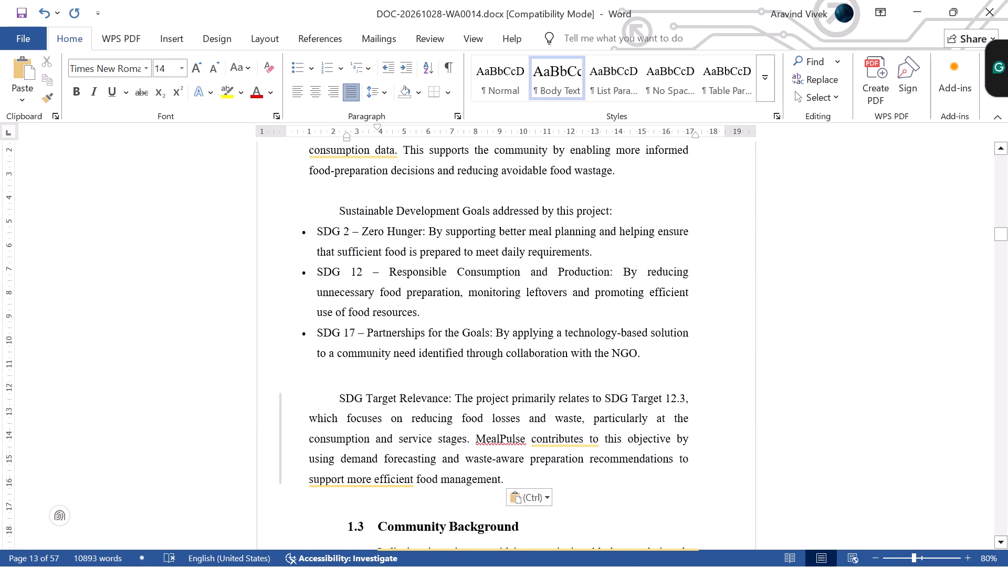
click(401, 381)
key(BackSpace)
key(BackSpace)
key(BackSpace)
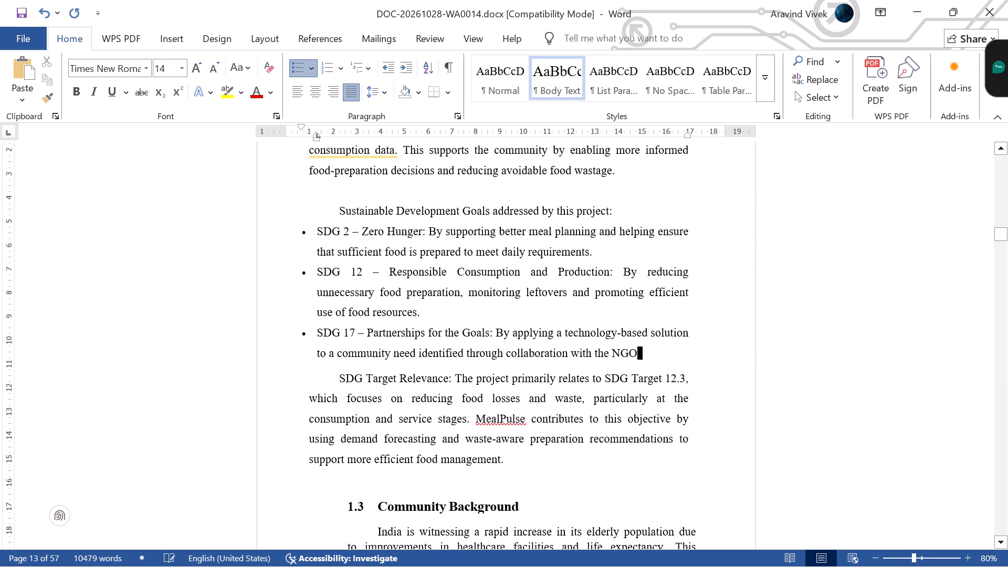
key(ctrl+z)
Delete the blank line above "Sustainable Development Goals addressed by this project:".
key(Up)
key(Up)
key(Up)
key(Up)
key(Up)
key(Up)
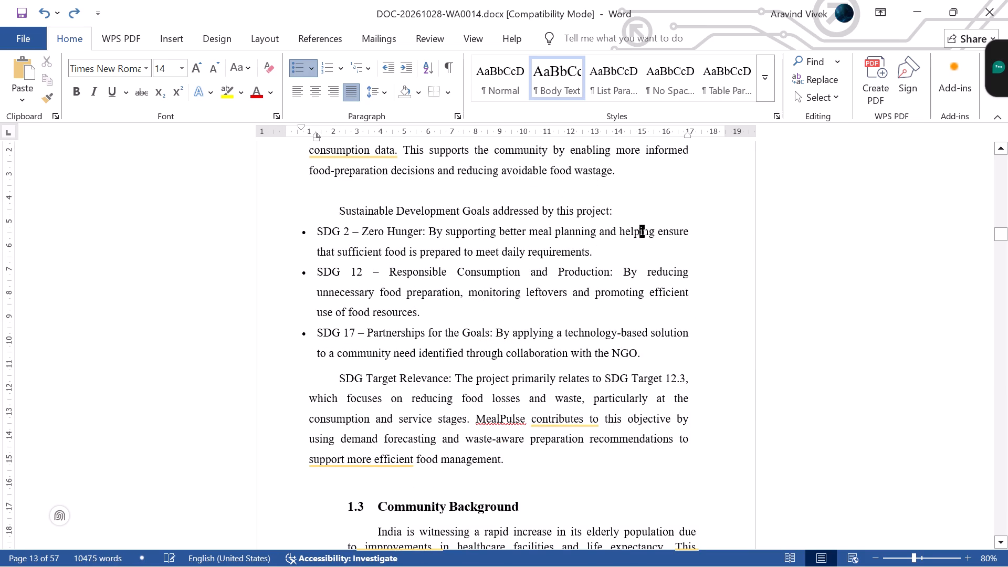
key(Up)
key(Up)
key(Up)
key(Down)
key(BackSpace)
key(BackSpace)
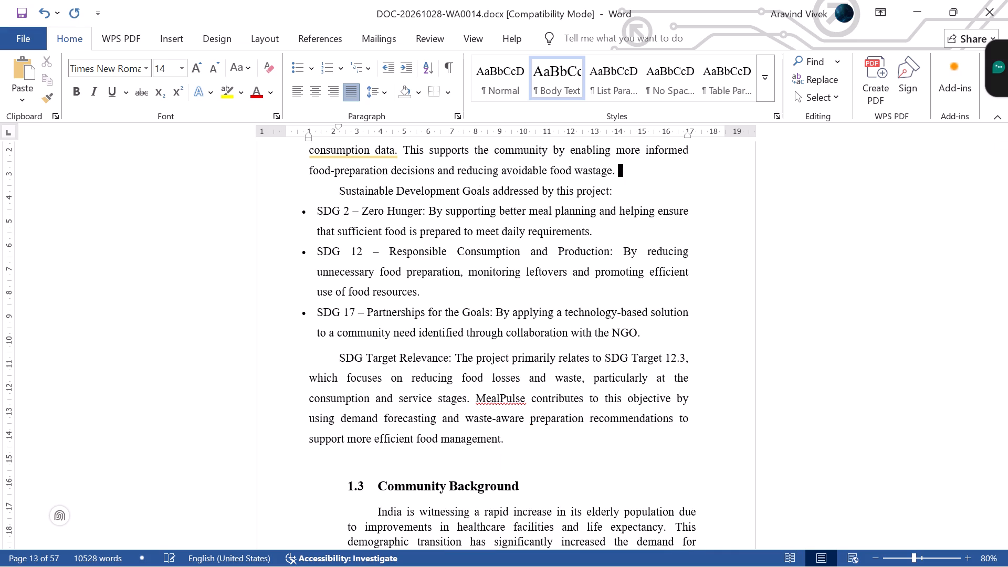
Delete the blank line between the project category text and "The project addresses the challenge" in section 1.2.
scroll(736, 324, up, 8)
click(523, 337)
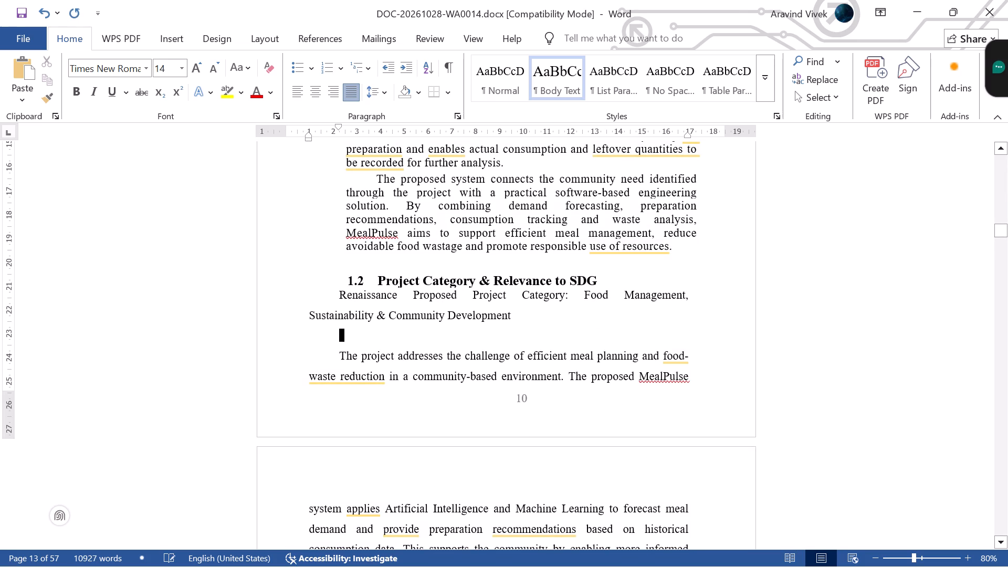
key(BackSpace)
key(BackSpace)
Set the whole pasted section 1.2 text, from the project category to the SDG target paragraph, to single line spacing.
drag(337, 299, 546, 389)
scroll(546, 389, down, 10)
scroll(546, 389, up, 1)
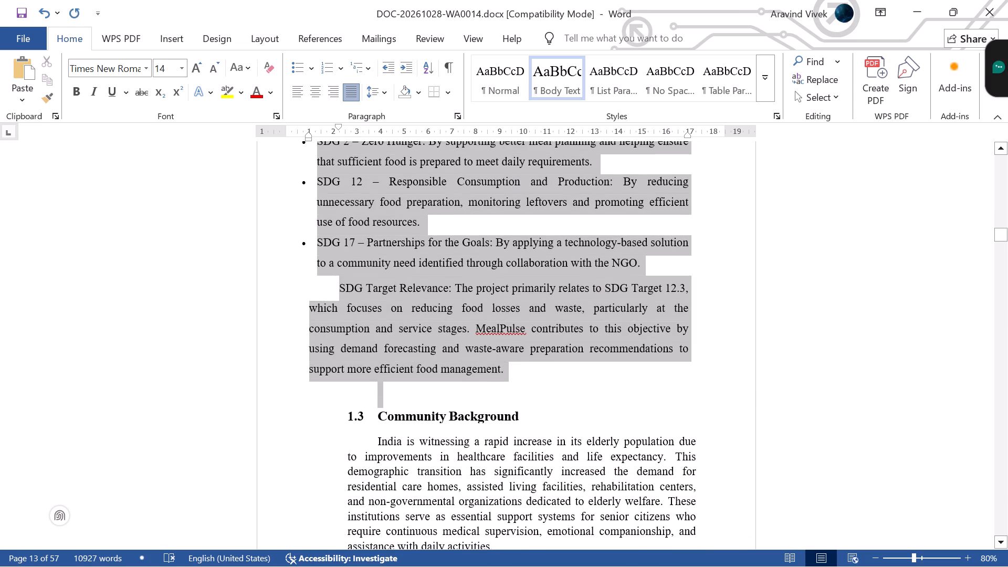
drag(546, 389, 505, 374)
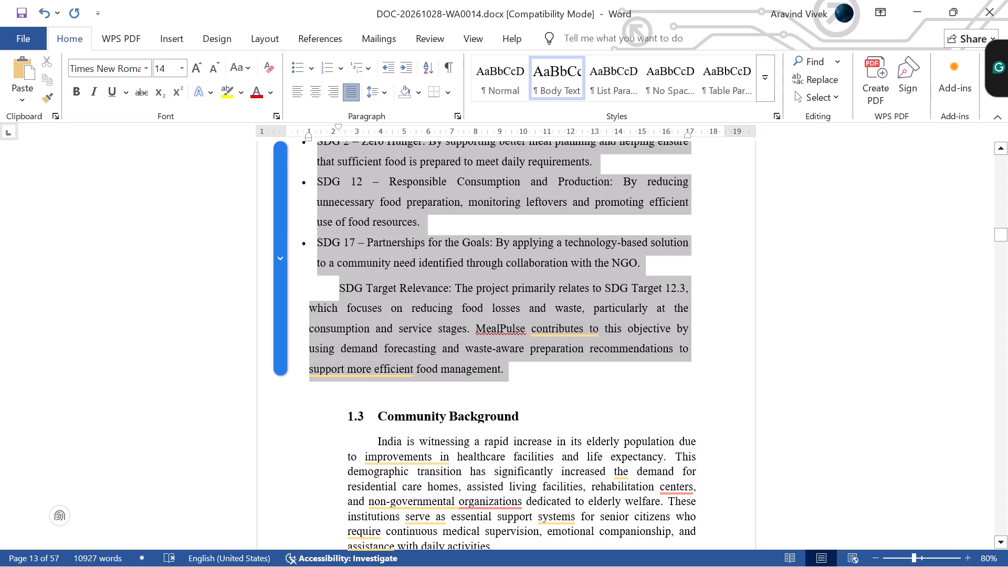
drag(505, 374, 507, 374)
scroll(415, 232, up, 10)
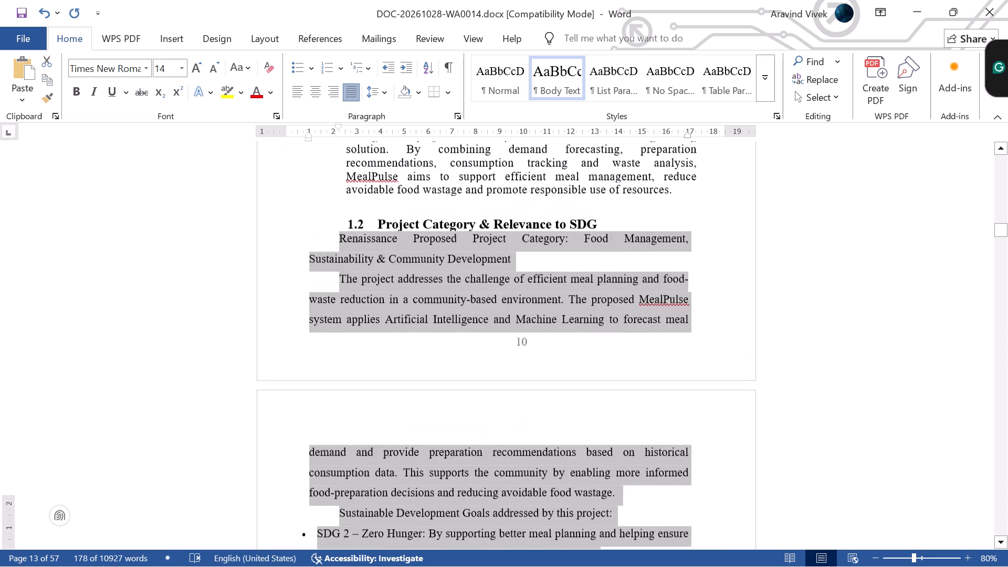
scroll(415, 232, up, 3)
scroll(442, 277, down, 2)
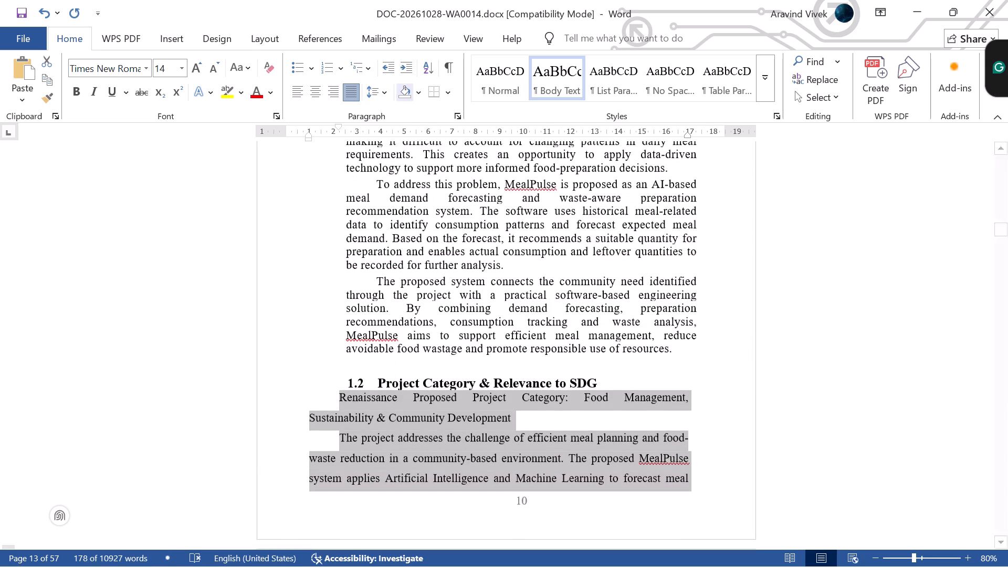
click(379, 99)
click(403, 112)
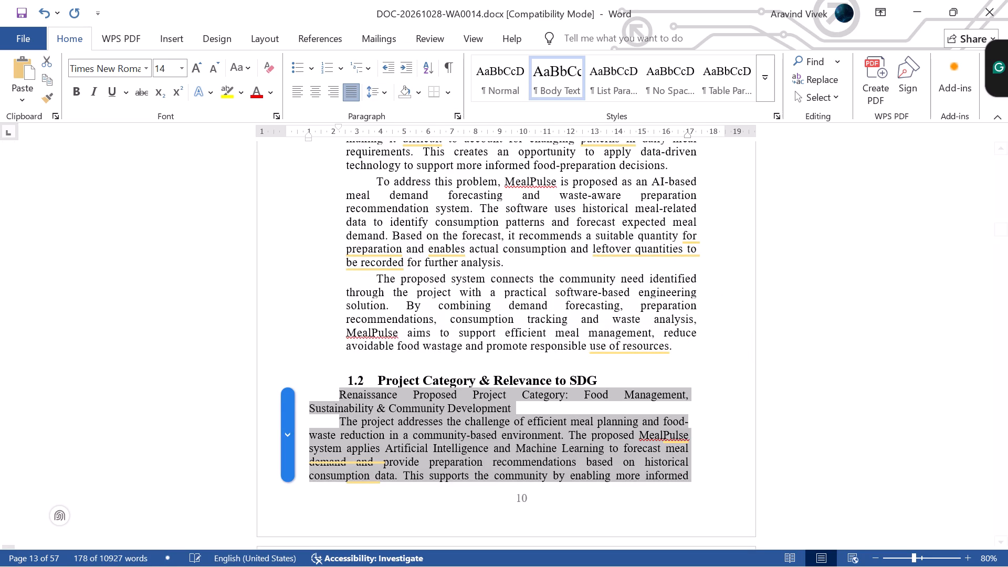
Align the section 1.2 text's indents with the section 1.1 body, at about 2.5 and 17.2 on the ruler.
scroll(333, 255, down, 11)
scroll(331, 250, up, 2)
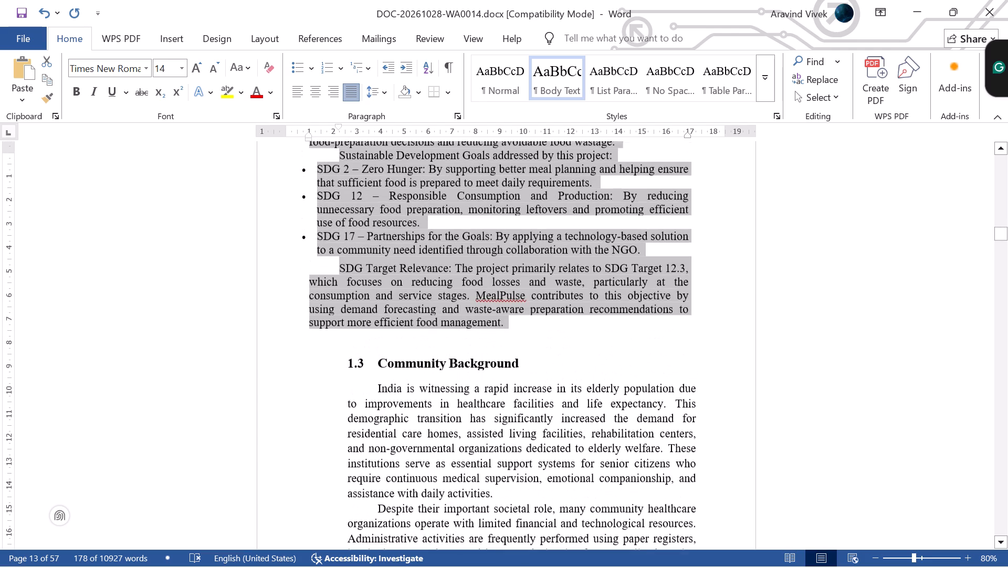
drag(311, 139, 345, 144)
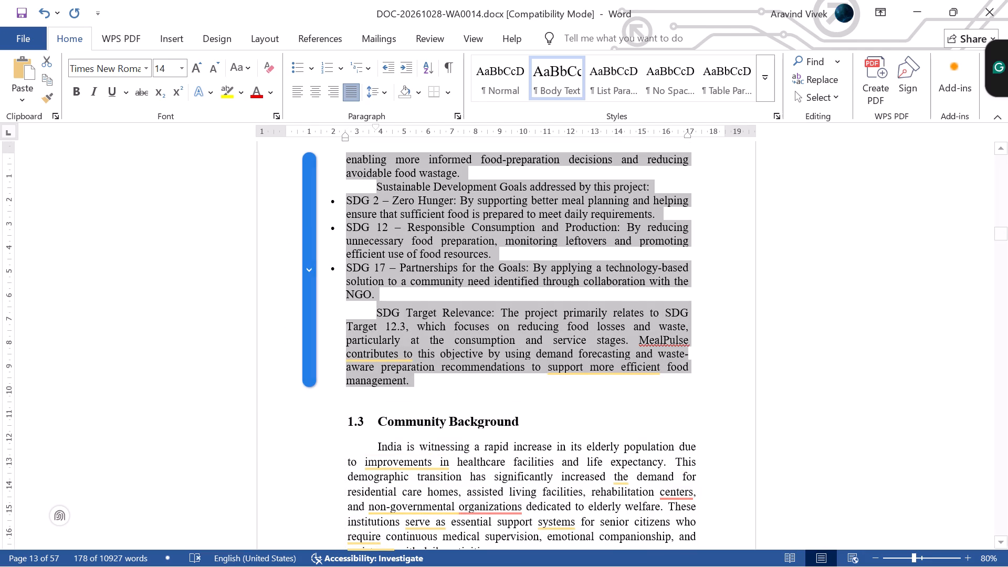
drag(689, 136, 698, 136)
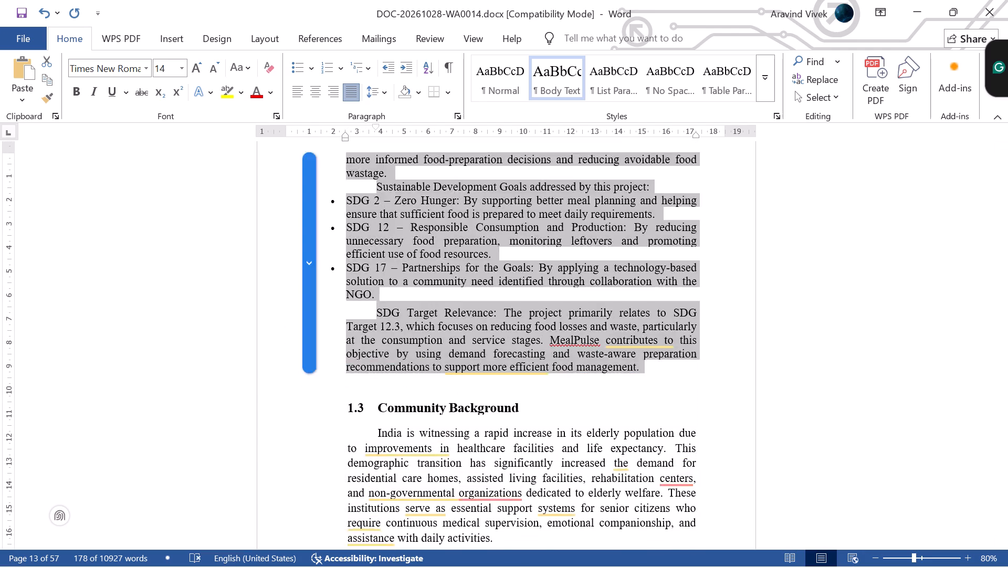
Compare the paragraph spacing and layout of the section 1.1 and section 1.2 text.
scroll(747, 242, up, 15)
scroll(747, 242, down, 6)
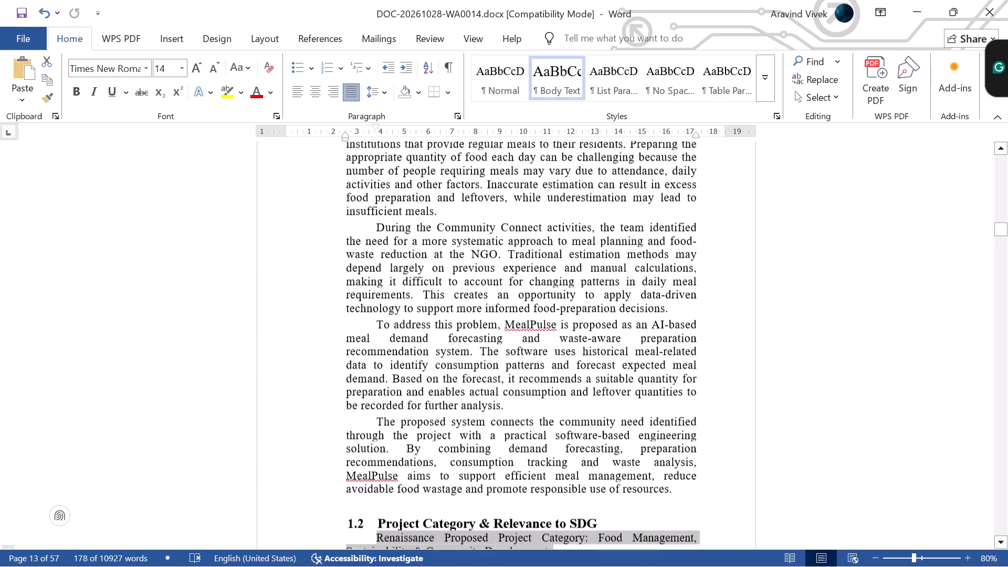
scroll(747, 242, up, 6)
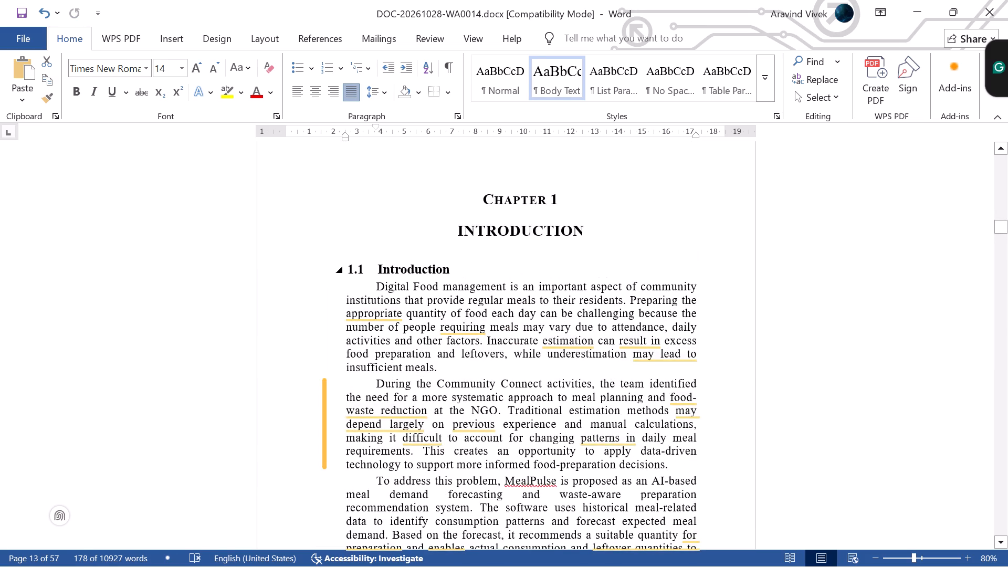
click(570, 250)
scroll(576, 314, down, 5)
scroll(713, 322, down, 3)
scroll(712, 318, up, 5)
scroll(444, 296, down, 4)
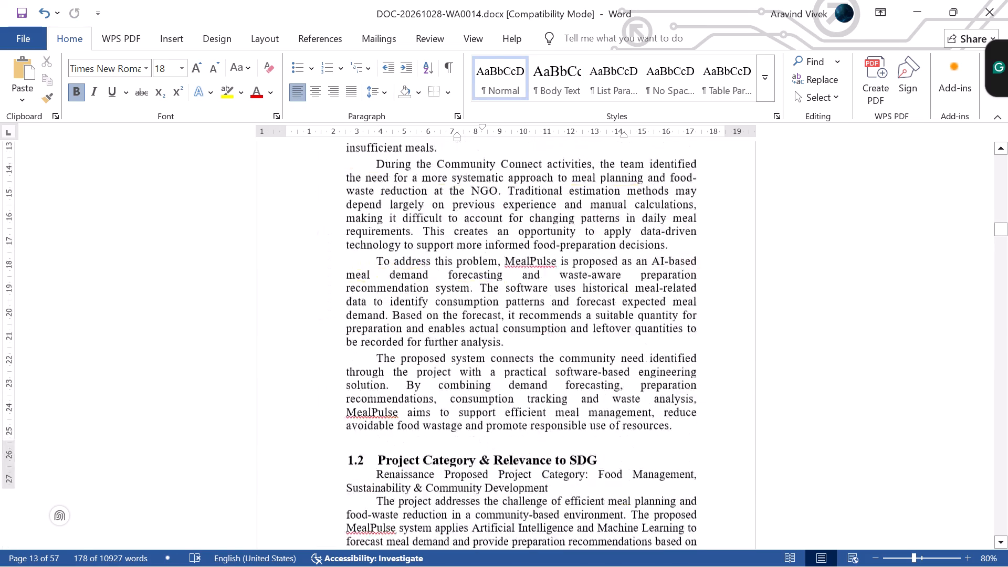
scroll(444, 296, down, 1)
scroll(440, 327, up, 9)
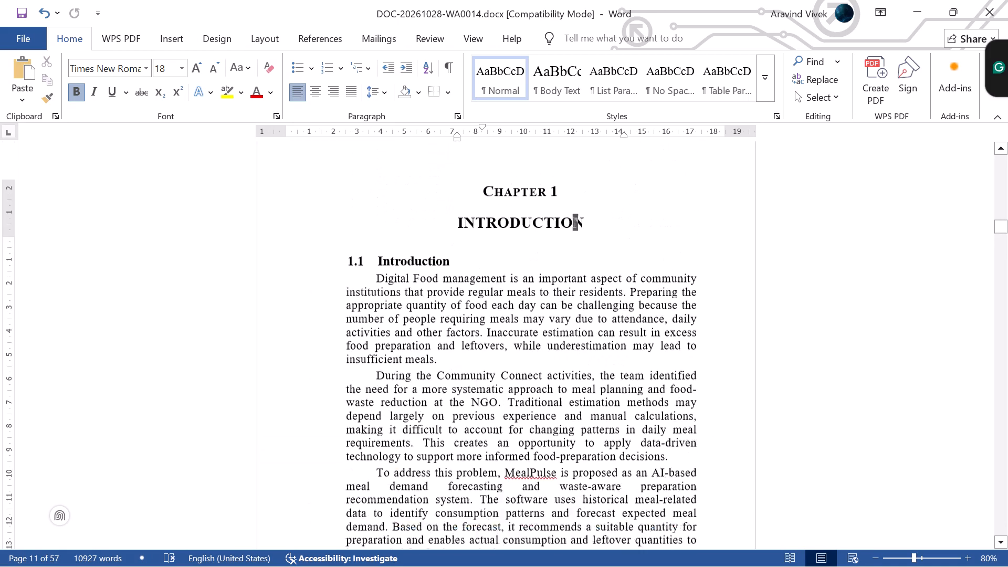
Increase the spacing before all body paragraphs of section 1.1 Introduction.
drag(379, 332, 570, 407)
scroll(570, 407, down, 5)
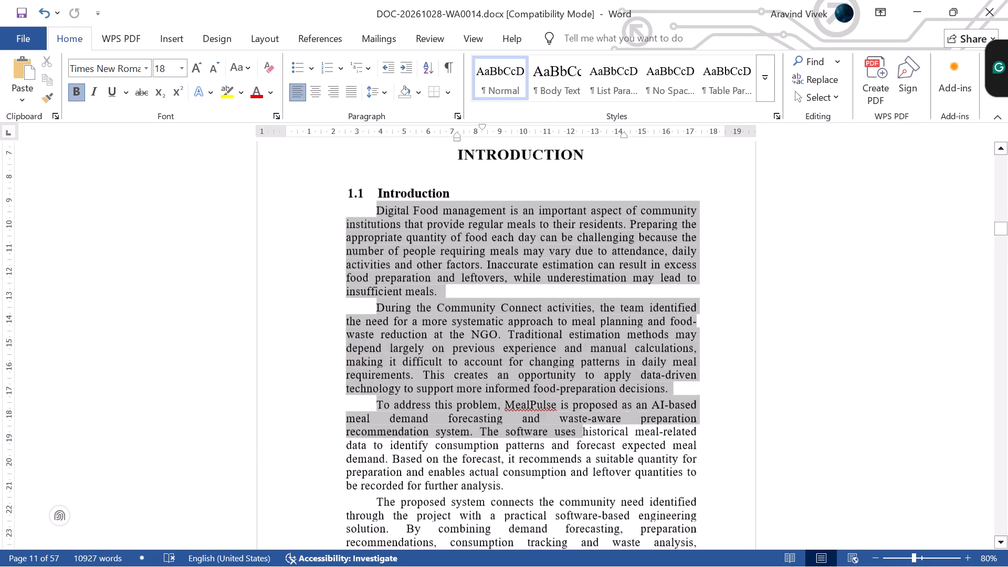
drag(570, 407, 672, 452)
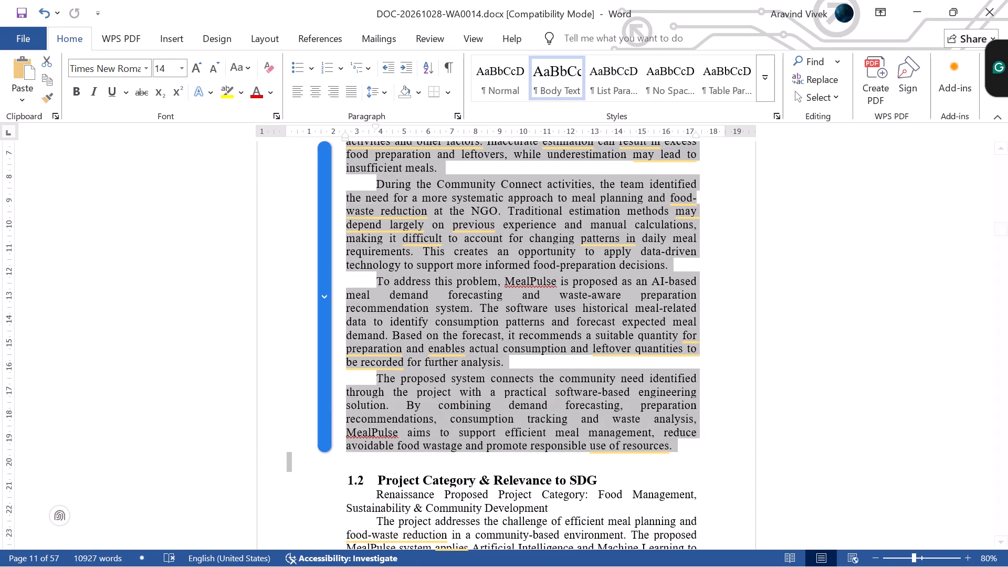
click(458, 119)
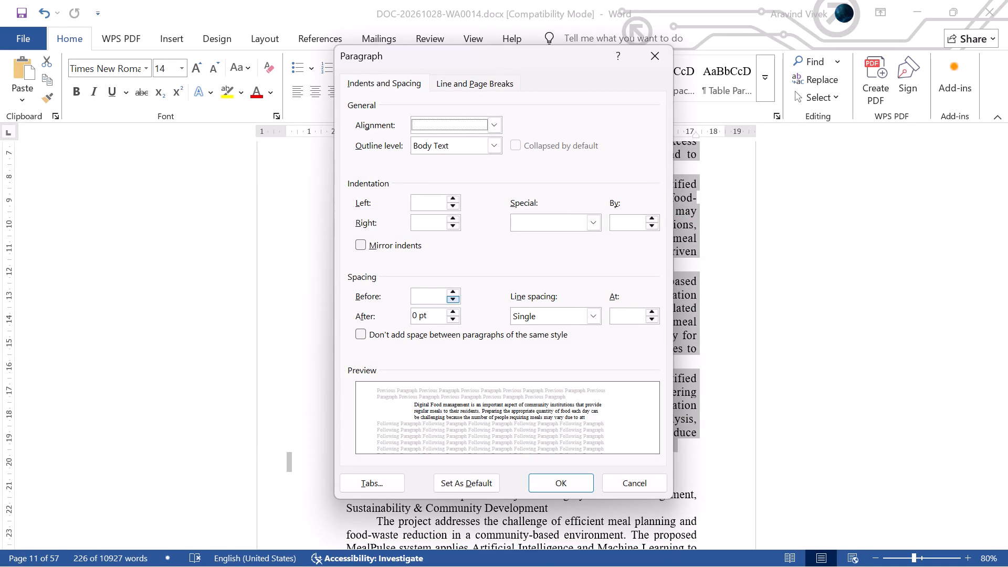
click(456, 303)
click(548, 485)
scroll(703, 345, up, 3)
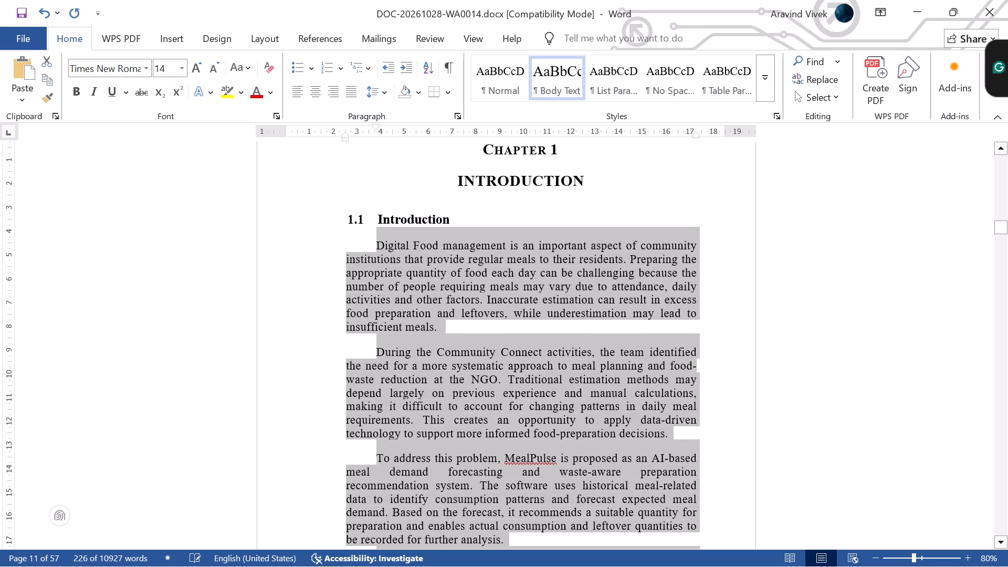
click(745, 296)
click(745, 296)
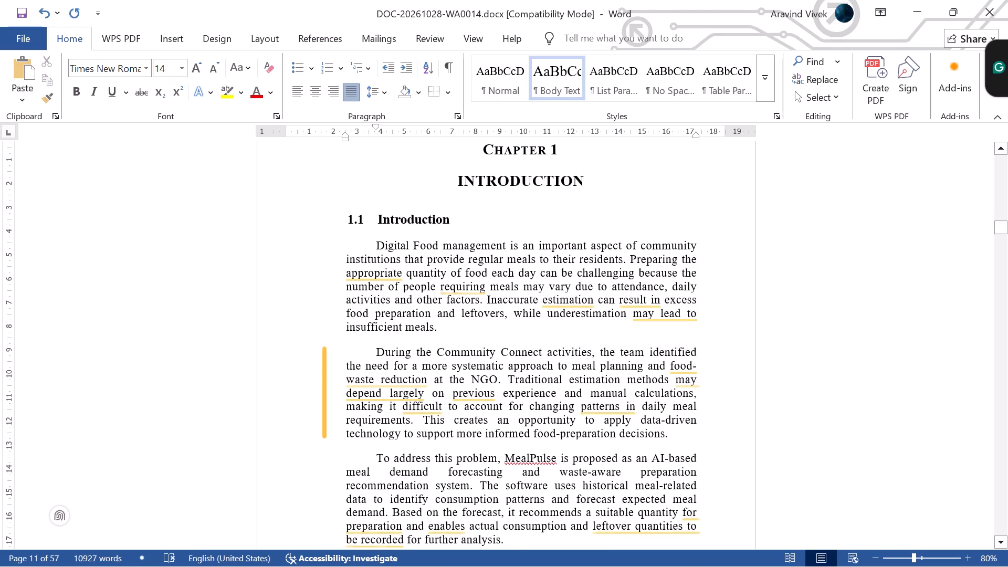
Set the spacing before the section 1.2 paragraphs, including the SDG bullets, to 0 pt.
scroll(731, 266, down, 8)
drag(375, 283, 593, 397)
scroll(593, 397, down, 3)
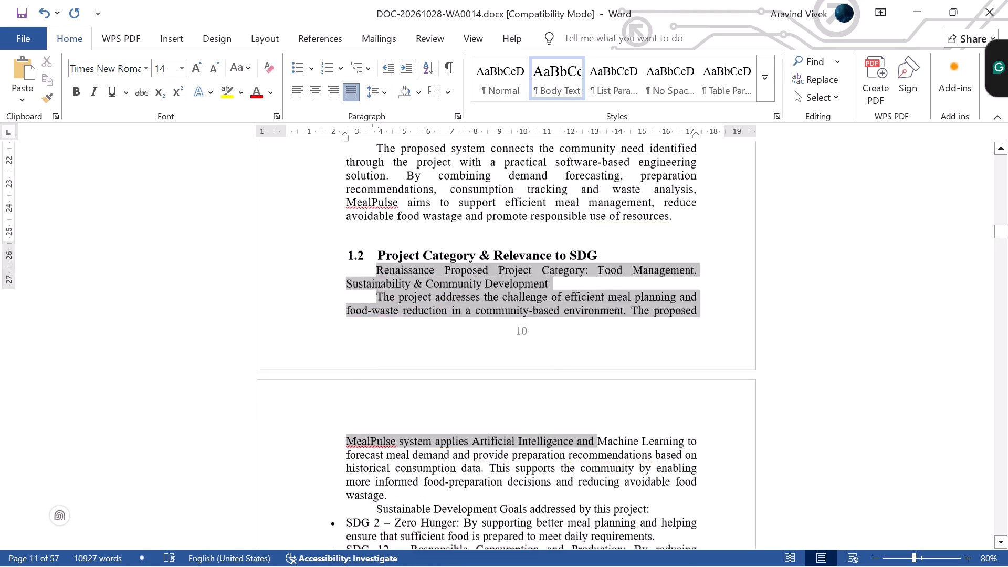
scroll(593, 397, down, 3)
drag(593, 397, 660, 423)
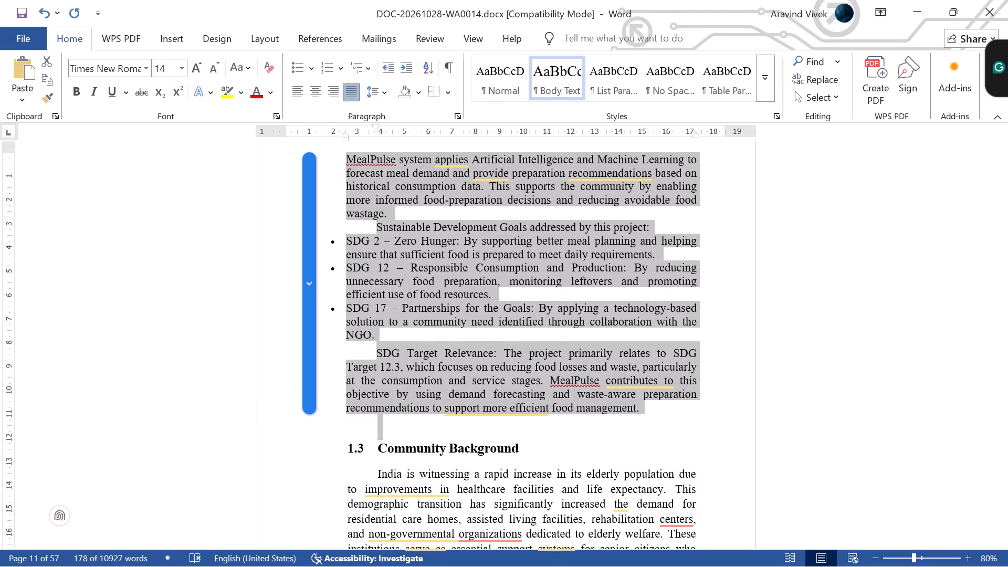
click(462, 115)
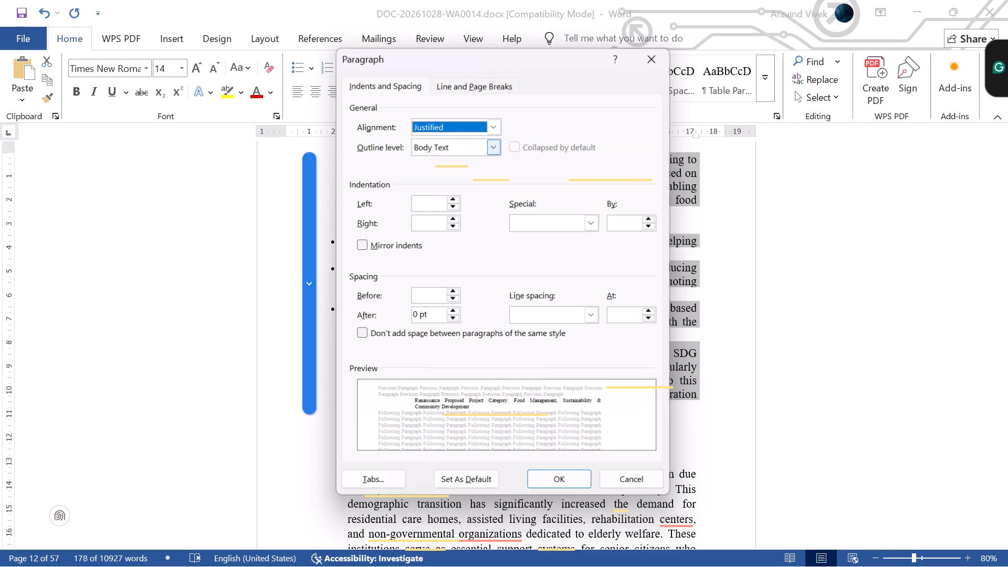
click(455, 295)
click(562, 478)
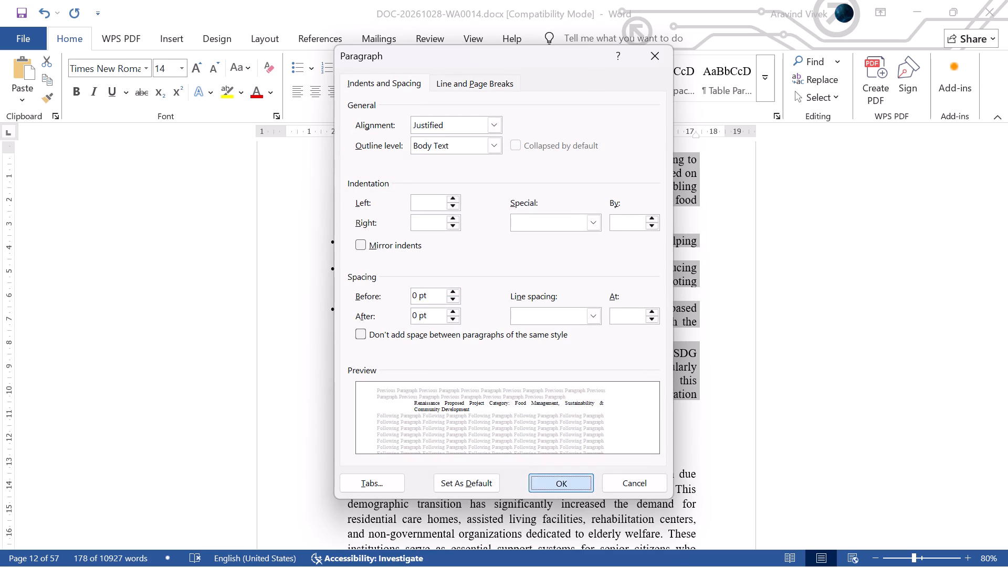
click(735, 401)
scroll(722, 380, up, 5)
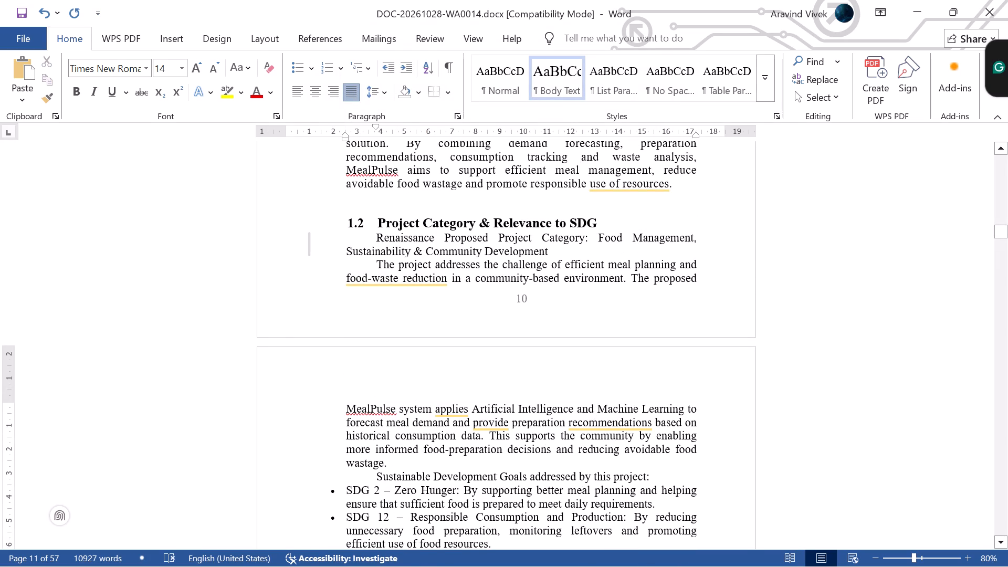
Set the spacing before all section 1.2 body paragraphs, including the SDG bullets, to 6 pt.
scroll(374, 237, up, 8)
scroll(374, 237, down, 7)
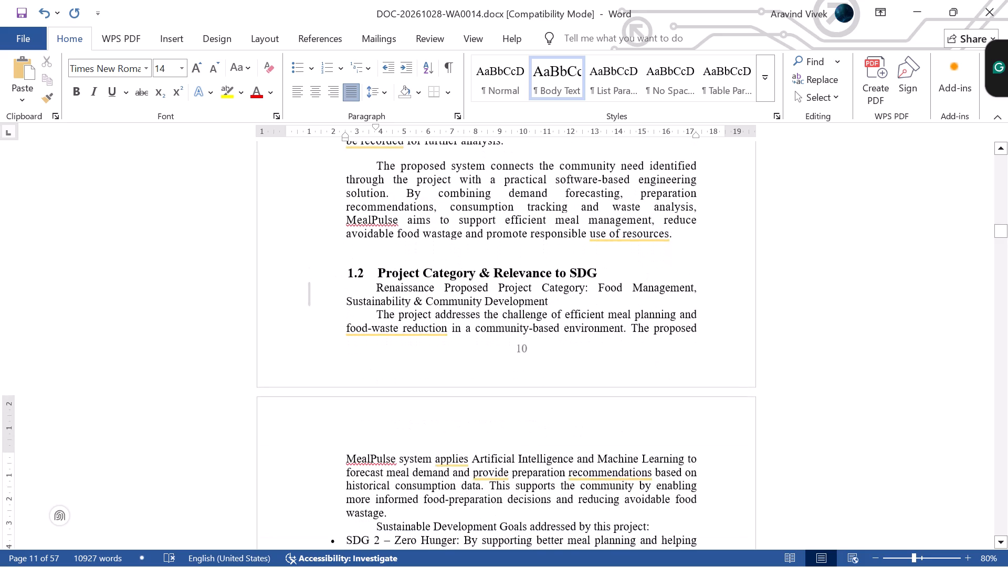
drag(374, 284, 640, 455)
scroll(681, 415, down, 5)
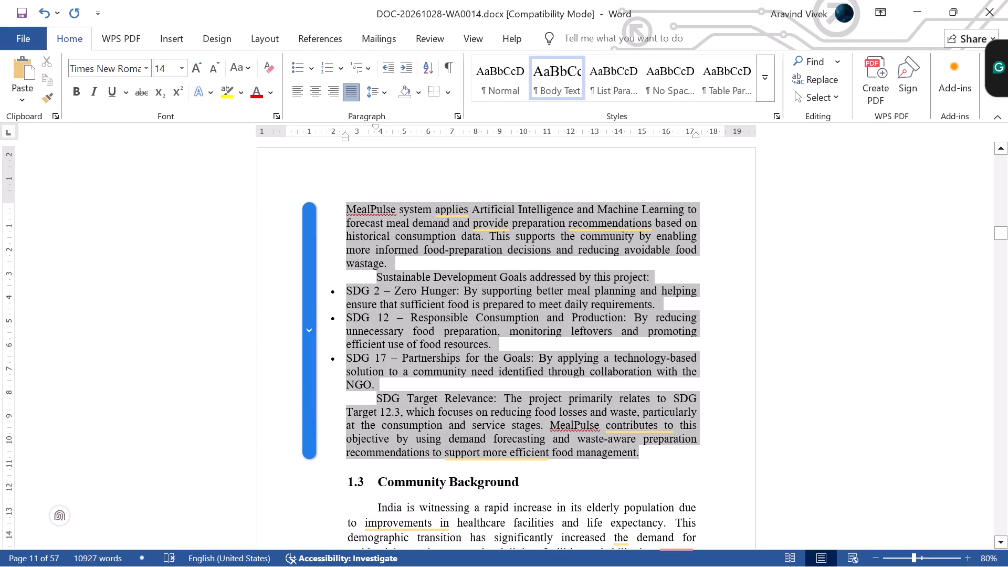
click(455, 117)
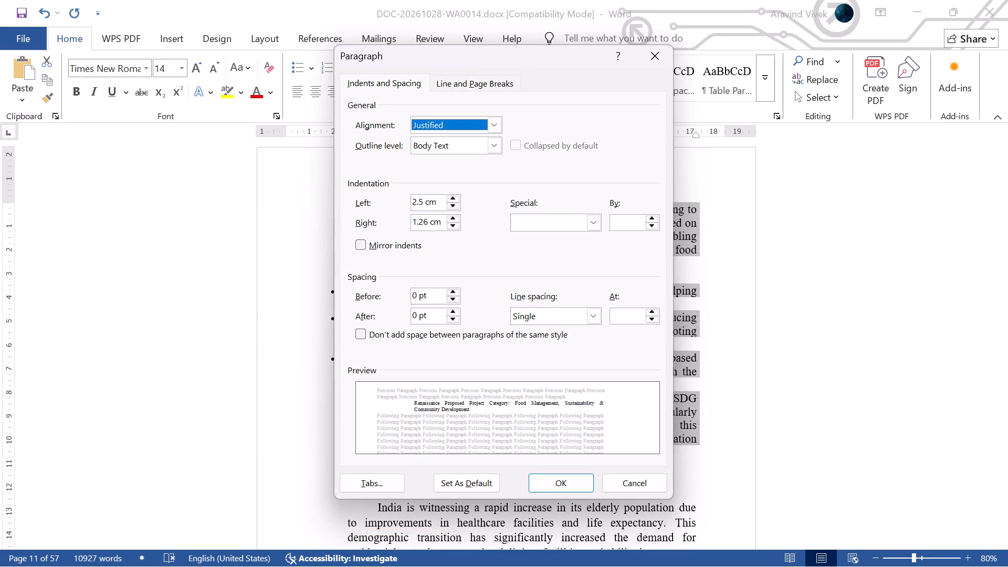
click(458, 287)
click(458, 291)
click(549, 490)
scroll(706, 329, up, 6)
click(362, 349)
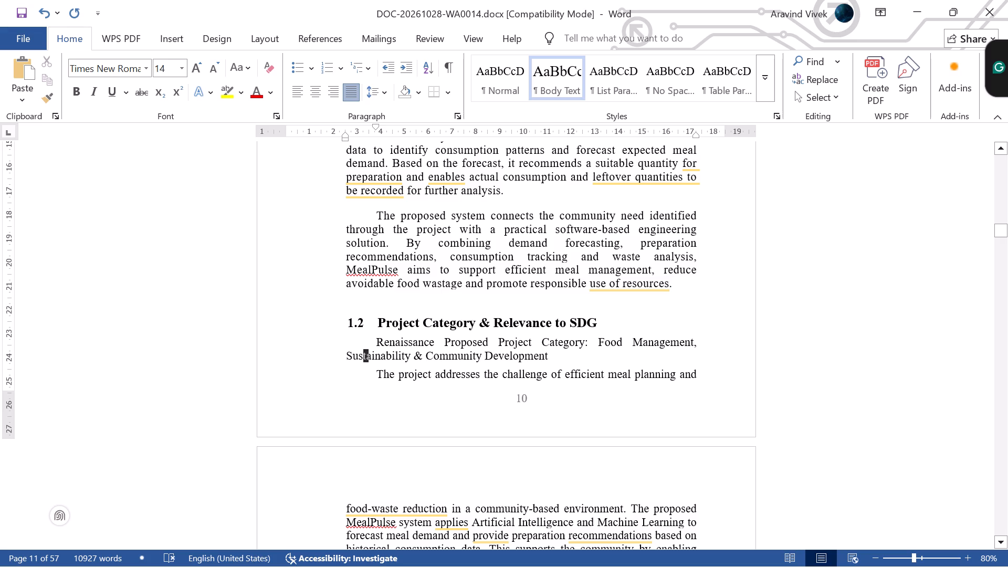
Increase the spacing before only the opening "Renaissance Proposed Project Category" paragraph of section 1.2 by one increment.
scroll(536, 401, up, 6)
scroll(534, 400, down, 6)
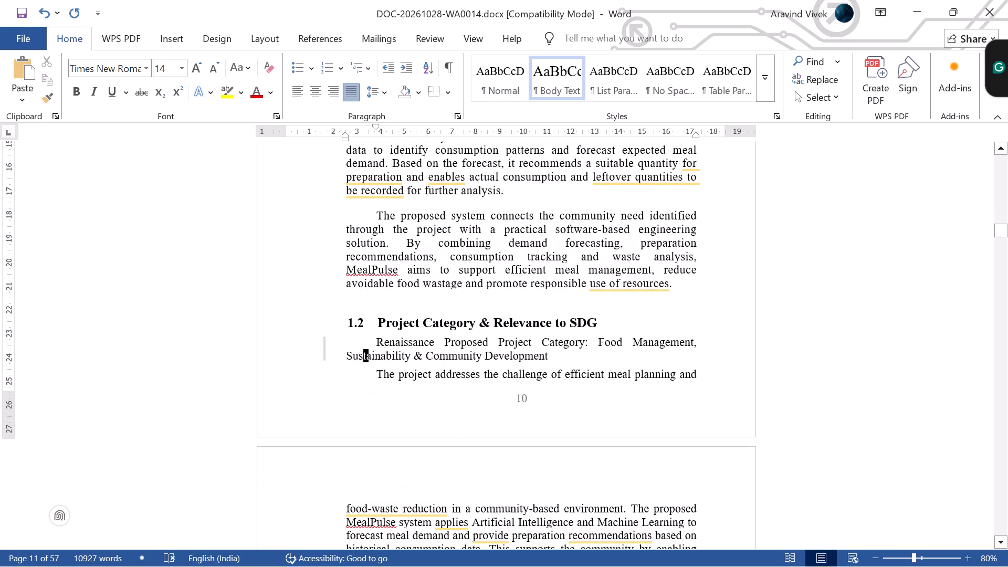
drag(374, 342, 675, 375)
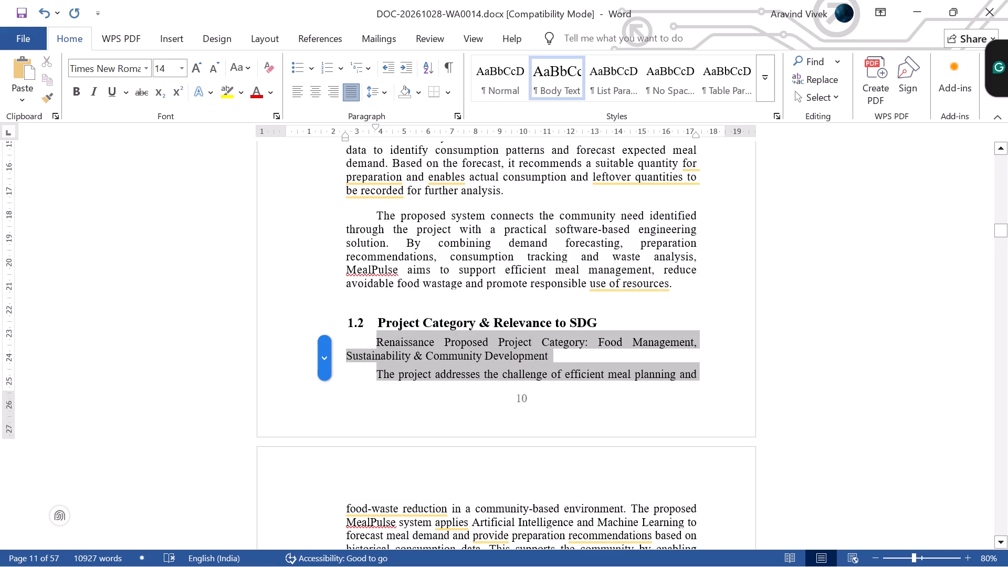
drag(675, 375, 561, 356)
click(456, 115)
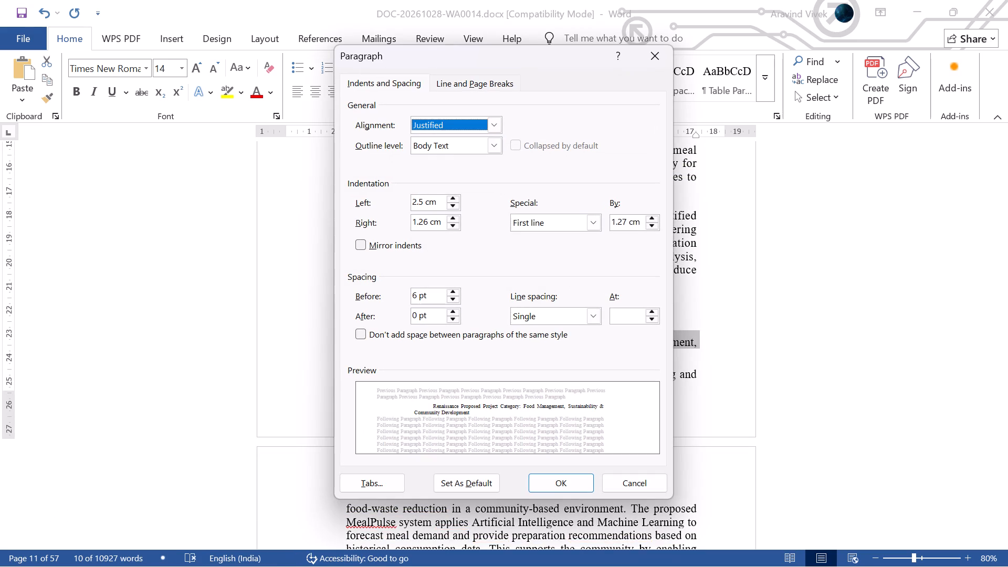
click(453, 293)
click(546, 484)
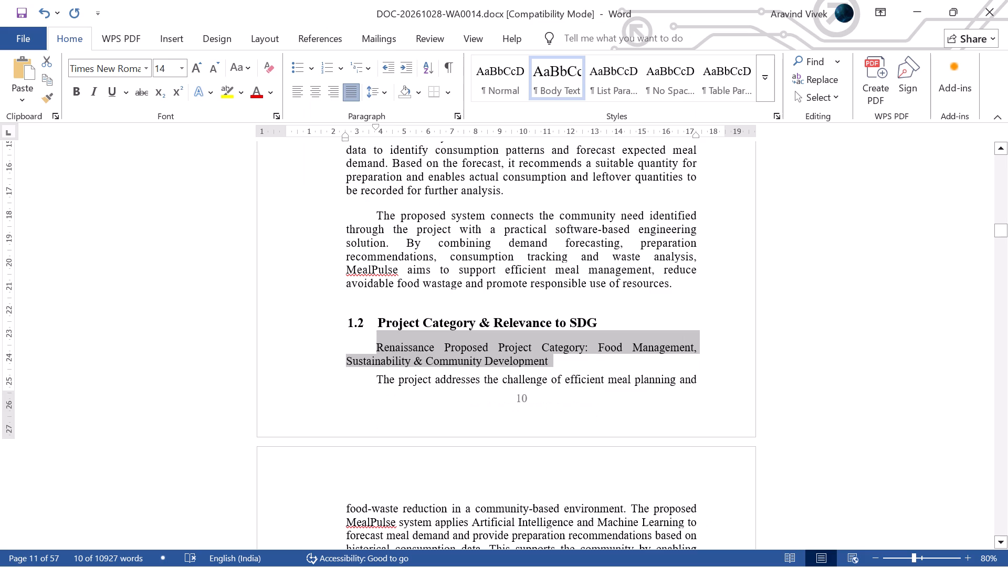
click(632, 439)
Merge the "The project addresses" paragraph into the opening section 1.2 paragraph, adding a period and space after "Community Development".
scroll(638, 415, up, 5)
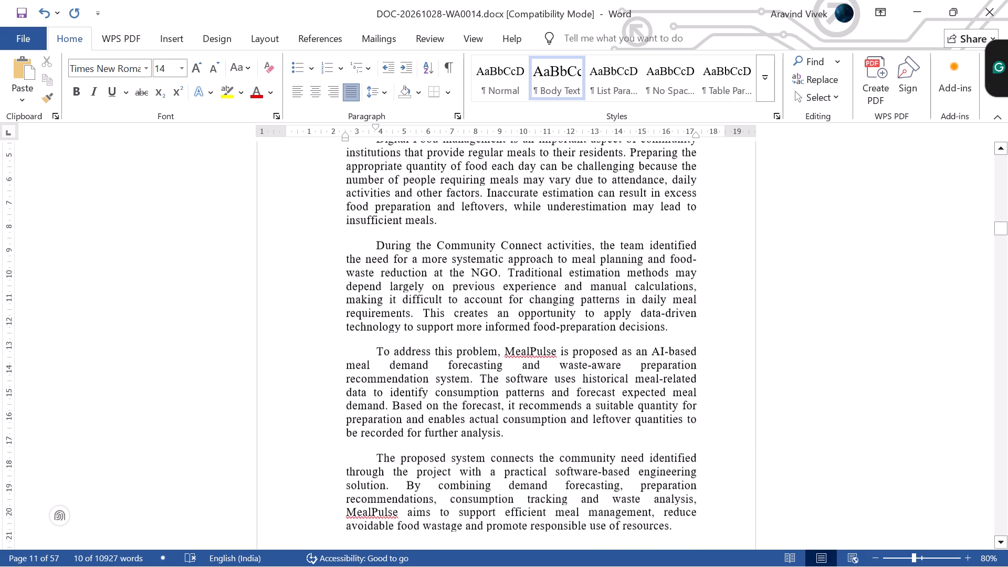
scroll(638, 415, up, 1)
scroll(638, 415, down, 6)
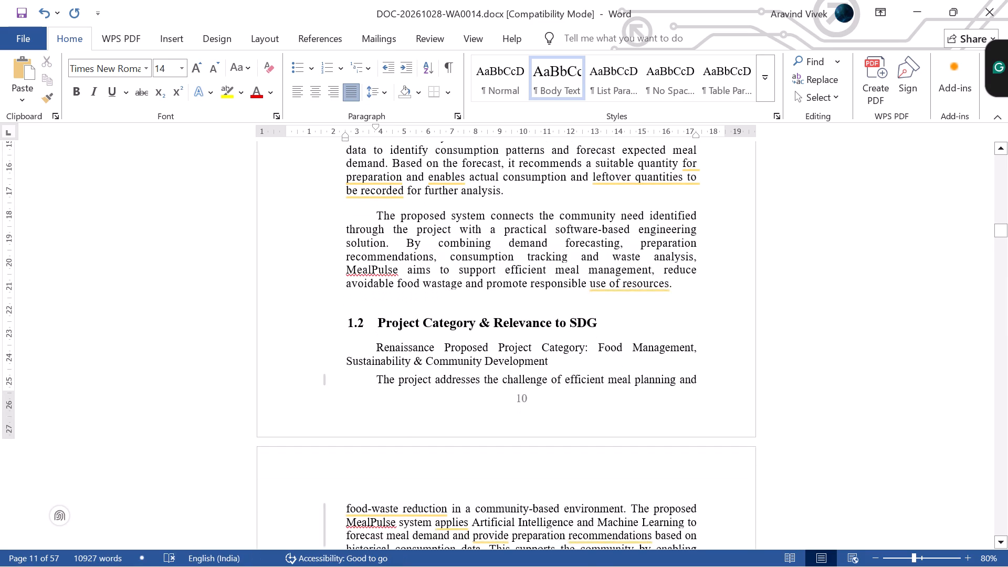
scroll(354, 374, up, 7)
scroll(354, 374, down, 9)
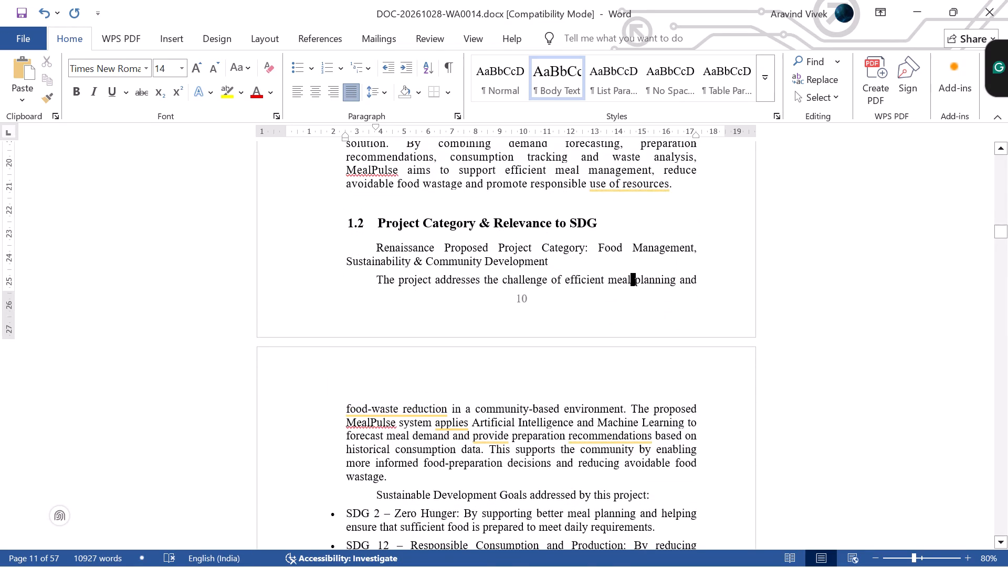
click(366, 283)
key(BackSpace)
key(BackSpace)
key(BackSpace)
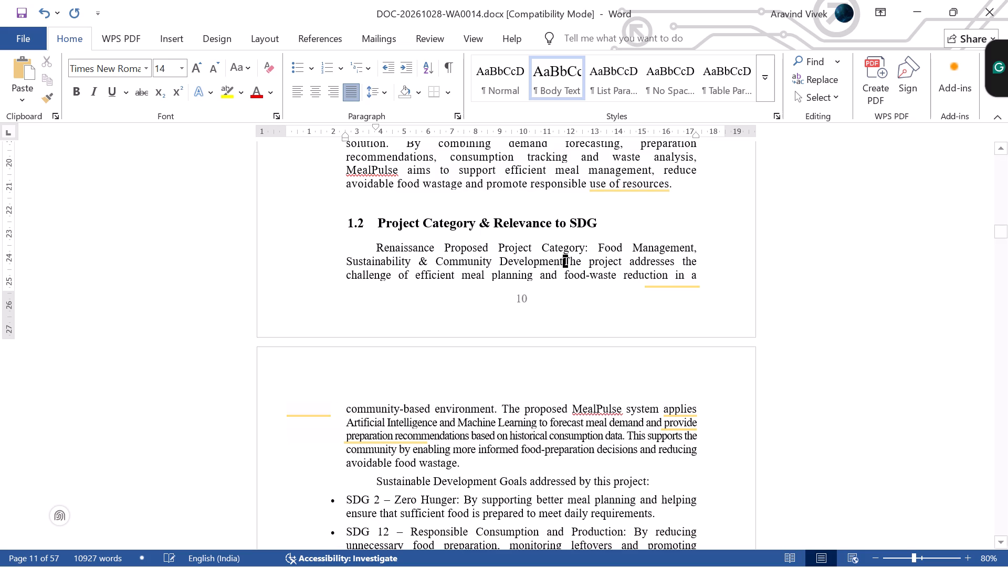
text(.)
key(space)
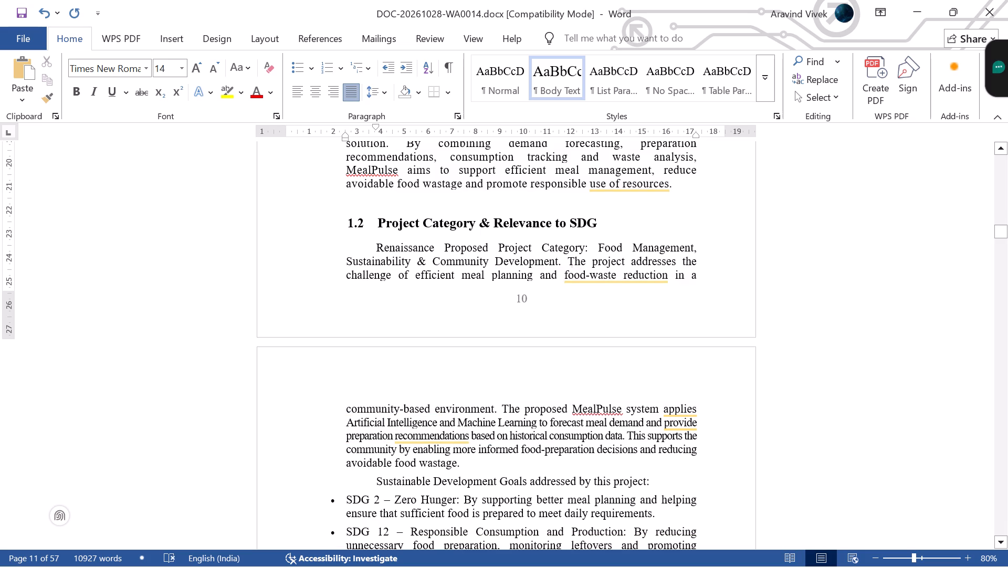
Check the merged section 1.2 paragraph's text formatting and review the content through section 1.3.
scroll(559, 378, up, 8)
scroll(559, 378, down, 9)
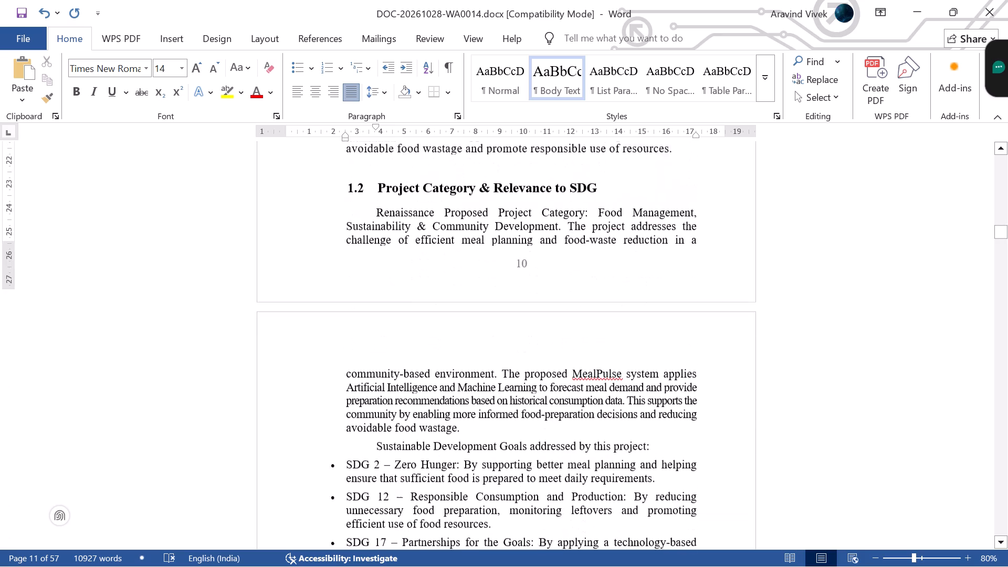
drag(468, 418, 334, 366)
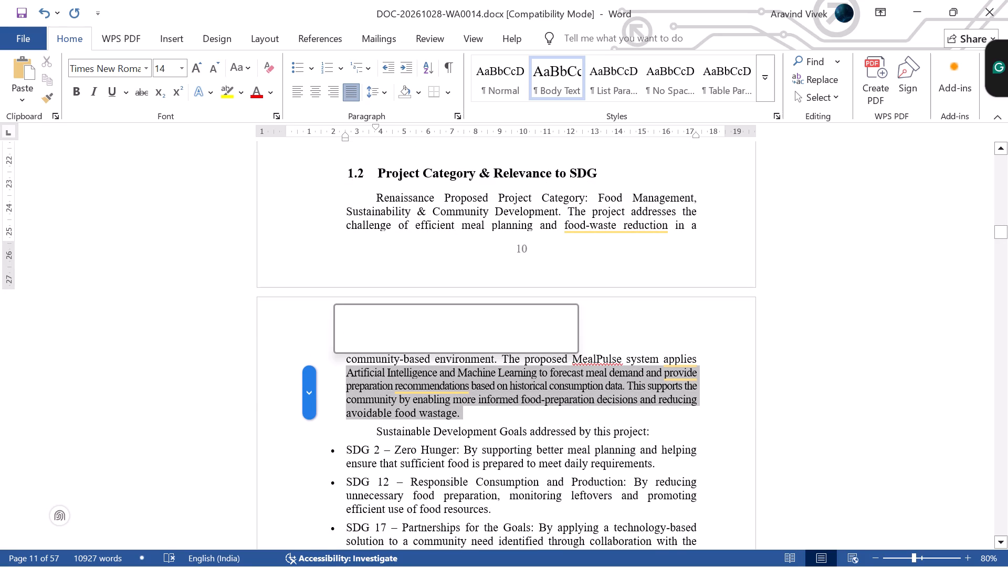
click(674, 411)
click(498, 362)
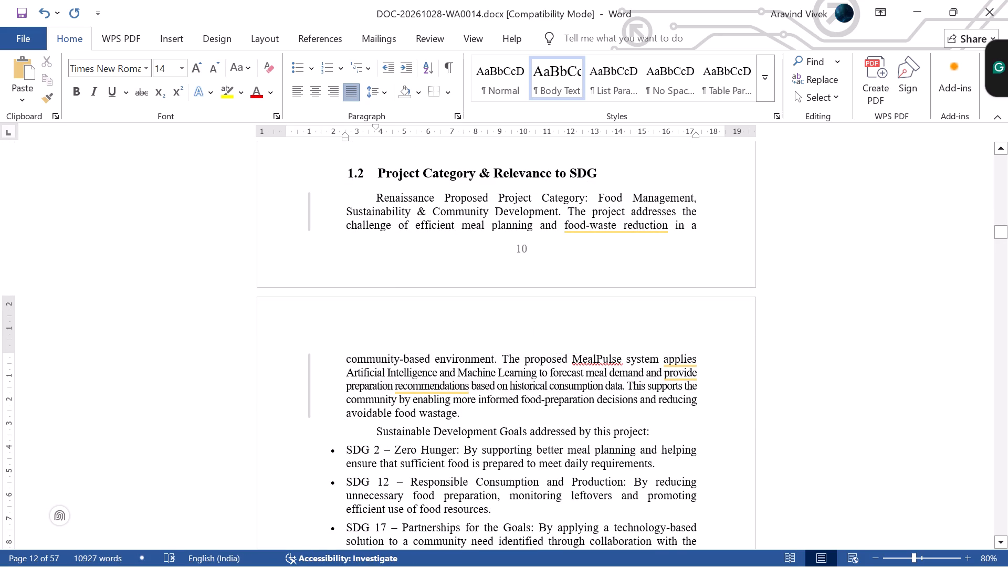
click(505, 399)
scroll(514, 427, down, 5)
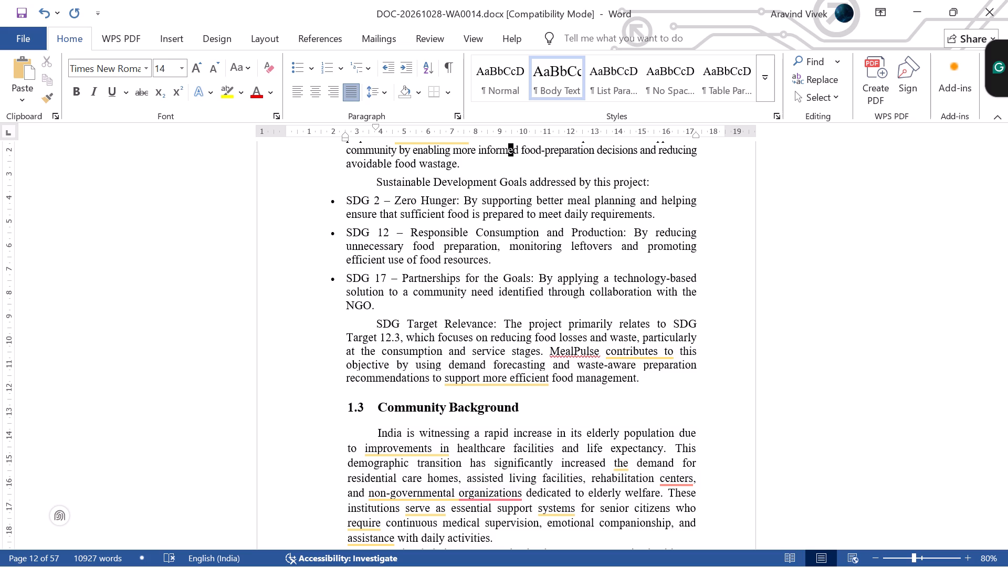
scroll(514, 427, down, 4)
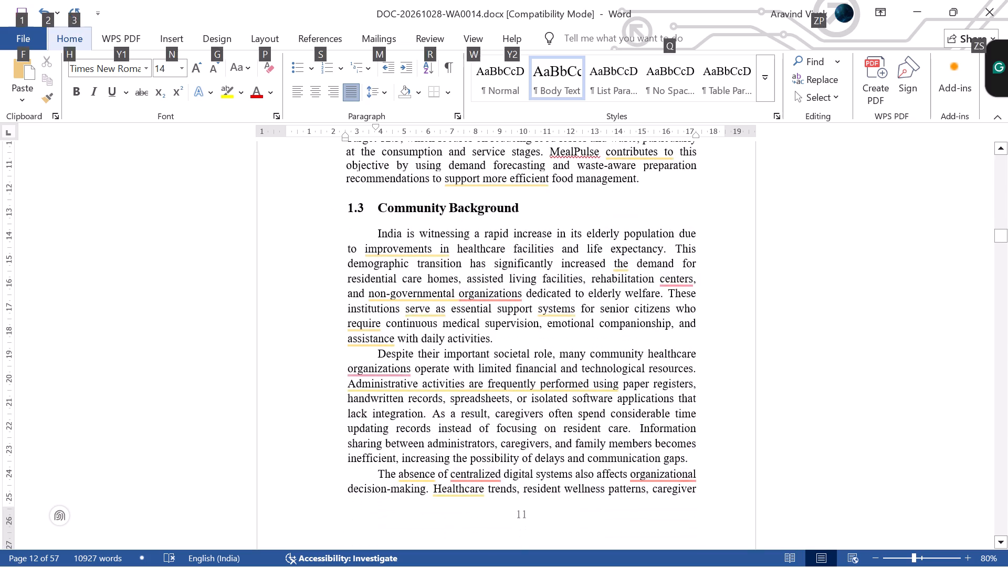
Switch to COMCONFIN.docx and find the section that follows Project Category & Relevance to SDG.
key(alt+Tab)
scroll(699, 352, down, 3)
click(699, 352)
scroll(624, 415, down, 4)
scroll(624, 415, up, 17)
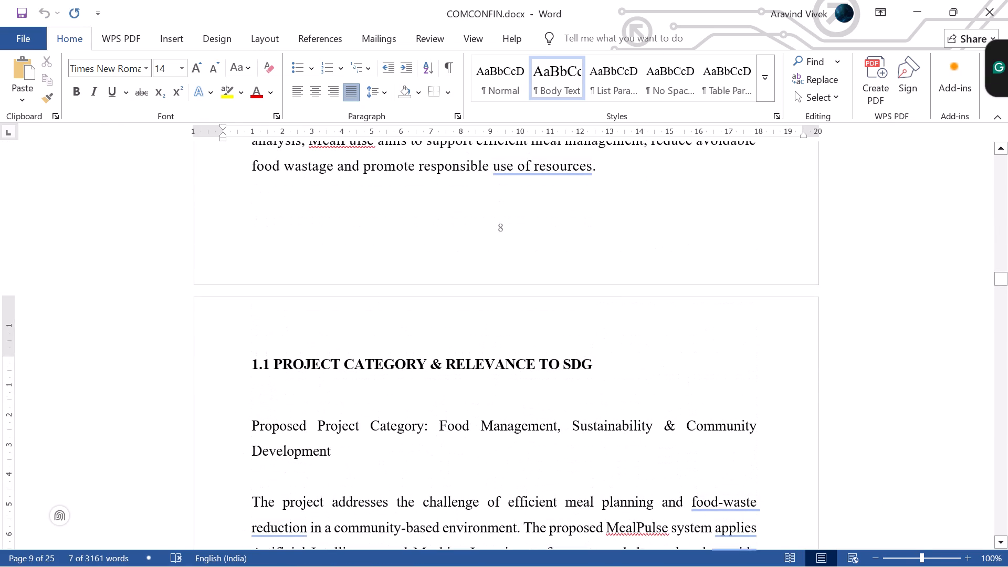
scroll(624, 415, down, 17)
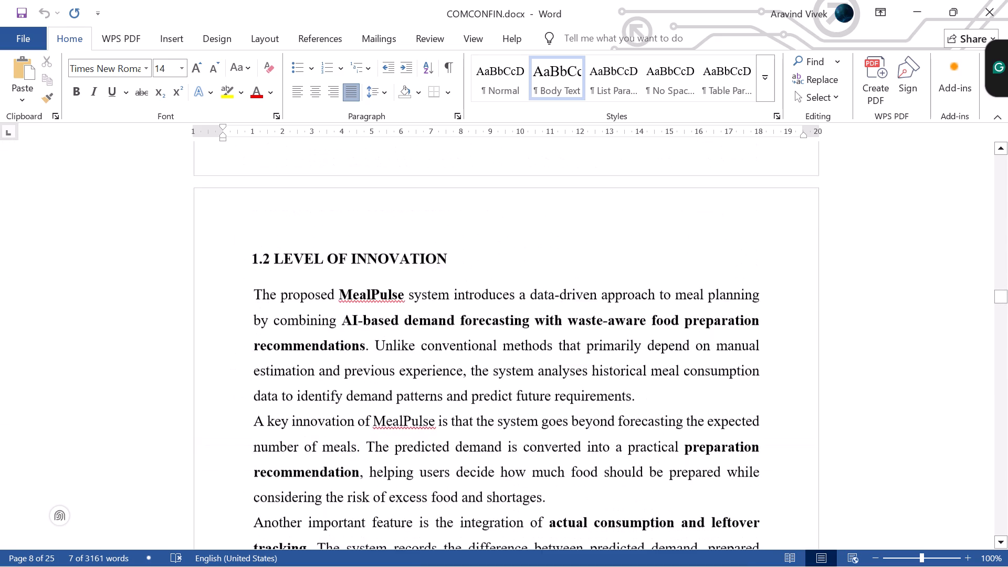
Back in the report, rename the section 1.3 heading "Level of Innovation".
key(alt+Tab)
click(548, 214)
key(ctrl+BackSpace)
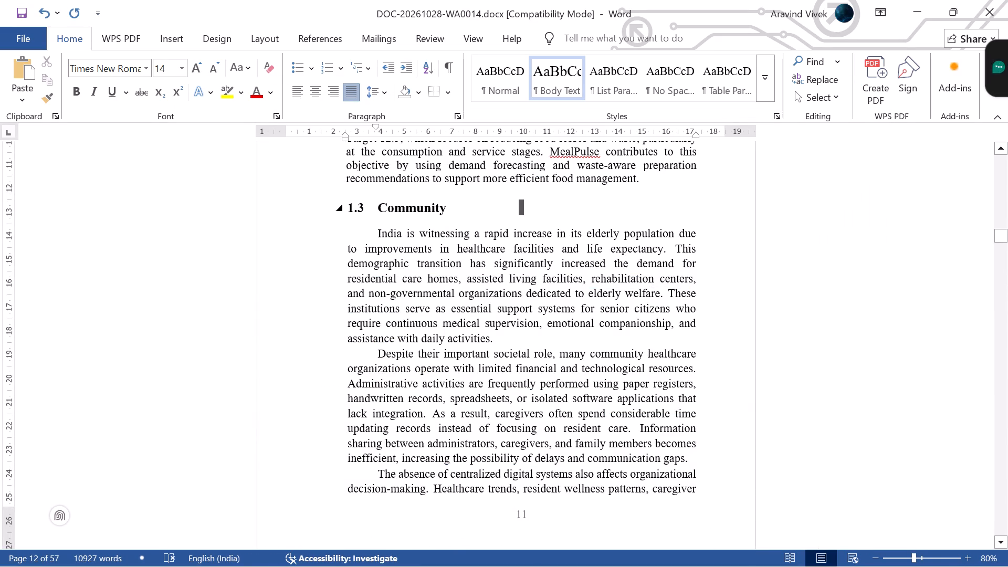
key(ctrl+BackSpace)
text(evel fo)
key(BackSpace)
key(BackSpace)
text(of)
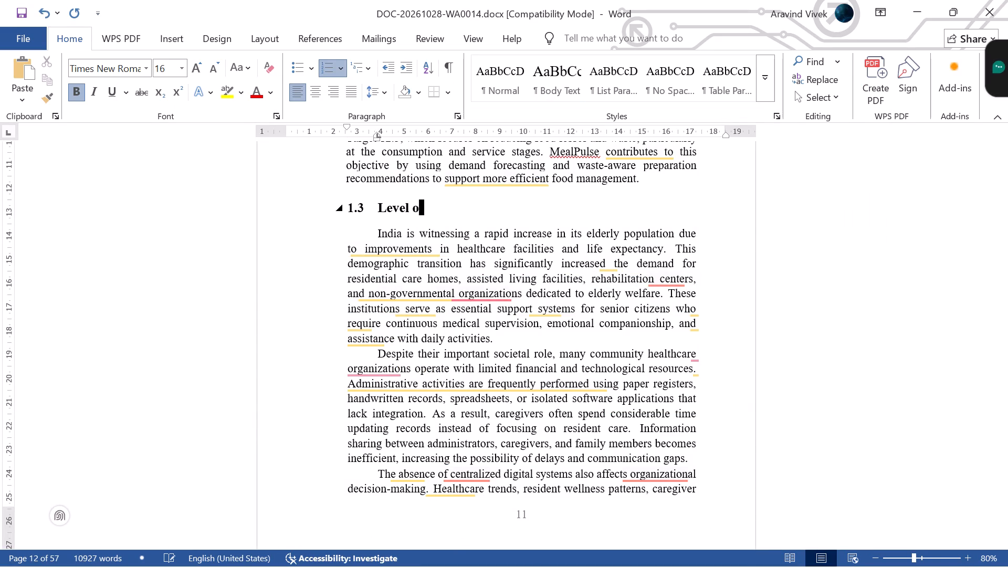
key(space)
text(in)
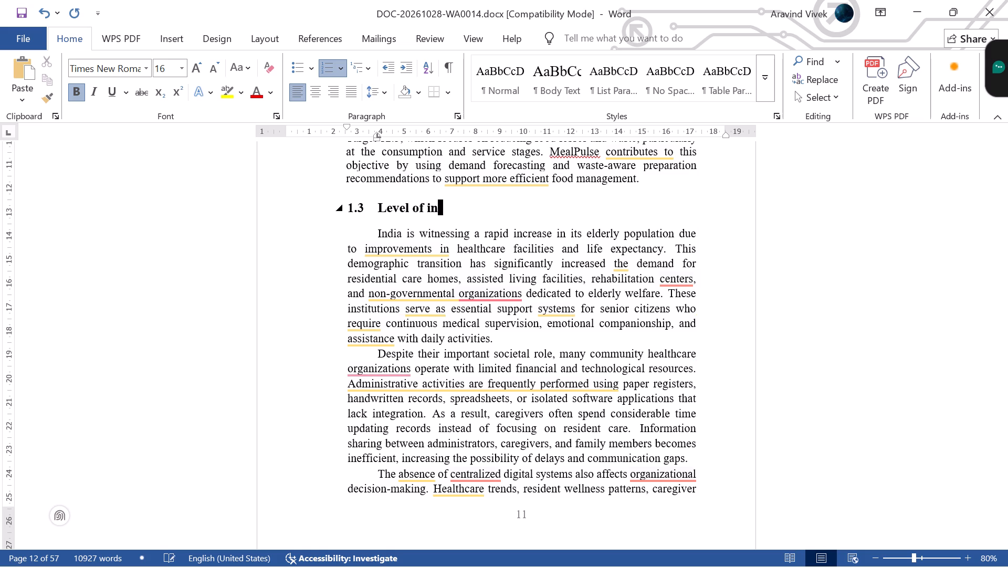
key(BackSpace)
key(BackSpace)
key(shift+i)
text(nnovation)
key(space)
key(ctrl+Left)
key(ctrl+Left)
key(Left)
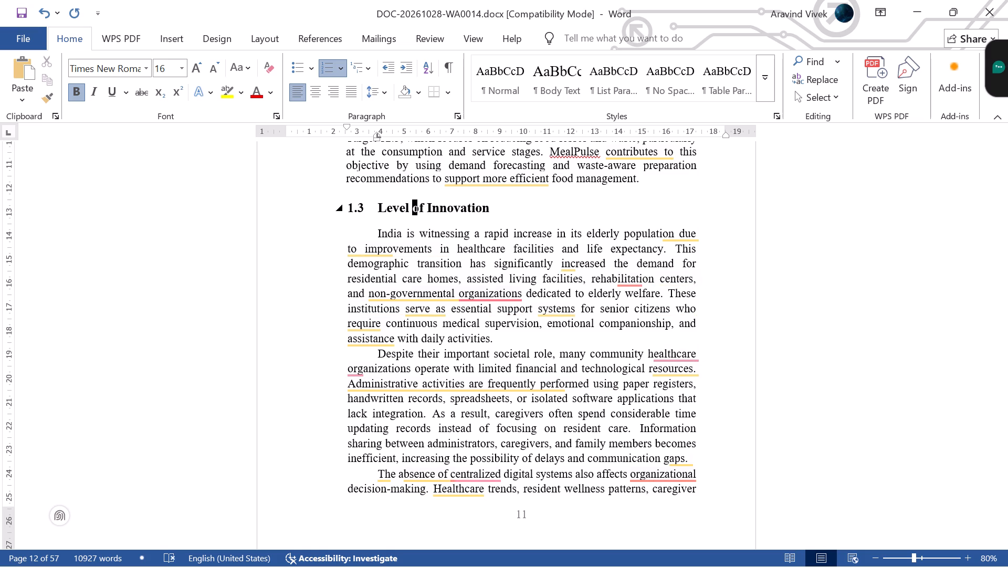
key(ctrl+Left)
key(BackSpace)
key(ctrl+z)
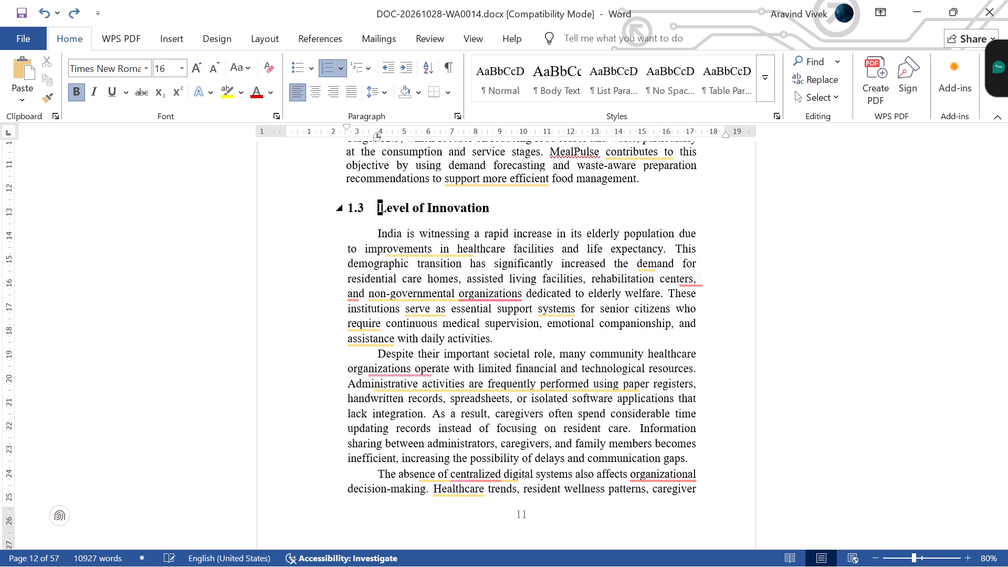
Copy all body paragraphs under 1.2 Level of Innovation in COMCONFIN.docx and return to the report.
key(alt+Tab)
drag(255, 229, 369, 268)
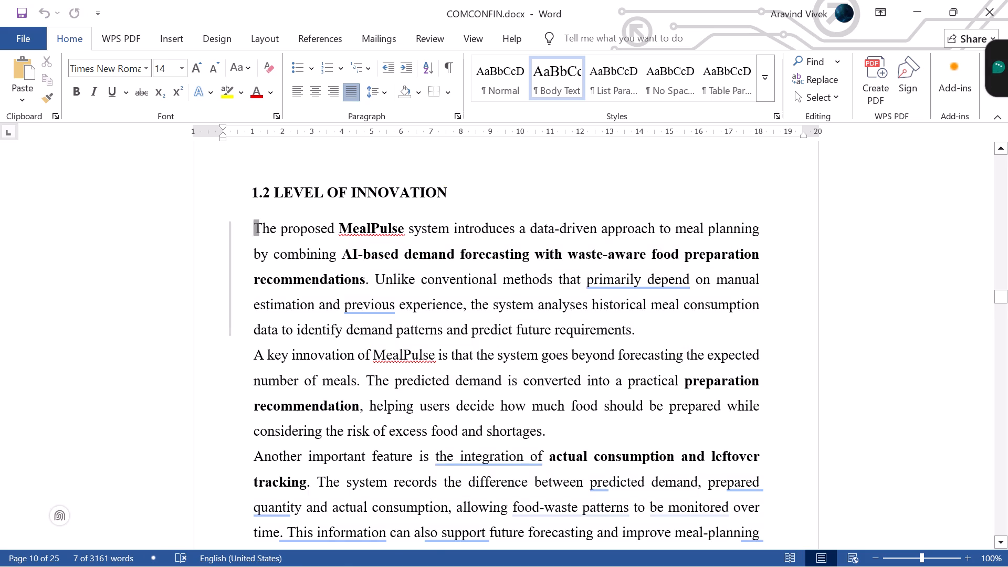
drag(369, 268, 431, 358)
scroll(463, 295, down, 6)
scroll(523, 338, down, 6)
scroll(523, 338, up, 7)
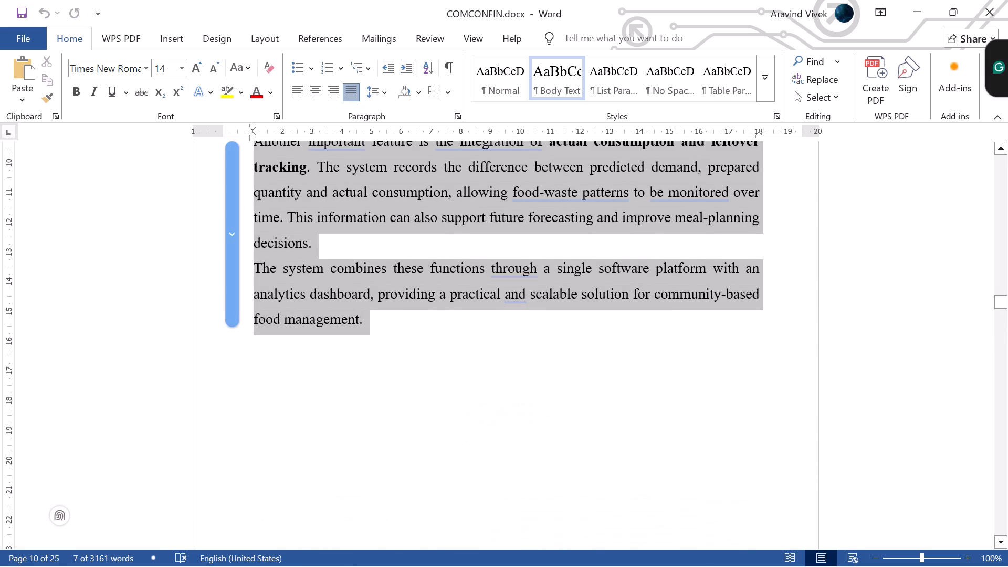
drag(431, 358, 370, 332)
key(ctrl+c)
key(alt+Tab)
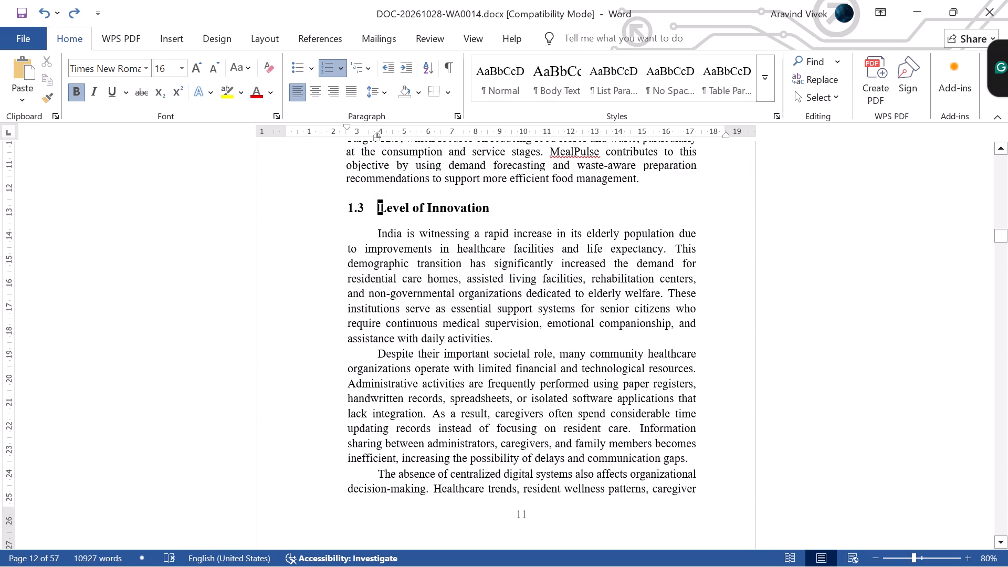
Replace the old section 1.3 body, from after "India" to "community organizations.", with the copied Level of Innovation text.
drag(405, 233, 506, 337)
scroll(506, 337, down, 2)
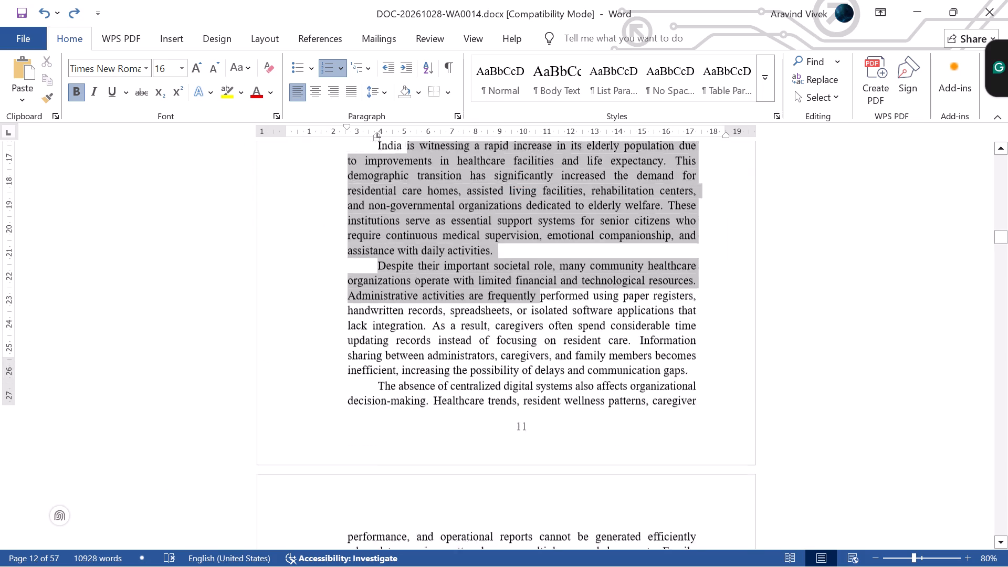
scroll(506, 337, down, 3)
drag(506, 337, 629, 320)
scroll(506, 337, down, 4)
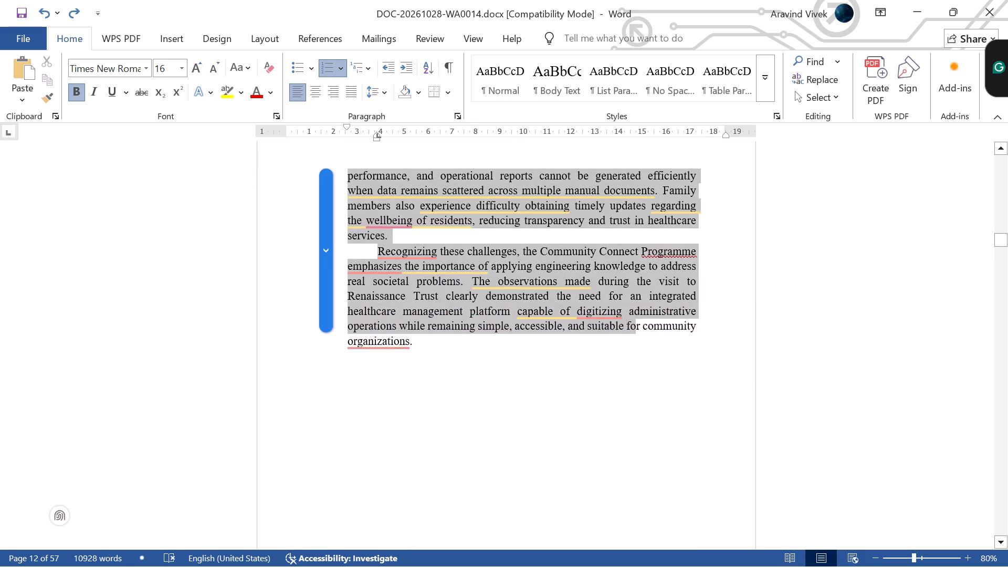
drag(629, 320, 420, 343)
key(ctrl+v)
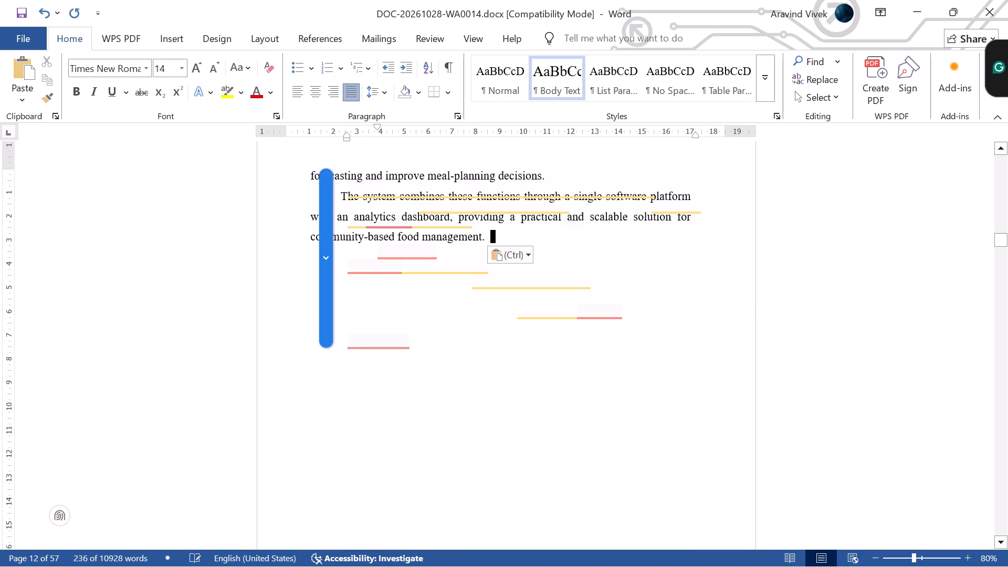
Remove the bold formatting from all pasted section 1.3 body paragraphs.
scroll(420, 343, up, 3)
drag(498, 388, 369, 317)
scroll(369, 317, up, 8)
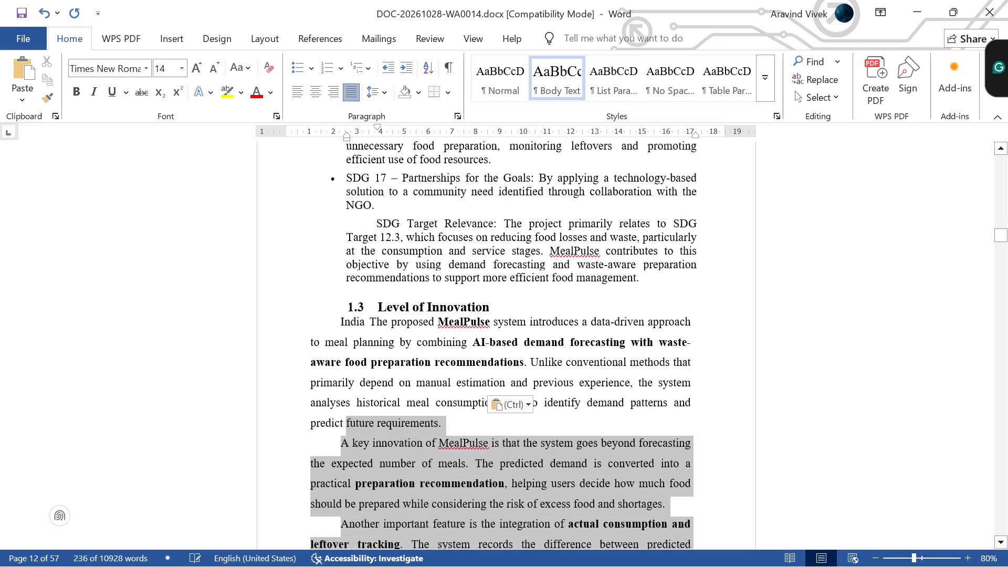
drag(369, 317, 331, 279)
scroll(369, 317, up, 1)
scroll(369, 317, down, 2)
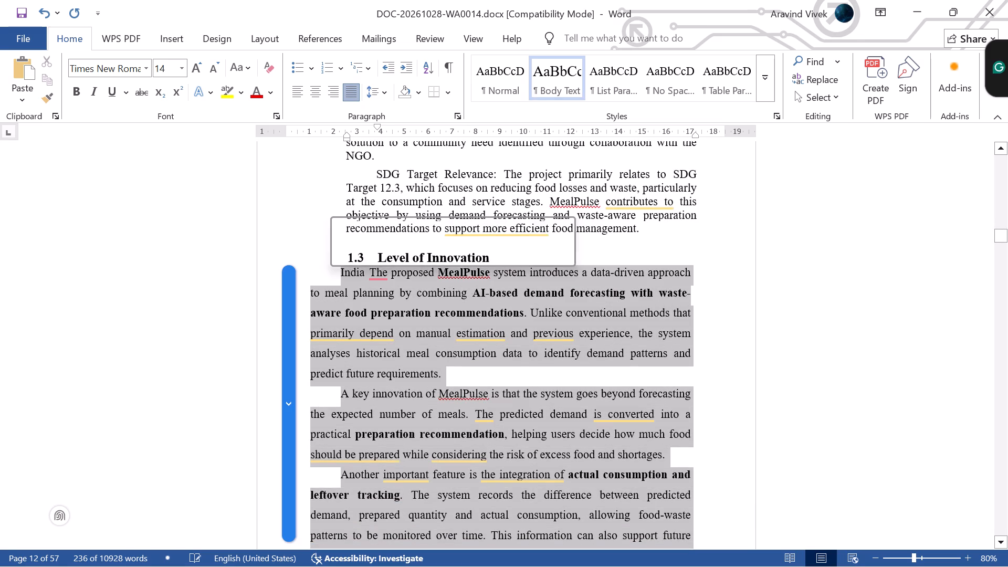
double_click(78, 98)
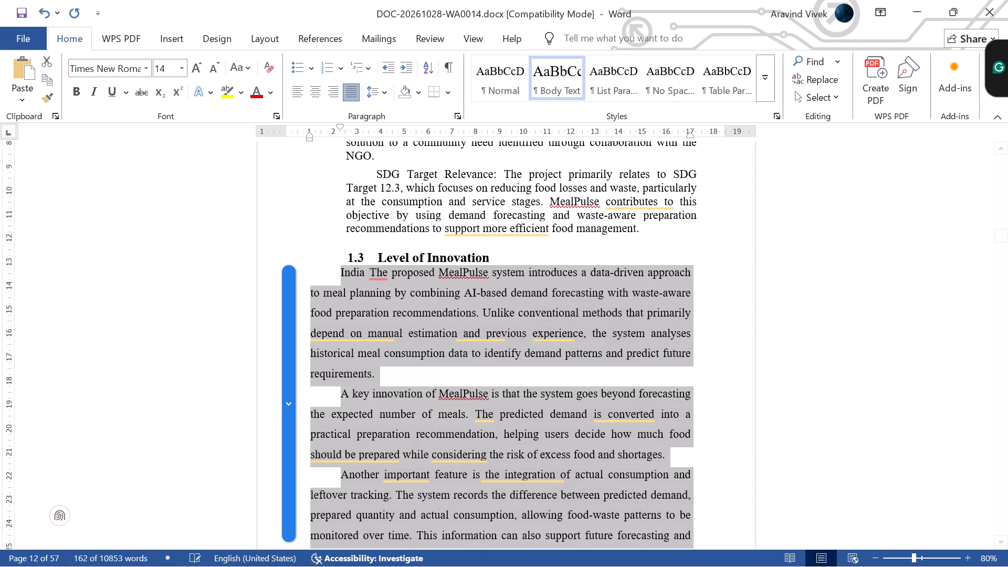
Set the section 1.3 body paragraphs to single line spacing, with a 2.5 cm left indent and a 1.26 cm right indent.
click(386, 98)
click(404, 113)
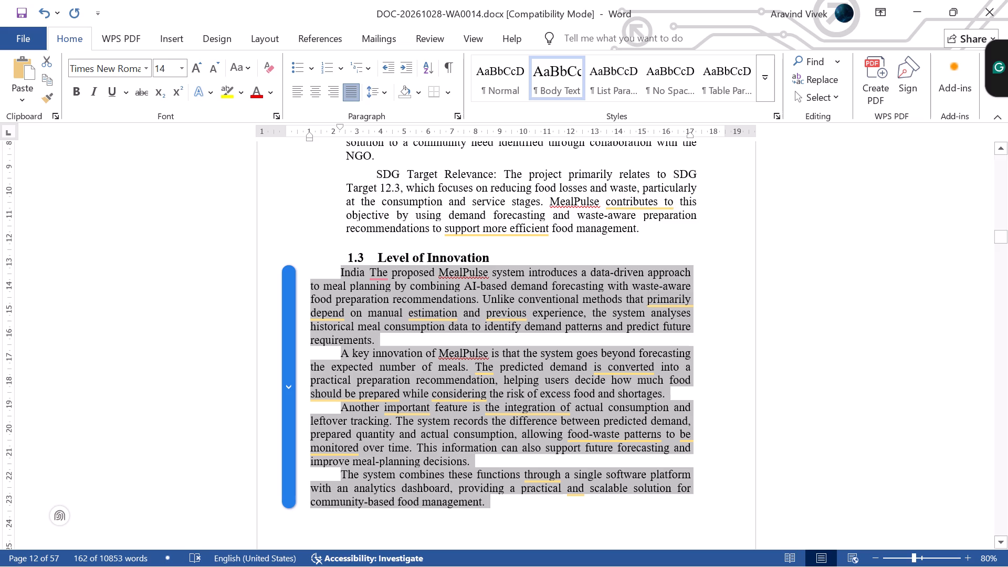
drag(307, 138, 339, 138)
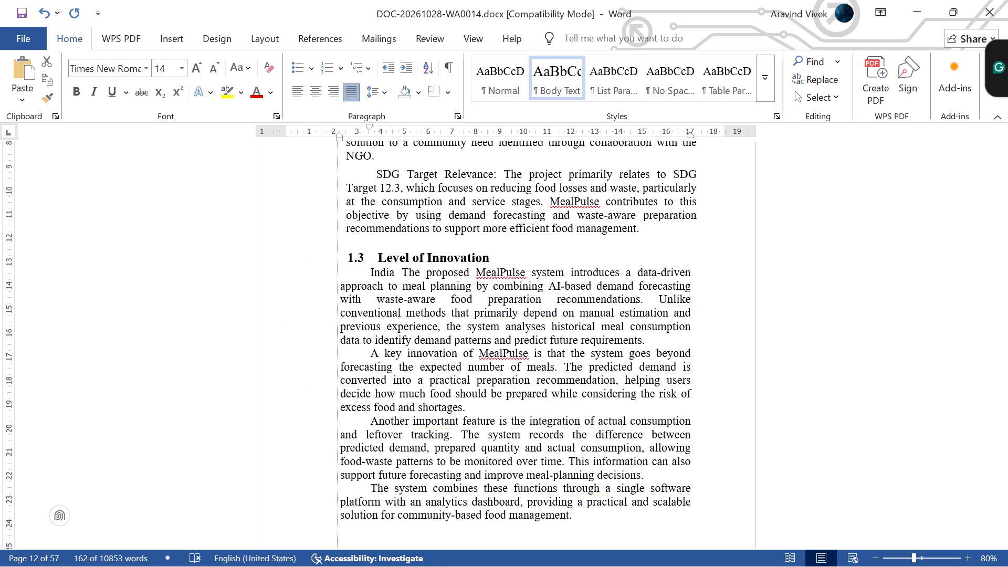
drag(339, 138, 345, 139)
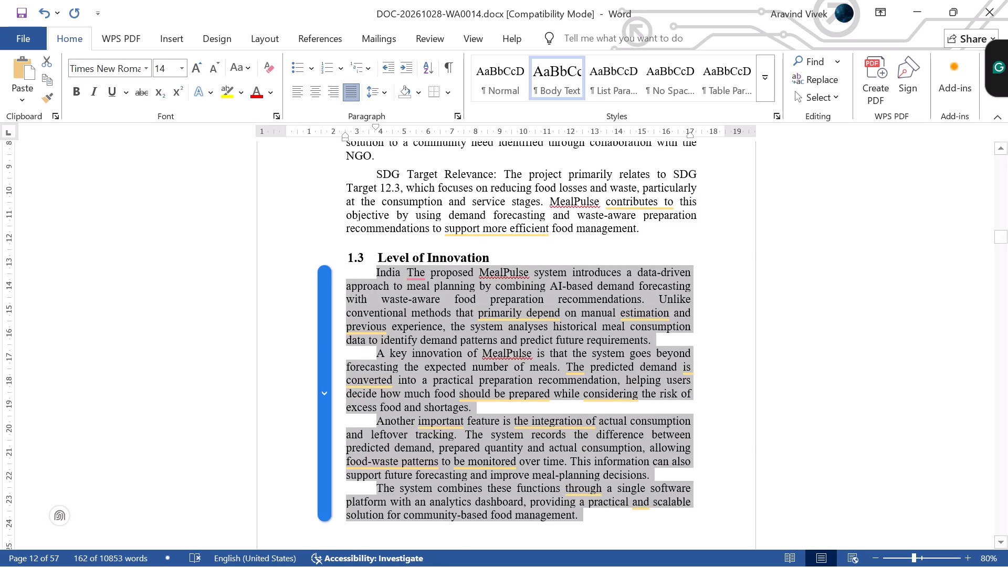
drag(690, 135, 699, 134)
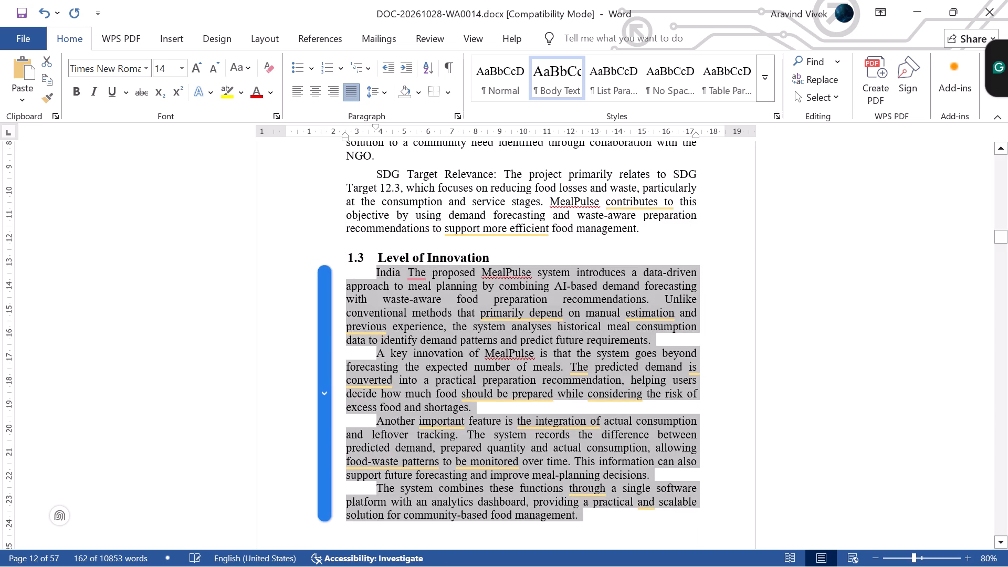
Add spacing before each section 1.3 body paragraph so the paragraphs are separated from one another and from the heading.
click(459, 122)
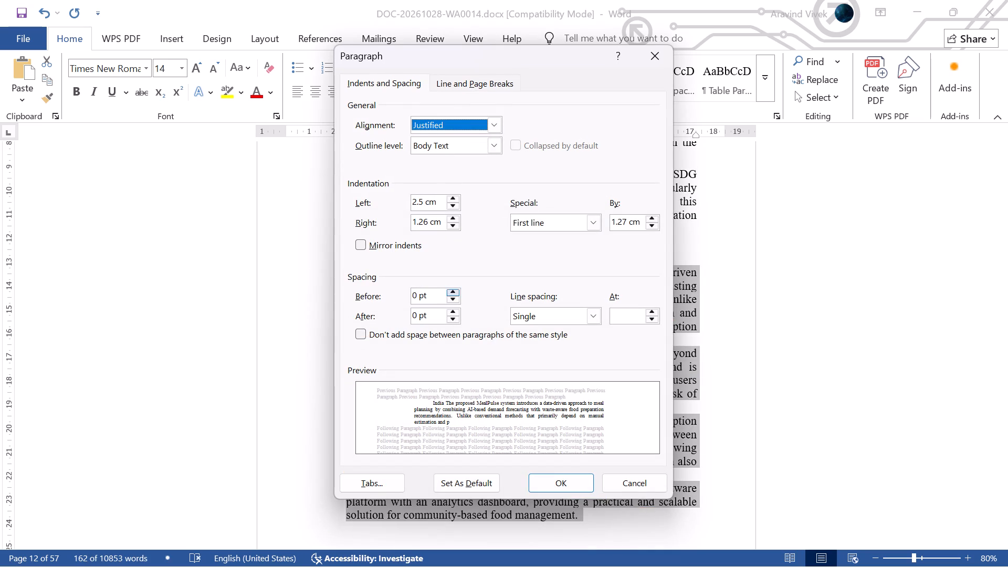
double_click(449, 293)
click(572, 478)
click(731, 331)
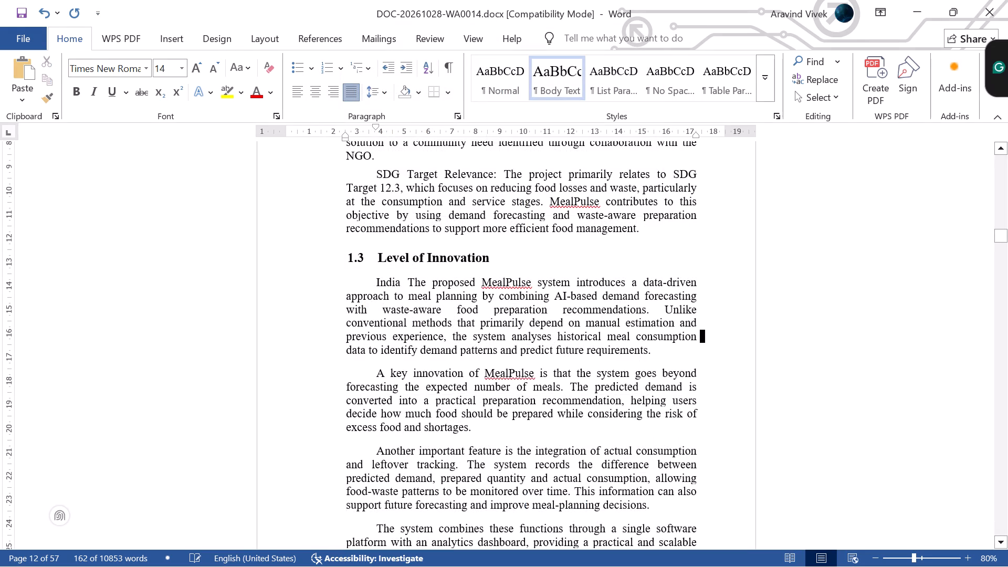
Delete the blank space between the end of section 1.3 and the 1.4 Need for the Proposed Solution heading.
scroll(732, 329, down, 12)
scroll(718, 339, down, 9)
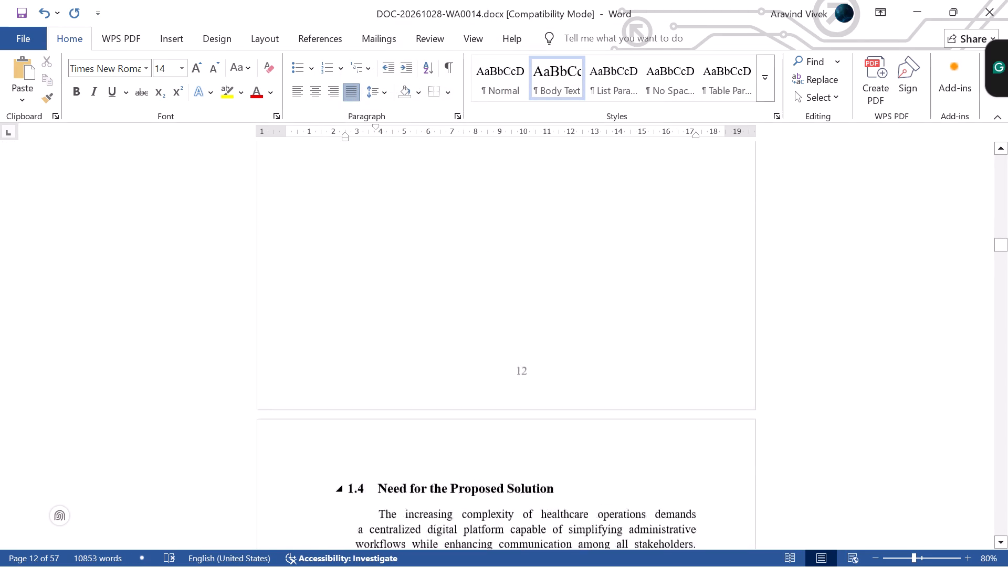
drag(332, 338, 343, 259)
scroll(343, 259, up, 10)
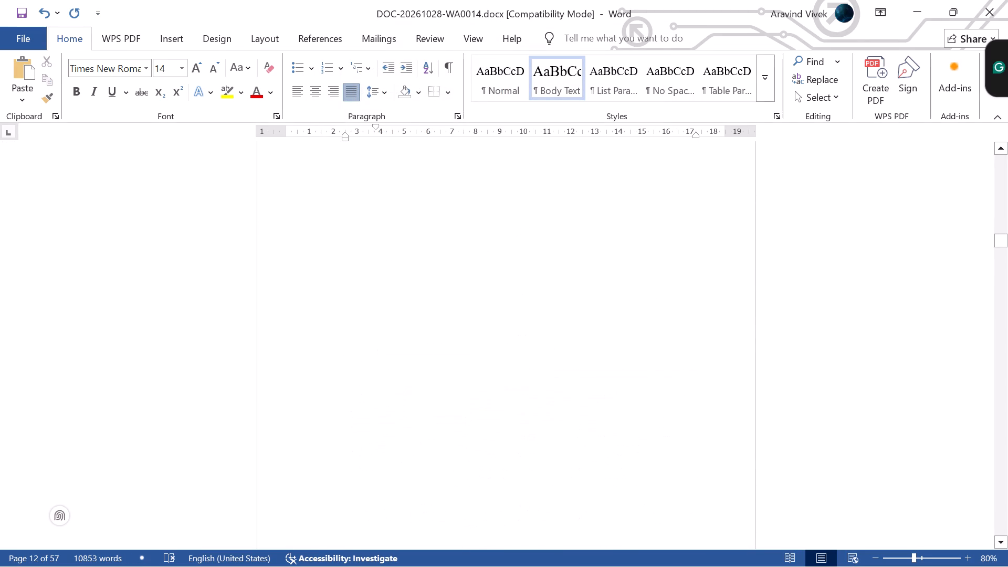
drag(343, 259, 582, 335)
scroll(511, 266, up, 4)
key(BackSpace)
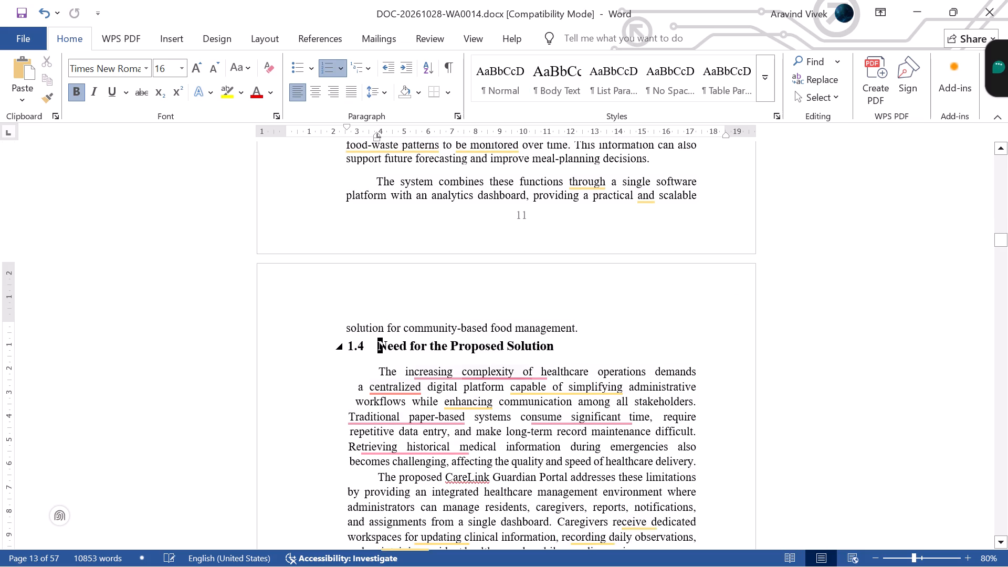
Insert one blank line after "food management." to separate section 1.3 from the 1.4 heading.
key(Up)
key(ctrl+Right)
key(ctrl+Right)
key(ctrl+Right)
key(ctrl+Right)
key(ctrl+Right)
key(ctrl+Right)
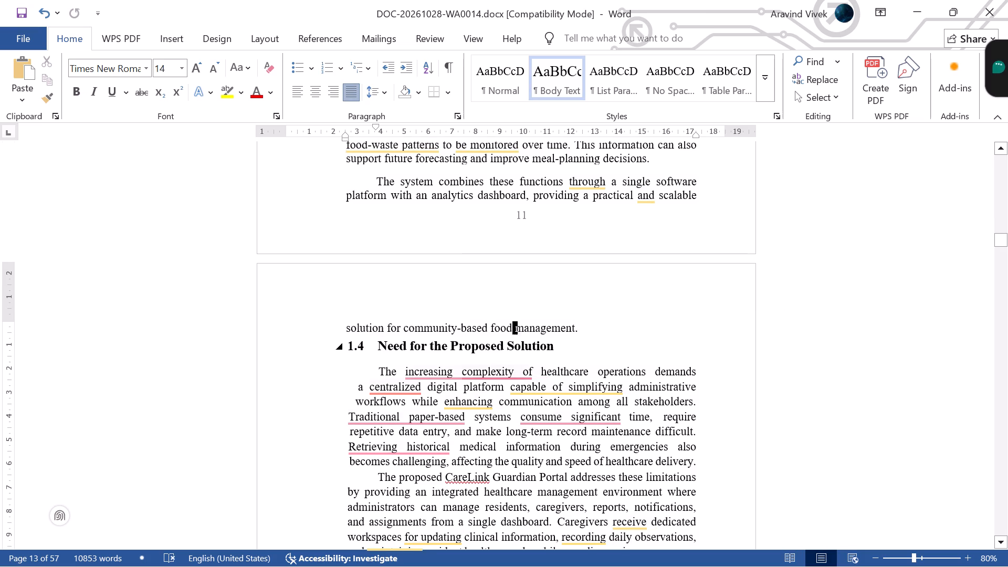
key(ctrl+Right)
key(ctrl+Right)
key(Return)
Check the corresponding section heading in COMCONFIN.docx and shorten the report's 1.4 heading to "Proposed Solution".
scroll(582, 335, down, 3)
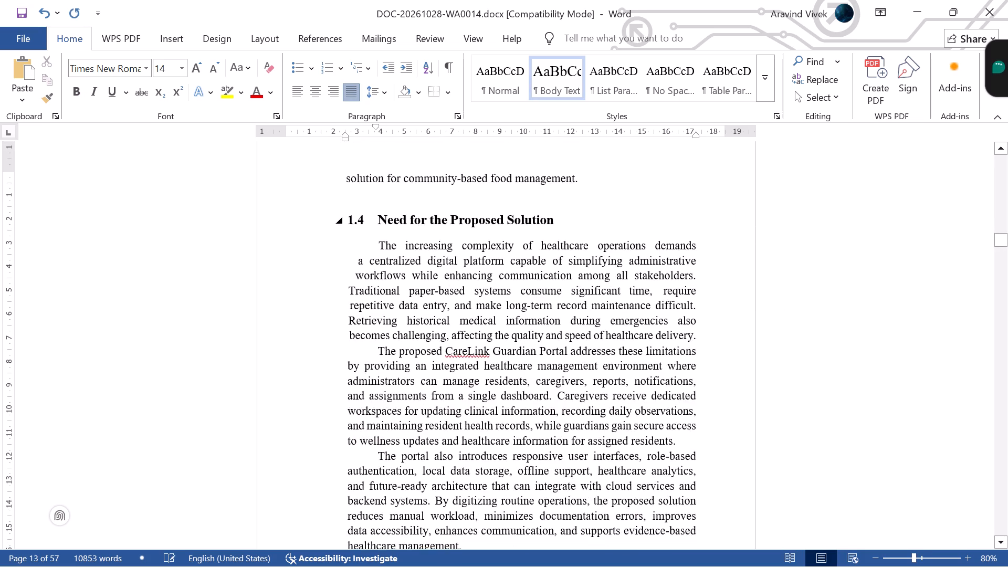
key(alt+Tab)
click(707, 341)
scroll(706, 342, down, 7)
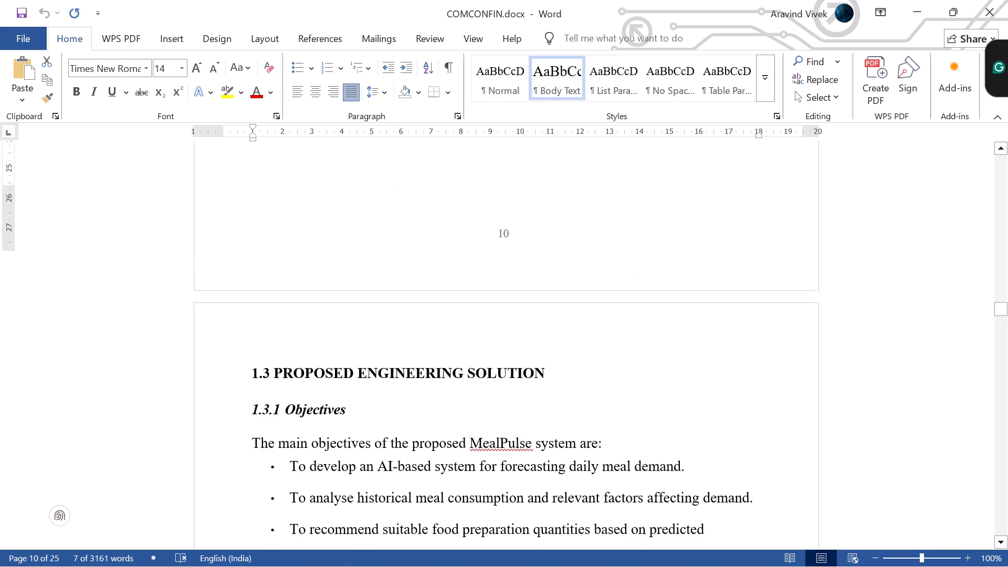
scroll(705, 342, down, 1)
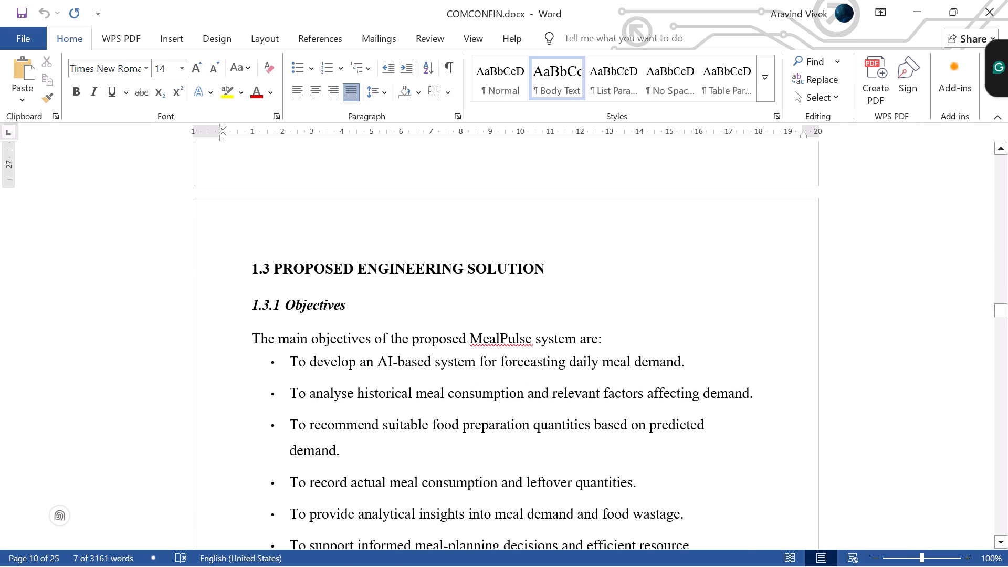
key(alt+Tab)
drag(564, 221, 416, 222)
key(ctrl+Right)
key(ctrl+Left)
key(ctrl+Left)
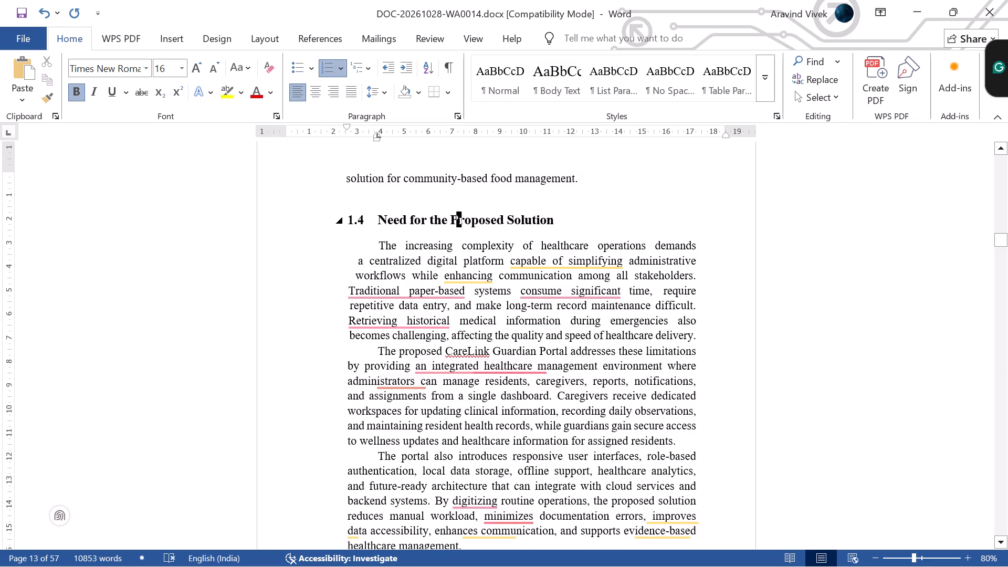
key(ctrl+Left)
key(ctrl+Right)
key(ctrl+BackSpace)
key(ctrl+BackSpace)
key(ctrl+BackSpace)
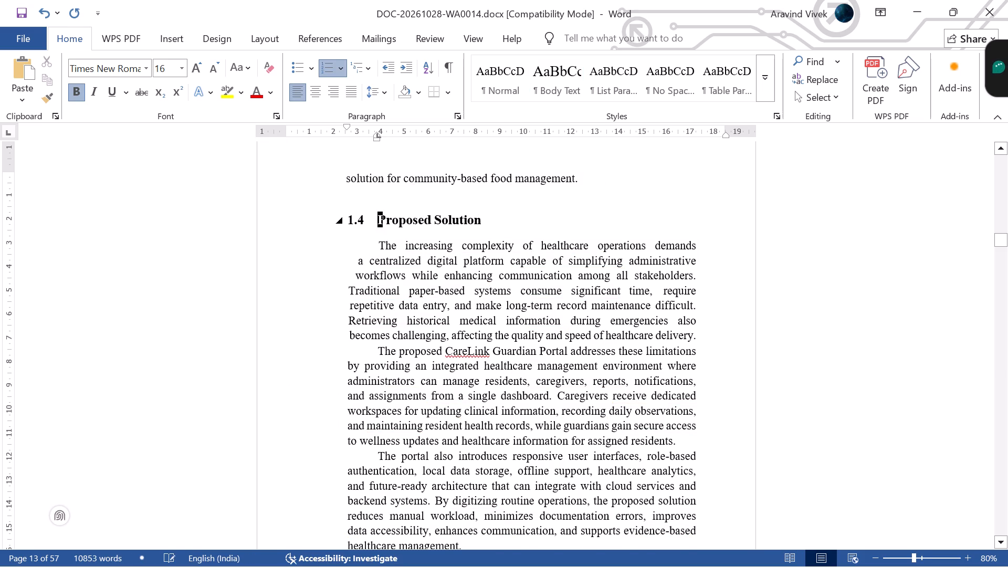
Examine the extent and subsections of section 1.3 PROPOSED ENGINEERING SOLUTION in COMCONFIN.docx.
key(alt+Tab)
key(alt+Tab)
key(alt+Tab)
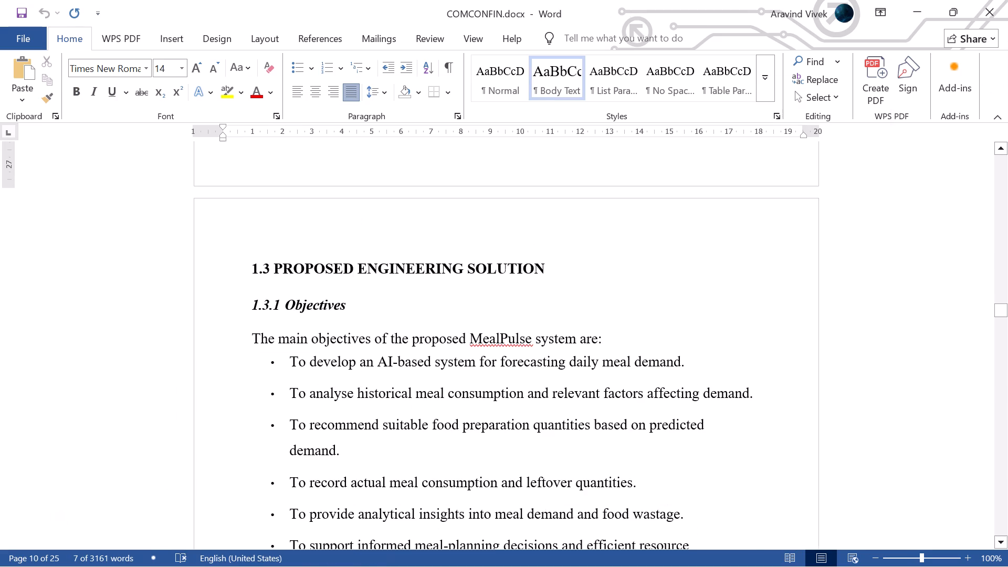
scroll(537, 304, down, 15)
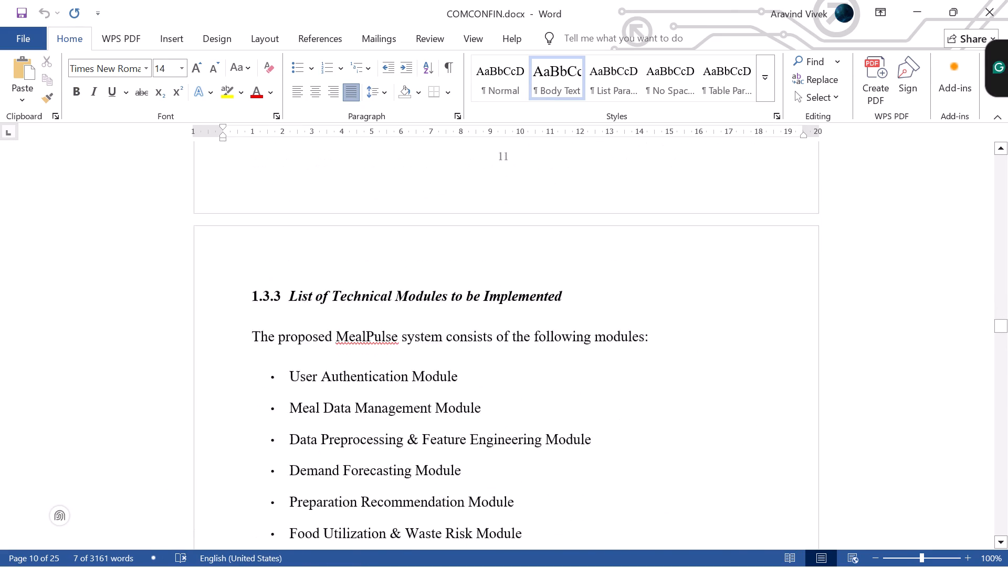
scroll(537, 304, down, 12)
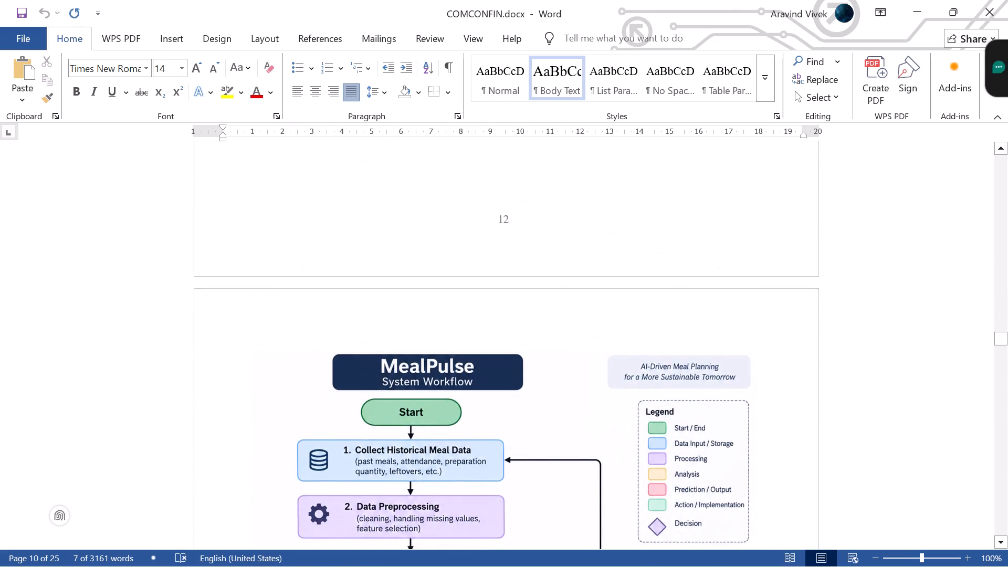
scroll(537, 304, down, 9)
scroll(537, 304, up, 20)
scroll(537, 304, up, 5)
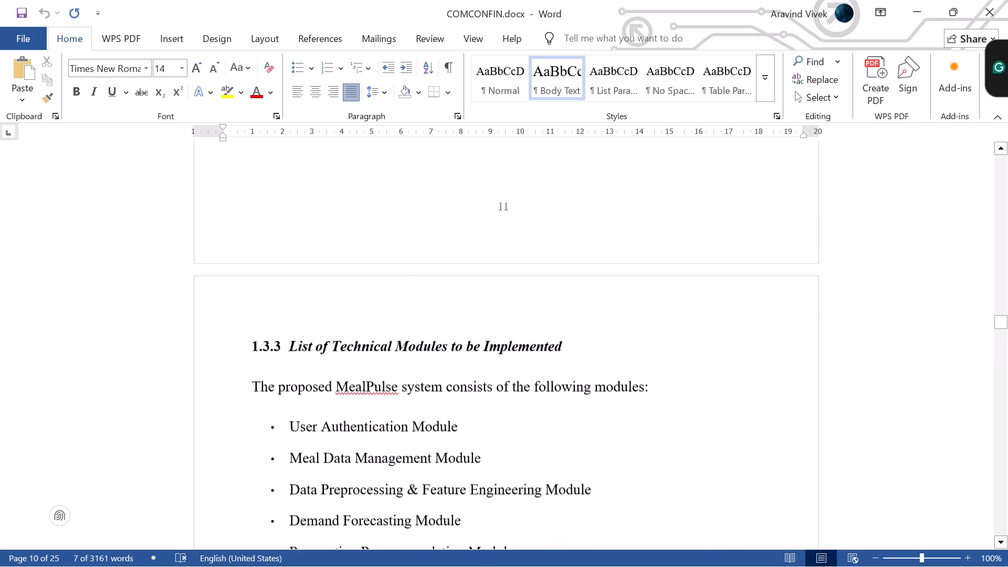
scroll(537, 304, down, 5)
scroll(537, 304, up, 19)
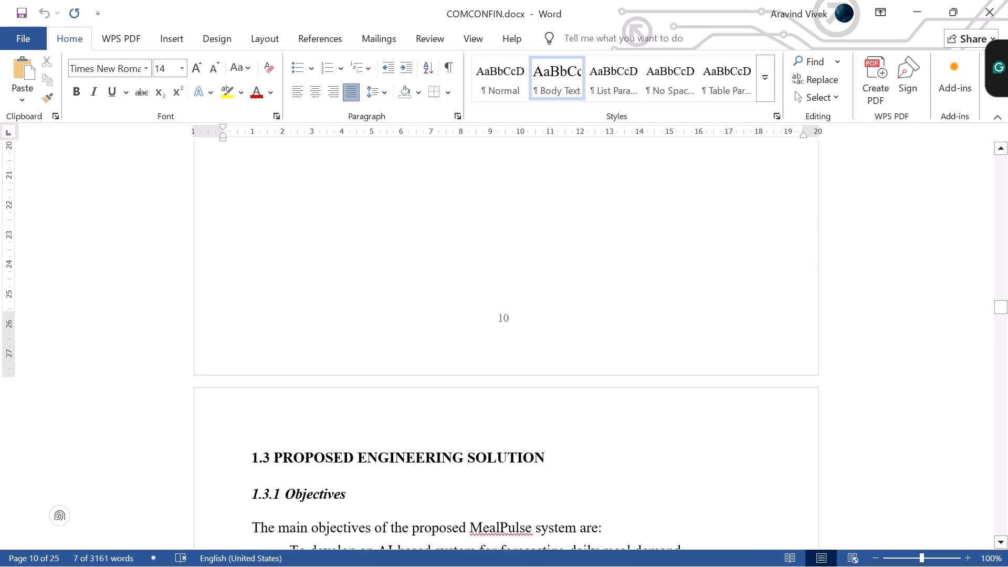
scroll(212, 444, down, 4)
Copy everything under 1.3 PROPOSED ENGINEERING SOLUTION, from 1.3.1 Objectives to just before section 1.4, and return to the report.
drag(242, 234, 386, 320)
scroll(376, 289, down, 3)
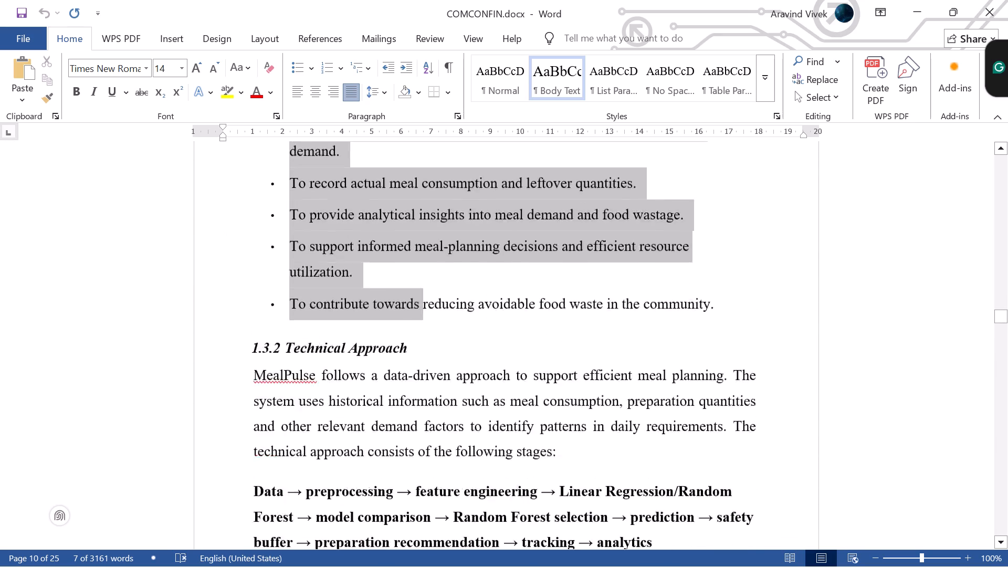
scroll(386, 320, down, 20)
scroll(386, 320, down, 1)
drag(386, 320, 387, 322)
scroll(387, 322, down, 18)
scroll(387, 322, down, 3)
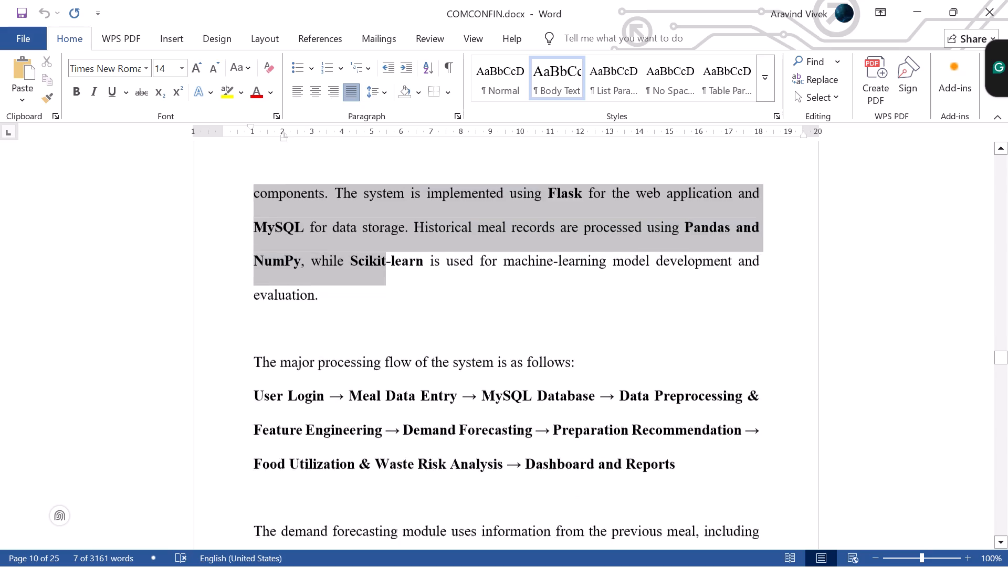
drag(387, 322, 598, 351)
scroll(501, 351, down, 9)
scroll(566, 351, up, 1)
scroll(596, 351, down, 16)
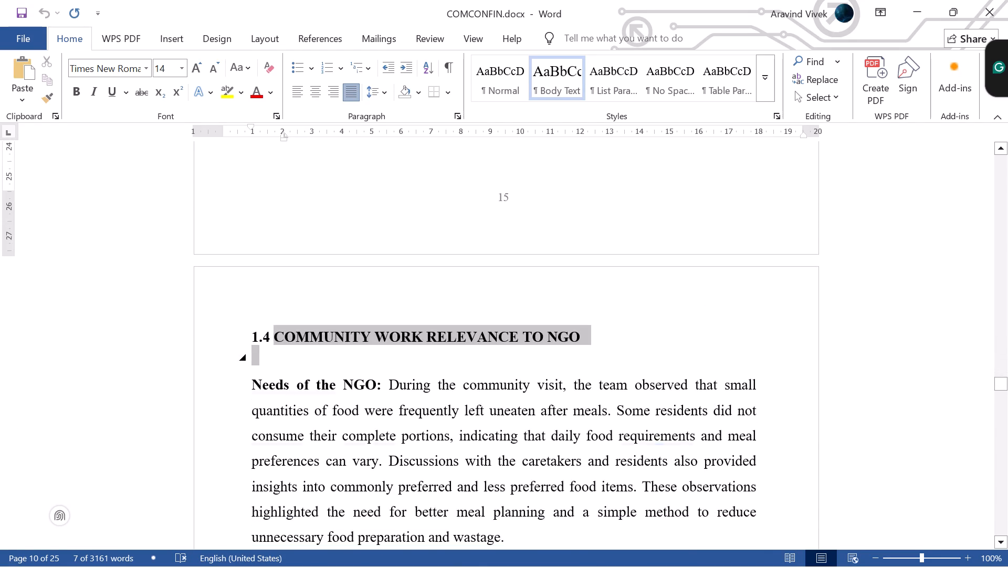
drag(598, 351, 611, 269)
scroll(598, 351, up, 4)
key(ctrl+c)
key(alt+Tab)
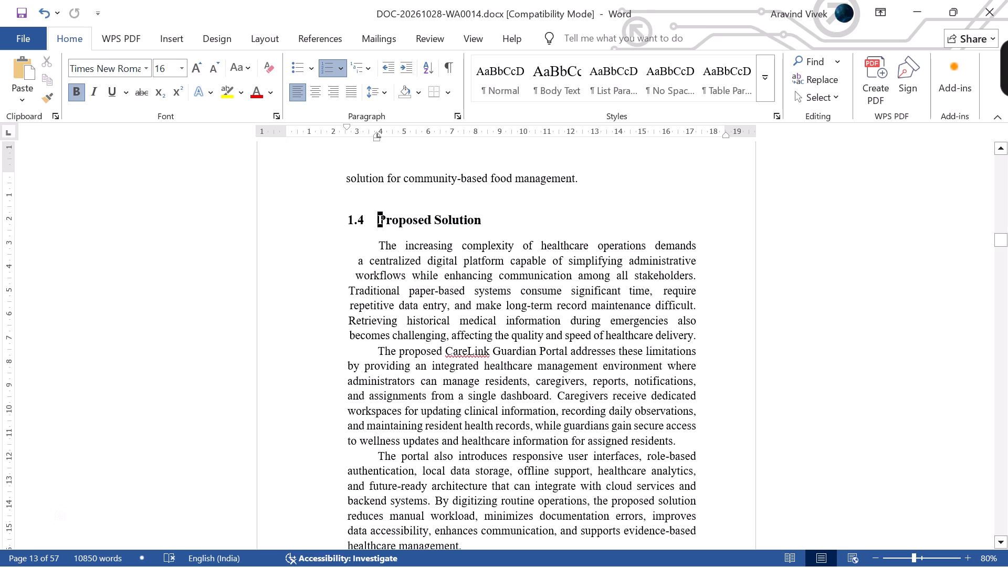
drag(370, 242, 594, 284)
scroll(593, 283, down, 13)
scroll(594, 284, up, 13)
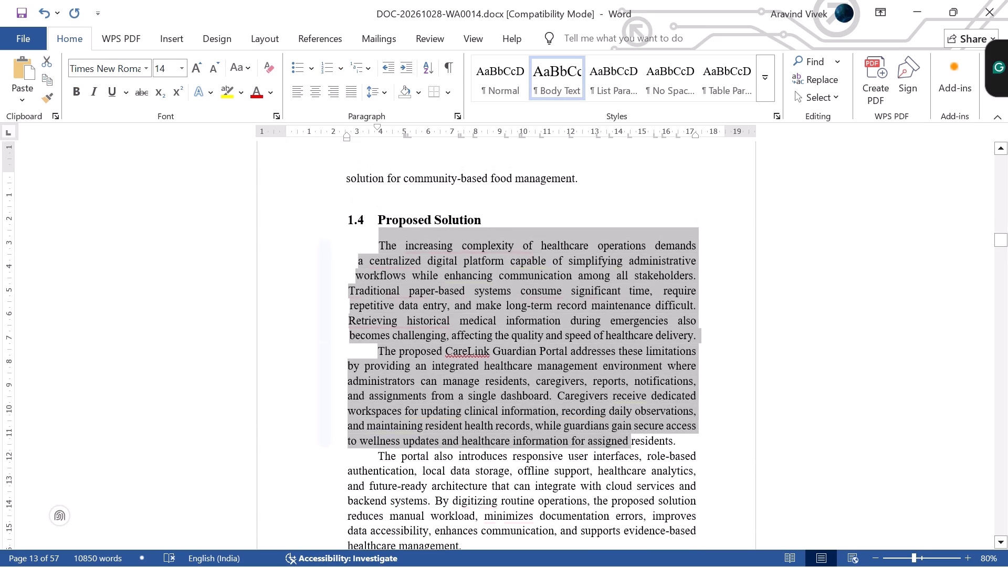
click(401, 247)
Replace the old section 1.4 body, from after "The" to "local communities.", with the copied Proposed Engineering Solution content.
drag(402, 247, 516, 322)
scroll(516, 322, down, 8)
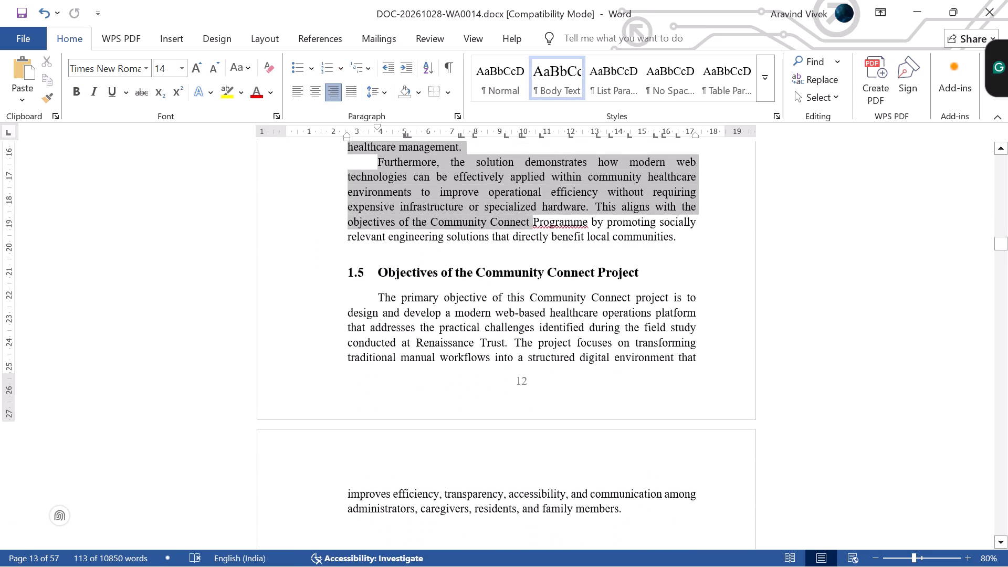
drag(516, 322, 677, 241)
key(ctrl+v)
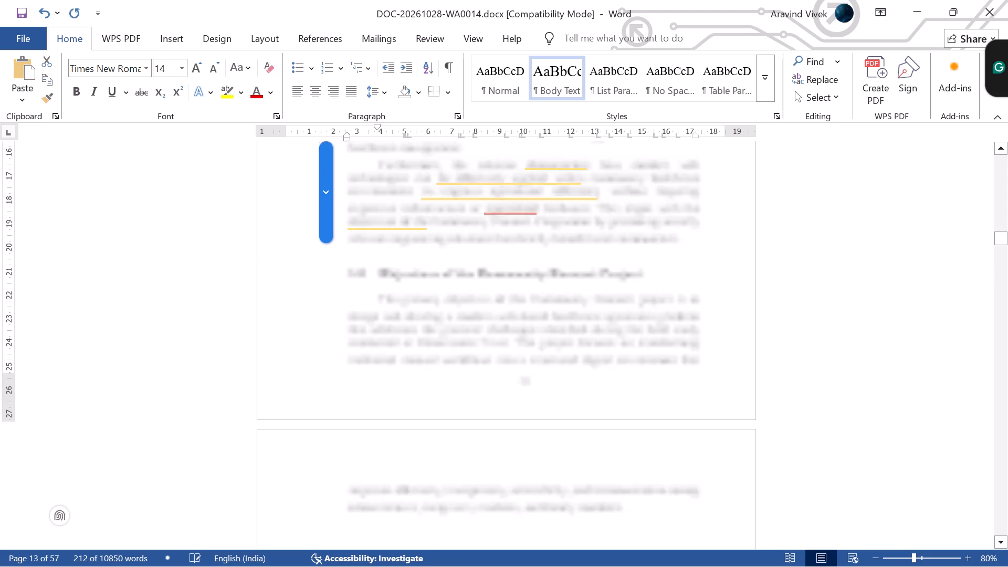
Examine the pasted content's layout from the Architecture of Technical Modules heading back up to the section 1.4 heading.
scroll(677, 291, up, 20)
scroll(677, 291, up, 11)
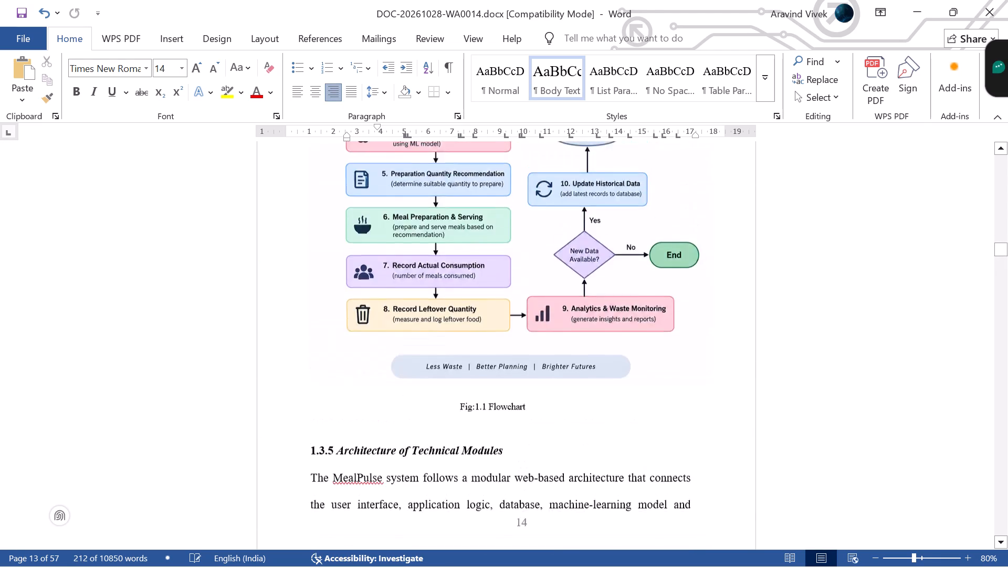
scroll(677, 291, up, 16)
scroll(677, 291, up, 6)
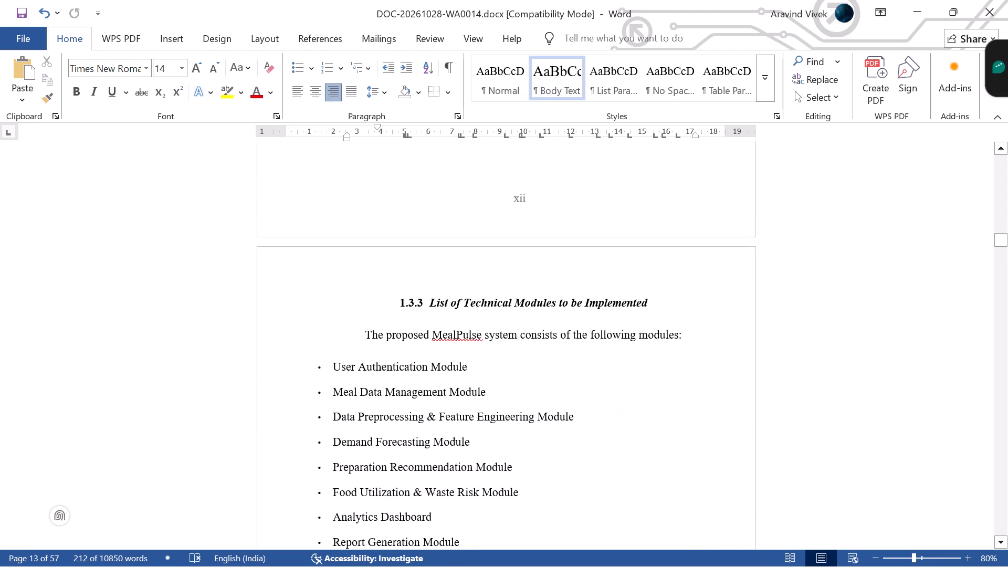
scroll(677, 291, up, 14)
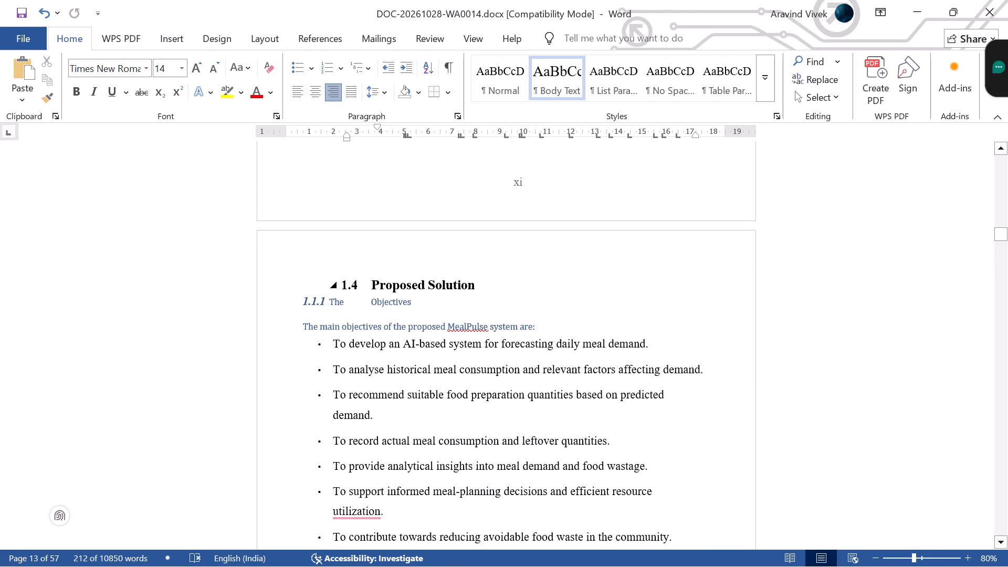
scroll(677, 291, up, 9)
scroll(677, 291, down, 6)
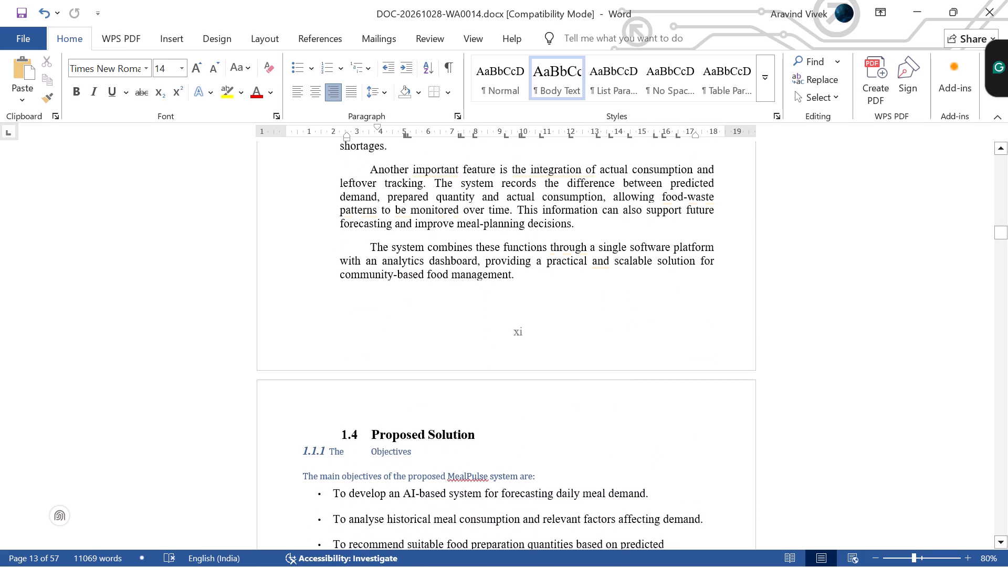
Set the Objectives heading and the sentence introducing the MealPulse objectives under section 1.4 to Times New Roman, size 12.
click(348, 455)
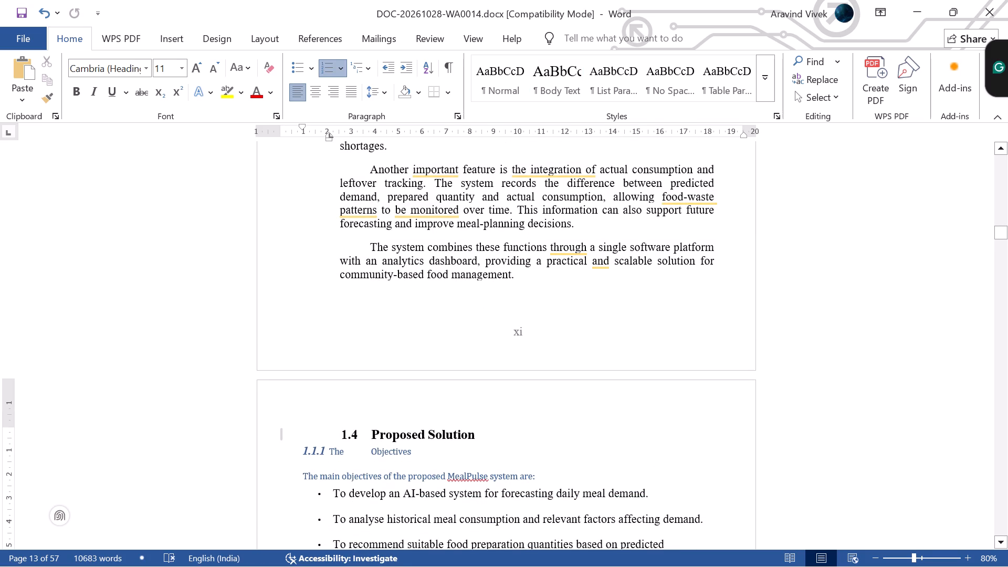
click(311, 430)
scroll(436, 376, down, 2)
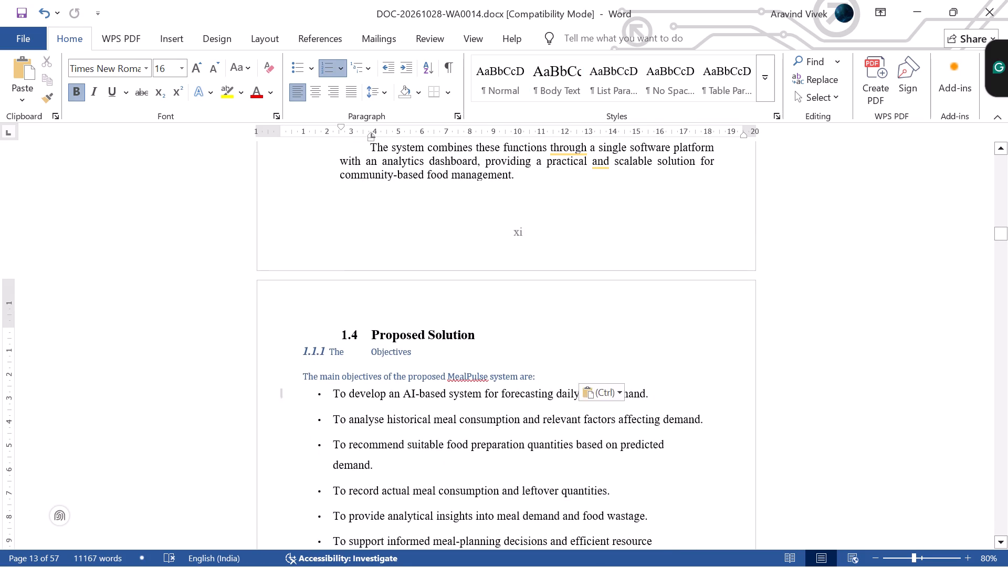
drag(292, 345, 568, 378)
click(412, 327)
click(470, 149)
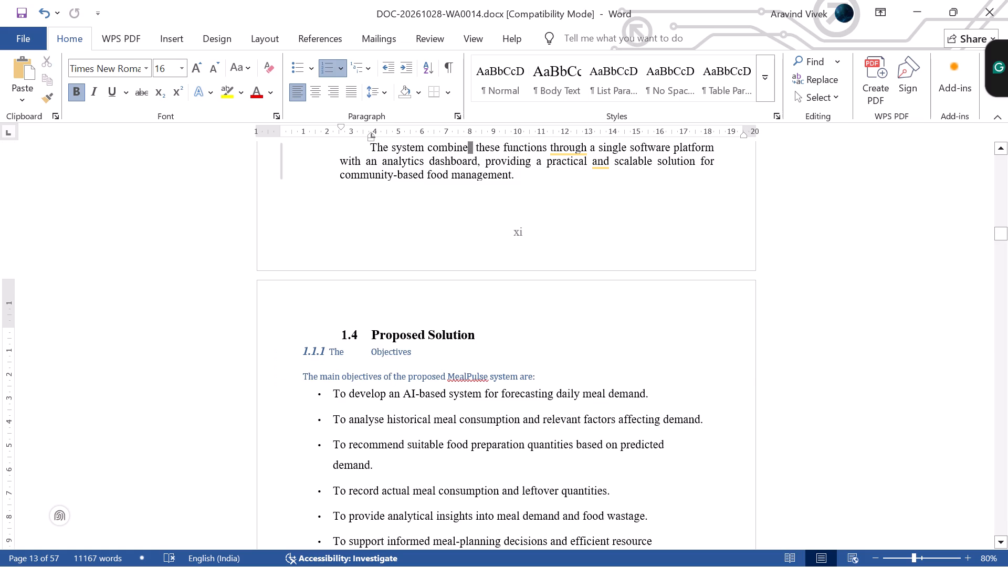
click(454, 380)
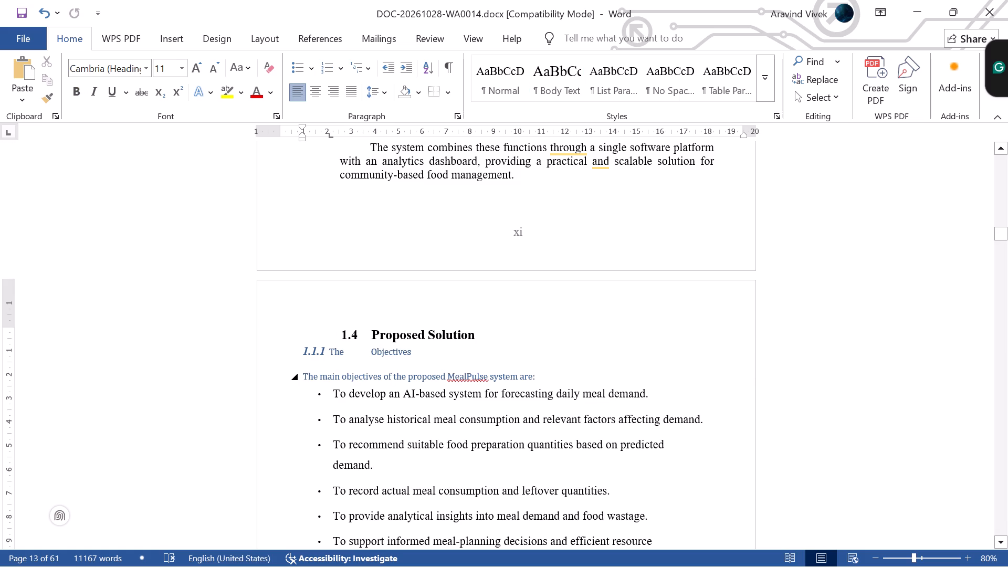
drag(566, 380, 293, 352)
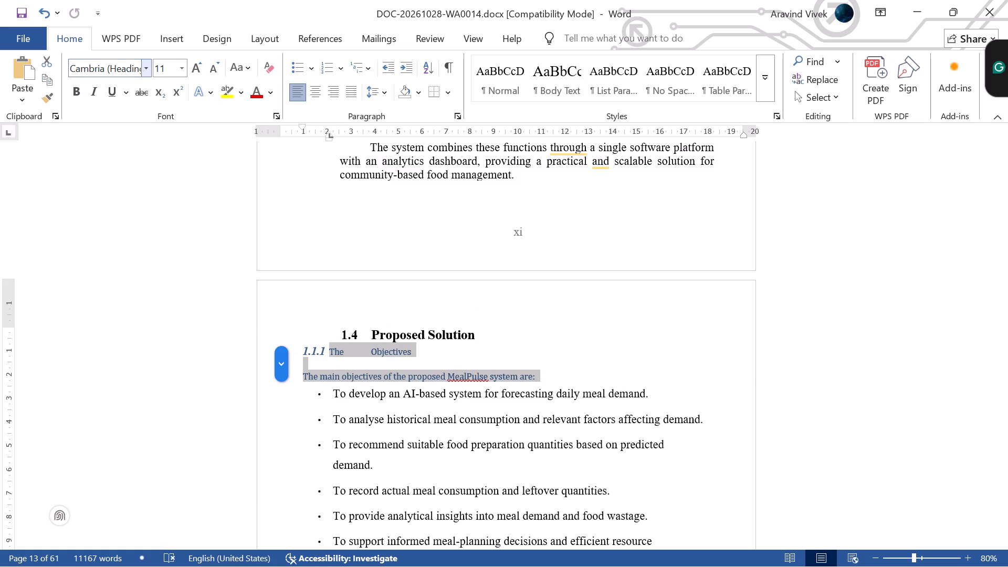
click(144, 68)
click(160, 166)
click(184, 73)
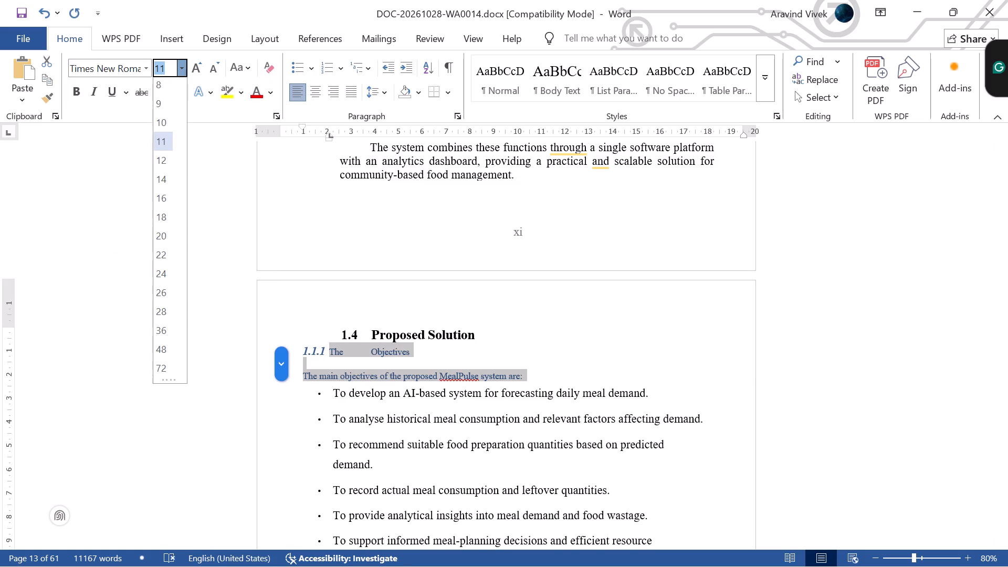
click(170, 165)
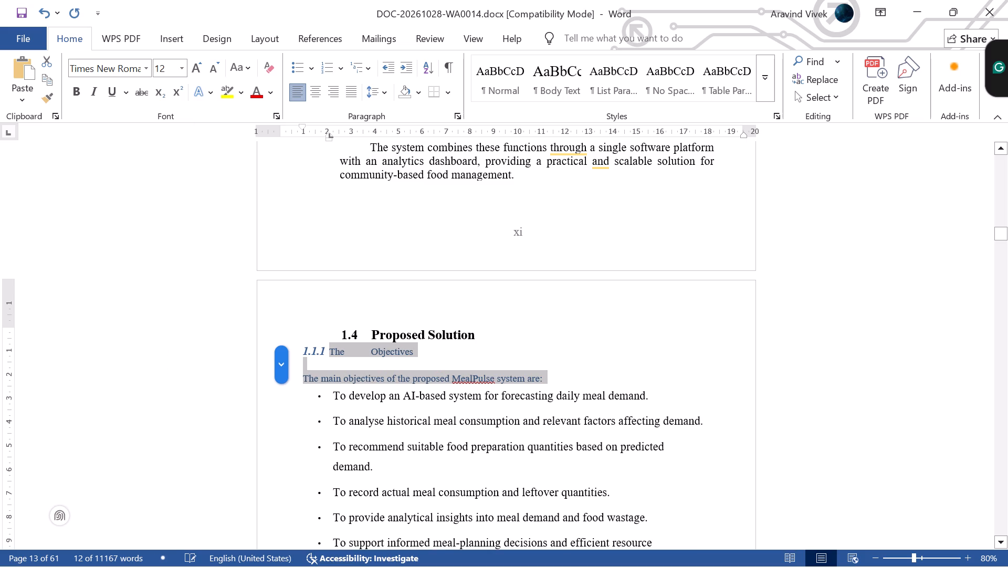
Change the Objectives heading and its introductory sentence to font size 14 and black text.
click(417, 171)
drag(558, 383, 312, 351)
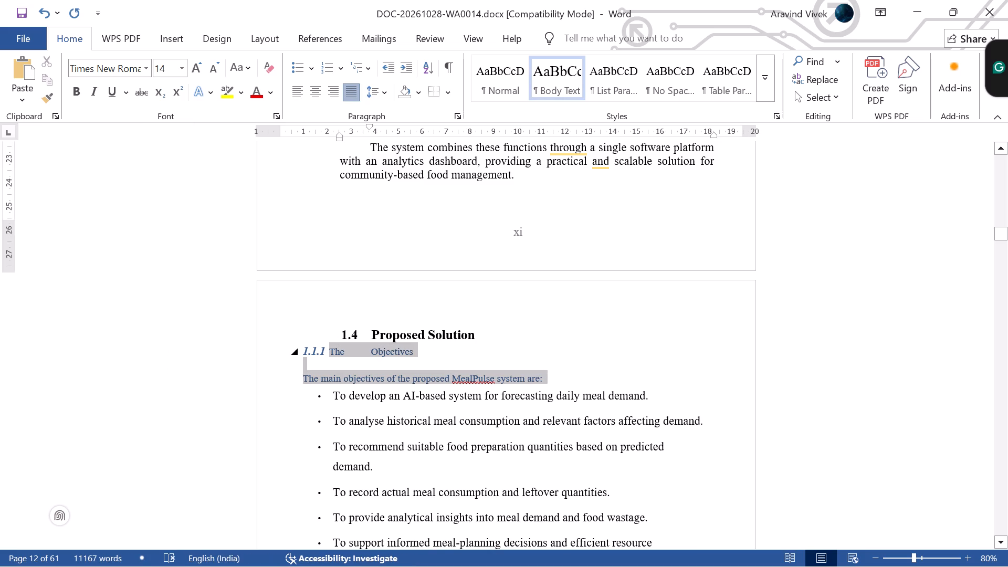
drag(312, 351, 310, 351)
click(184, 69)
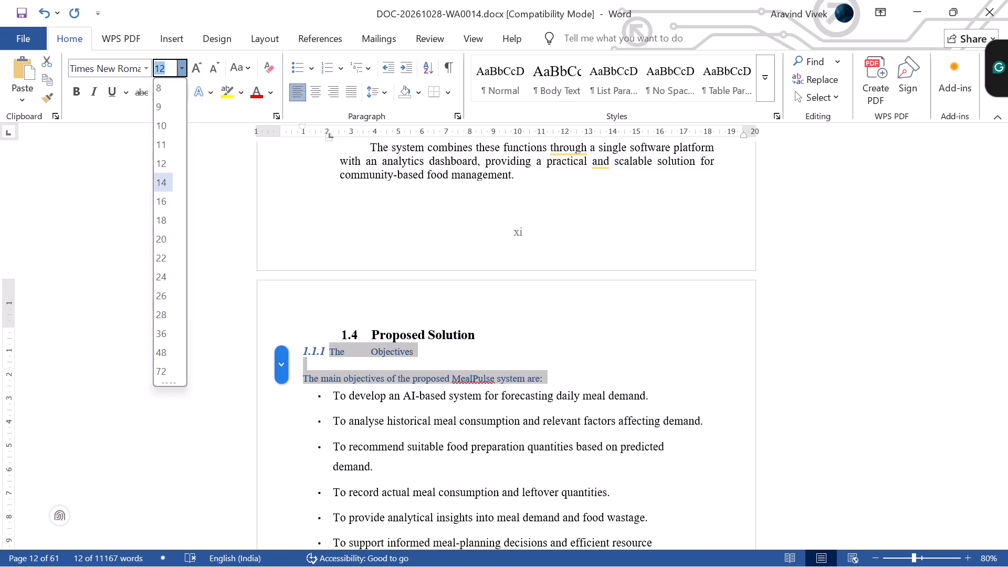
click(167, 183)
click(264, 94)
click(267, 94)
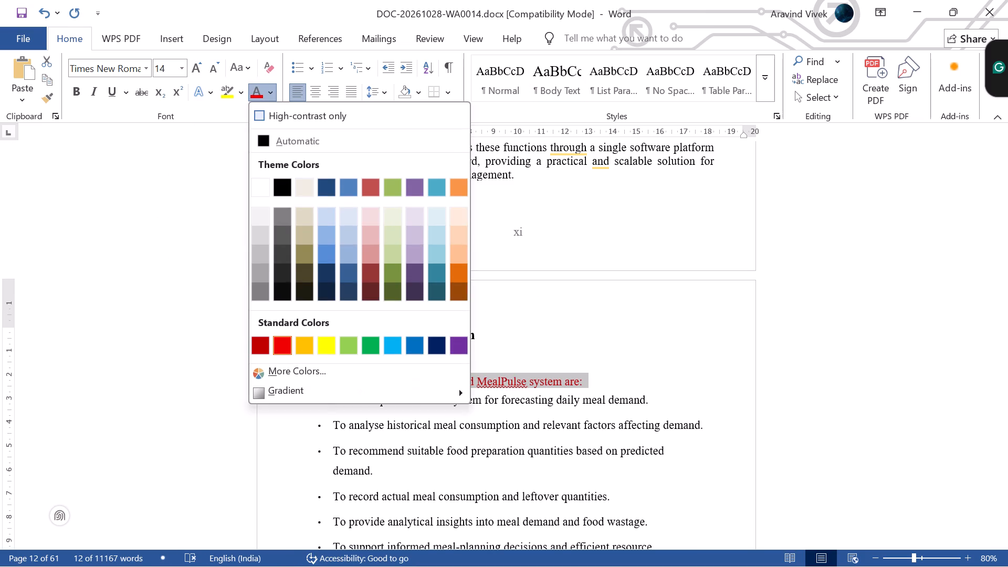
click(281, 188)
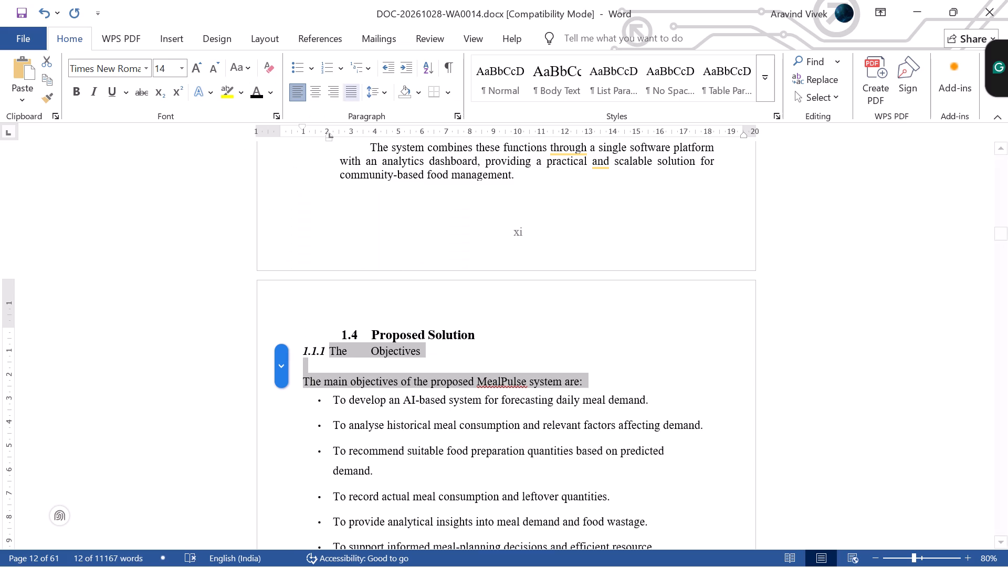
click(545, 271)
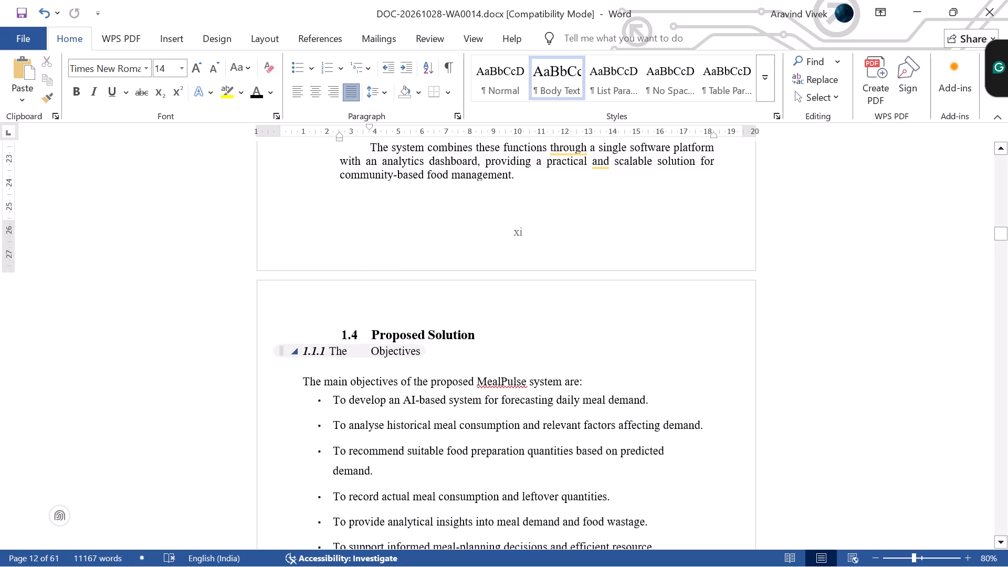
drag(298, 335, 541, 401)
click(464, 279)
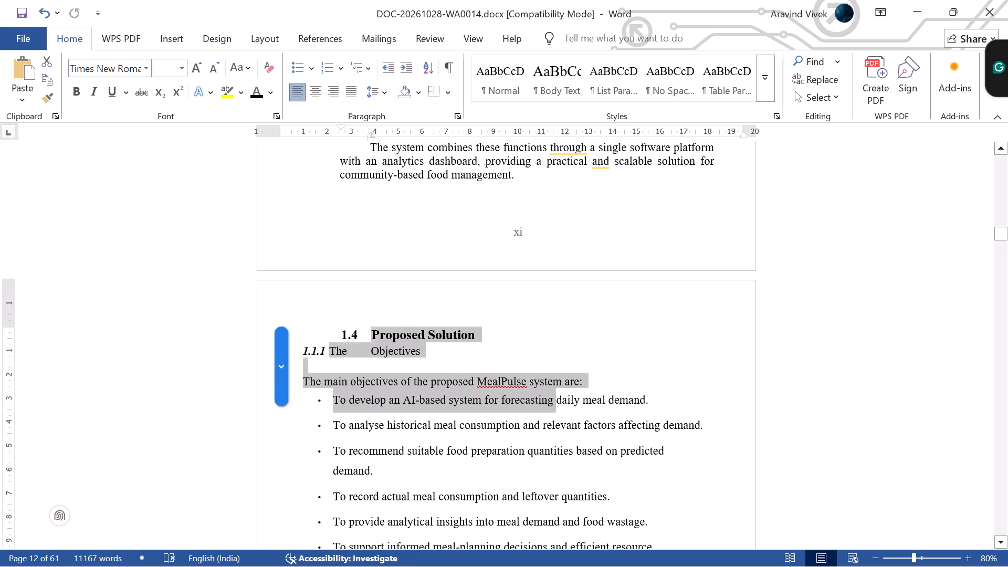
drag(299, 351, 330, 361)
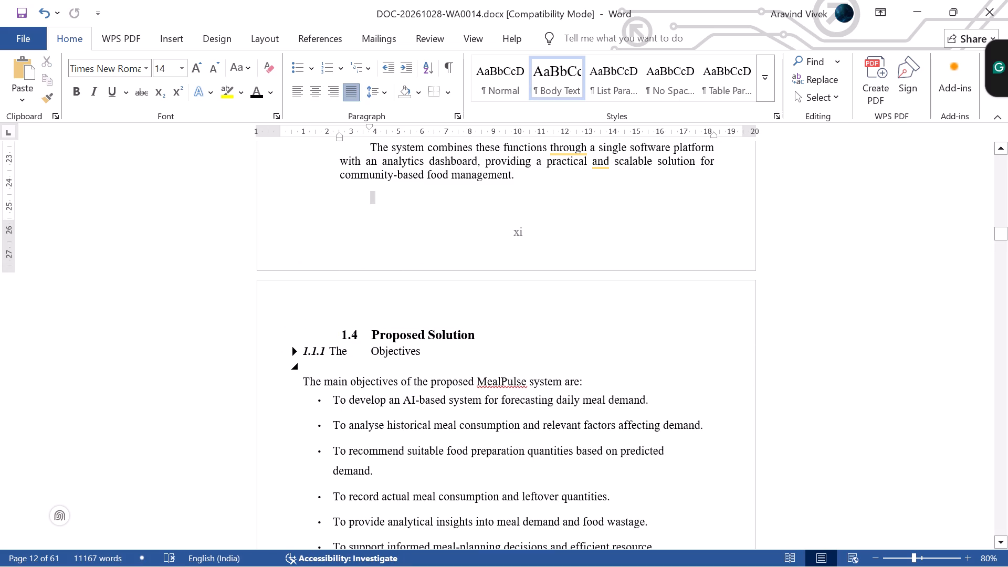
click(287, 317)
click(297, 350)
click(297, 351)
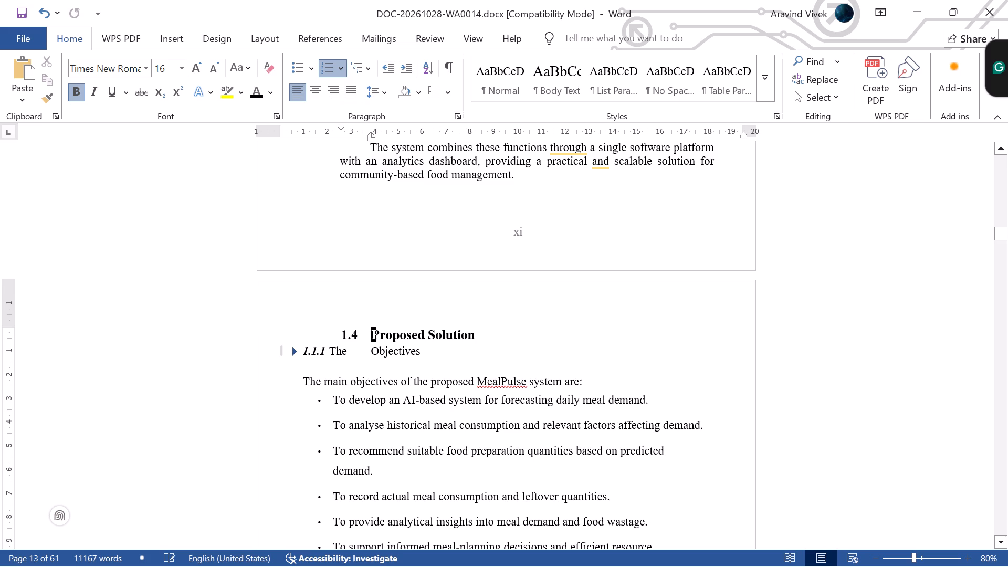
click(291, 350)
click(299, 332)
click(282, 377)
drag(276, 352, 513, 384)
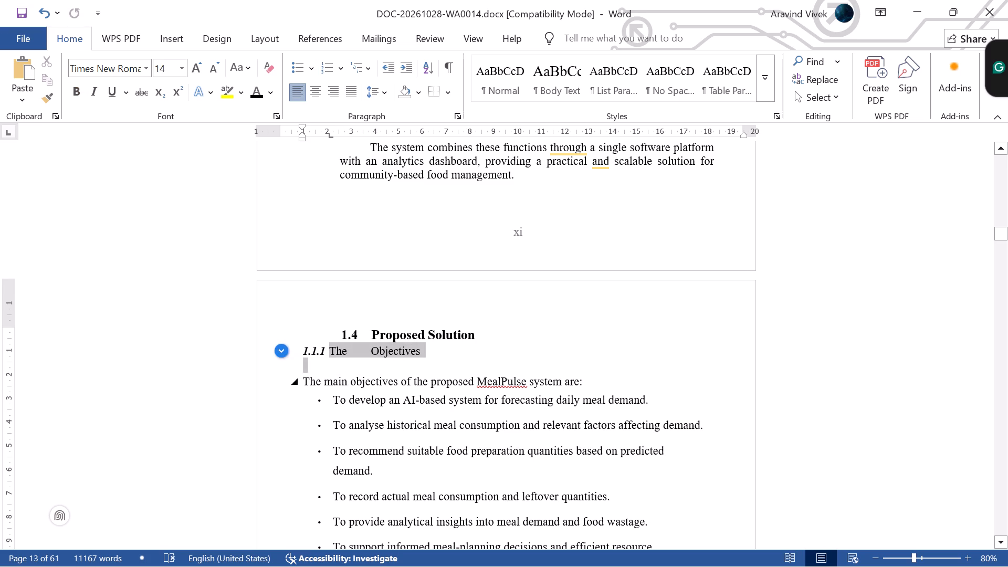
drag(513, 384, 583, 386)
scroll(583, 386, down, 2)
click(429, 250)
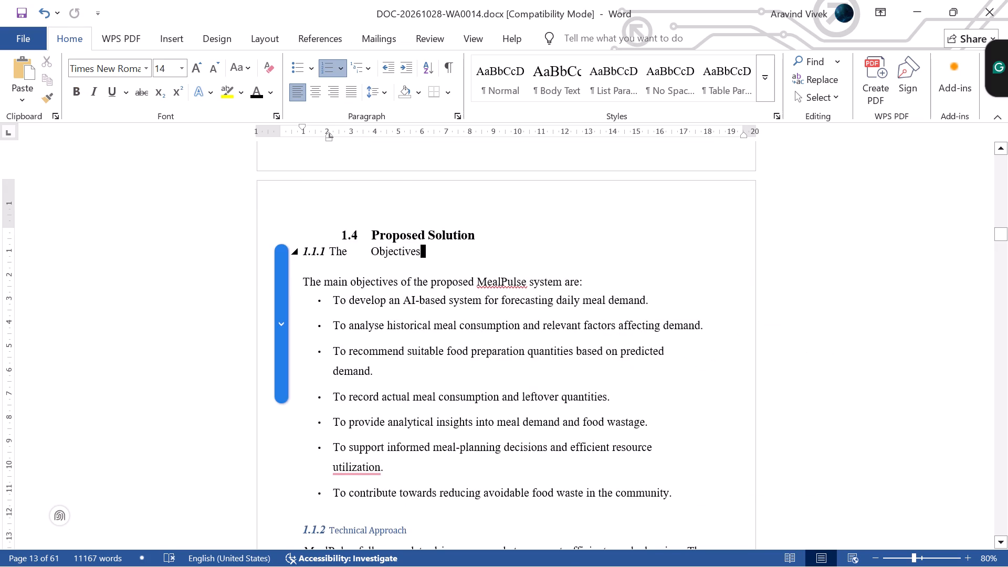
Set the Technical Approach heading below the objectives list to Times New Roman.
scroll(438, 251, down, 3)
drag(426, 387, 273, 374)
click(440, 376)
drag(424, 377, 306, 370)
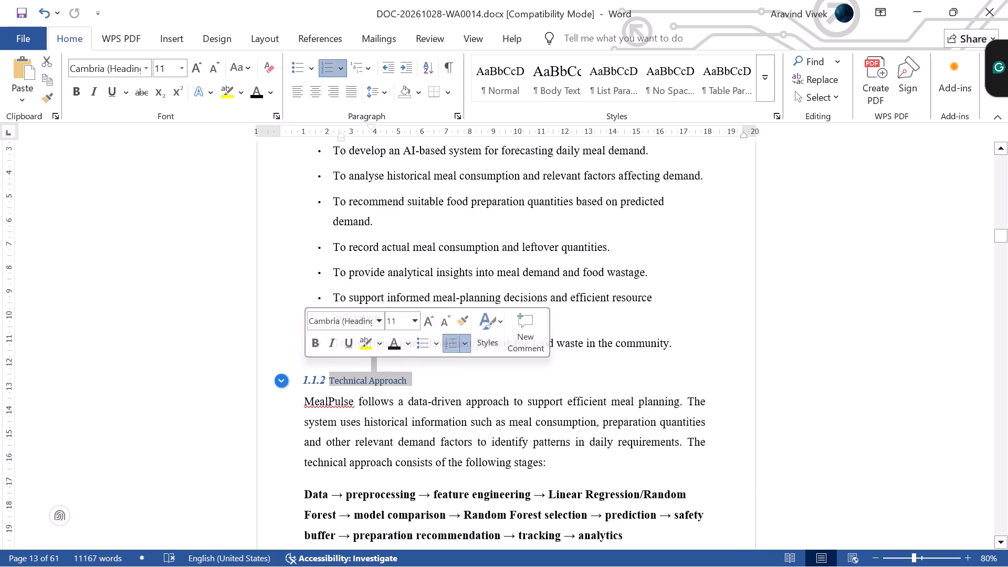
click(148, 69)
click(196, 167)
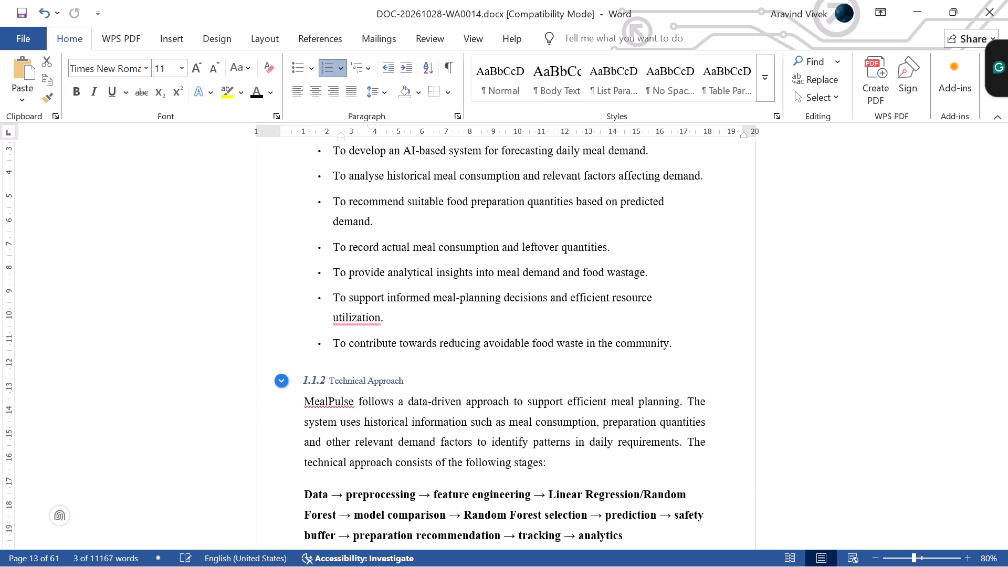
Set the Objectives heading under section 1.4 to font size 15.
scroll(463, 241, up, 4)
click(401, 304)
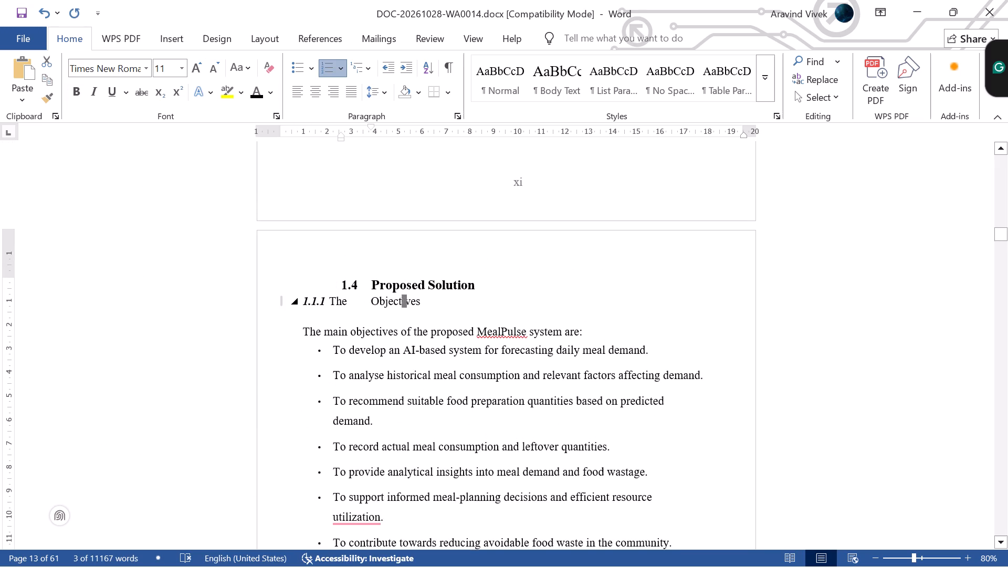
click(456, 288)
click(409, 297)
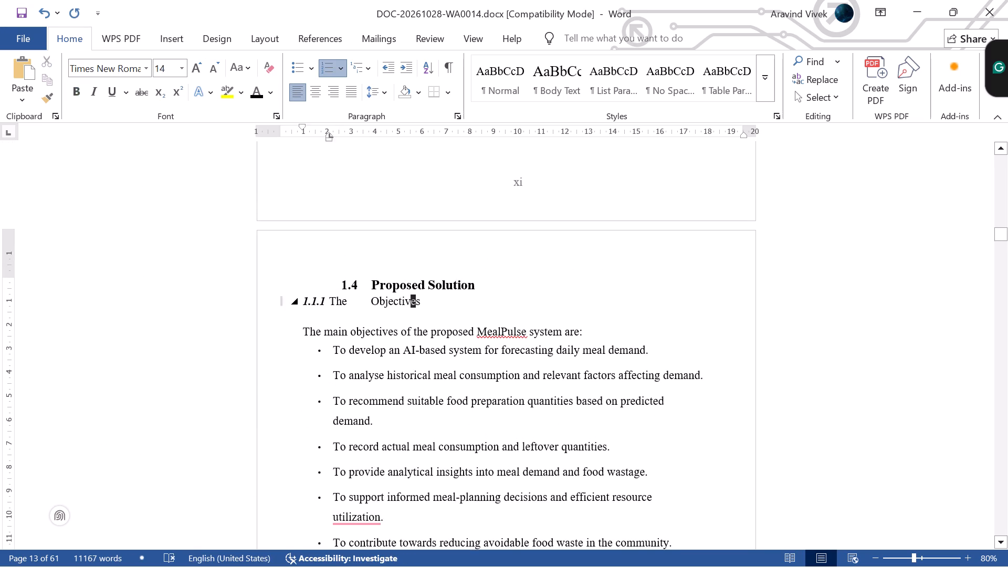
drag(440, 298, 320, 297)
click(178, 73)
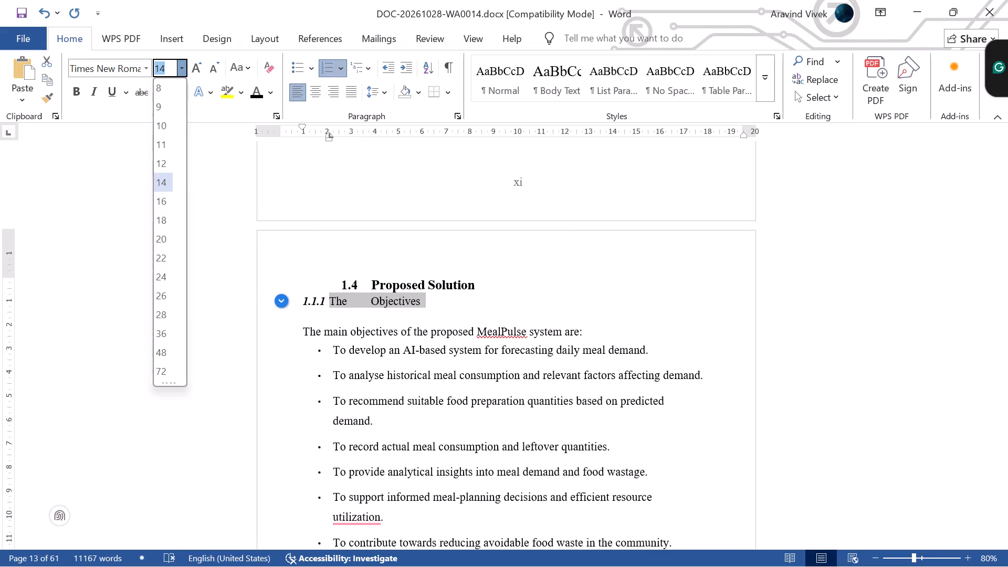
text(15)
key(Return)
click(585, 244)
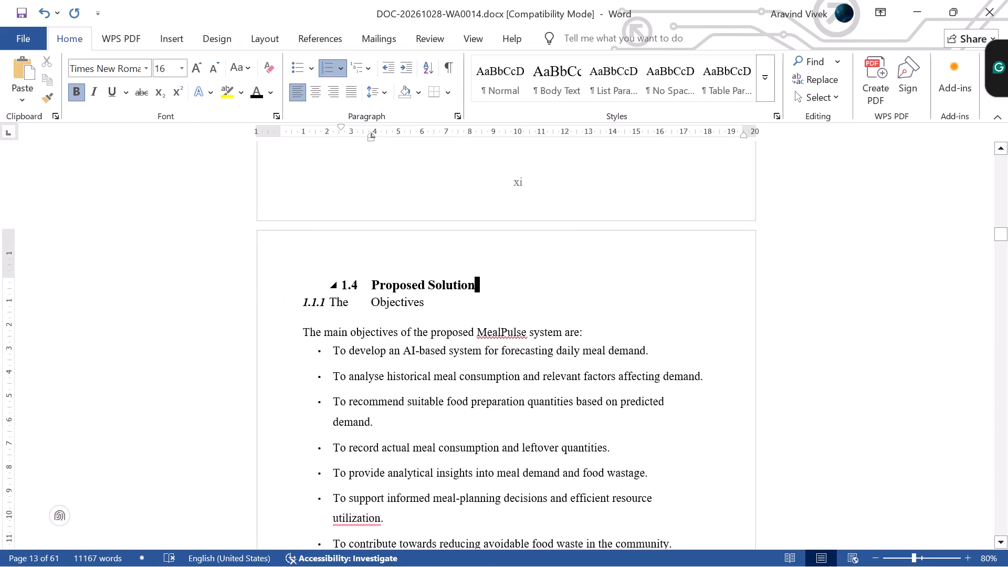
Remove bold from all pasted section 1.4 content, from the Objectives heading through the Fig 1.1 (b): Architecture caption.
drag(293, 285, 513, 357)
click(553, 282)
drag(277, 304, 661, 387)
scroll(593, 353, down, 9)
scroll(661, 387, down, 3)
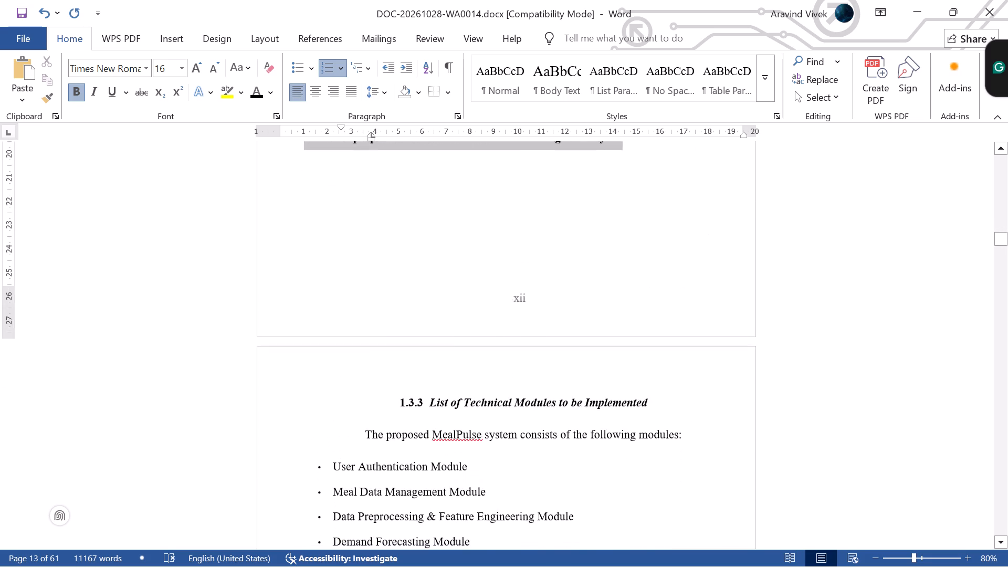
drag(661, 387, 703, 431)
scroll(661, 387, down, 9)
scroll(698, 419, down, 3)
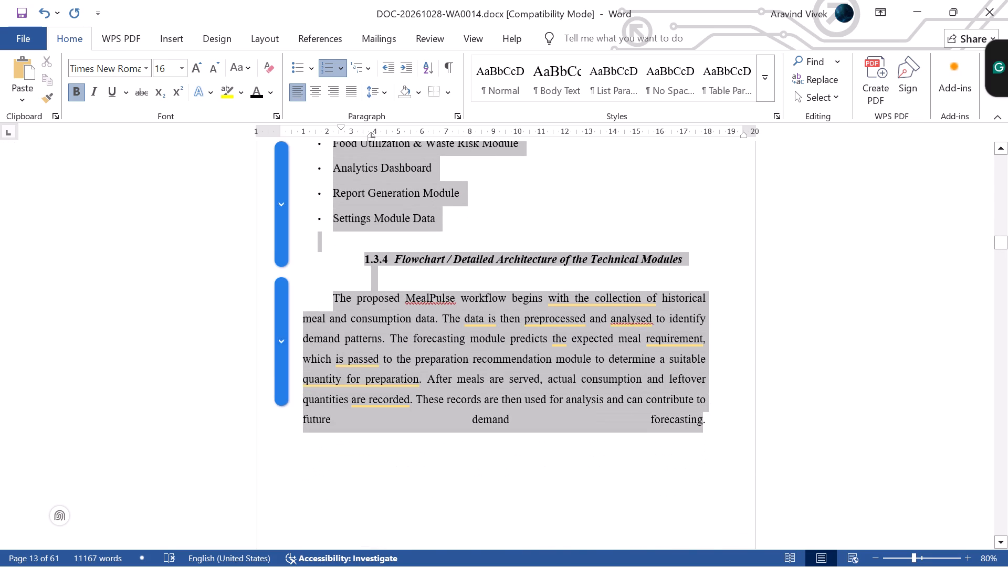
scroll(703, 431, down, 8)
drag(703, 431, 703, 432)
scroll(703, 432, down, 20)
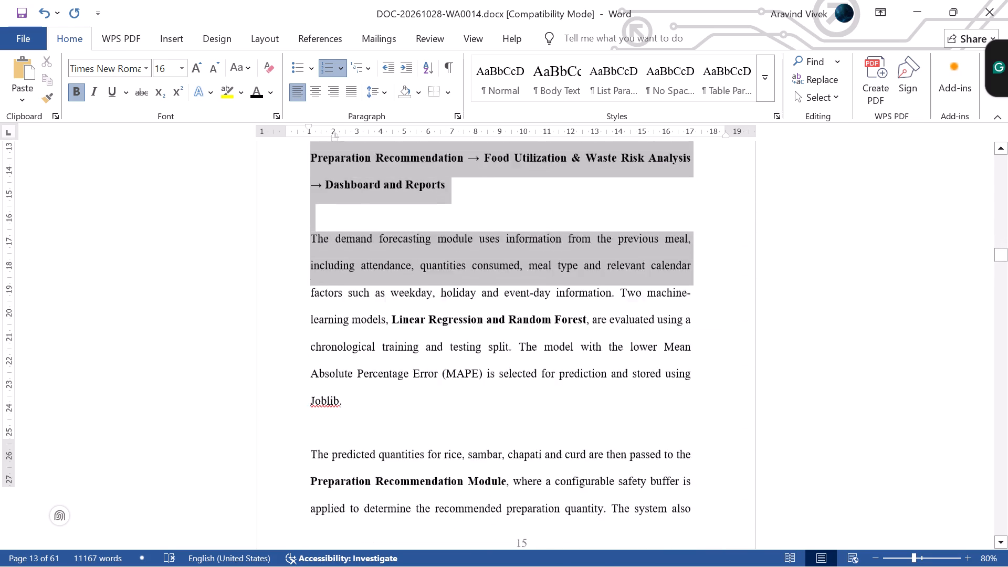
drag(703, 432, 703, 433)
scroll(703, 432, down, 17)
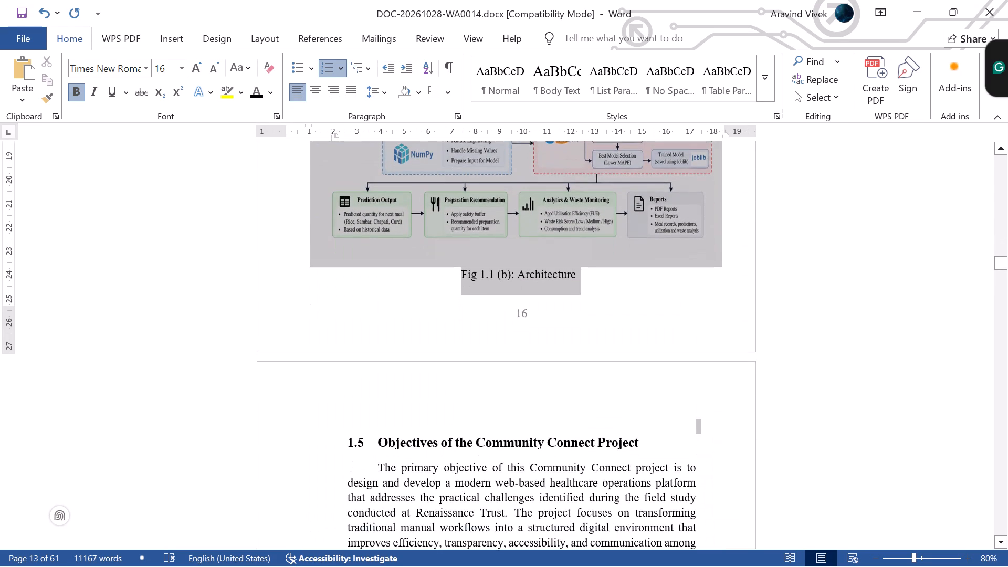
drag(703, 433, 645, 385)
scroll(703, 433, up, 2)
click(77, 92)
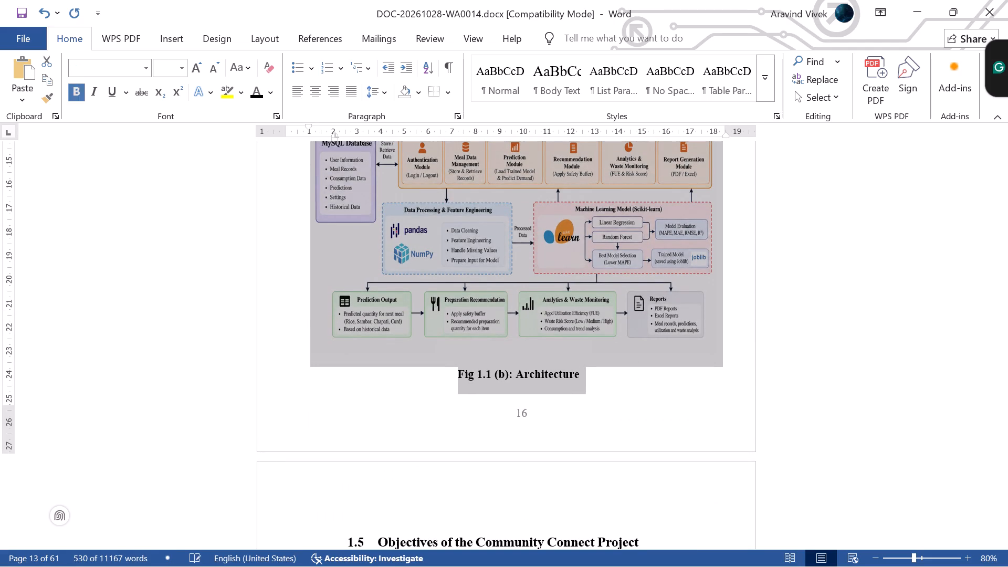
click(77, 92)
Apply Times New Roman to the same pasted content, from the Objectives heading through the Fig 1.1 (b) caption.
click(141, 68)
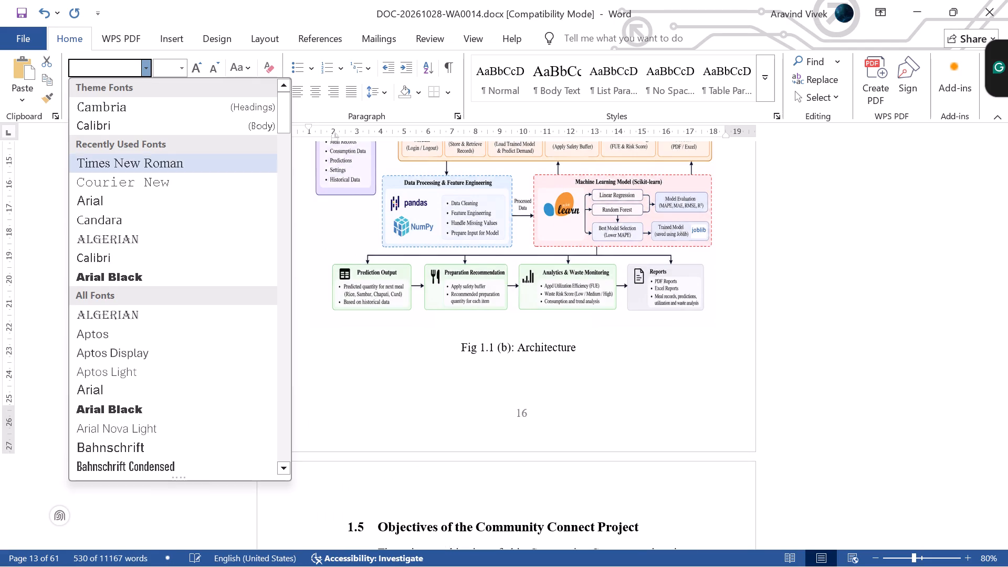
click(146, 165)
click(706, 360)
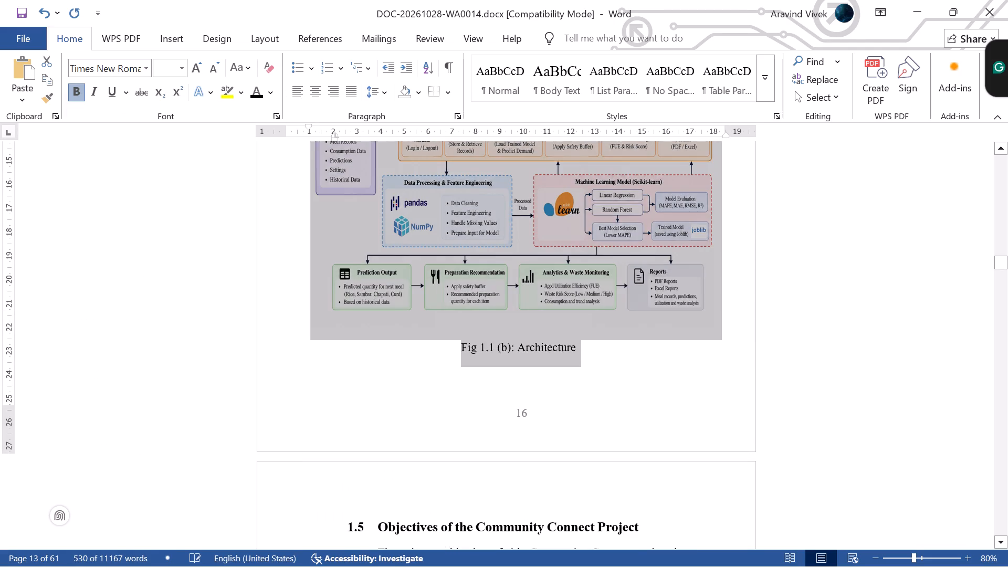
Examine the reformatted end of section 1.4, including the module text and architecture figure, through to the section 1.5 heading.
scroll(706, 360, up, 11)
scroll(500, 393, up, 3)
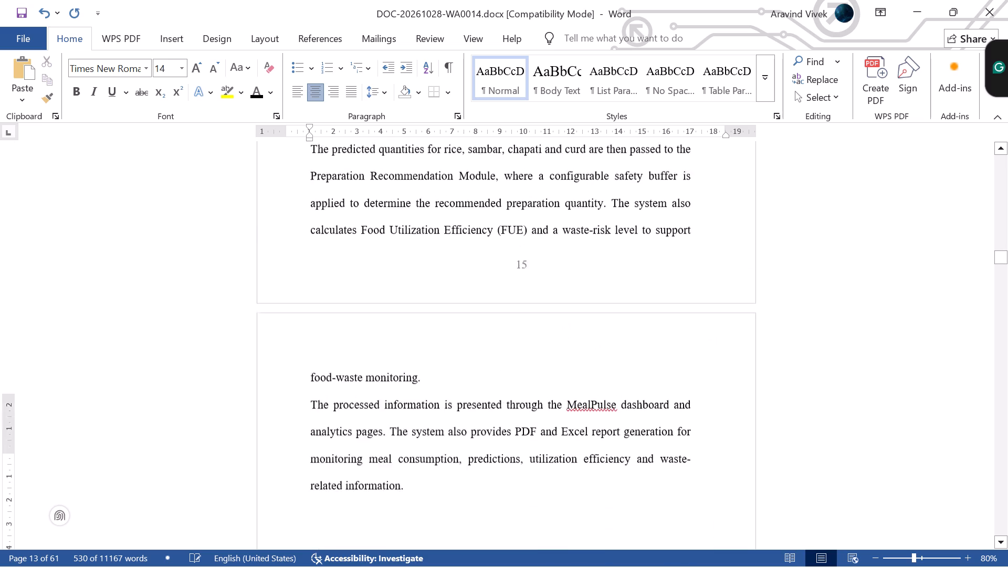
scroll(500, 393, up, 7)
click(543, 374)
scroll(693, 394, down, 7)
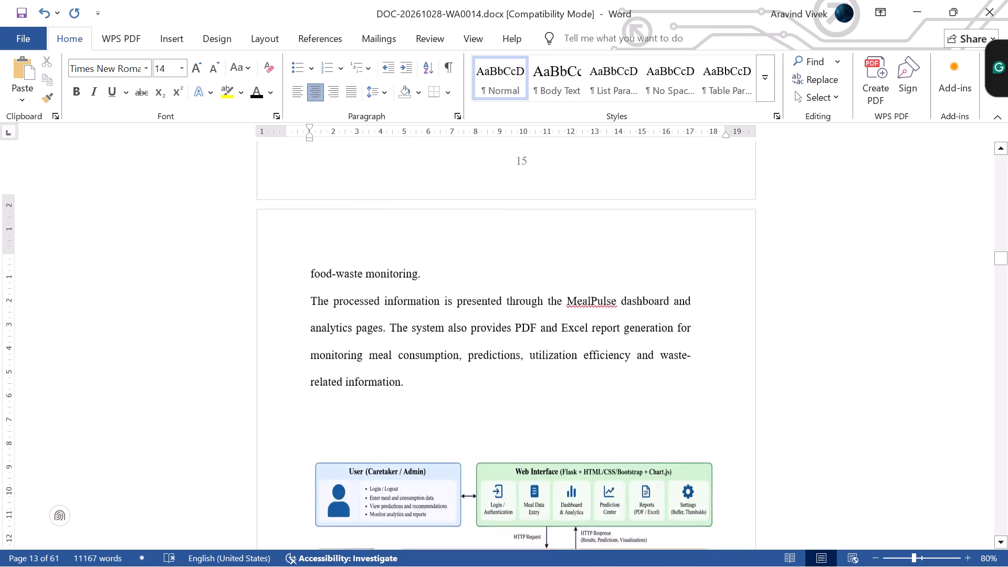
scroll(689, 390, down, 11)
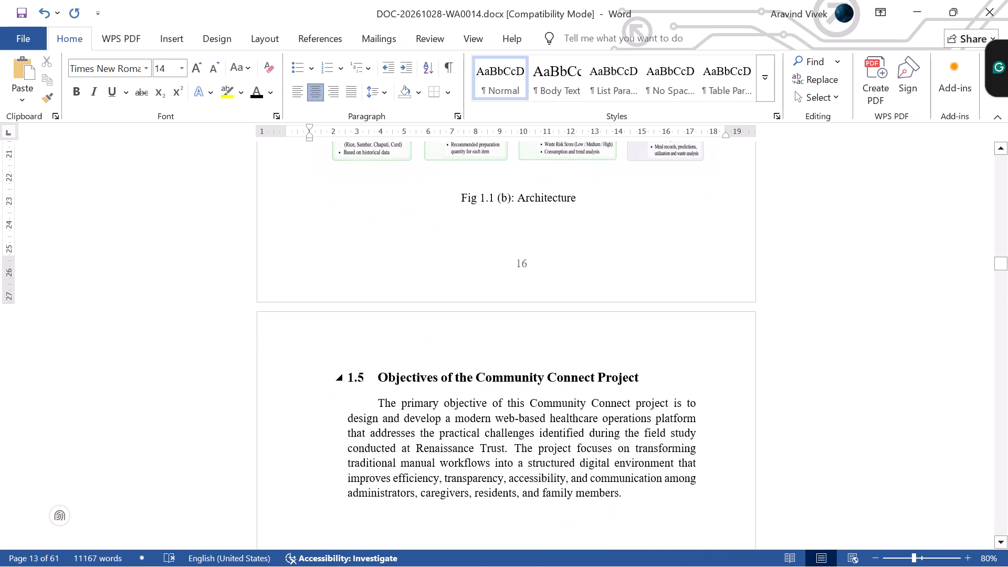
Justify all section 1.4 content from the Objectives heading through the Fig 1.1 (b): Architecture caption.
scroll(677, 385, up, 10)
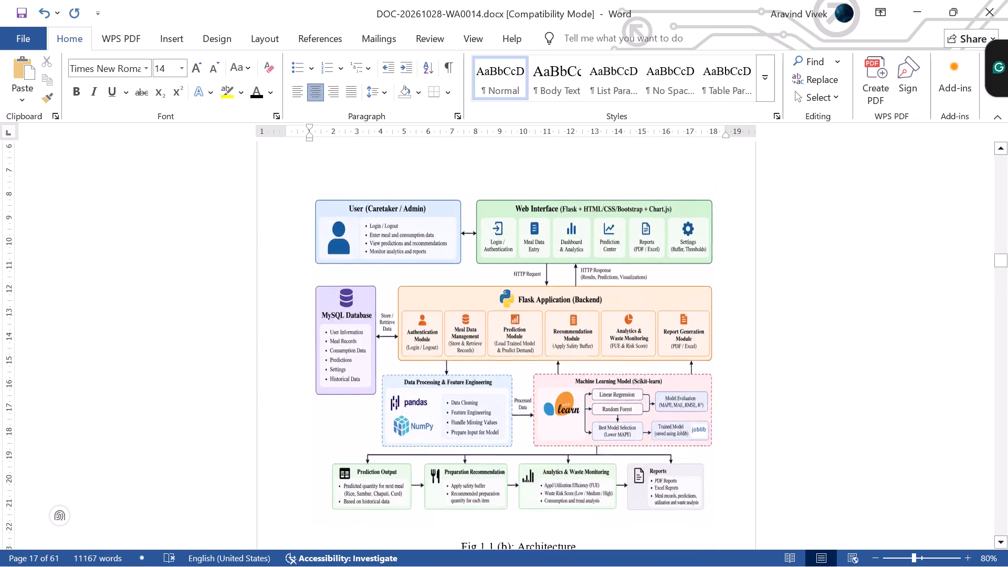
scroll(677, 385, up, 14)
scroll(677, 385, up, 8)
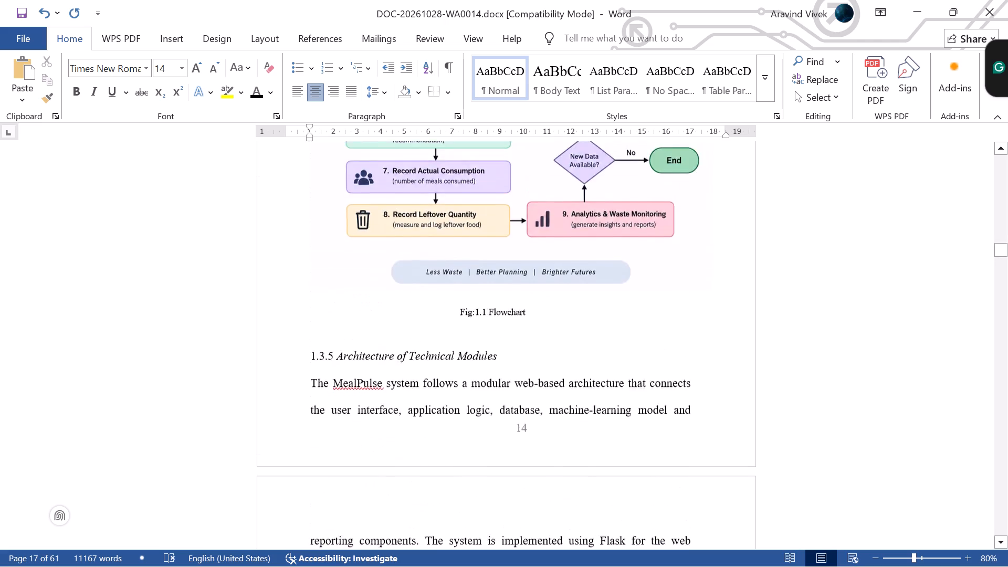
scroll(677, 385, up, 19)
scroll(677, 385, up, 5)
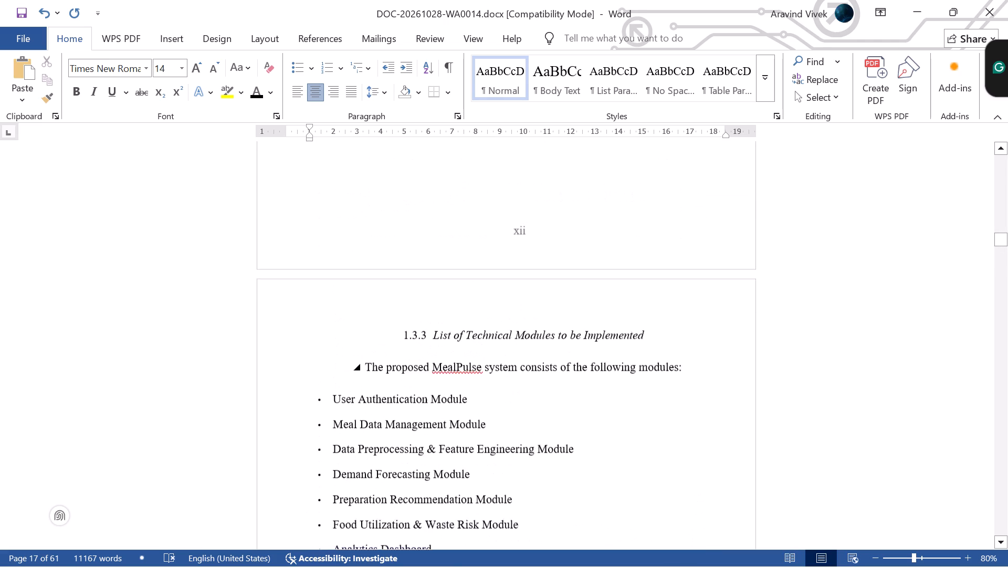
scroll(677, 385, up, 9)
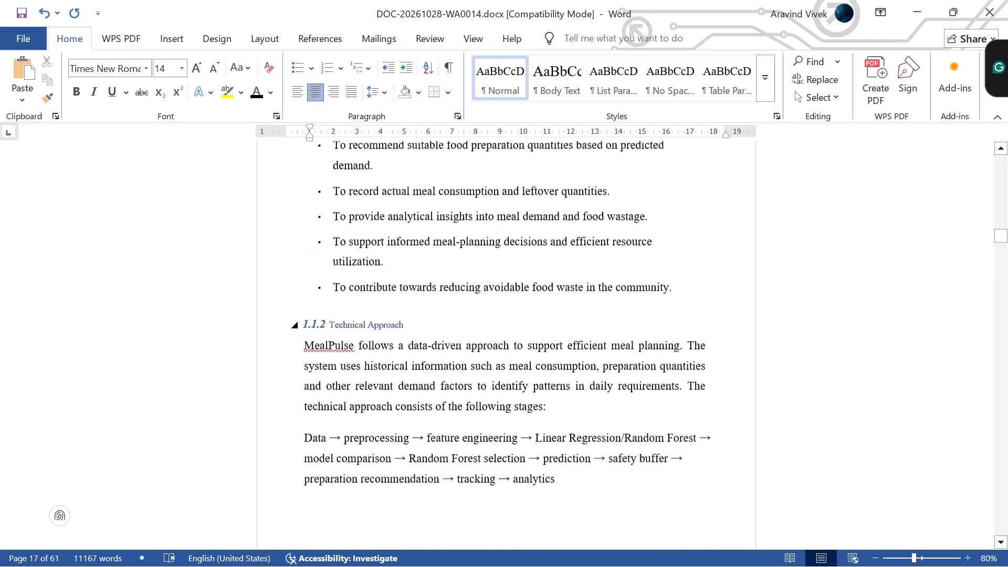
scroll(573, 379, up, 5)
drag(436, 353, 280, 352)
click(603, 320)
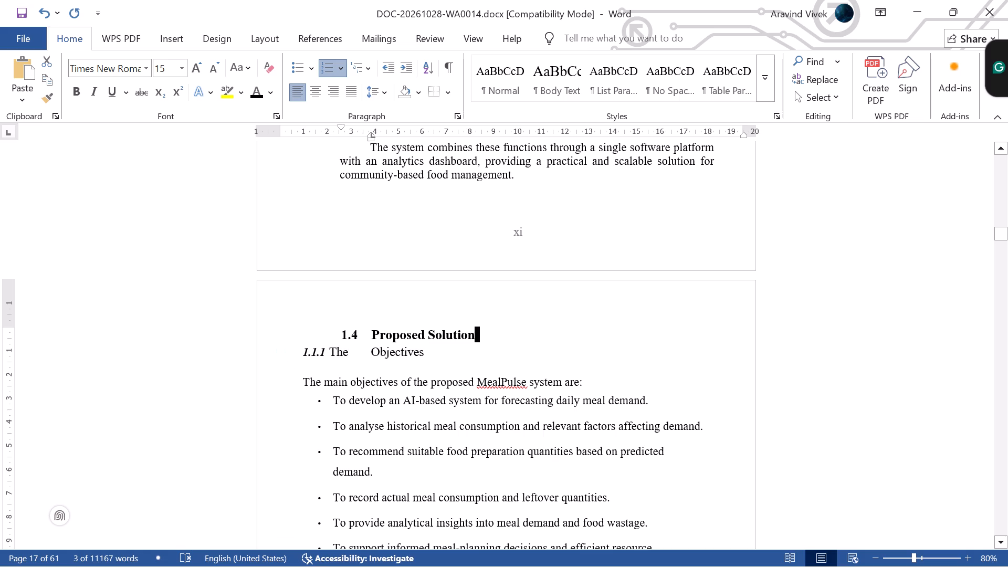
drag(293, 344, 780, 453)
scroll(706, 425, down, 14)
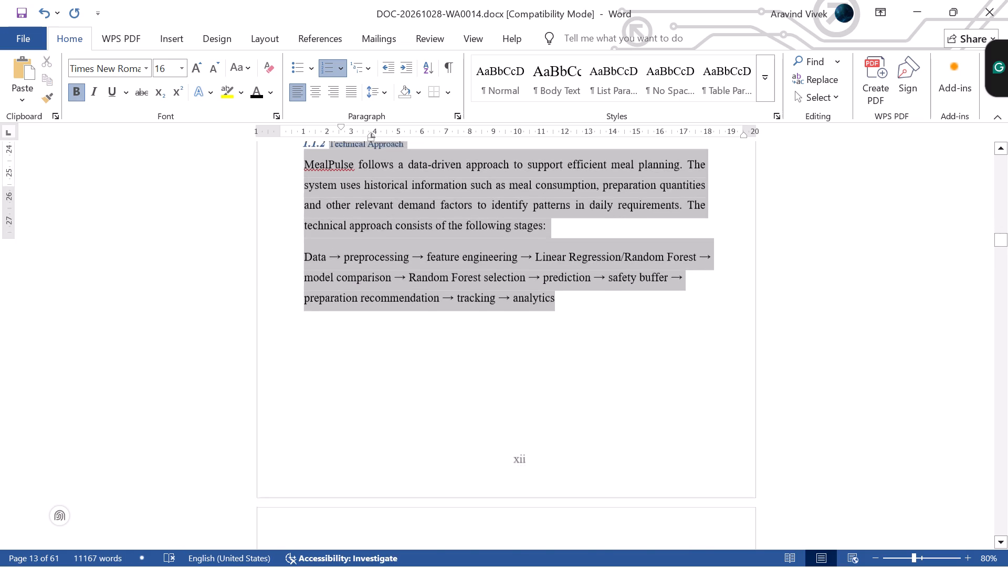
scroll(780, 453, down, 20)
scroll(780, 453, down, 9)
drag(780, 453, 730, 500)
scroll(730, 500, down, 18)
scroll(730, 500, down, 9)
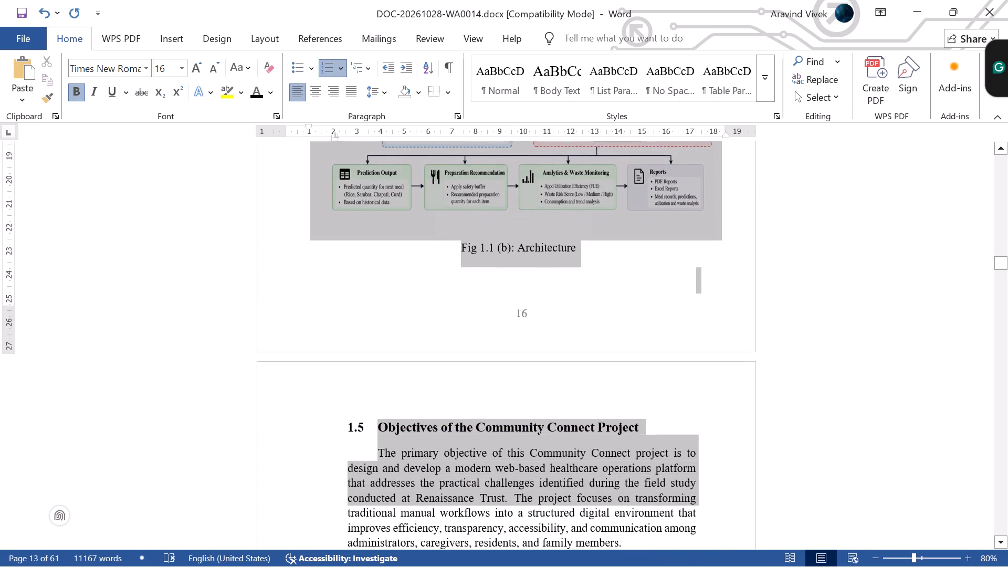
drag(730, 500, 674, 272)
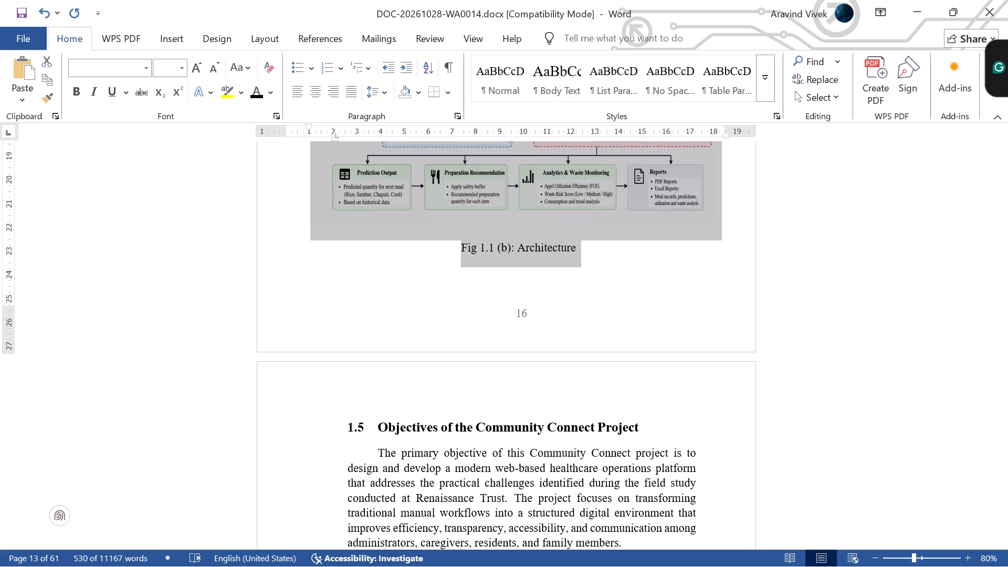
click(349, 90)
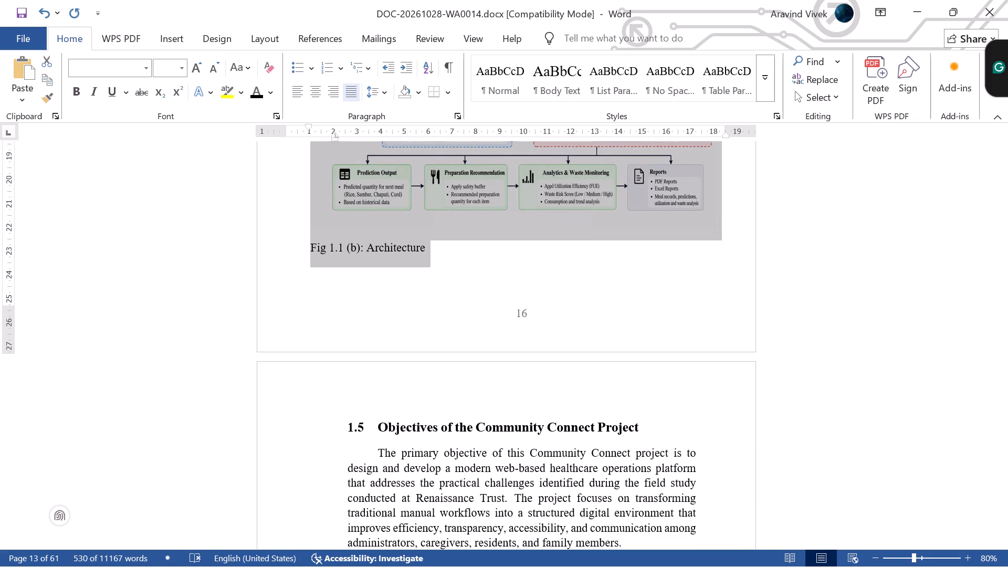
click(349, 90)
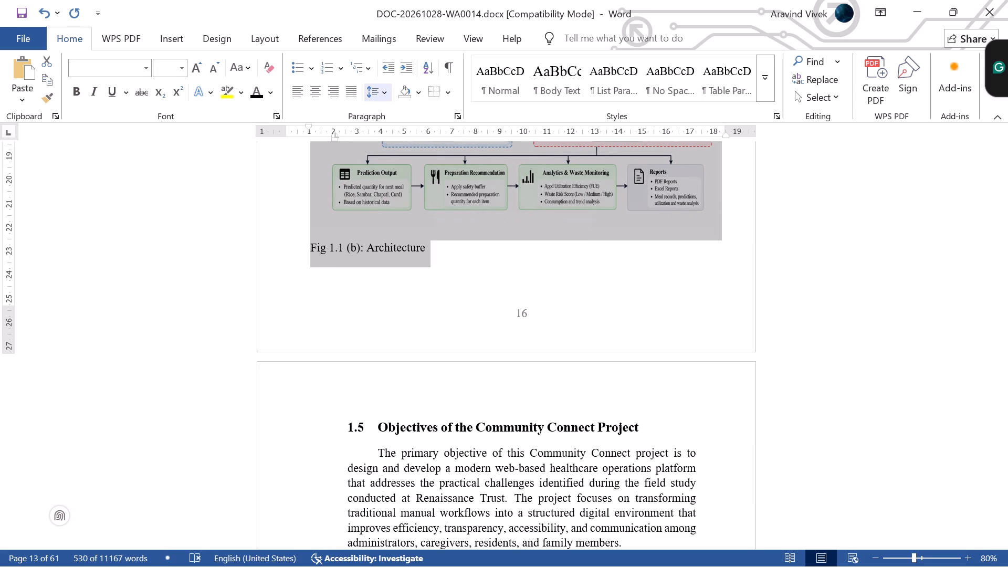
Apply single line spacing to the same section 1.4 content.
click(386, 90)
click(398, 110)
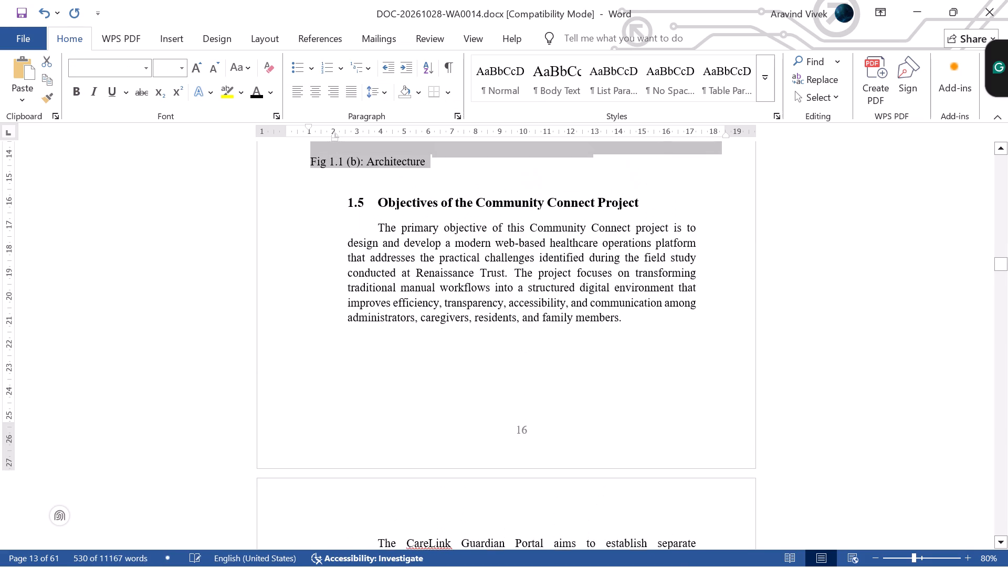
Indent the same content on the ruler, with the first-line indent at about 2.5 cm and the right indent at about 17.2 cm.
scroll(566, 258, up, 3)
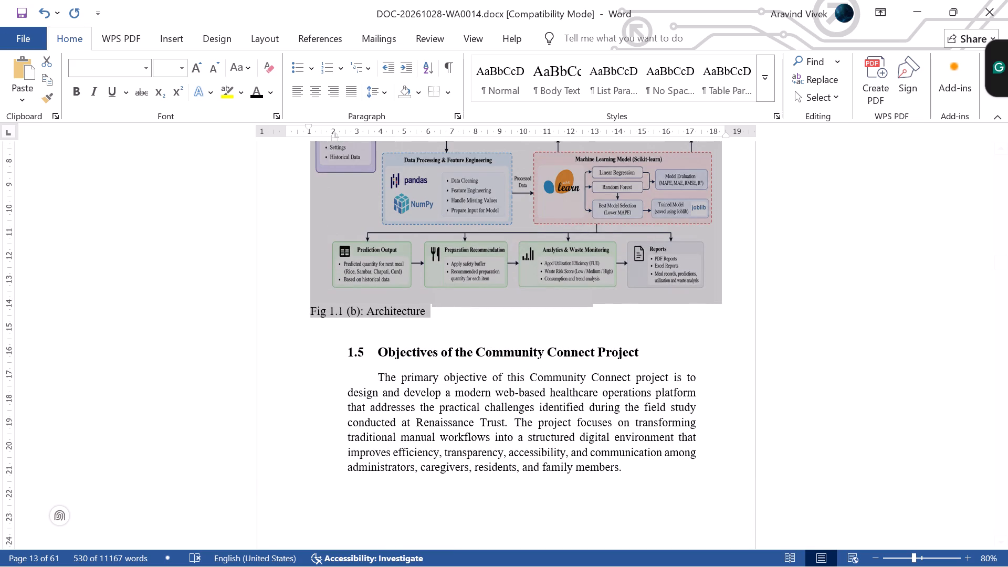
drag(307, 128, 341, 134)
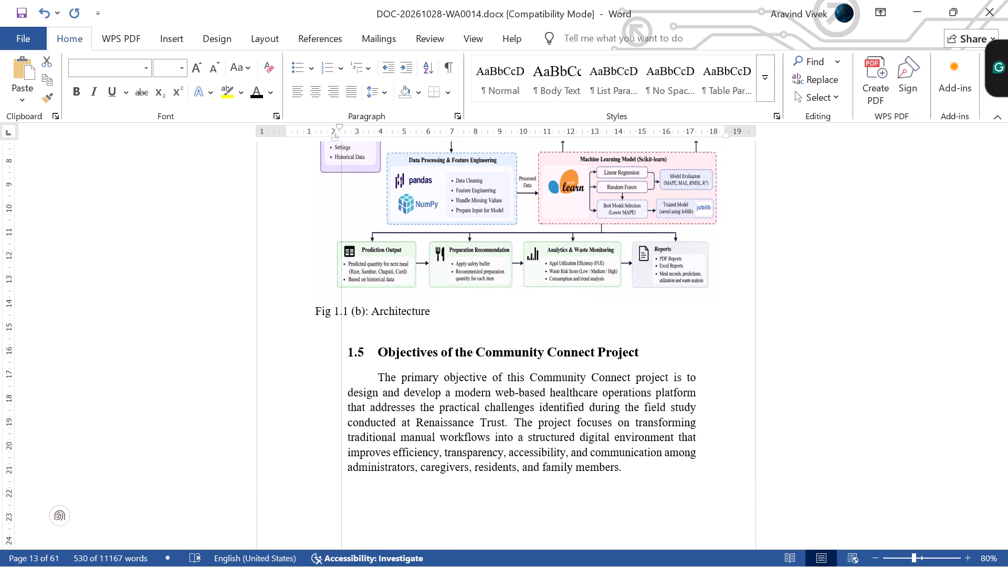
drag(341, 134, 344, 134)
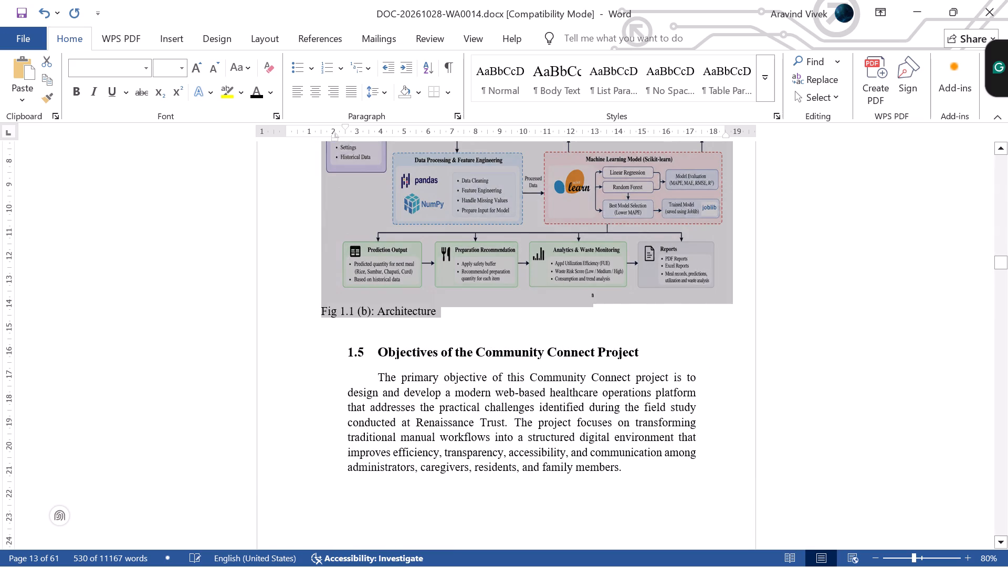
drag(727, 135, 699, 139)
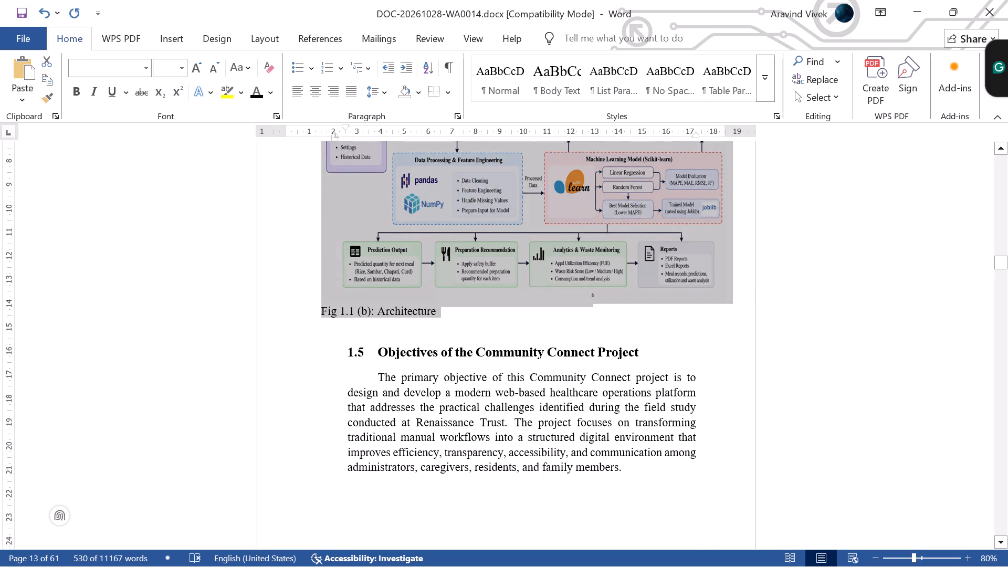
Compare the indentation of the reformatted section 1.4 text with the section 1.5 paragraph, including its paragraph indent settings.
click(727, 370)
scroll(727, 370, up, 18)
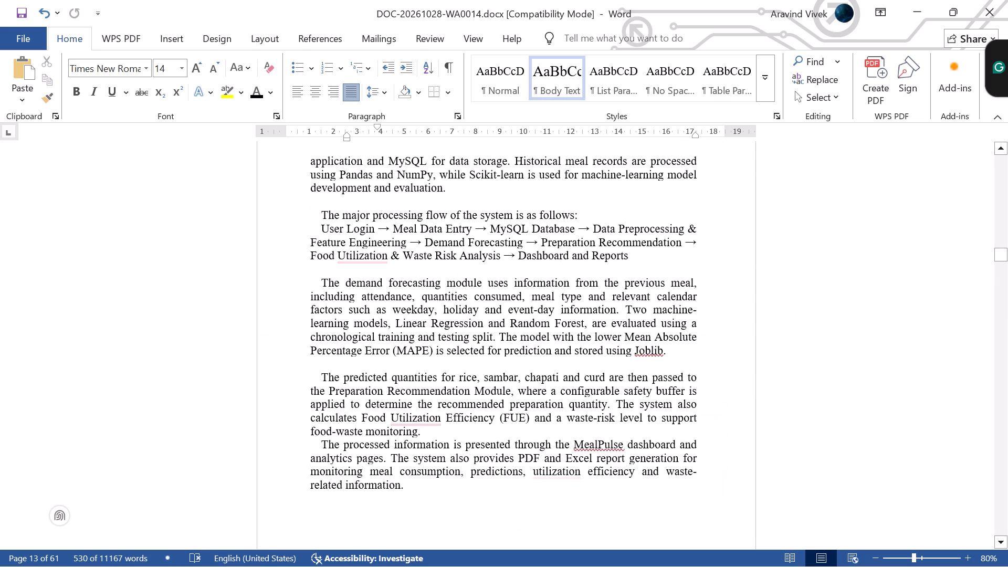
scroll(727, 370, up, 5)
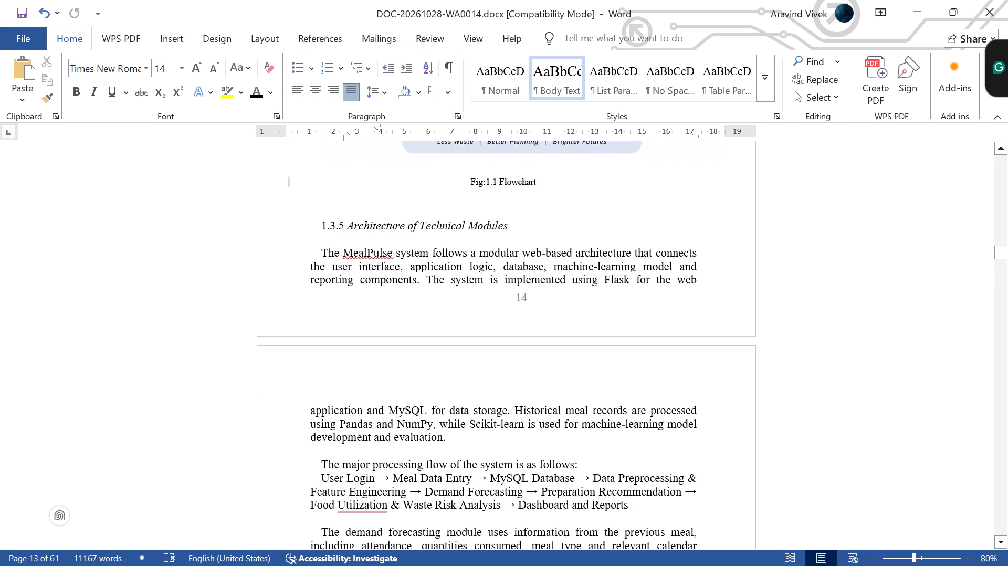
click(348, 139)
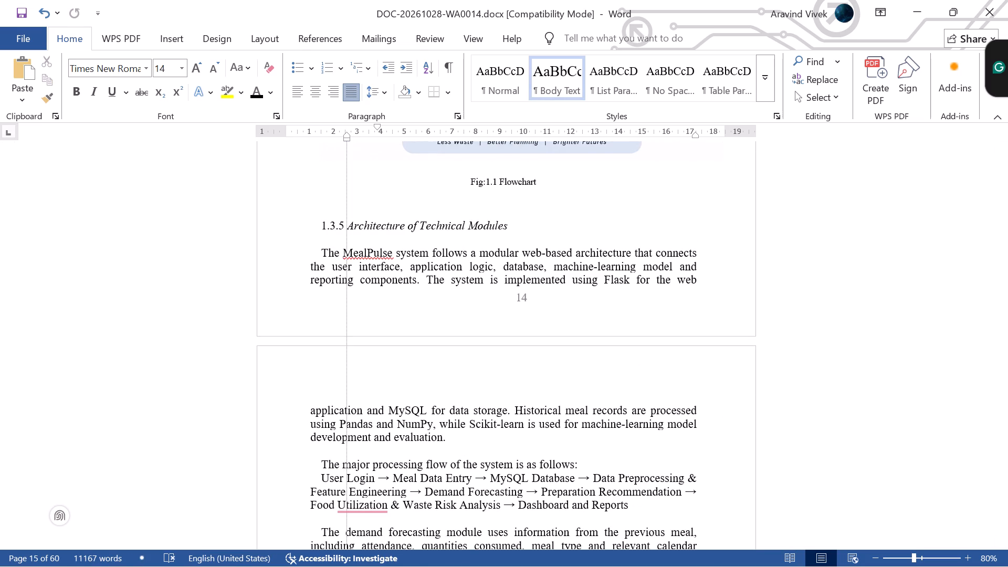
scroll(348, 139, down, 11)
scroll(360, 241, down, 6)
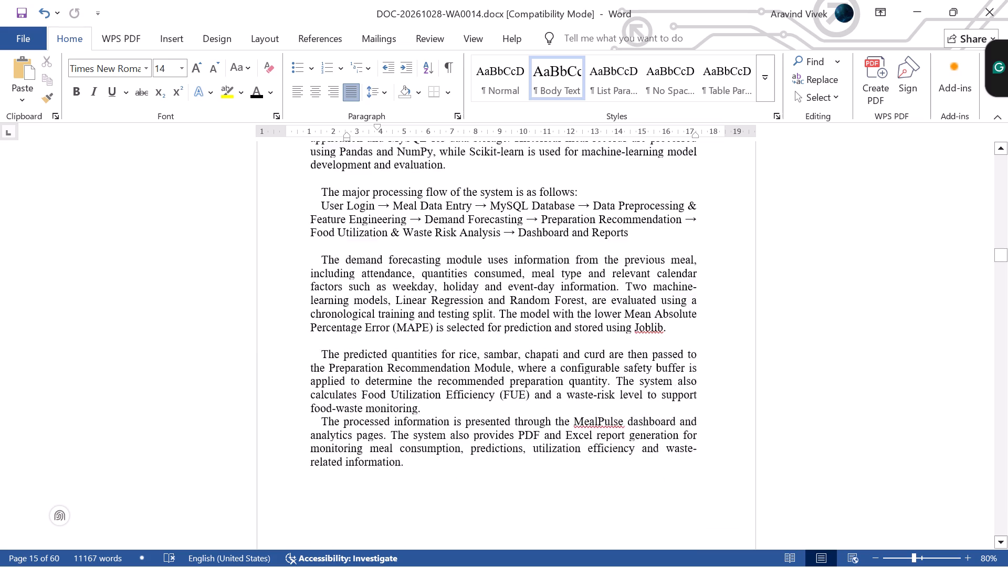
scroll(360, 241, down, 20)
scroll(360, 241, down, 2)
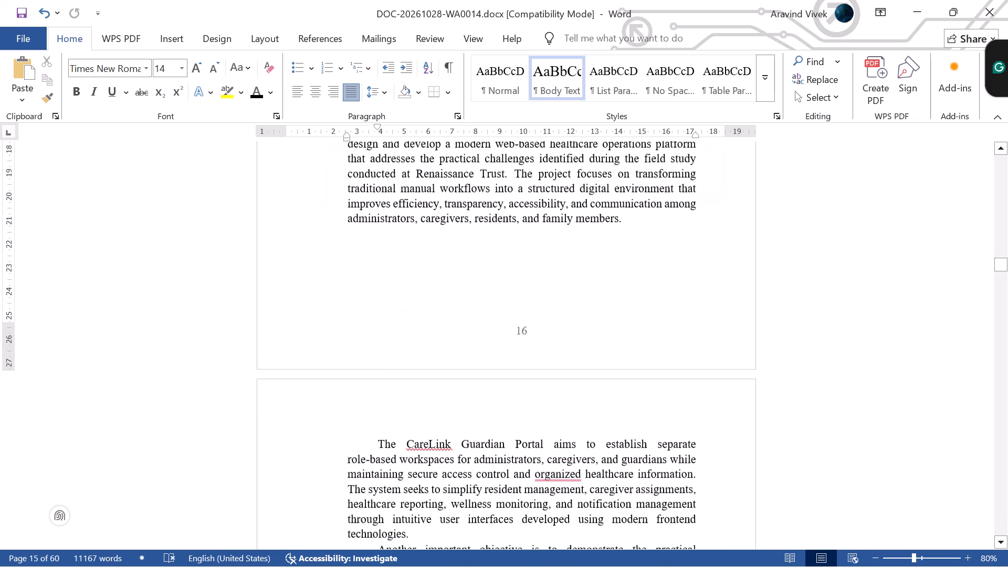
double_click(693, 133)
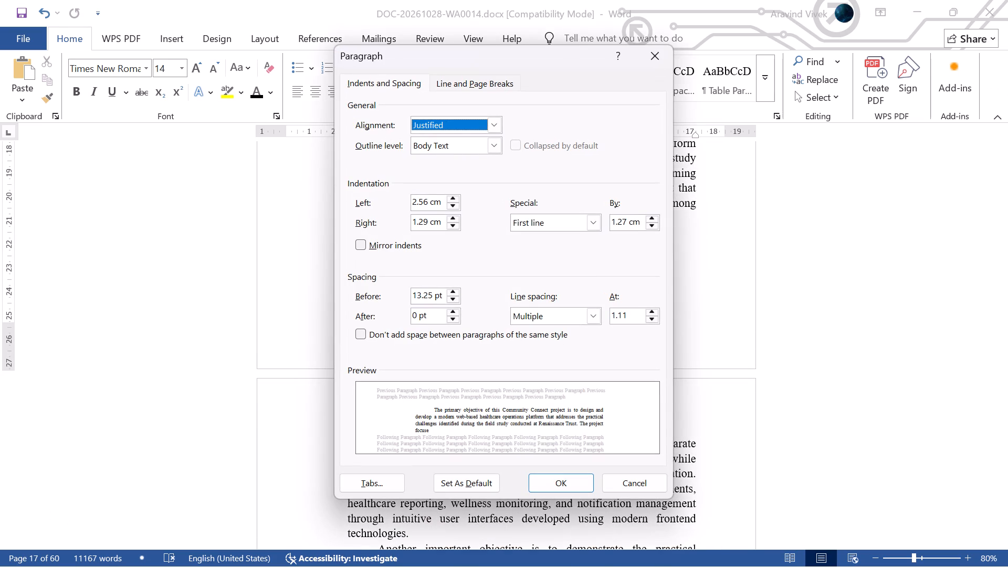
click(709, 235)
scroll(709, 235, up, 5)
click(653, 57)
scroll(655, 316, up, 5)
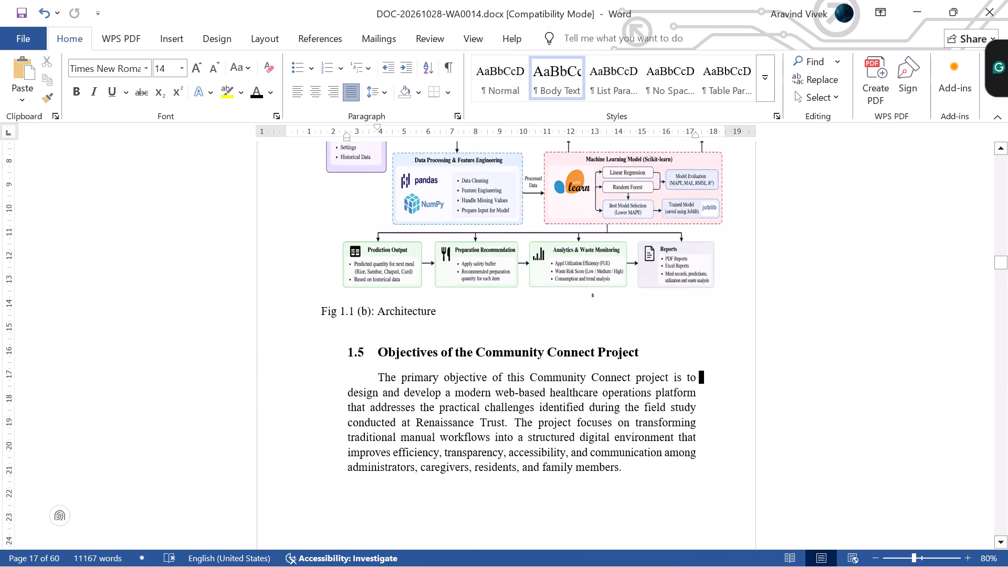
Indent the 1.3.5 Architecture of Technical Modules heading and its text to about 2.25 cm left and 17 cm right on the ruler.
scroll(655, 316, up, 14)
drag(438, 299, 371, 257)
scroll(371, 257, up, 18)
scroll(371, 257, up, 4)
scroll(371, 257, down, 12)
scroll(371, 257, up, 1)
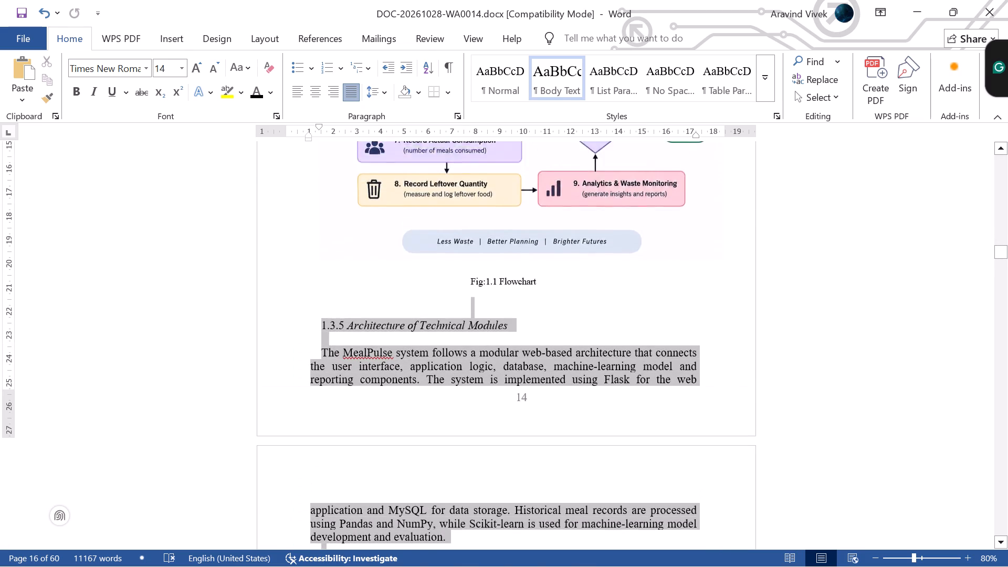
drag(371, 257, 323, 323)
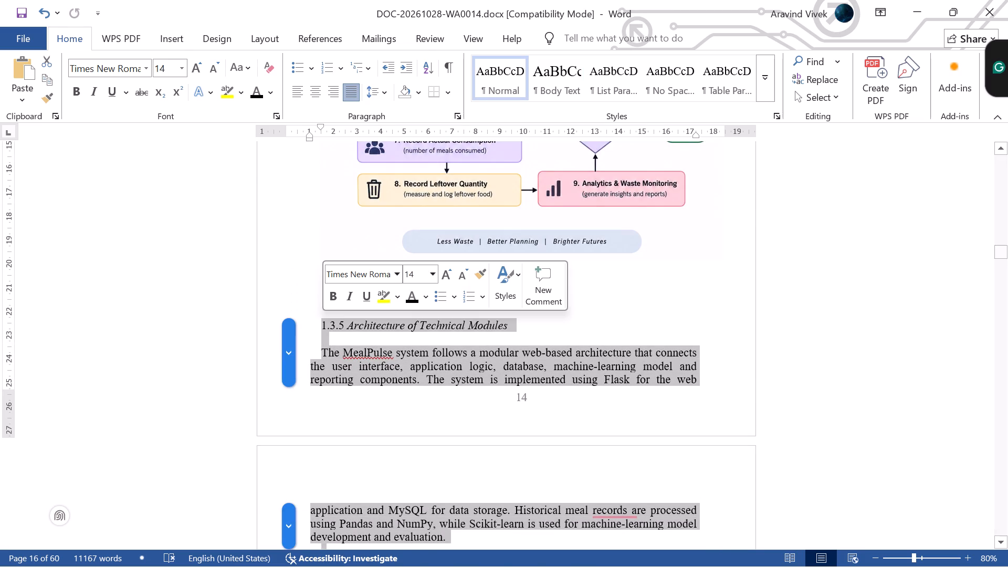
drag(318, 124, 321, 123)
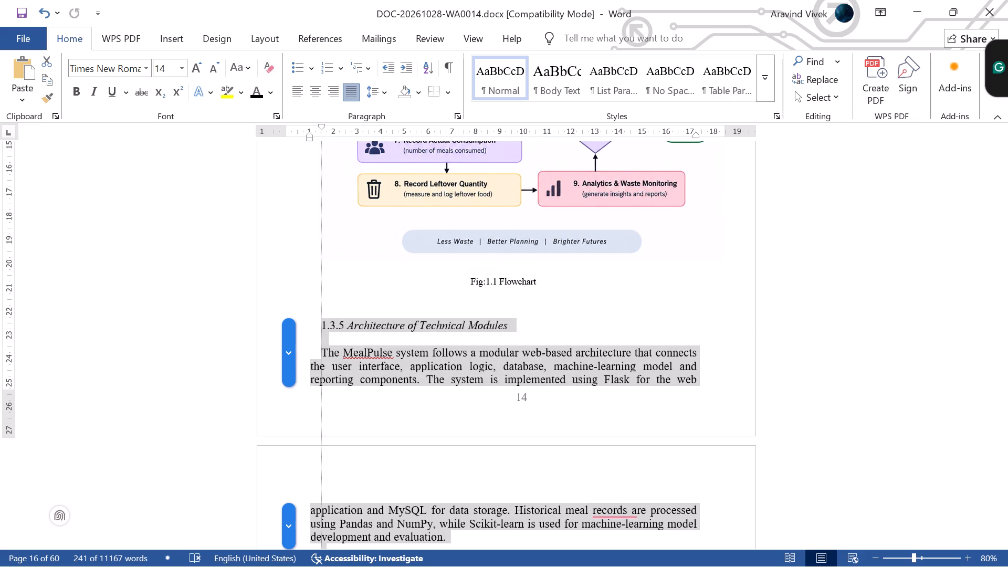
drag(321, 123, 344, 121)
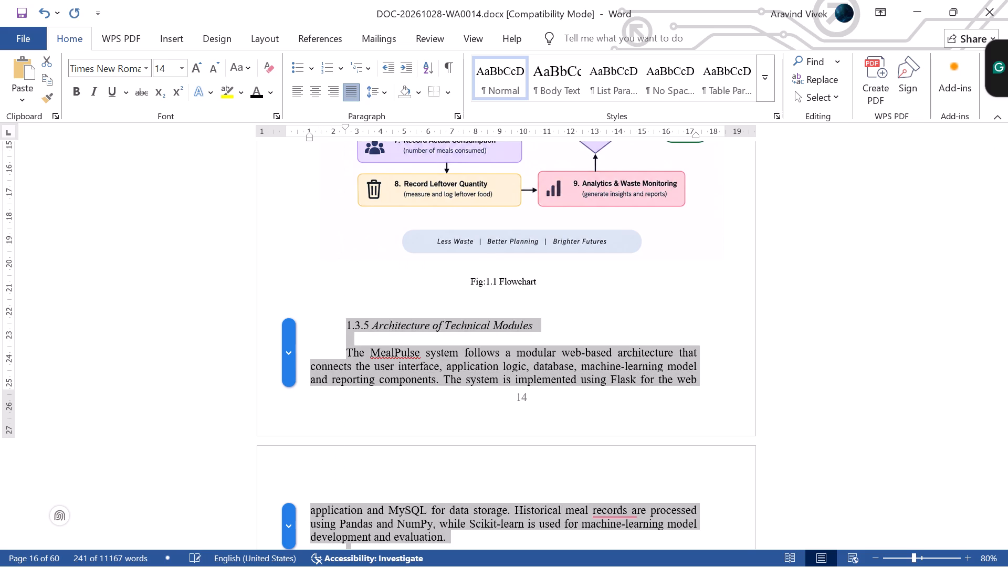
key(ctrl+z)
drag(310, 137, 328, 135)
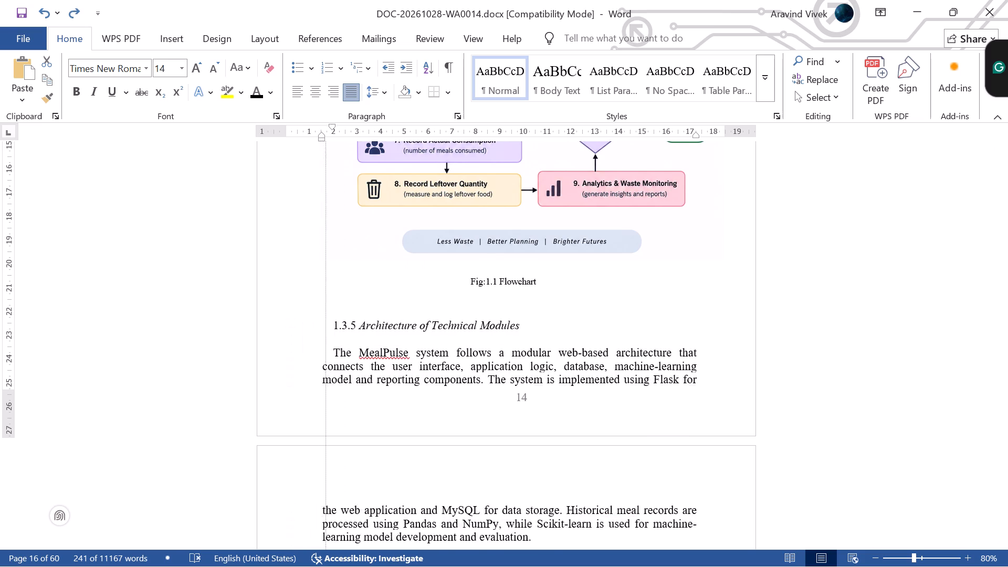
drag(328, 135, 342, 135)
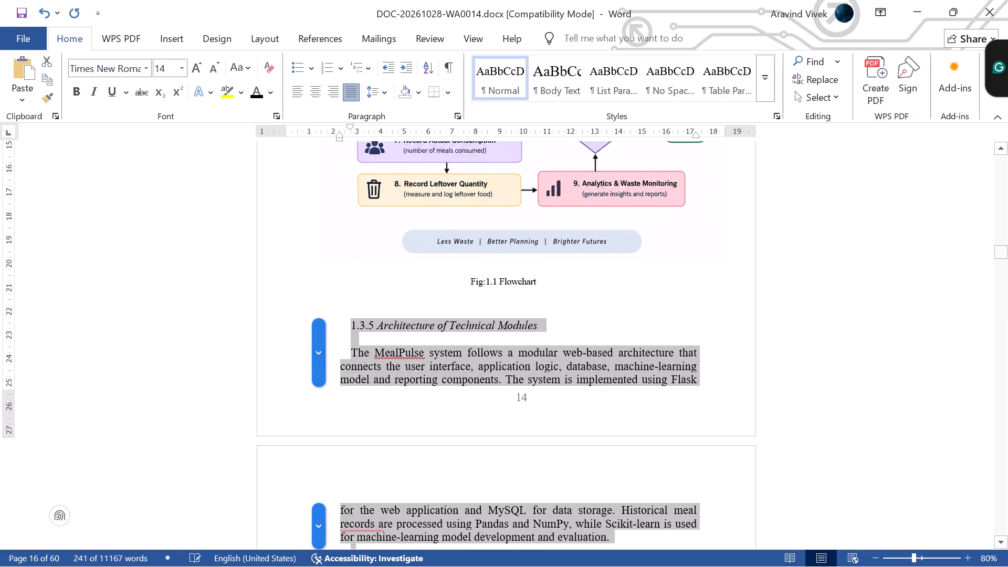
click(696, 134)
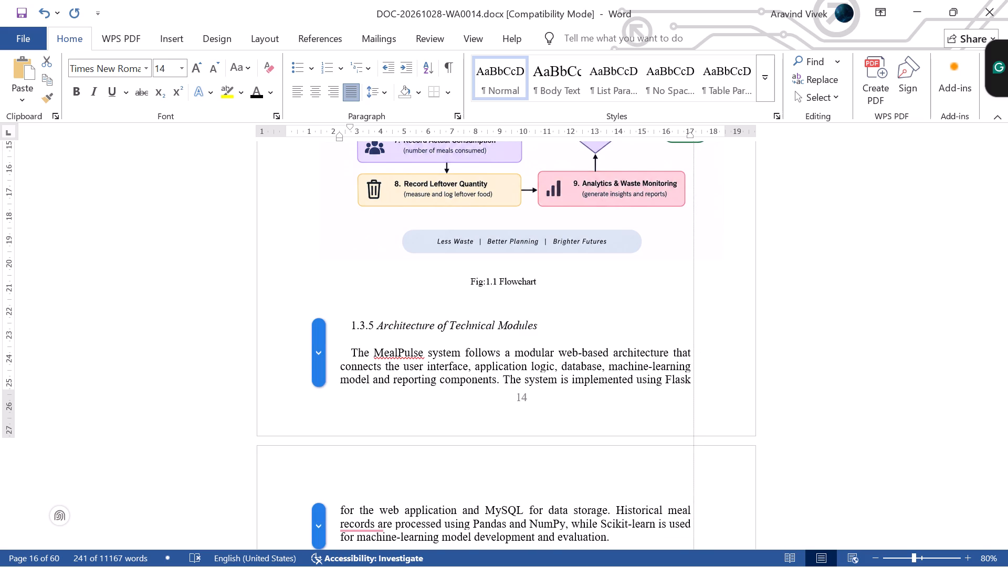
Examine the indented 1.3.5 text against section 1.5, and review the preceding workflow text in section 1.4.
scroll(674, 201, down, 15)
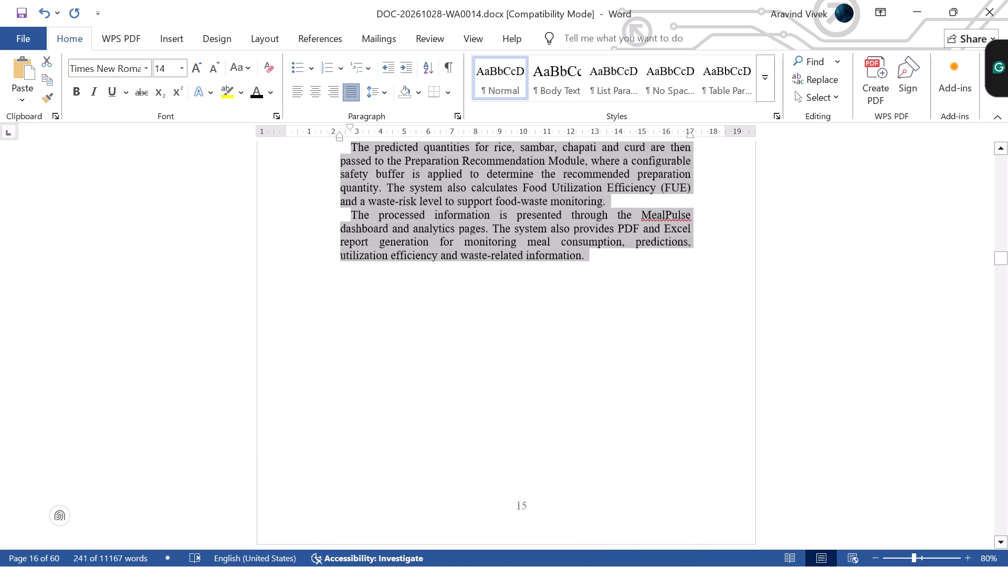
scroll(674, 201, down, 13)
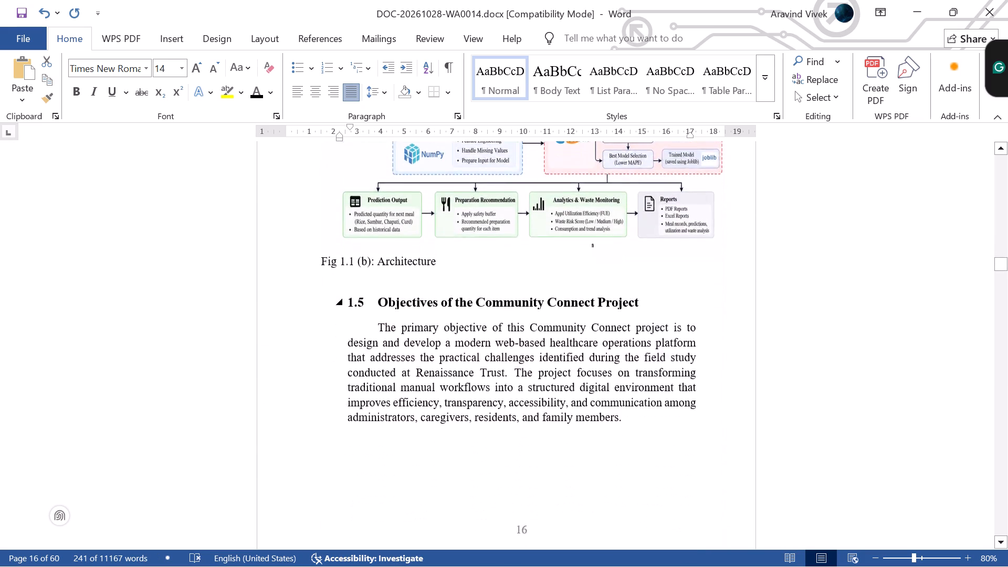
scroll(674, 201, down, 3)
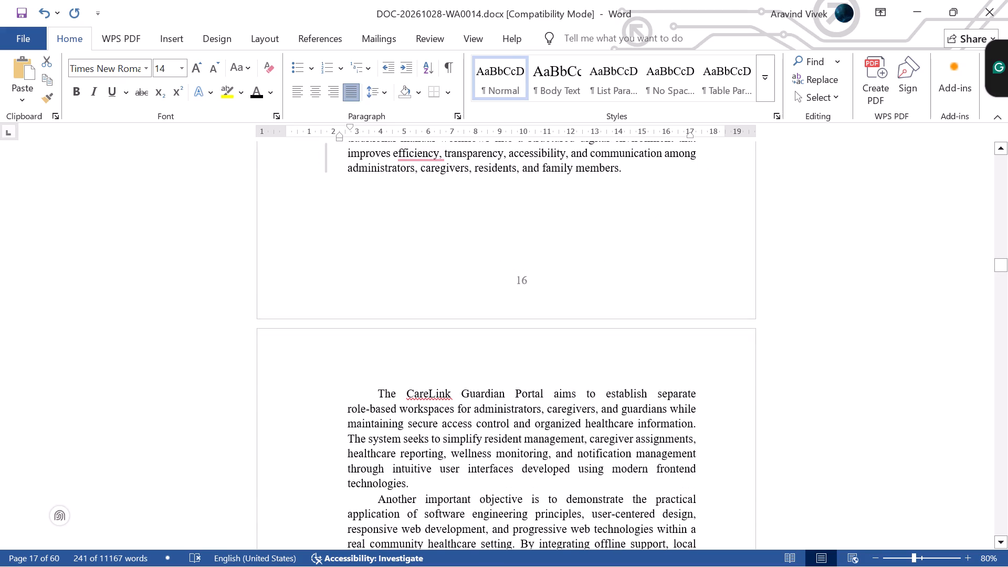
click(339, 143)
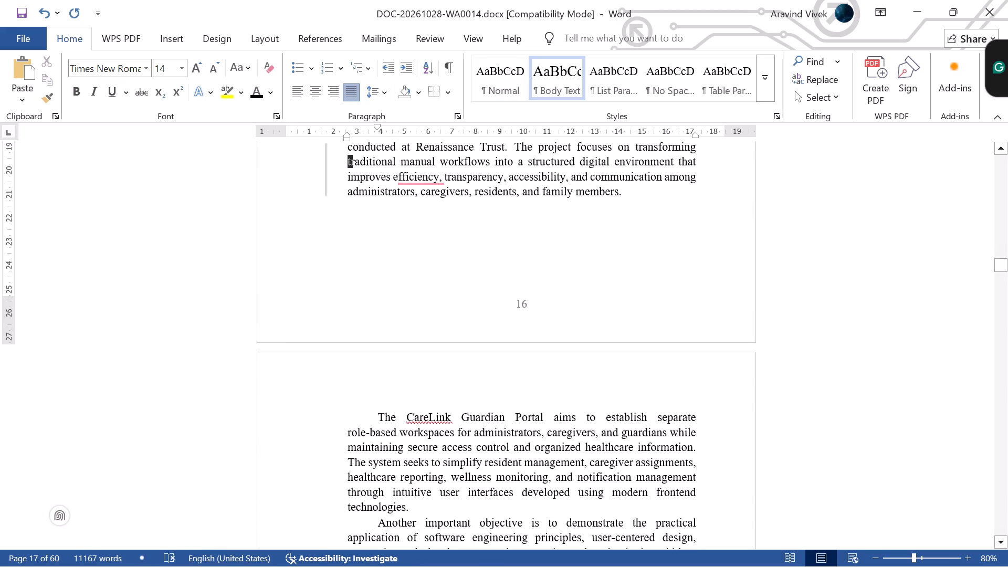
scroll(682, 307, up, 20)
scroll(682, 307, up, 6)
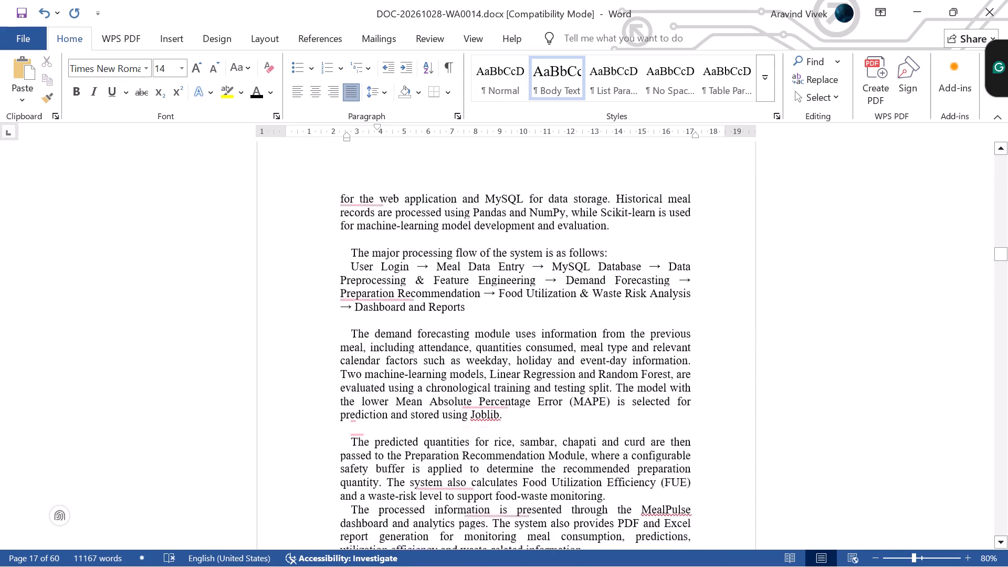
scroll(682, 307, up, 4)
scroll(682, 307, up, 18)
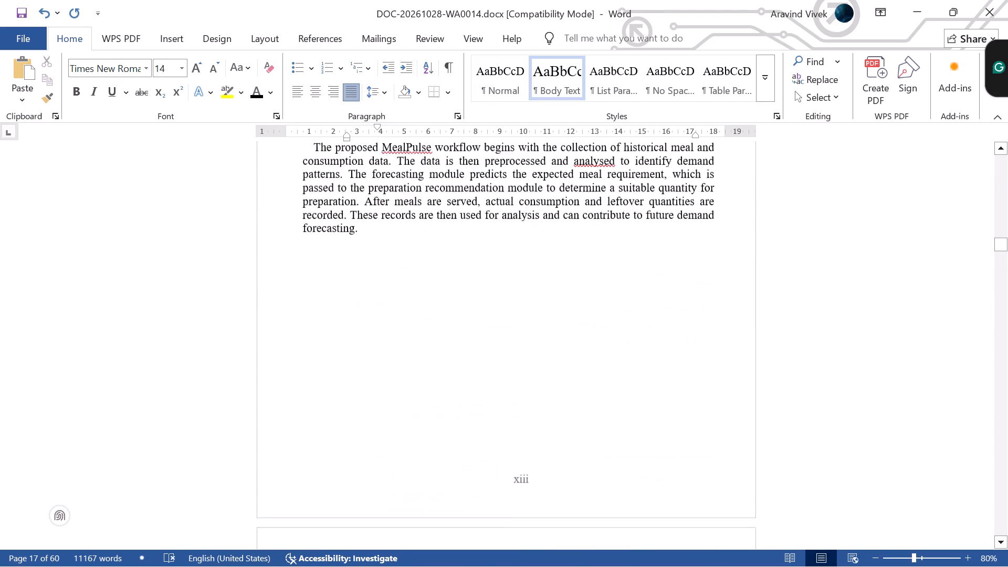
Select the section 1.4 content from the Proposed Solution heading through the MealPulse workflow text under 1.3.4.
drag(395, 319, 325, 260)
scroll(325, 260, up, 8)
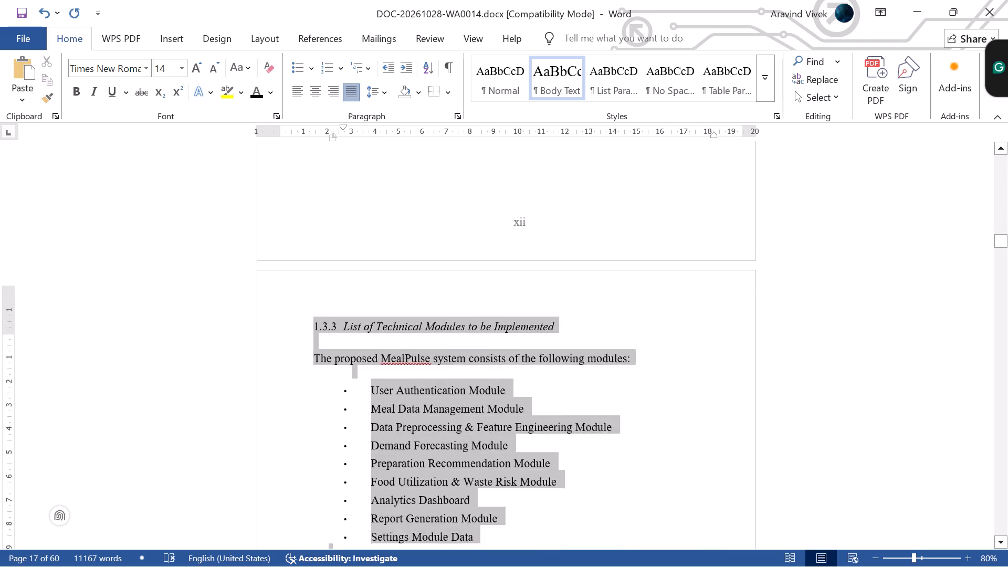
drag(325, 260, 325, 260)
scroll(325, 260, up, 15)
scroll(325, 260, up, 19)
scroll(325, 260, up, 6)
scroll(325, 260, down, 17)
scroll(325, 260, up, 7)
scroll(325, 260, down, 18)
scroll(325, 260, up, 4)
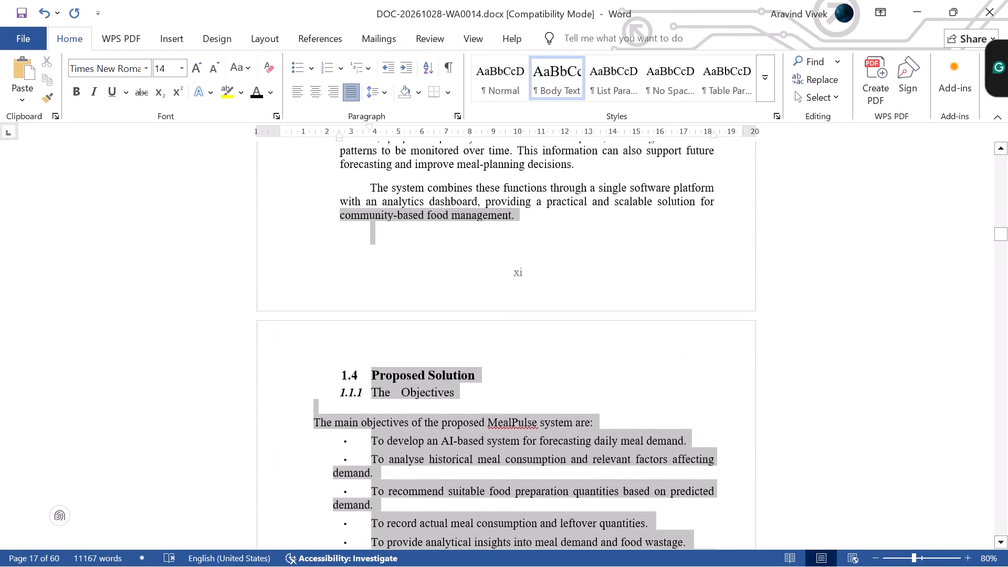
drag(325, 260, 337, 384)
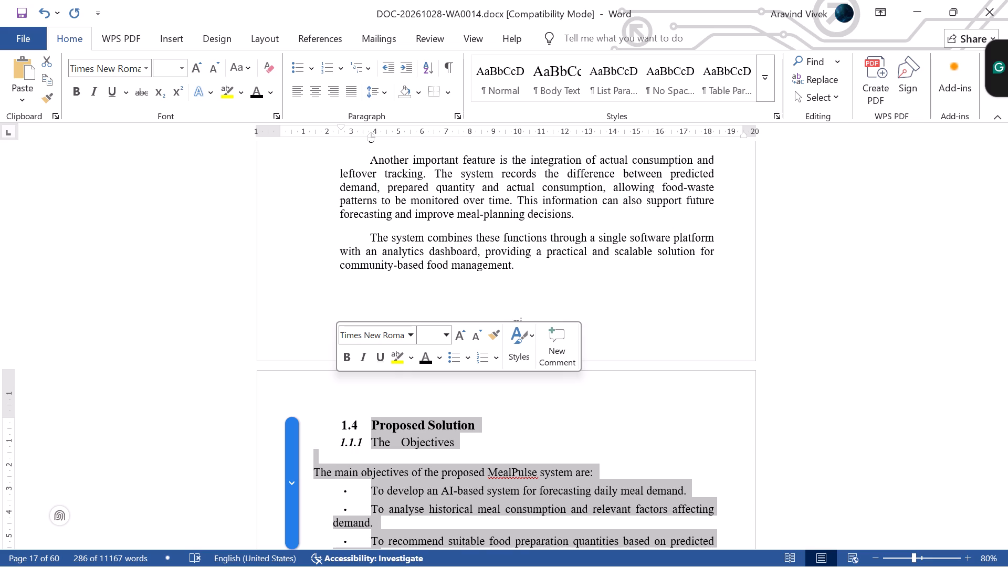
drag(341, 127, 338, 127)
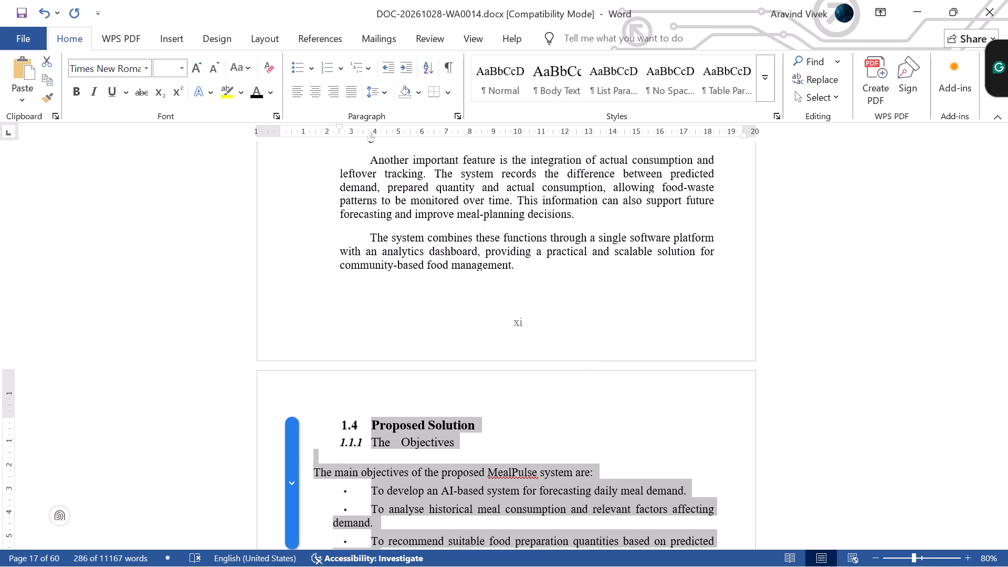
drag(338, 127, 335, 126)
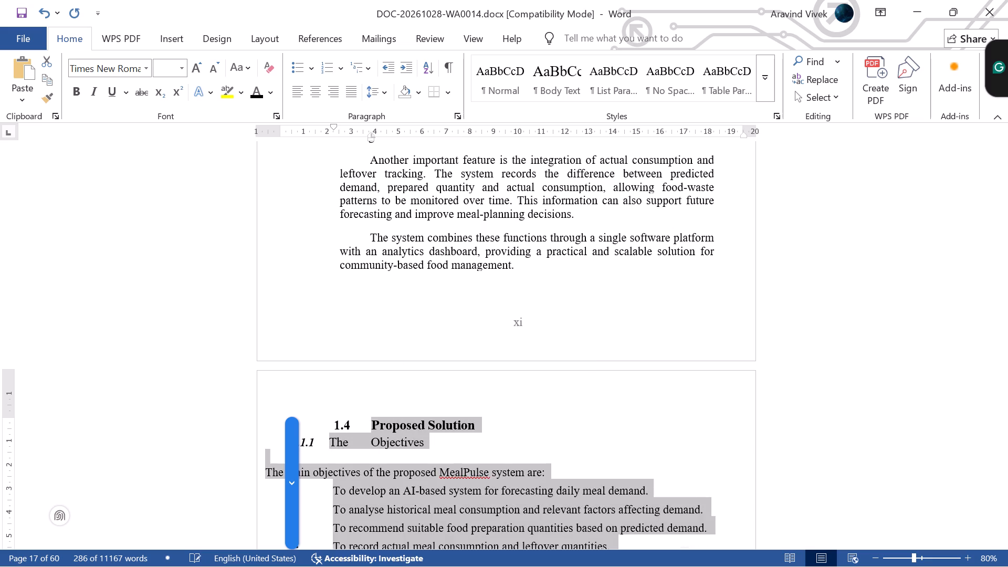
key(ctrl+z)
Set the selected section 1.4 content's right indent to about 18.2 cm and place a ruler tab stop near 2.6 cm.
drag(371, 139, 348, 140)
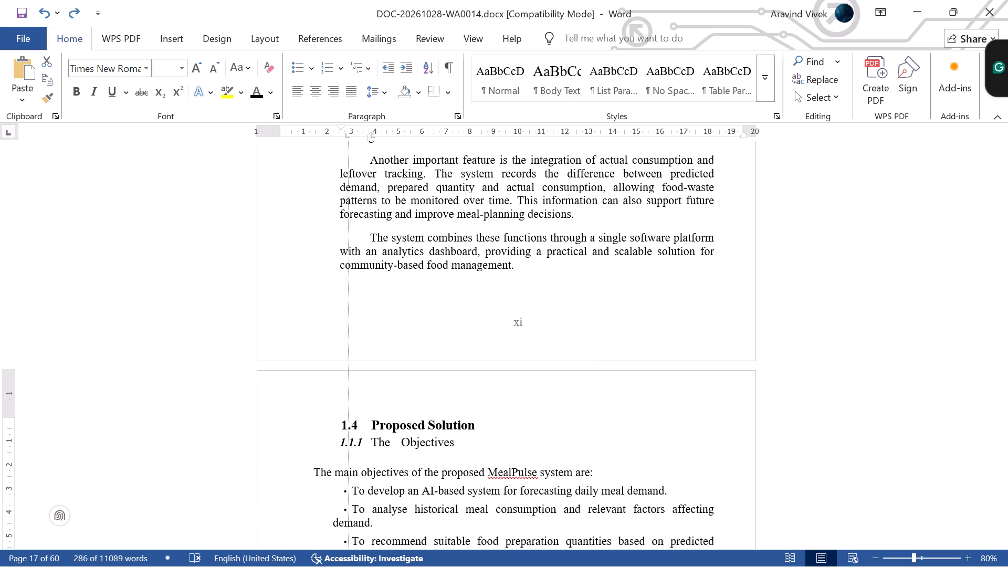
drag(348, 140, 332, 141)
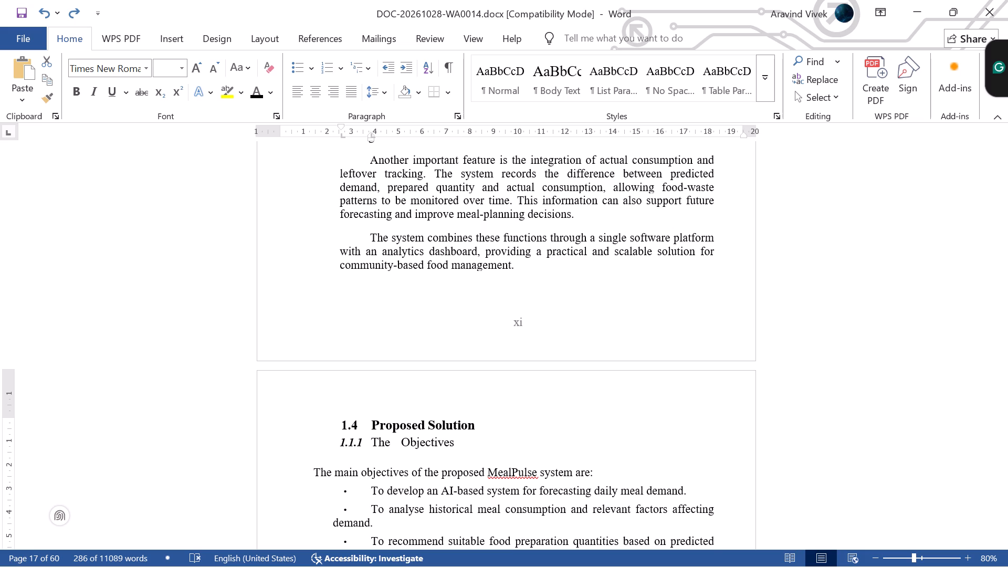
drag(743, 133, 713, 137)
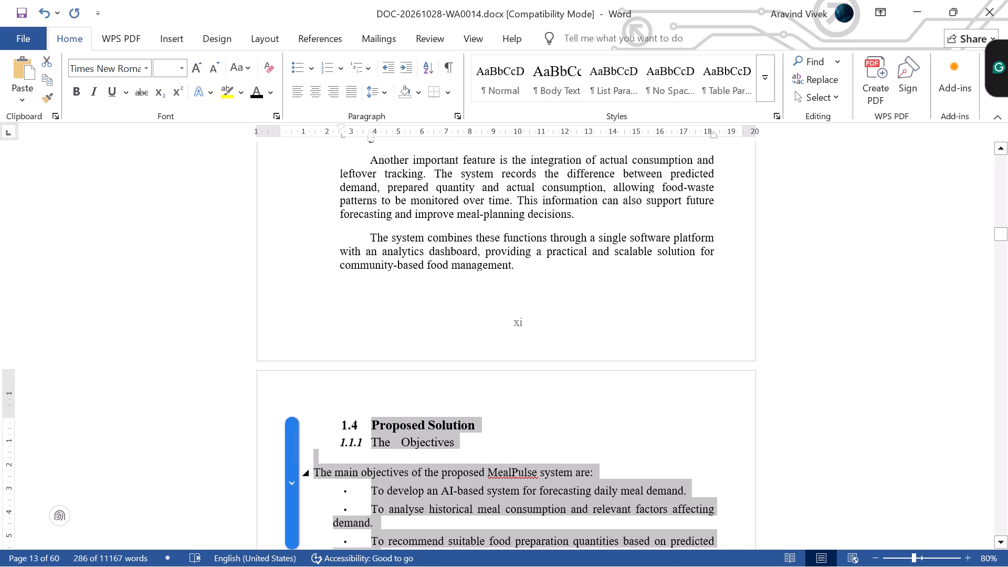
click(314, 132)
drag(314, 132, 355, 134)
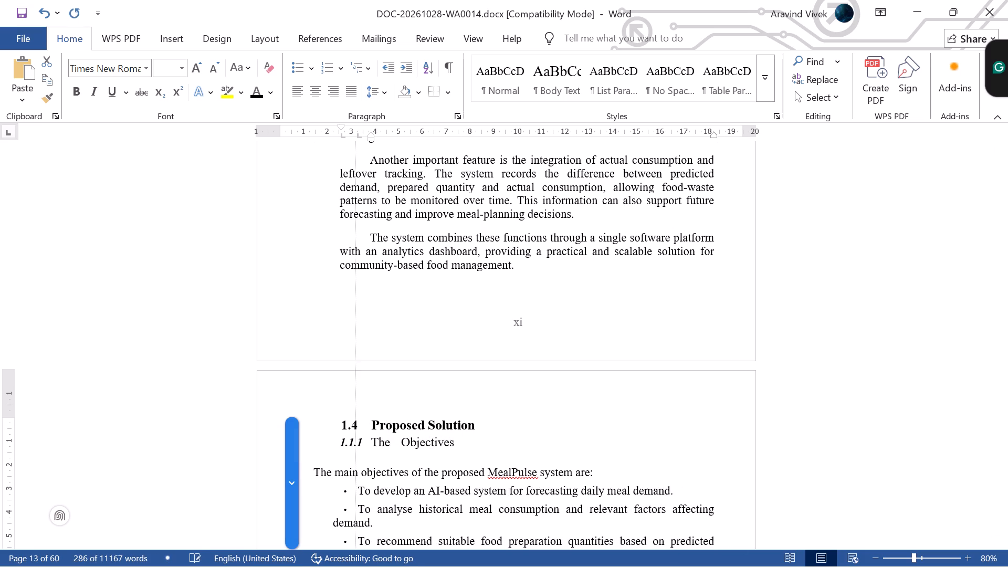
drag(355, 134, 340, 138)
click(625, 383)
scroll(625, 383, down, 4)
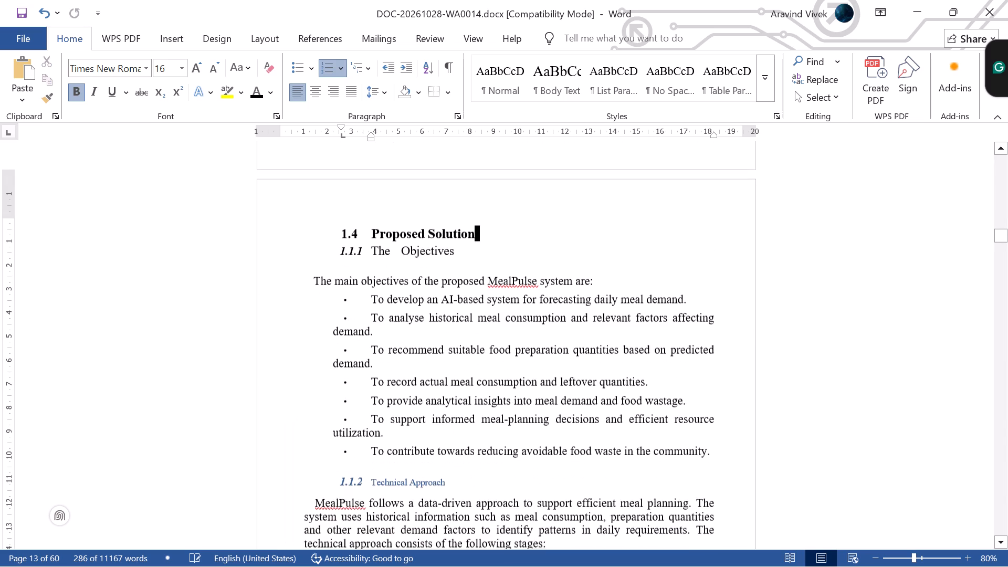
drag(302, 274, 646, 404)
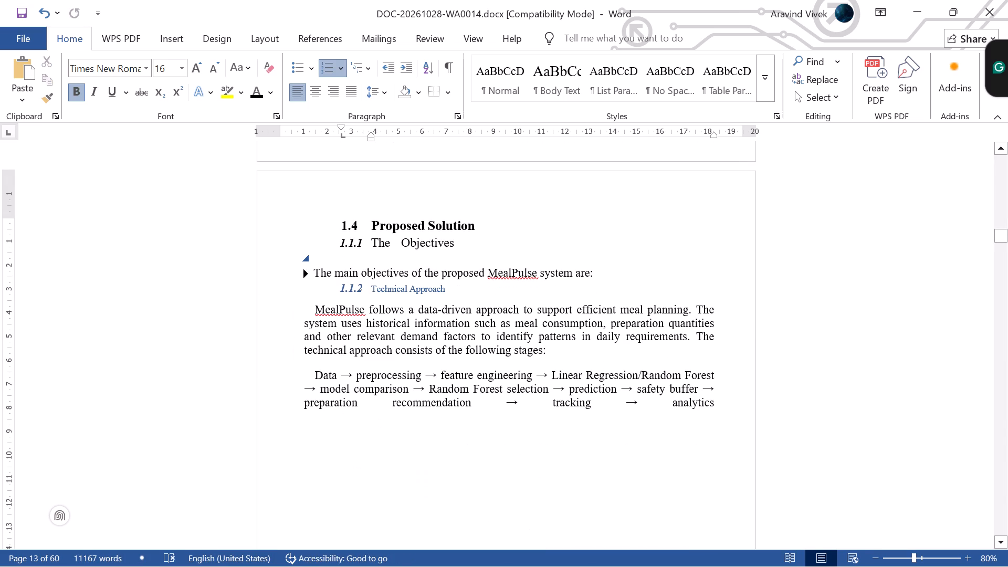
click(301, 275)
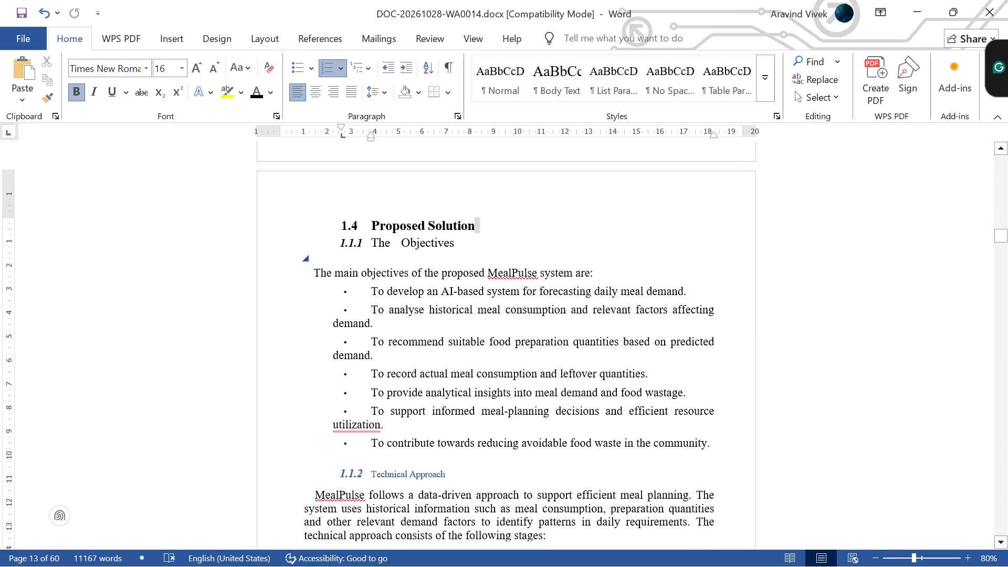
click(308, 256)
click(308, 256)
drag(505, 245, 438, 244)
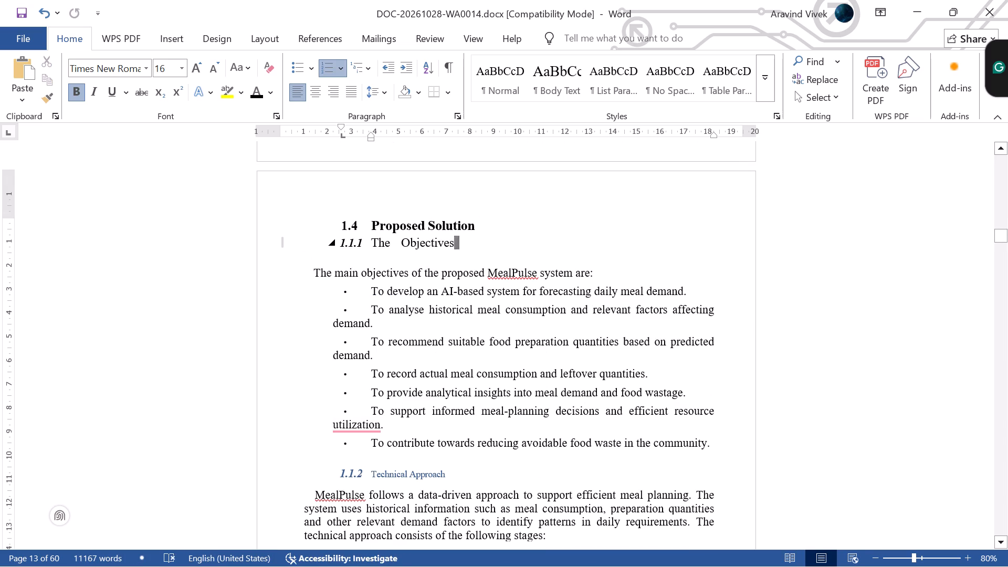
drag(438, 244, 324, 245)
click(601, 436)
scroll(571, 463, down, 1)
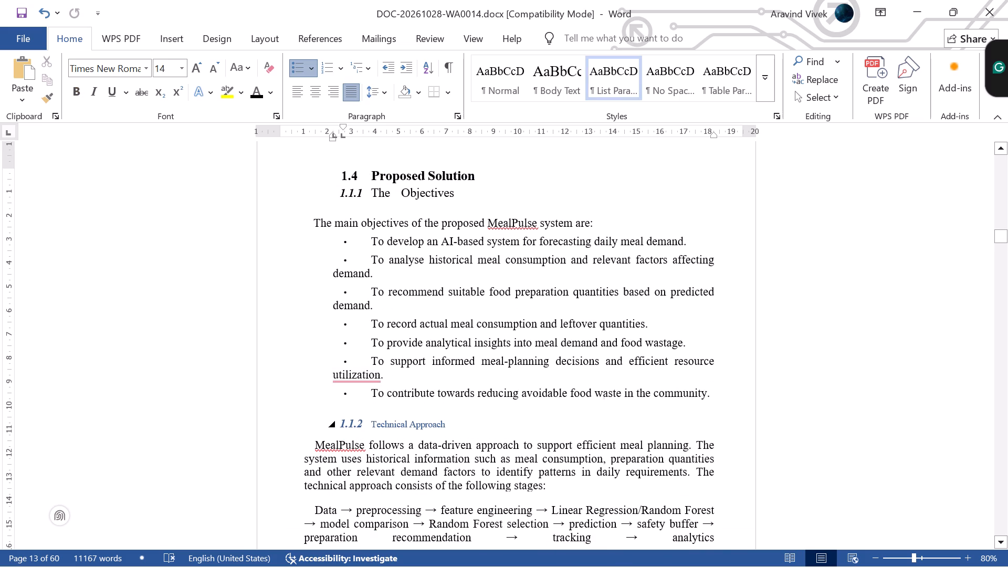
Format the 1.1.2 Technical Approach heading in black, size 15 and bold.
drag(473, 423, 310, 415)
click(183, 70)
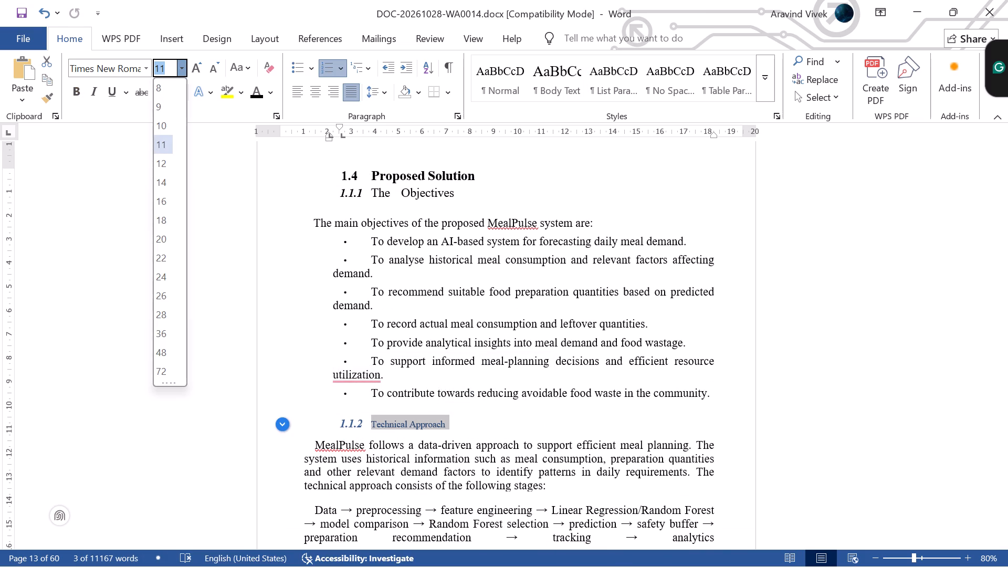
click(256, 96)
click(179, 62)
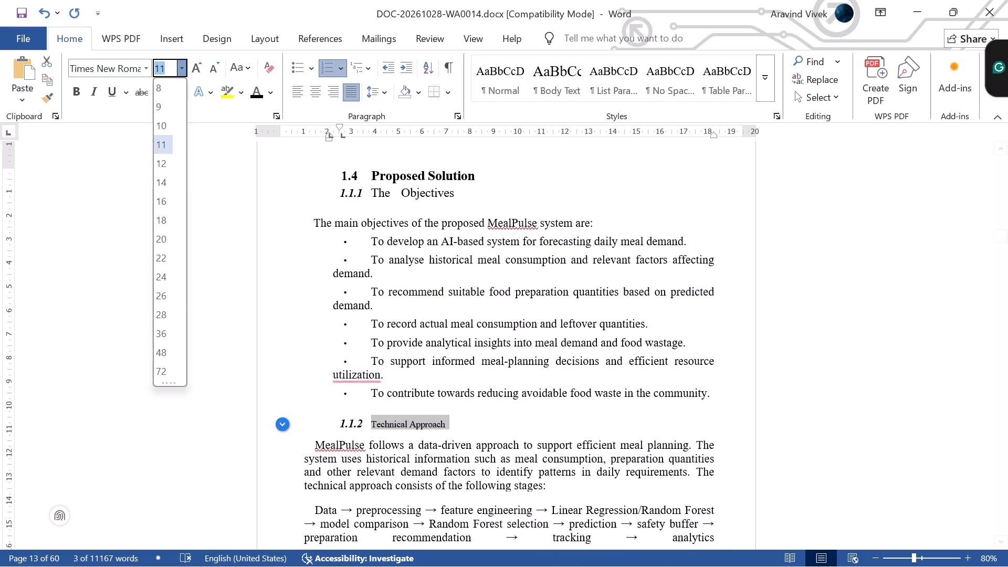
text(15)
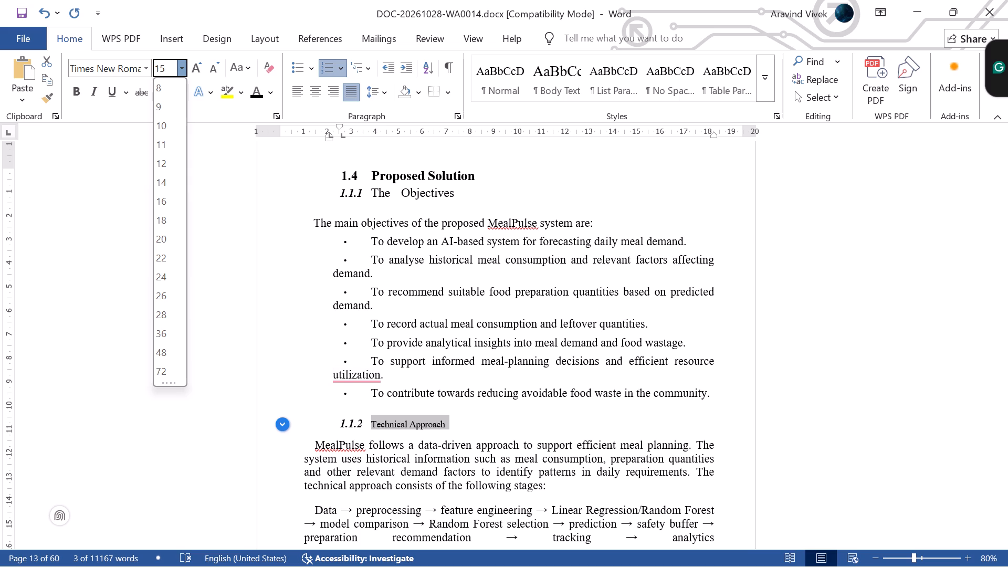
key(Return)
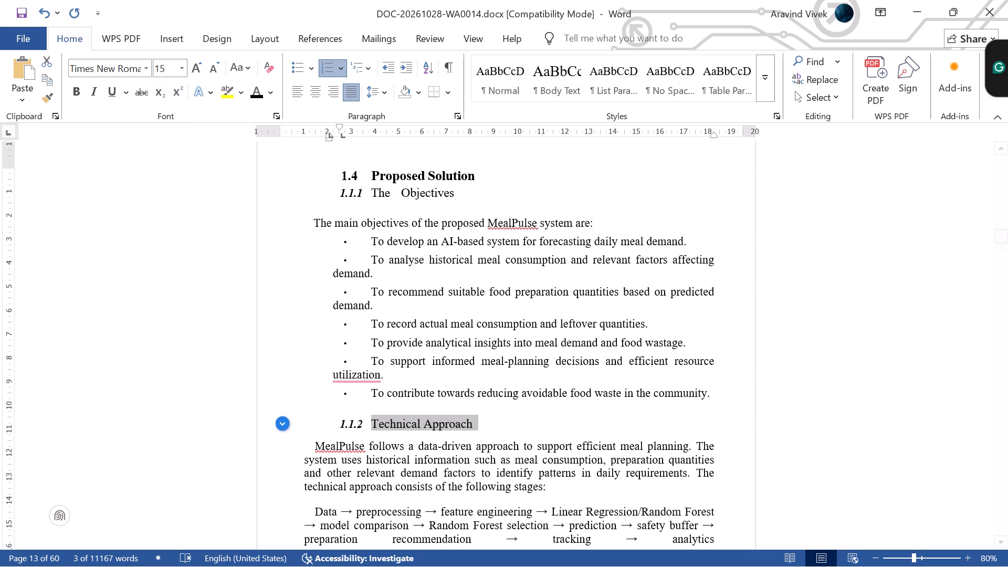
click(76, 86)
Make the 1.1.1 The Objectives heading bold.
drag(471, 193, 343, 197)
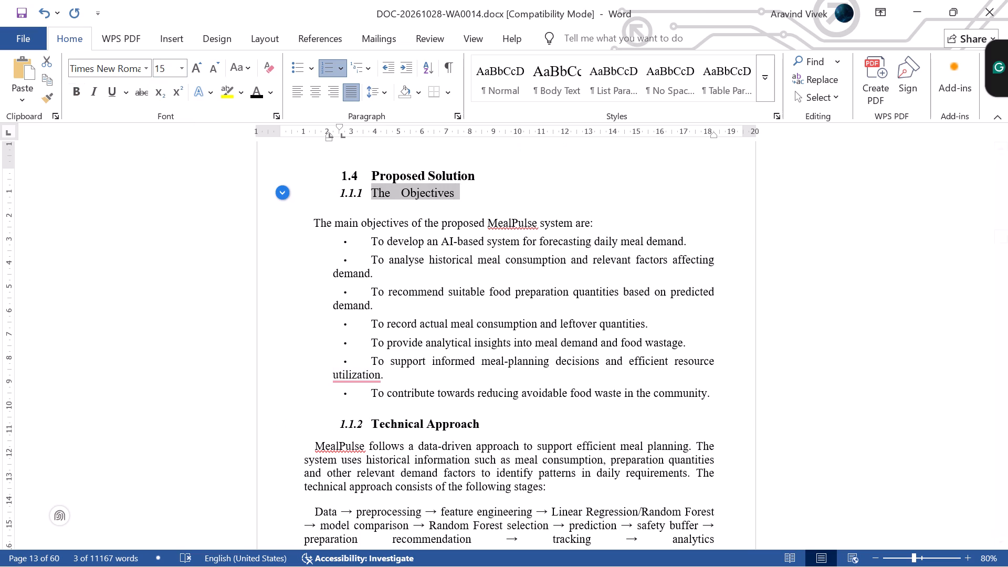
click(73, 87)
Make the Architecture of Technical Modules part of the 1.3.5 heading bold and remove its italics.
scroll(564, 392, down, 6)
scroll(564, 393, up, 5)
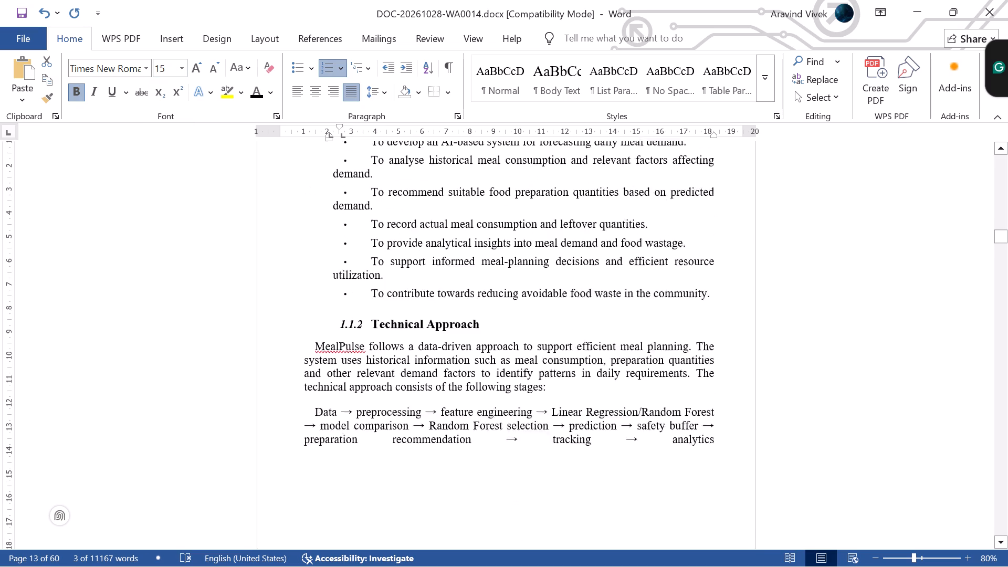
scroll(696, 486, down, 14)
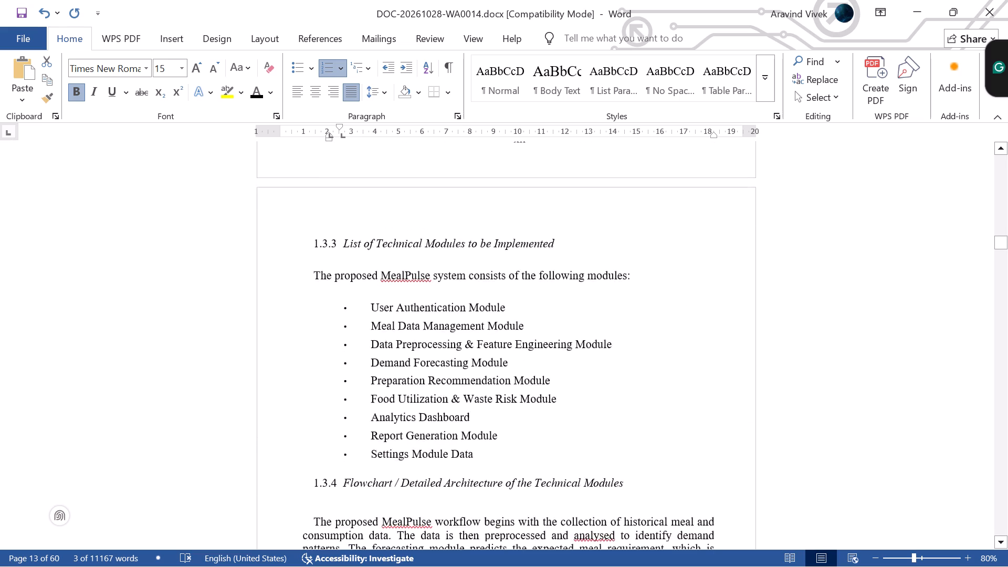
scroll(639, 496, down, 9)
scroll(639, 496, up, 1)
scroll(639, 496, down, 4)
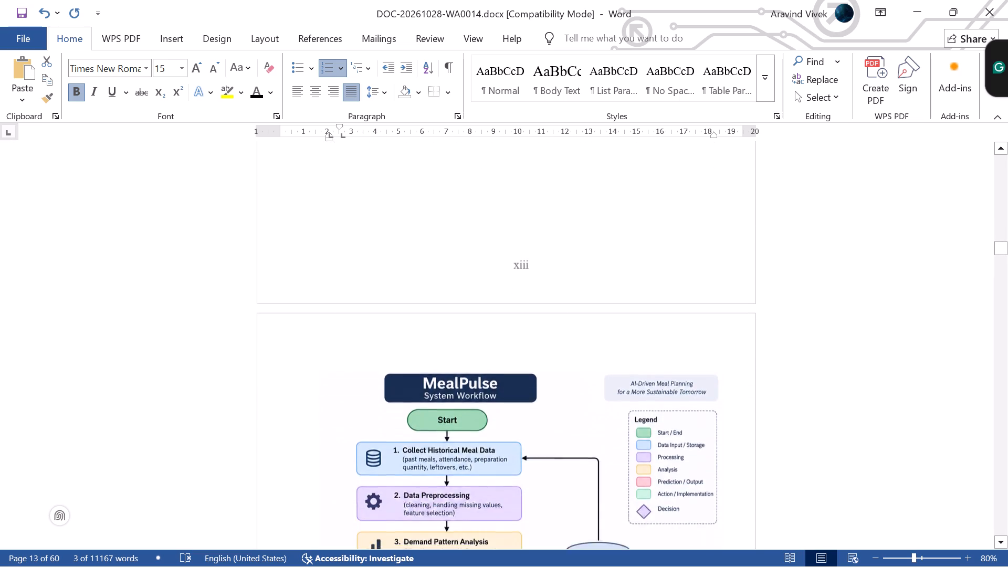
scroll(639, 496, down, 12)
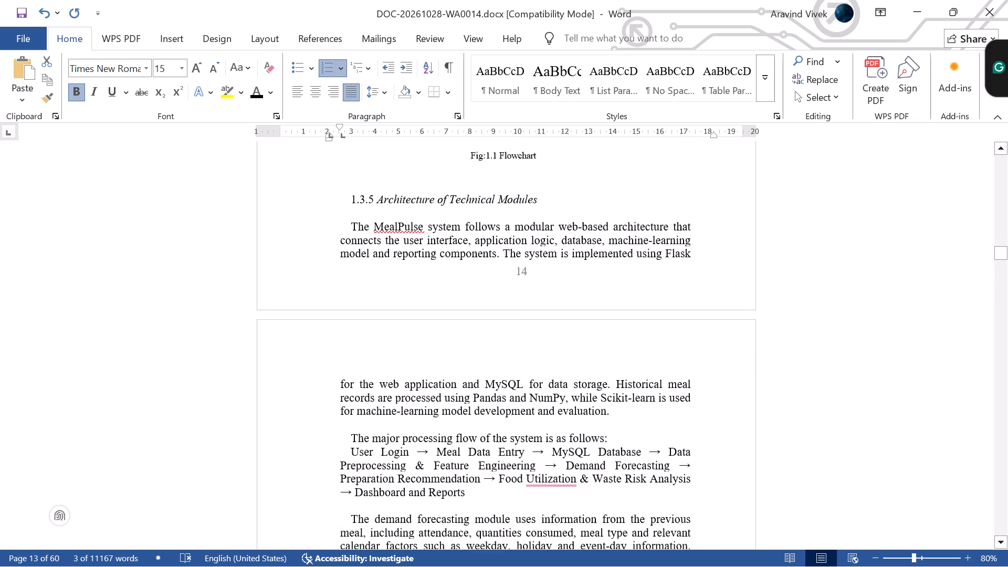
scroll(639, 496, up, 2)
drag(558, 298, 366, 293)
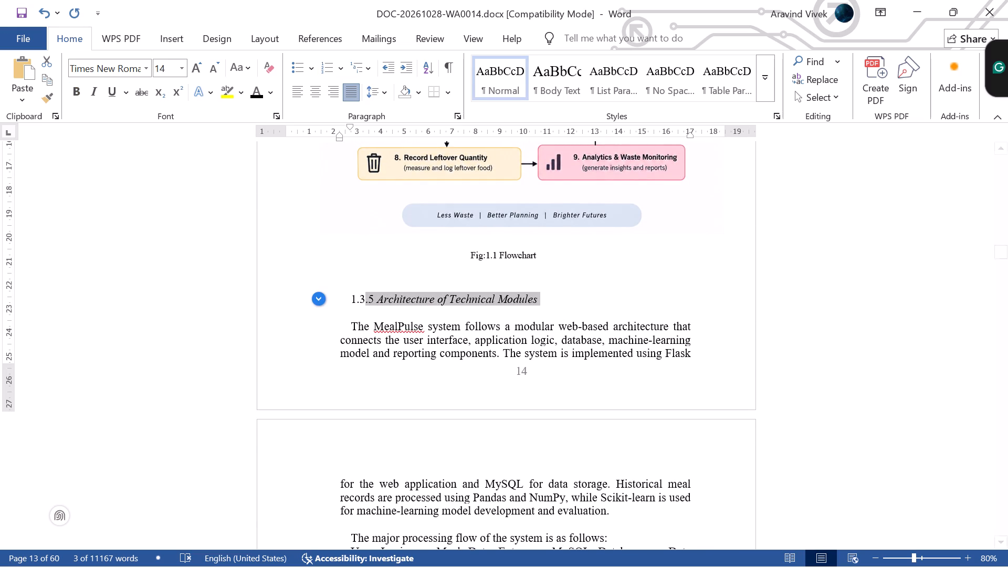
click(70, 93)
click(97, 92)
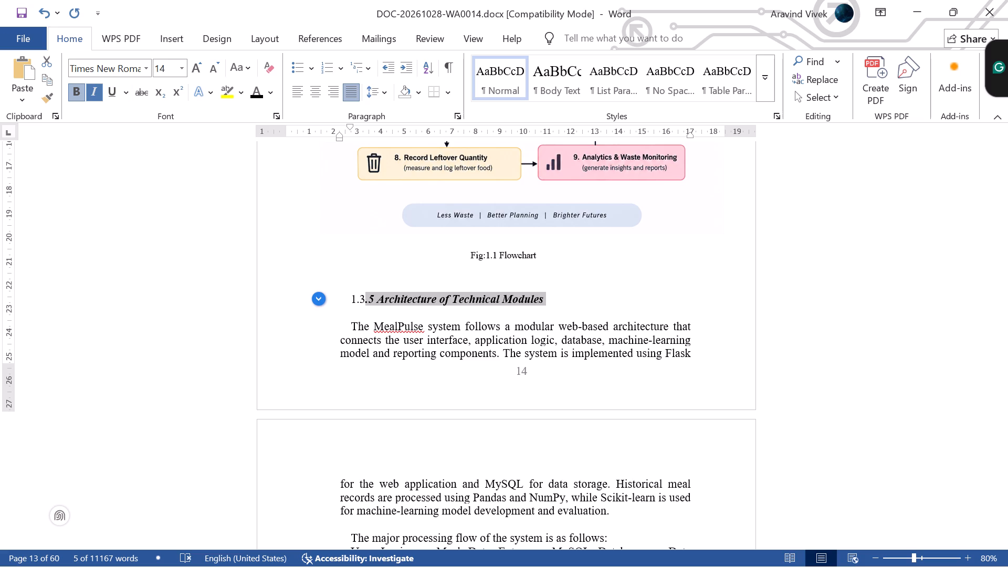
click(97, 92)
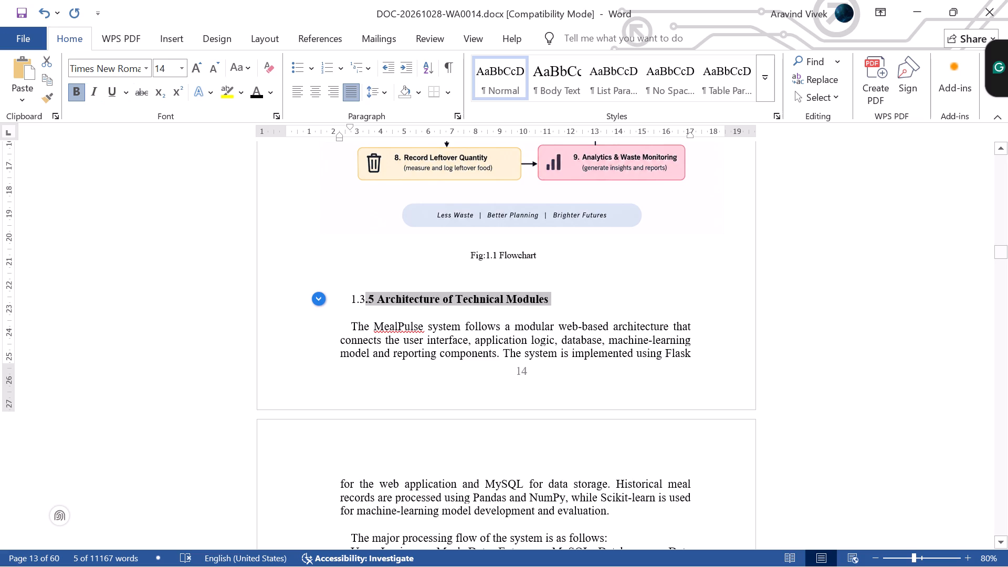
Open the font size of the whole 1.3.5 Architecture of Technical Modules heading for editing.
click(580, 301)
drag(580, 301, 362, 285)
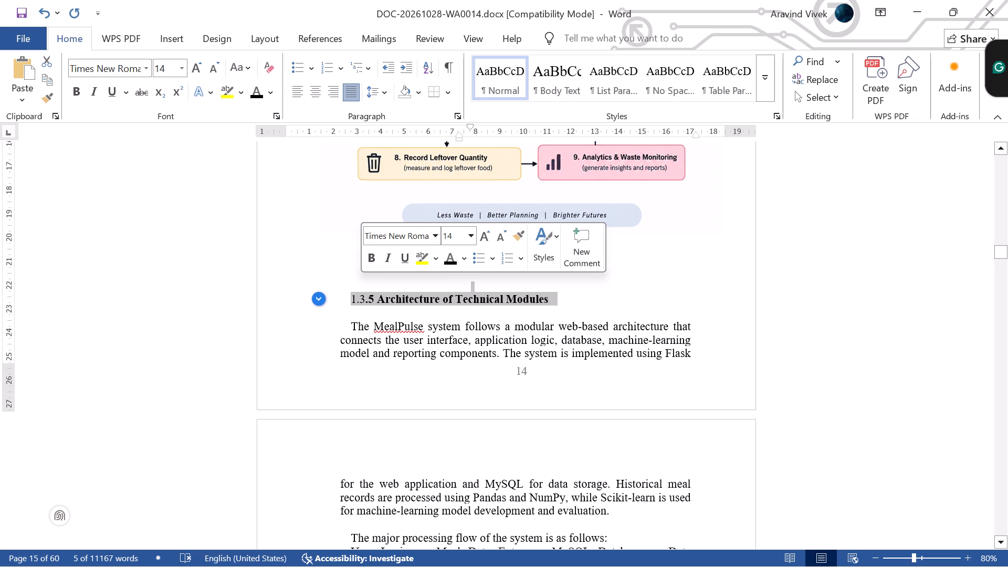
click(464, 235)
click(458, 235)
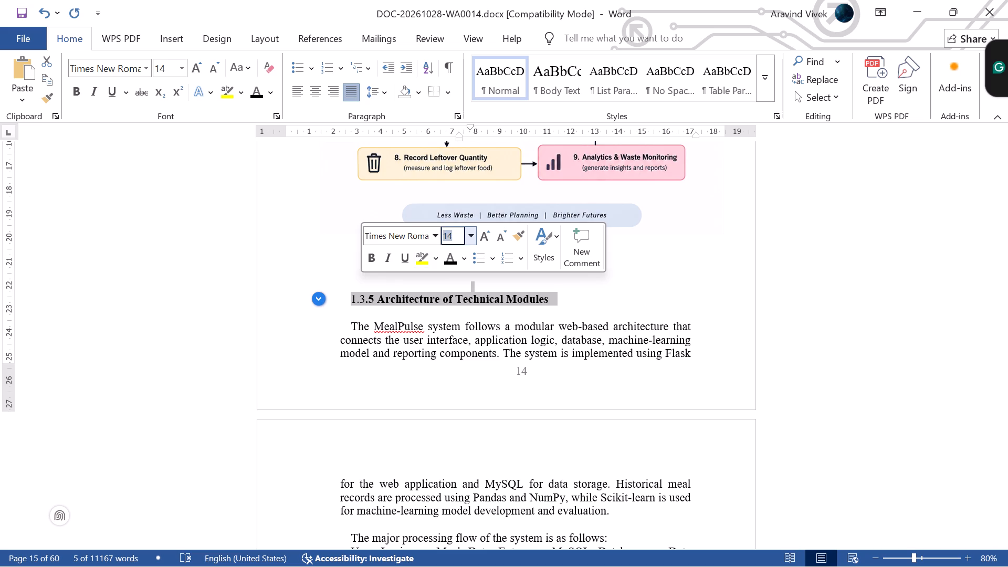
Set the font size of the whole 1.3.5 Architecture of Technical Modules heading to 15.
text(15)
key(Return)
click(641, 281)
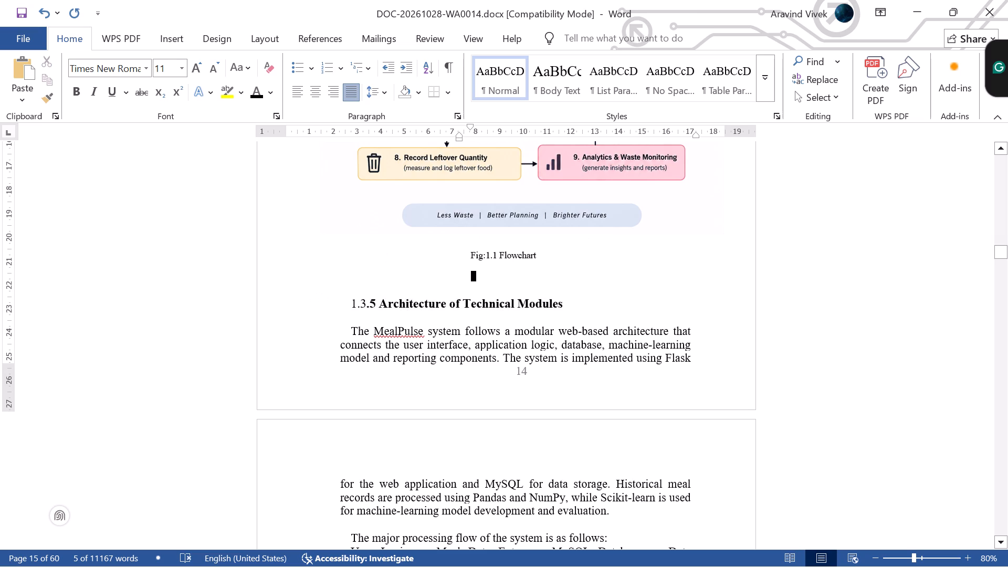
Look back through the pages from the flowchart up to the List of Figures, checking headings and layout.
scroll(641, 281, up, 9)
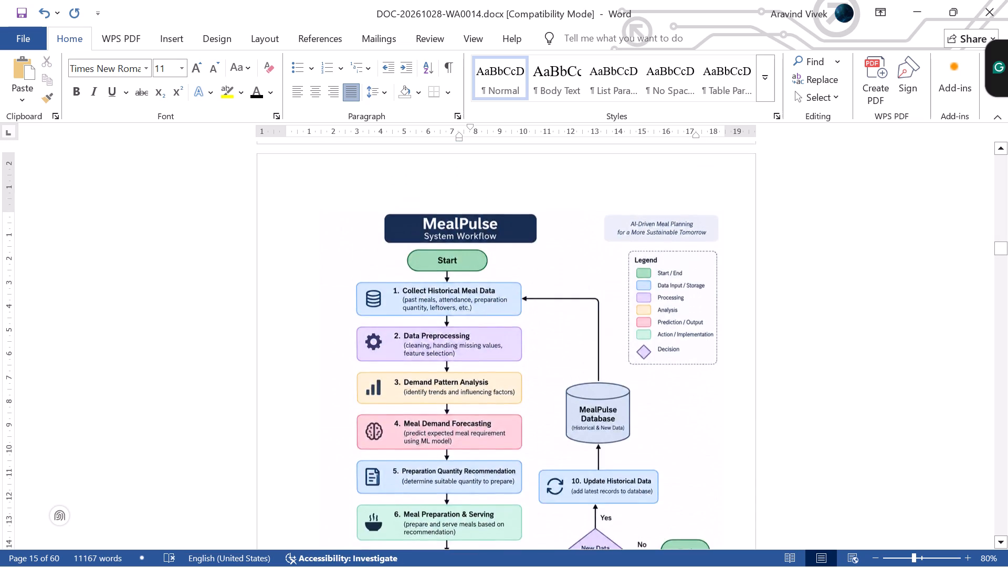
scroll(641, 281, up, 12)
scroll(641, 281, down, 7)
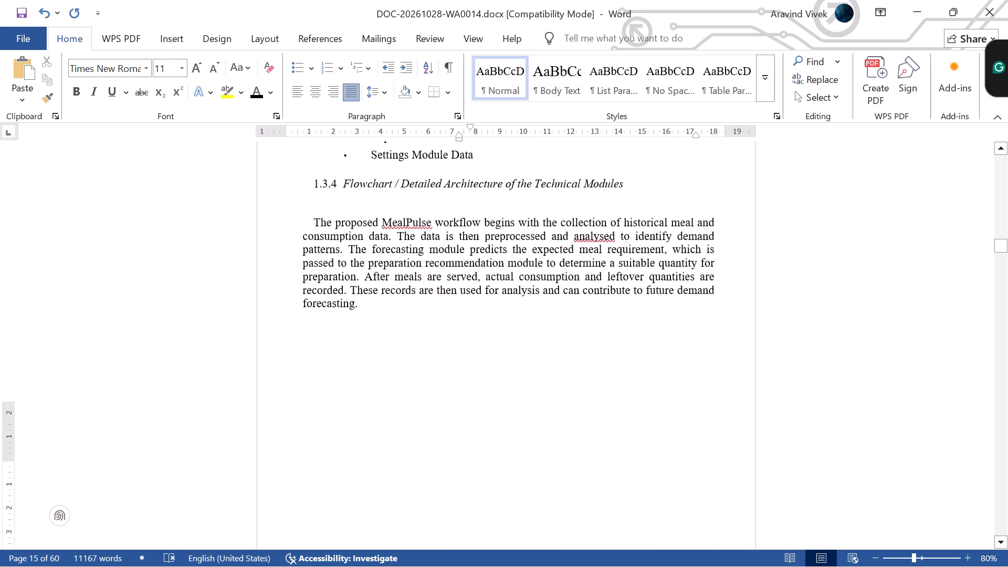
scroll(641, 281, up, 20)
scroll(641, 281, up, 9)
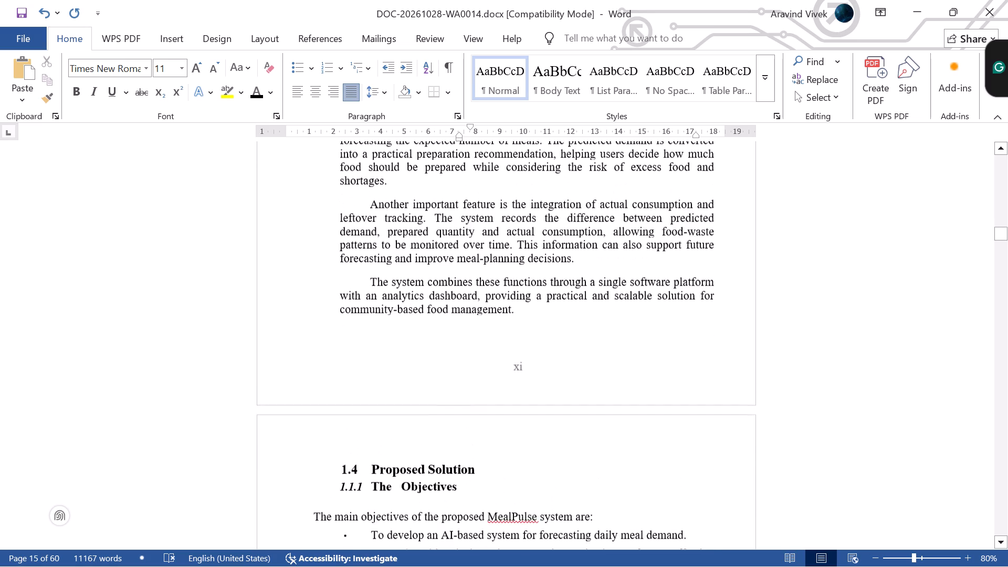
scroll(641, 281, up, 14)
scroll(641, 281, up, 9)
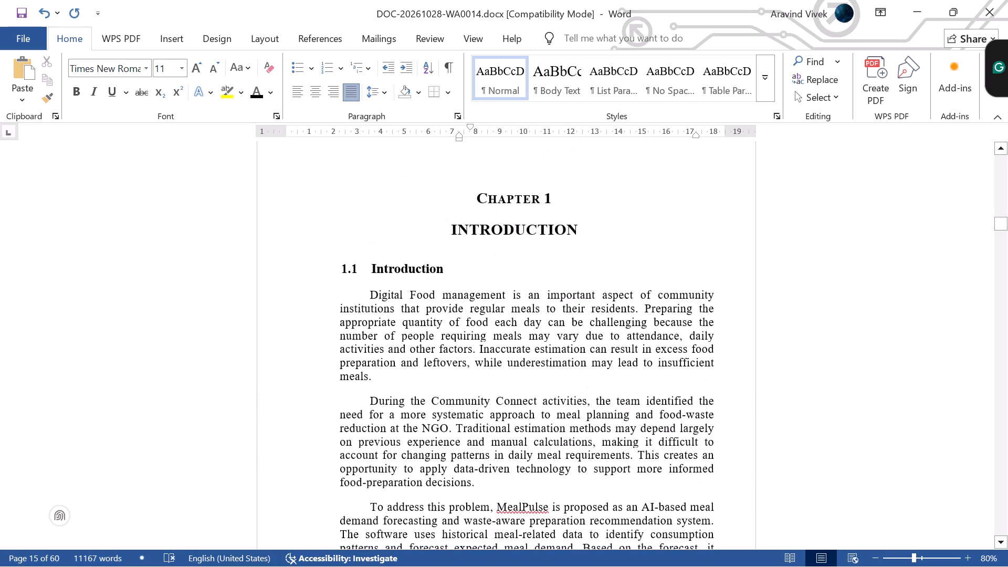
scroll(641, 281, up, 20)
scroll(641, 281, up, 3)
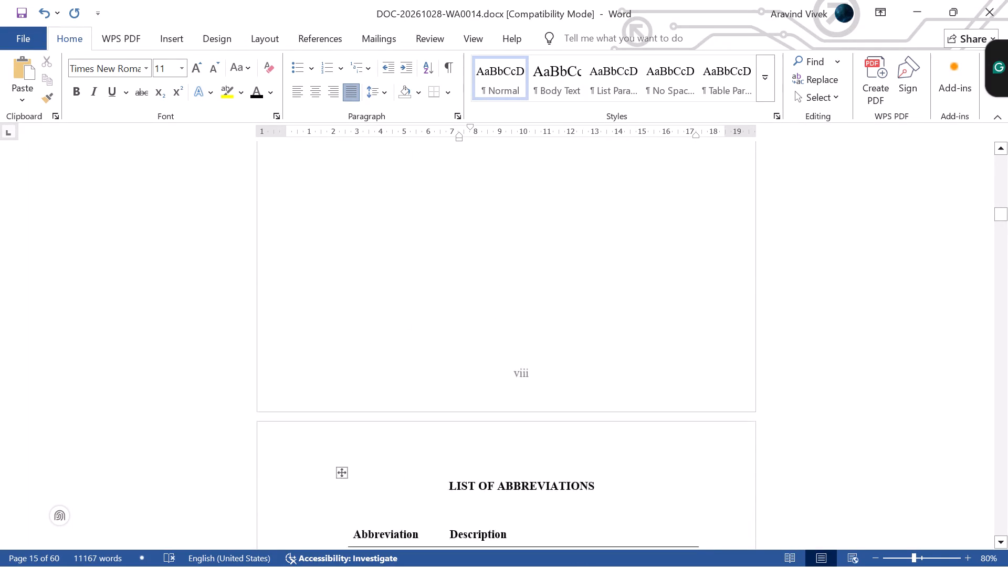
scroll(641, 281, up, 15)
scroll(641, 281, down, 2)
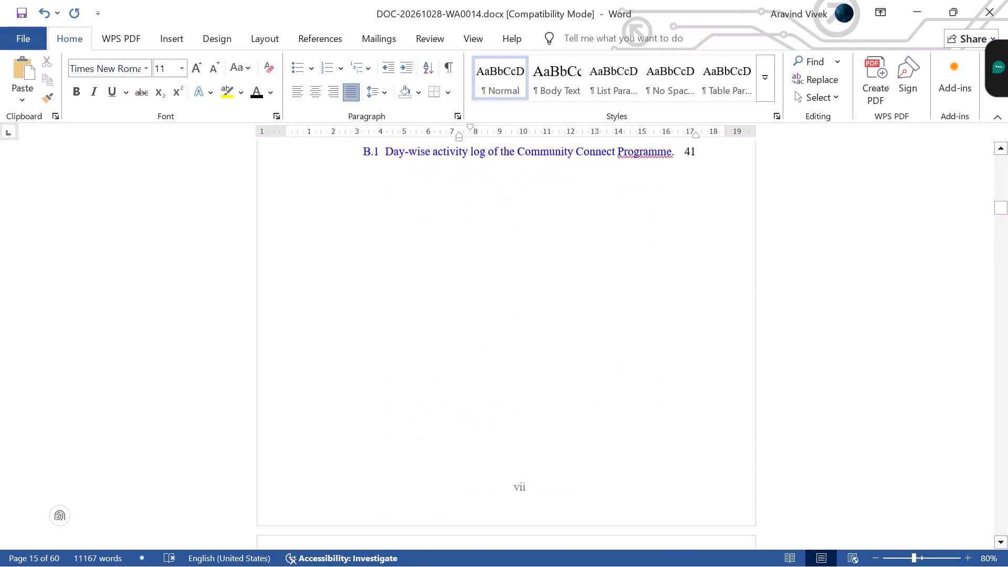
scroll(641, 281, up, 7)
scroll(641, 281, down, 9)
scroll(641, 281, up, 1)
scroll(641, 281, down, 5)
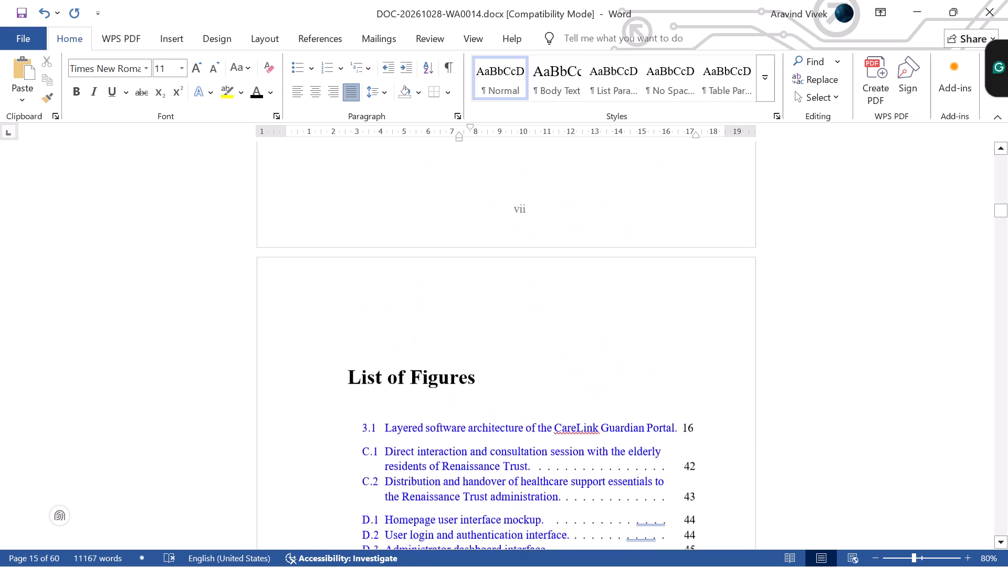
Review the pages from the List of Abbreviations through Chapter 1 to the 1.1.2 Technical Approach section.
scroll(641, 281, down, 19)
scroll(641, 281, up, 1)
scroll(641, 281, down, 3)
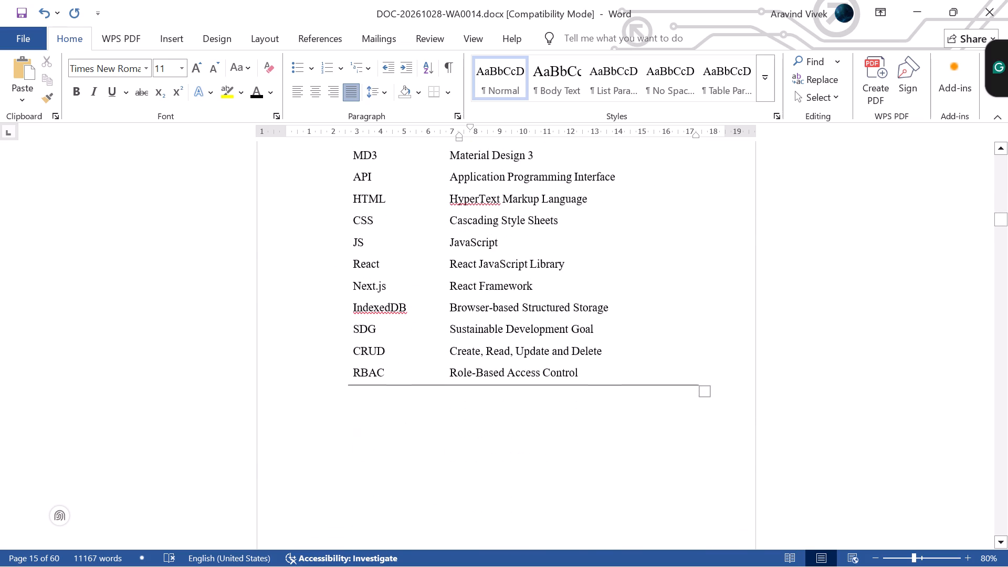
scroll(641, 281, down, 11)
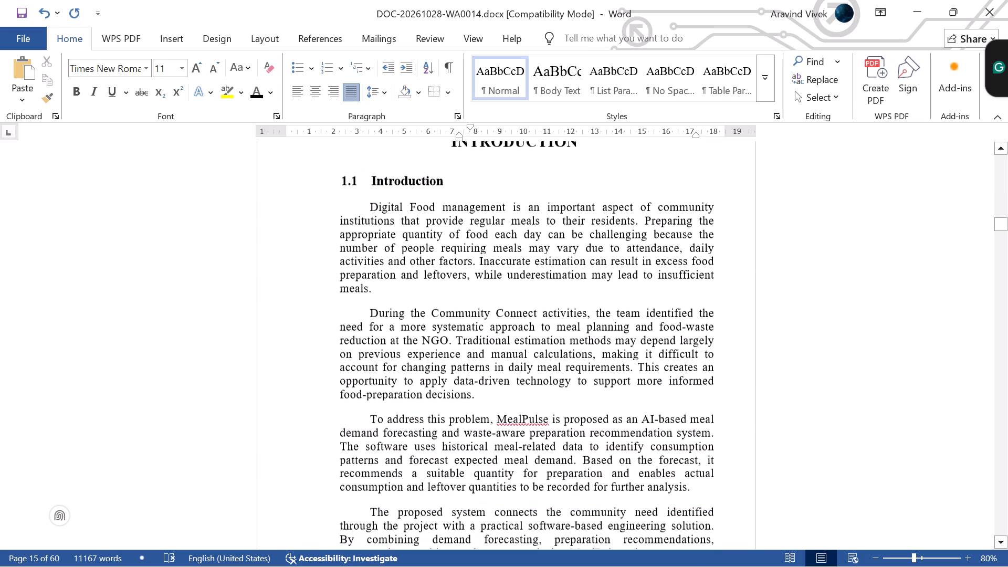
scroll(641, 281, down, 7)
scroll(674, 326, down, 4)
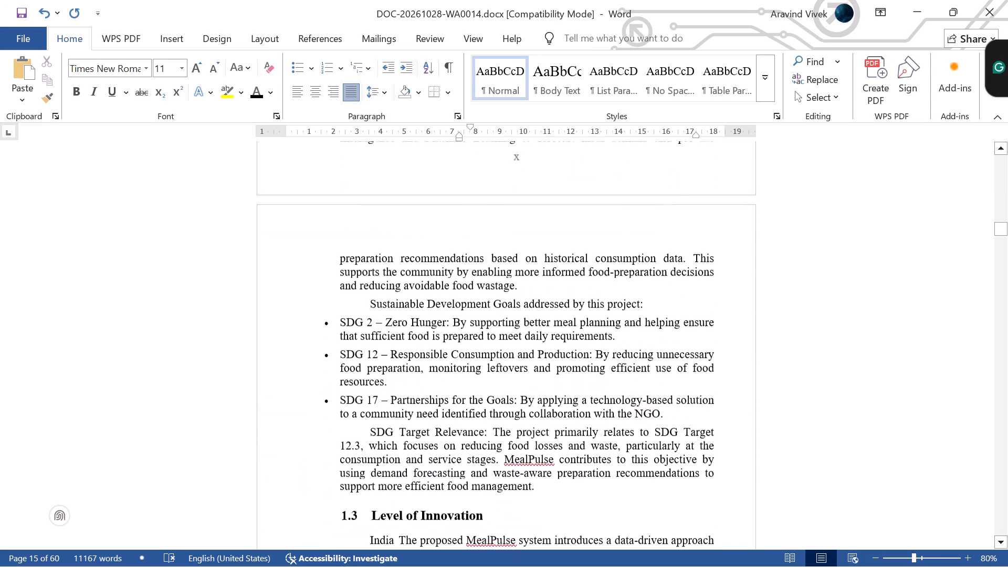
scroll(689, 335, down, 3)
scroll(737, 217, down, 4)
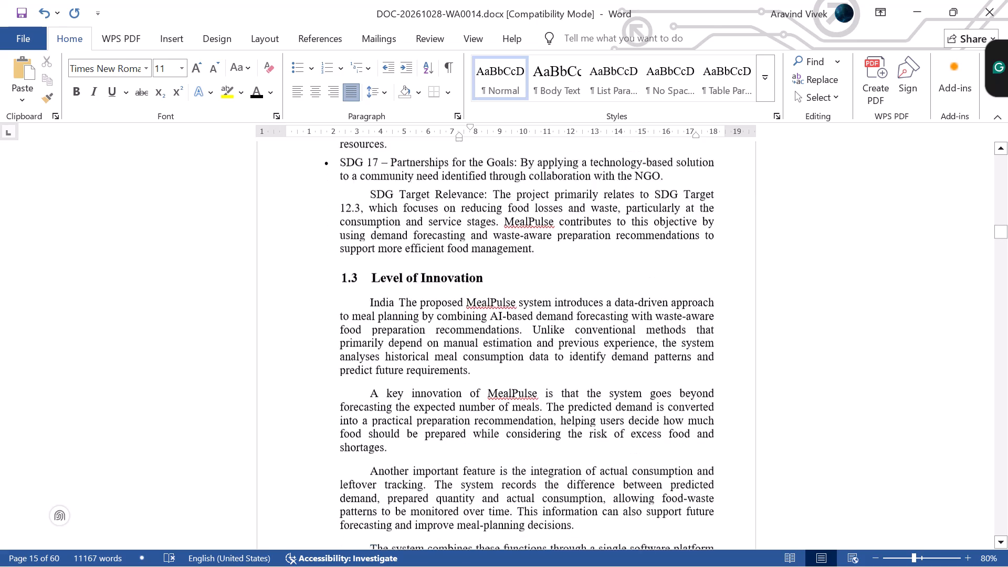
scroll(734, 234, down, 11)
scroll(726, 261, up, 2)
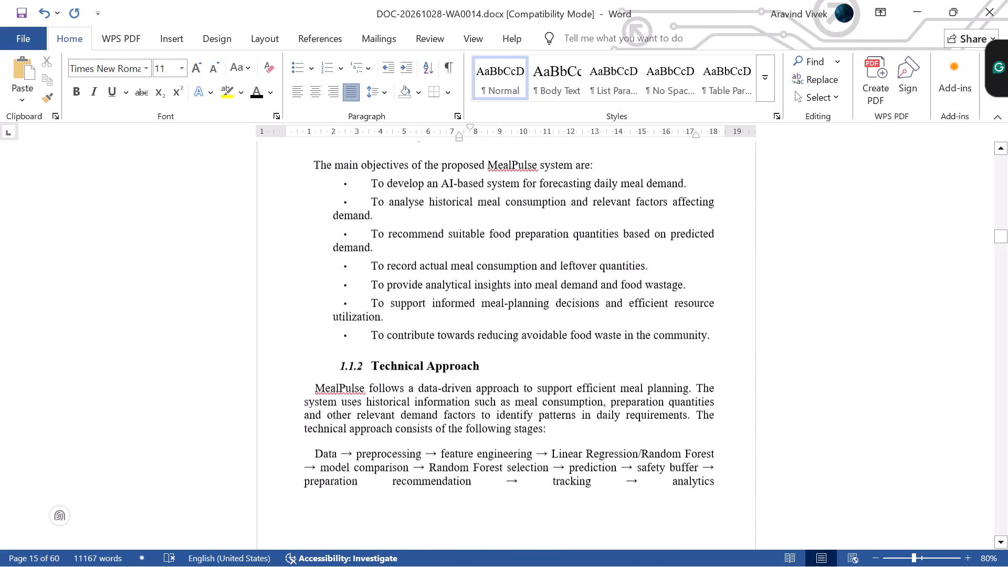
Remove the blank space between the 1.1.1 The Objectives heading and the sentence introducing the main objectives.
scroll(726, 261, up, 2)
drag(307, 325, 314, 325)
click(307, 322)
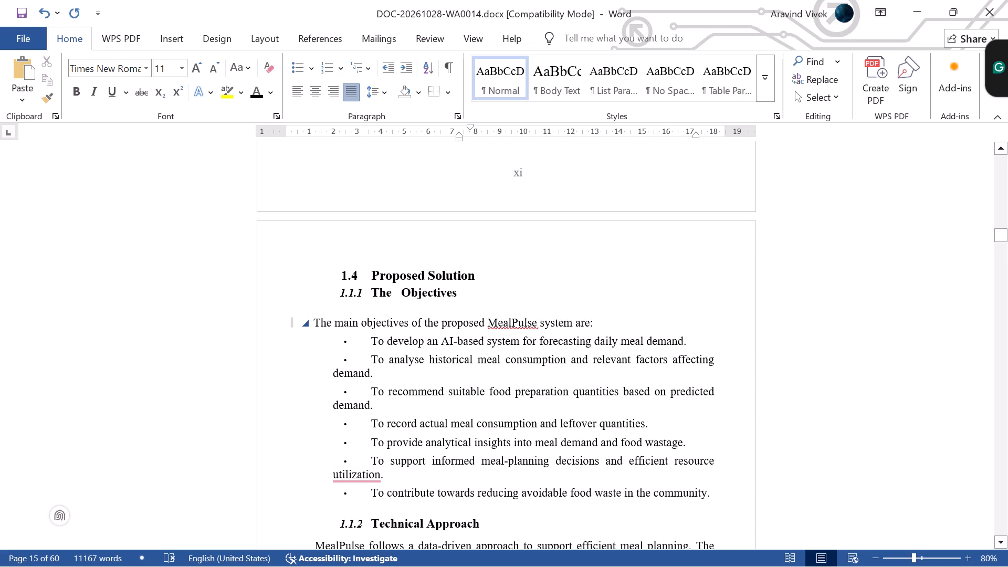
click(309, 322)
click(316, 328)
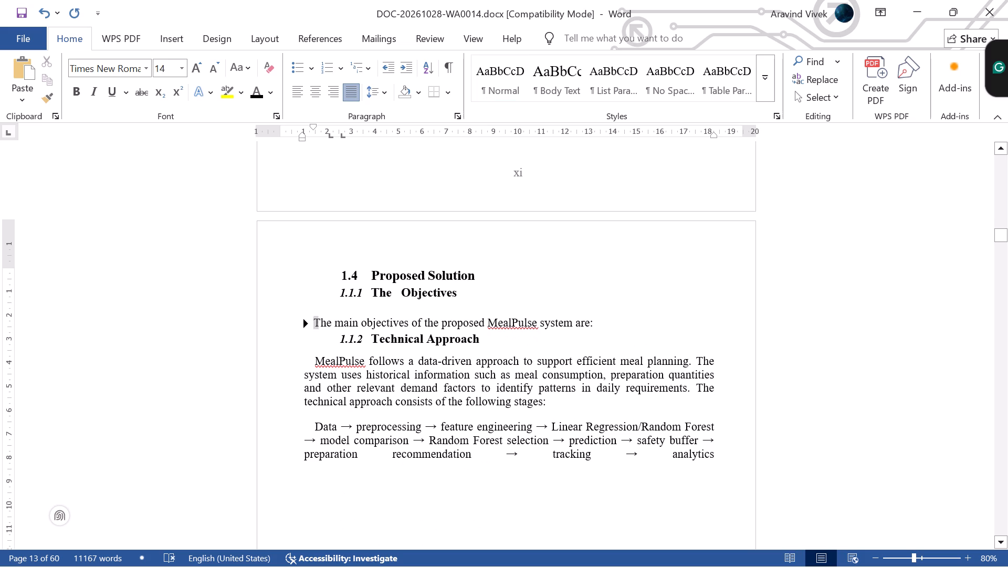
key(ctrl+BackSpace)
key(BackSpace)
key(BackSpace)
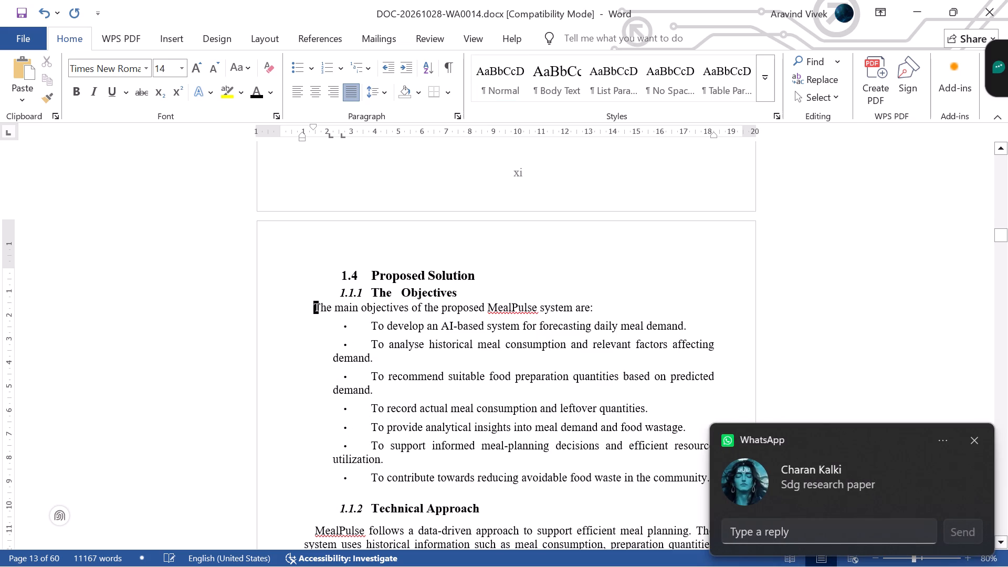
key(ctrl+z)
Insert an empty unnumbered line, flush with the margin, between the 1.4 Proposed Solution and 1.1.1 The Objectives headings.
drag(595, 241, 600, 239)
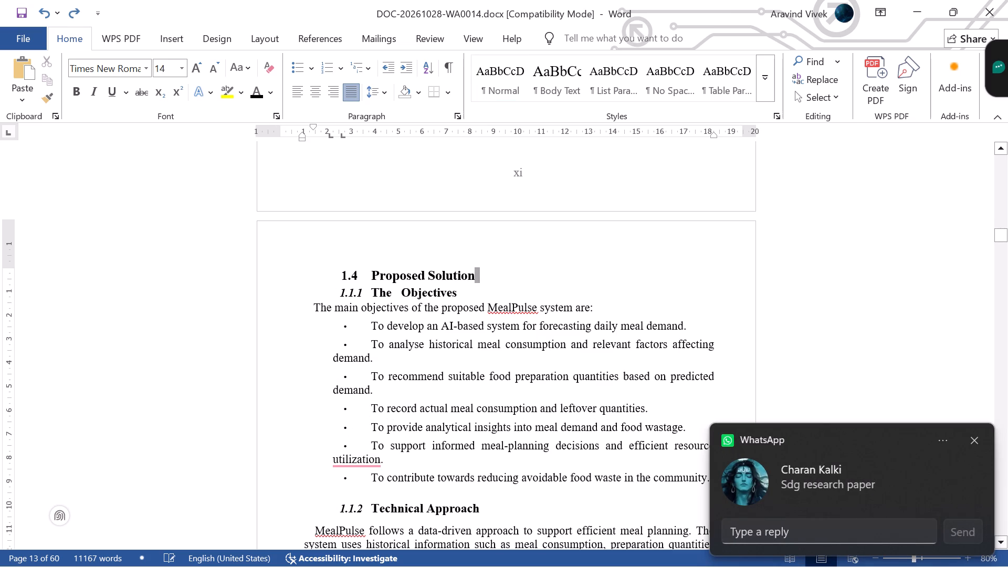
click(980, 434)
click(472, 280)
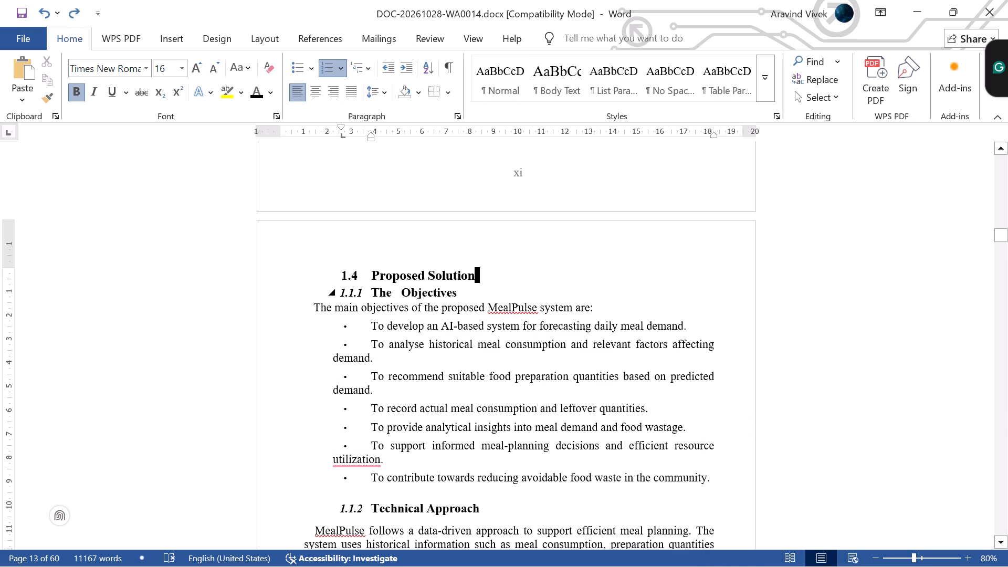
click(474, 295)
click(494, 282)
key(Return)
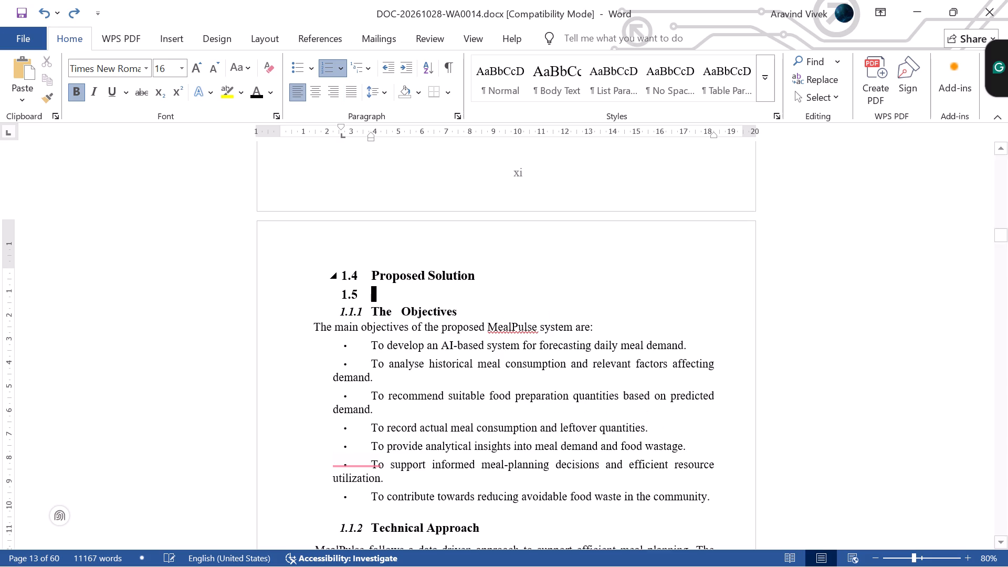
key(BackSpace)
key(BackSpace)
key(BackSpace)
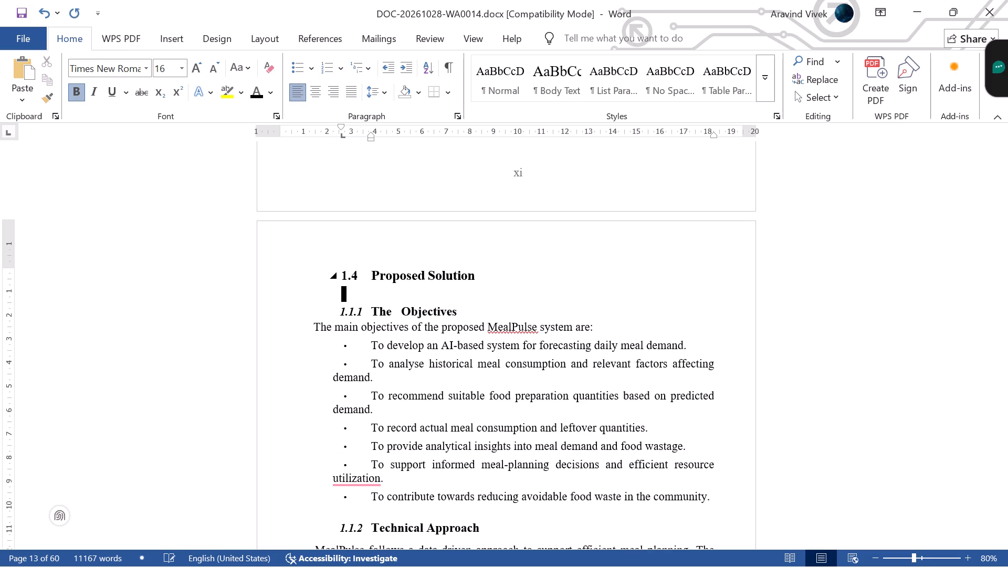
key(BackSpace)
Select the list number of the 1.1.1 The Objectives heading.
scroll(549, 308, down, 2)
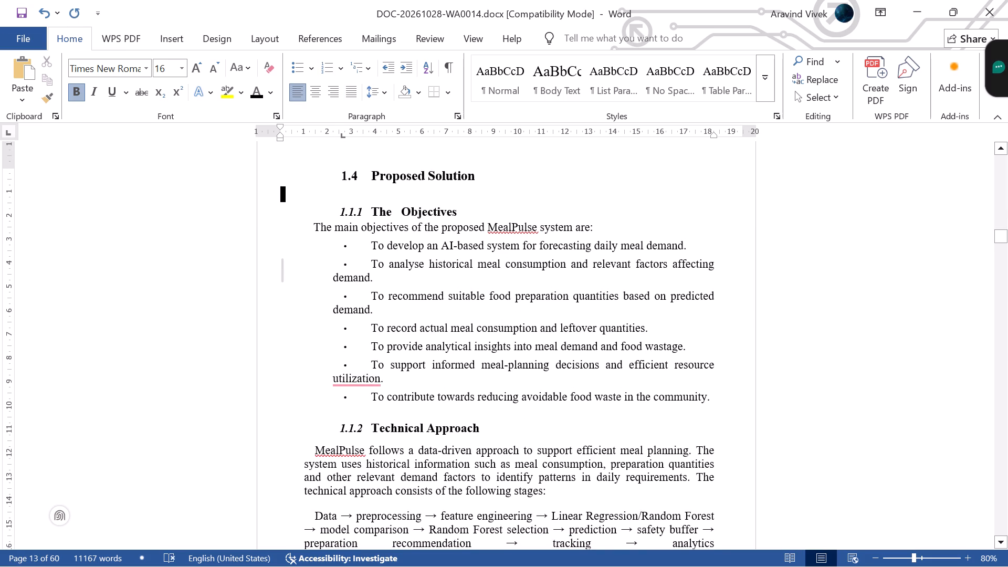
click(358, 212)
click(354, 212)
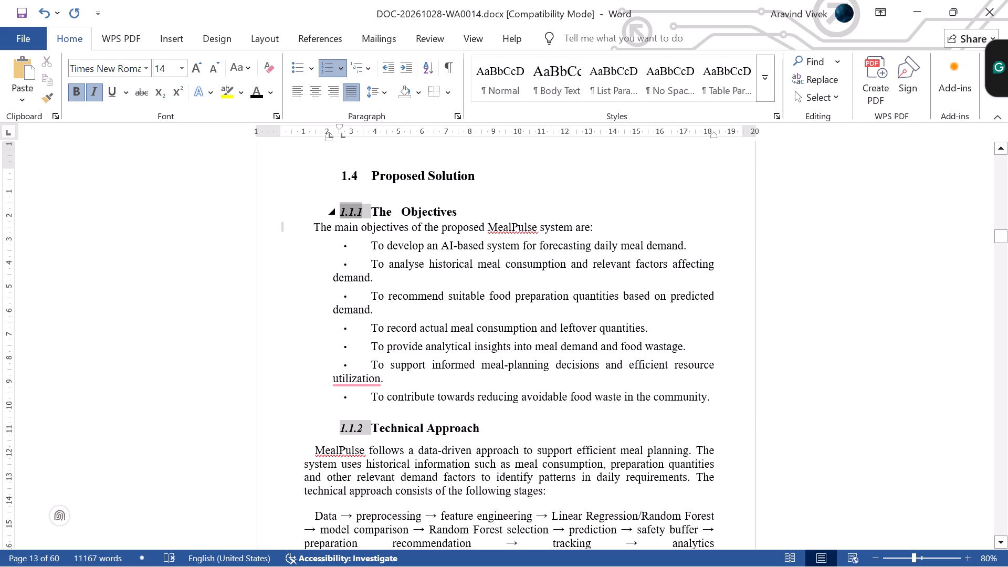
Remove the automatic number and indent from The Objectives heading, along with the blank line above it.
click(369, 209)
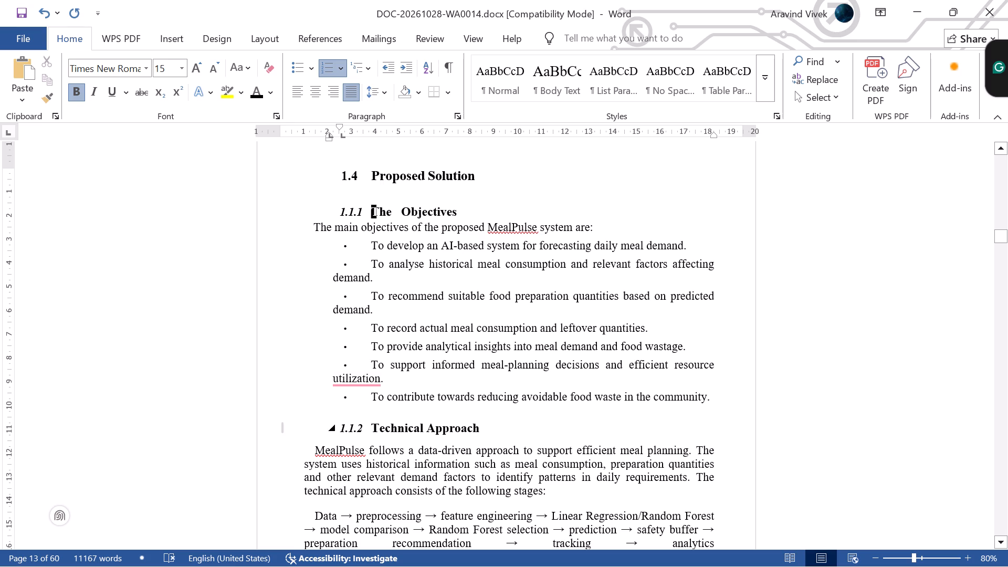
key(BackSpace)
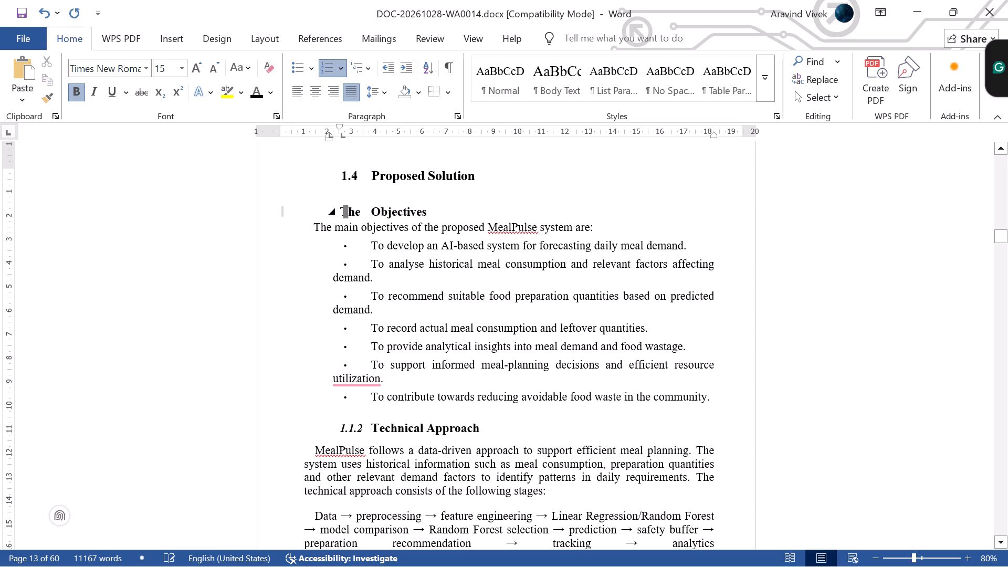
key(BackSpace)
key(BackSpace)
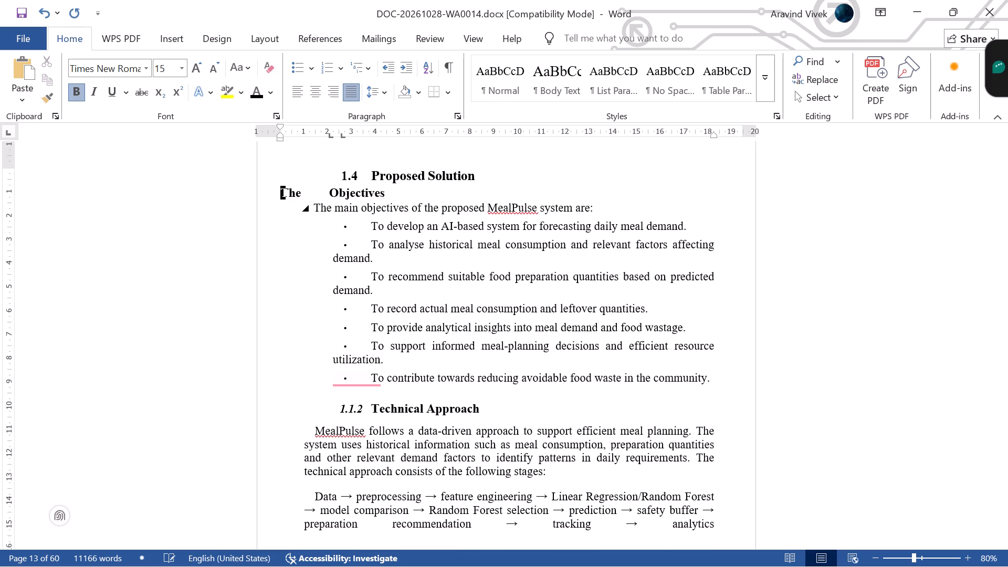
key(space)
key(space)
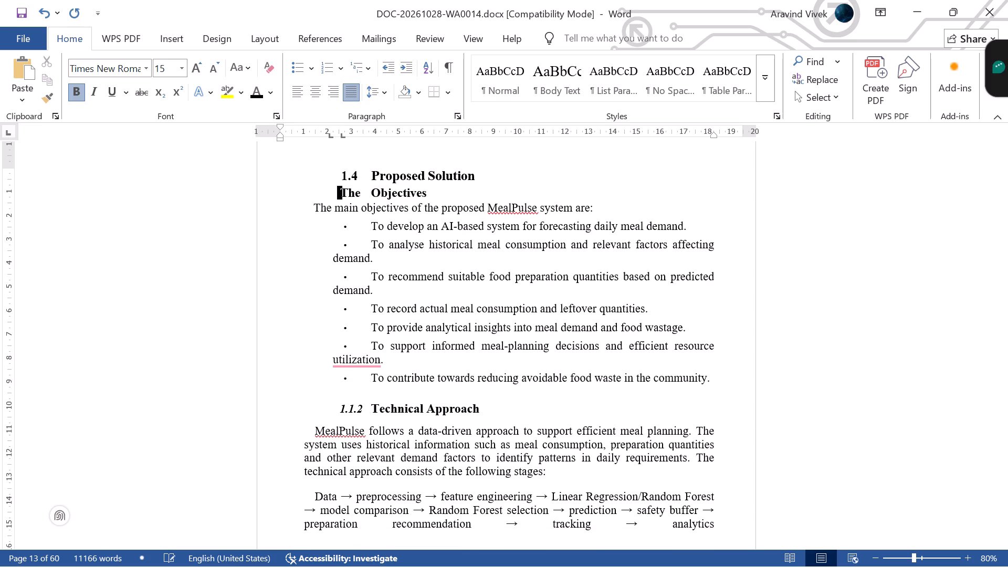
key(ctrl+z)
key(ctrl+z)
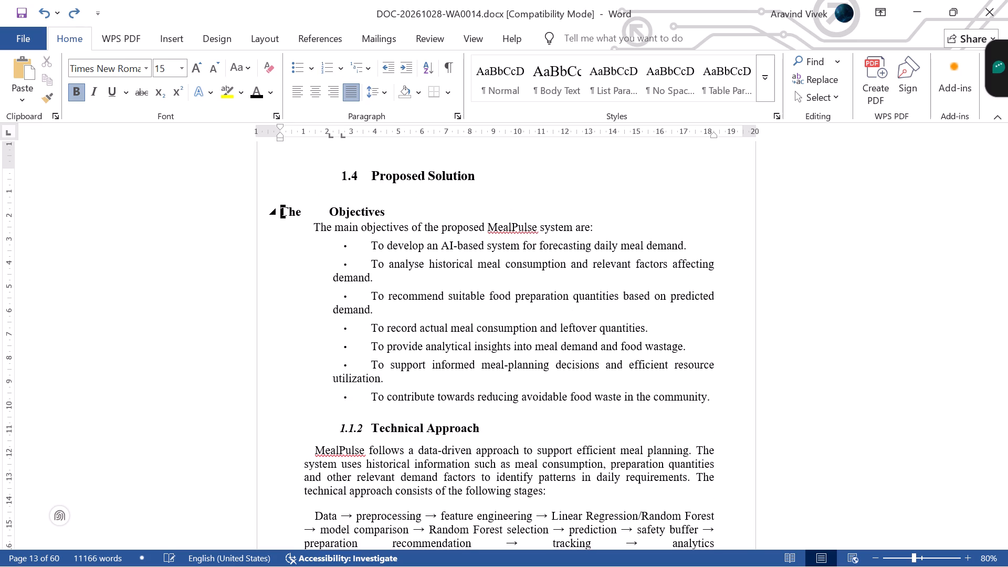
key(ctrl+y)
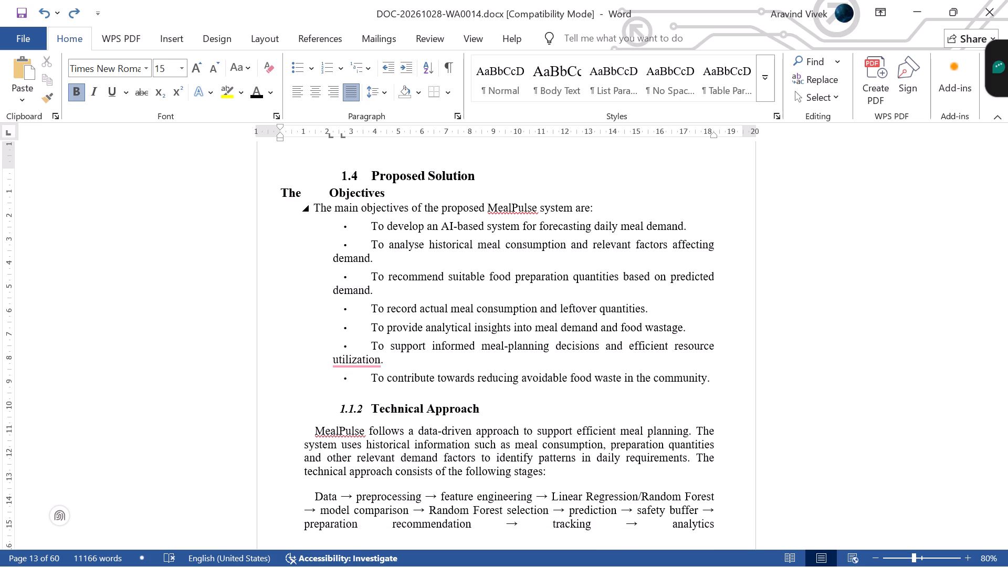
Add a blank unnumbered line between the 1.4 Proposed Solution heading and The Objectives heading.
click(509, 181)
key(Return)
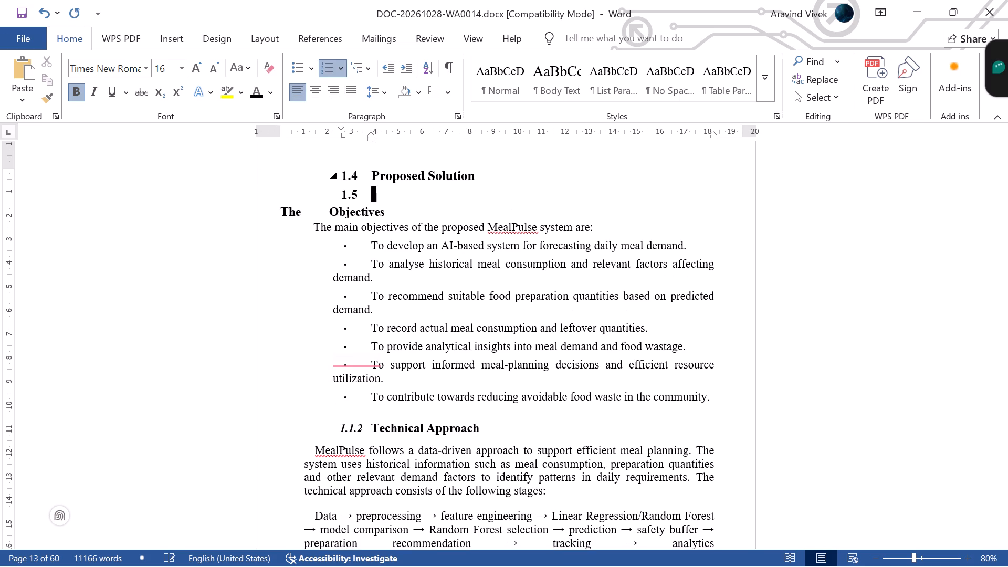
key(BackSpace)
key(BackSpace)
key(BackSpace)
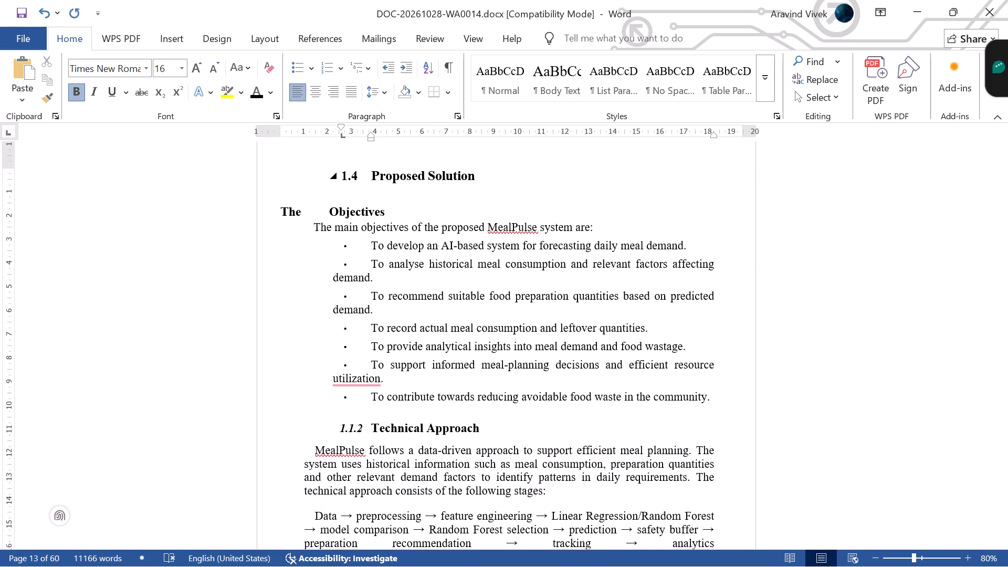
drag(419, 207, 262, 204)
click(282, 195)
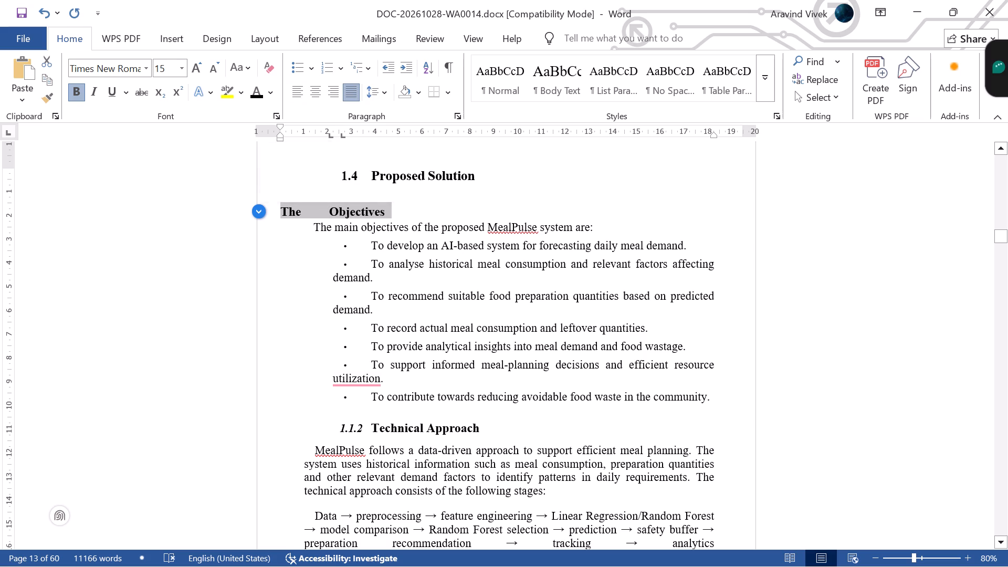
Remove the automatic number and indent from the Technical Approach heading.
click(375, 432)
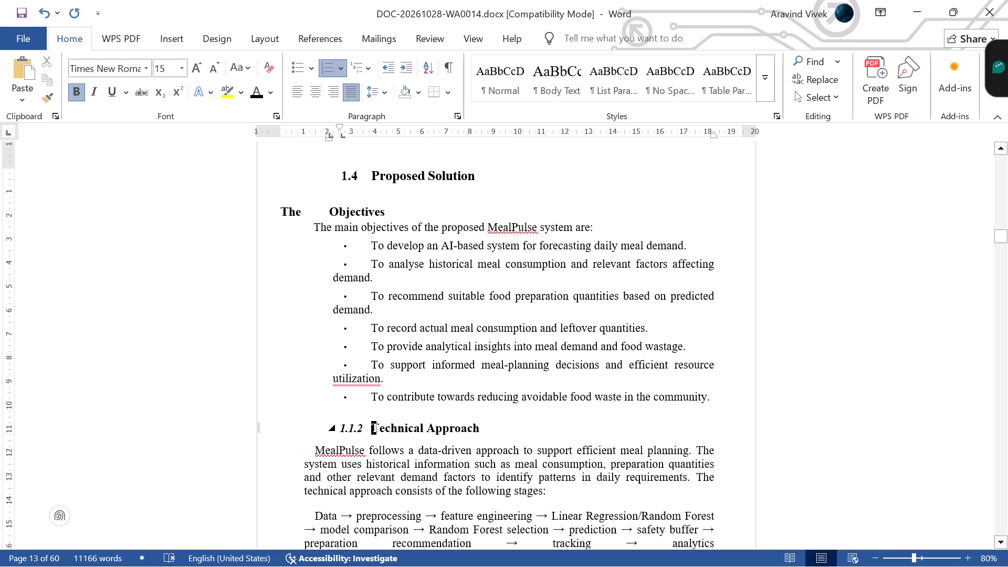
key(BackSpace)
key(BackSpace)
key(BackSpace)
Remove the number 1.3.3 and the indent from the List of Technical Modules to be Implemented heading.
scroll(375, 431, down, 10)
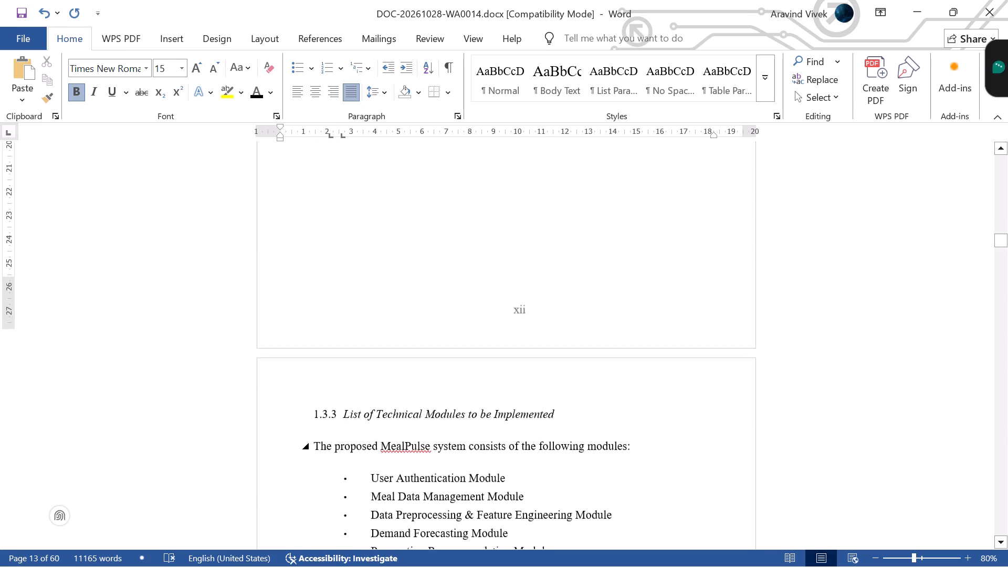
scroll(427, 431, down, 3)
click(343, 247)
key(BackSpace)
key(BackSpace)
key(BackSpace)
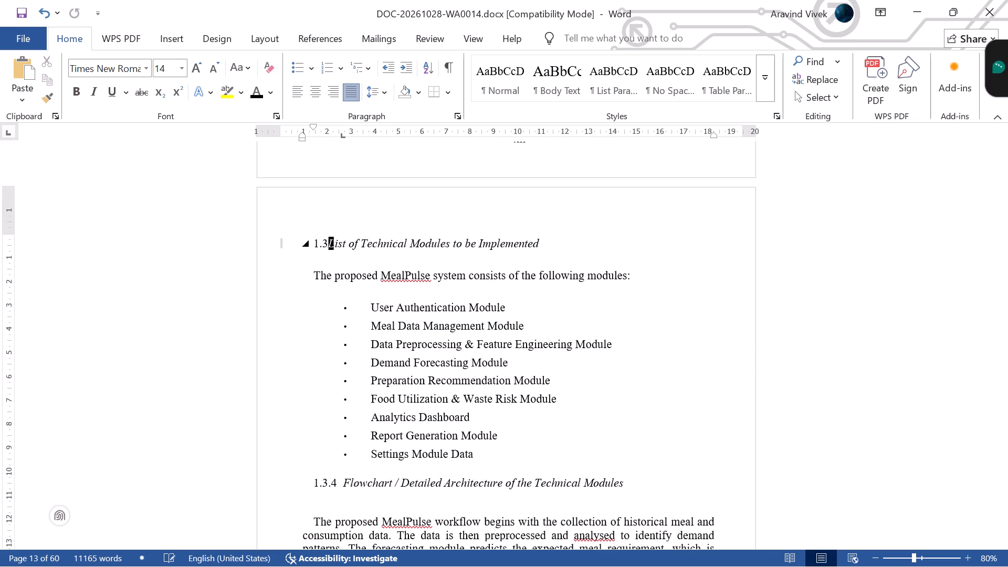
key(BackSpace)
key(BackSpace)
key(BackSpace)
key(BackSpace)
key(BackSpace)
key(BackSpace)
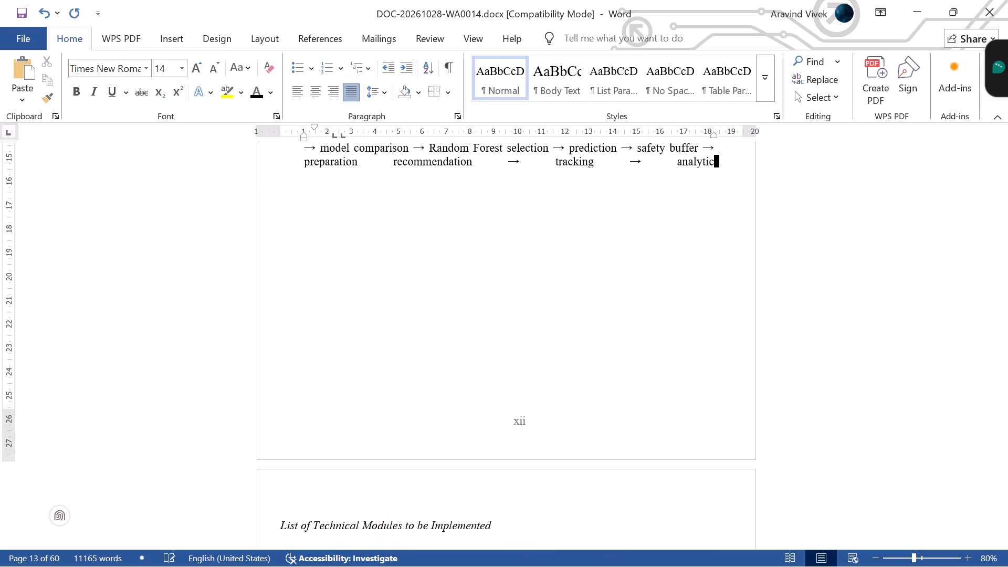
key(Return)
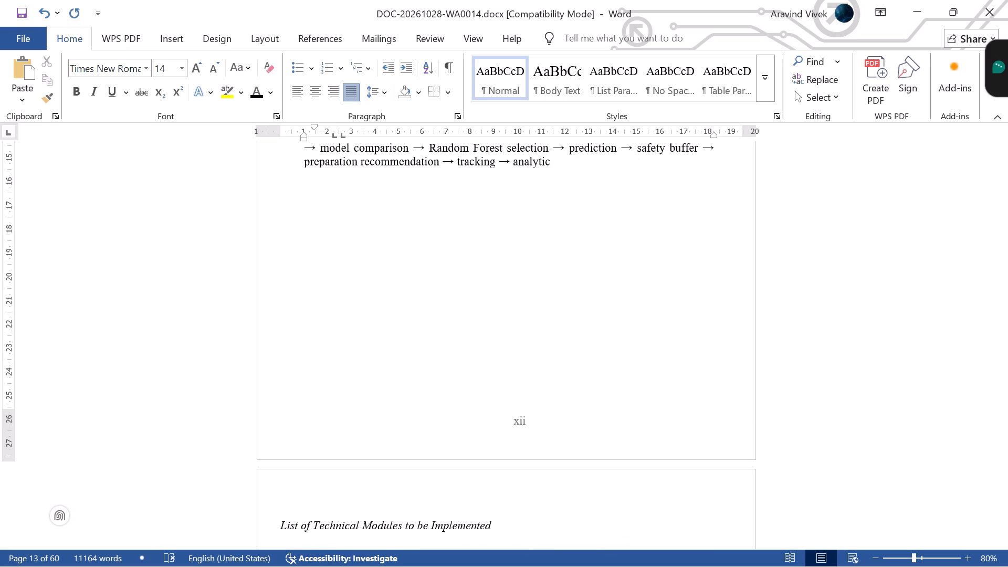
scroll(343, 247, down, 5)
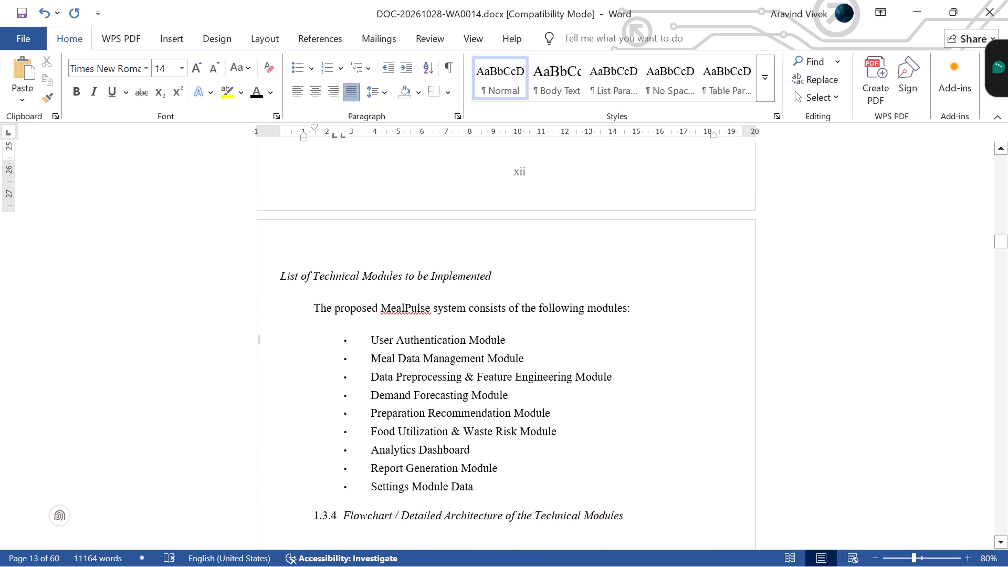
Undo the recent number removals and bold formatting on the headings under 1.4 Proposed Solution.
key(ctrl+z)
key(ctrl+z)
key(ctrl+z)
key(ctrl+z)
key(ctrl+z)
key(ctrl+z)
key(ctrl+z)
key(ctrl+z)
key(ctrl+z)
key(ctrl+z)
key(ctrl+z)
key(ctrl+z)
key(ctrl+z)
key(ctrl+z)
key(ctrl+z)
key(ctrl+z)
key(ctrl+z)
key(ctrl+z)
key(ctrl+z)
key(ctrl+z)
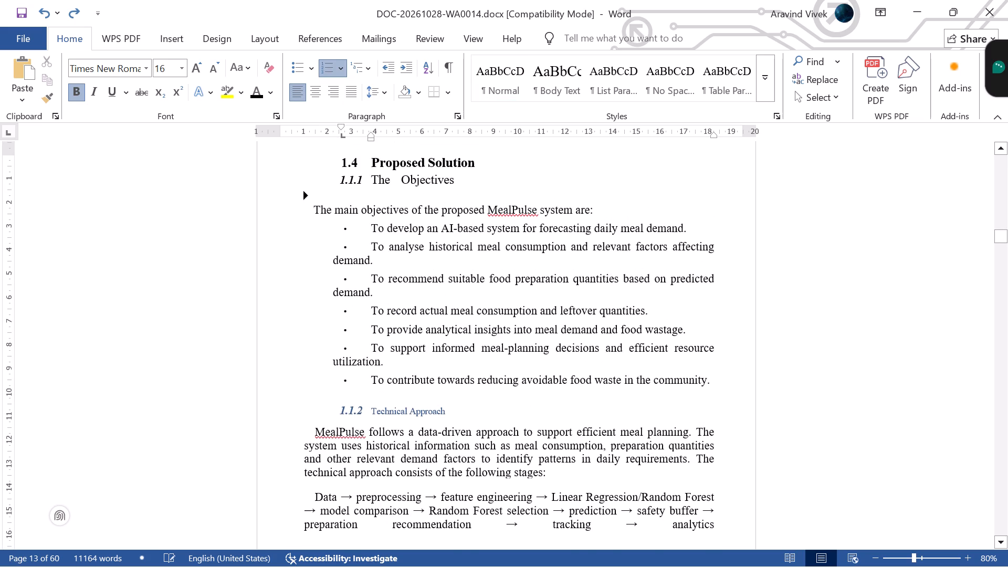
Undo the remaining MealPulse formatting, the section paste and the 1.4 heading edit, back to Need for the Proposed Solution.
scroll(522, 310, up, 3)
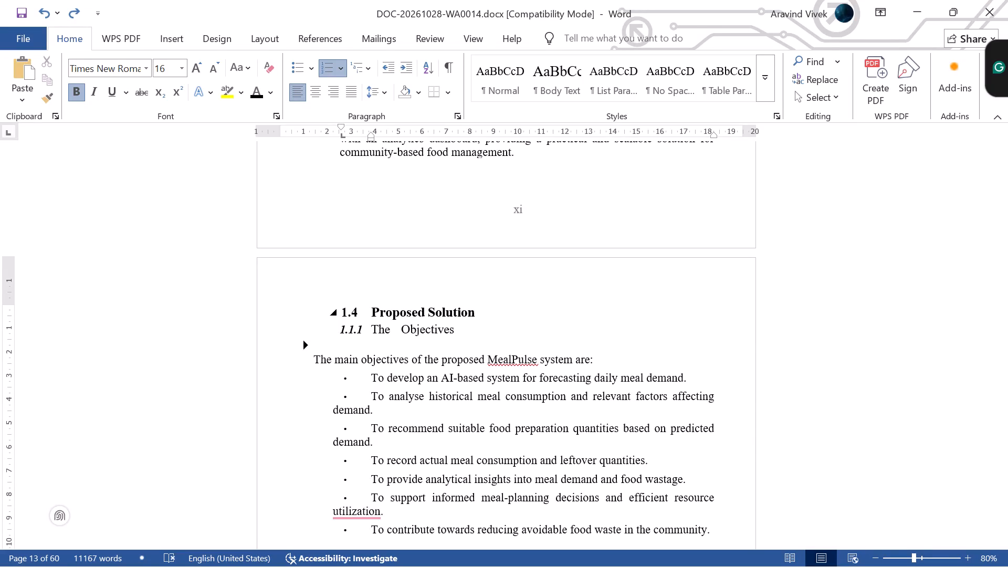
key(ctrl+z)
key(ctrl+z)
key(ctrl+z)
key(ctrl+z)
key(ctrl+z)
key(ctrl+z)
key(ctrl+z)
key(ctrl+z)
key(ctrl+z)
key(ctrl+z)
key(ctrl+z)
key(ctrl+z)
key(ctrl+z)
key(ctrl+z)
key(ctrl+z)
key(ctrl+z)
key(ctrl+z)
key(ctrl+z)
key(ctrl+z)
key(ctrl+z)
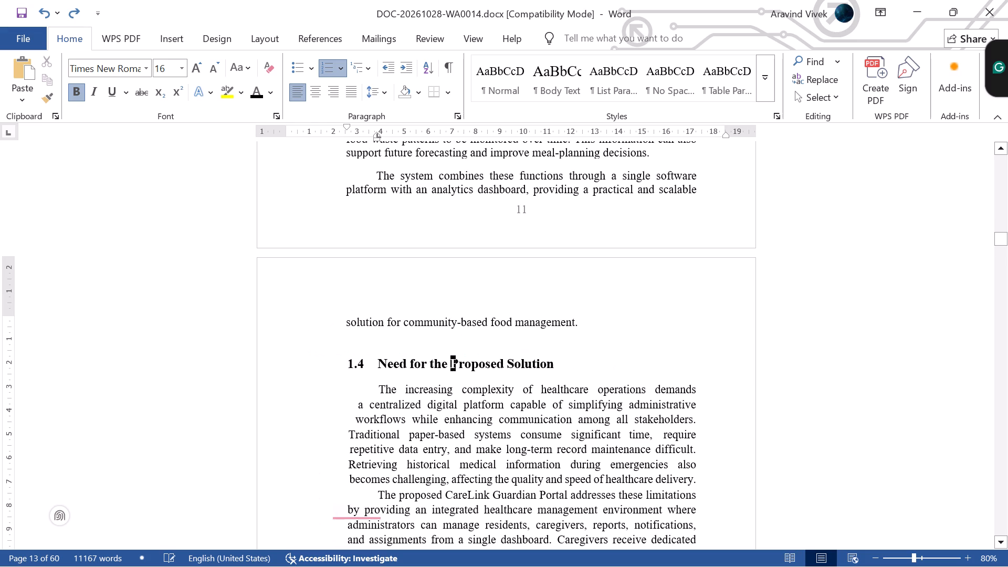
Redo the shortening of the 1.4 heading to Proposed Solution, keeping the MealPulse section paste below it undone.
key(ctrl+y)
key(ctrl+y)
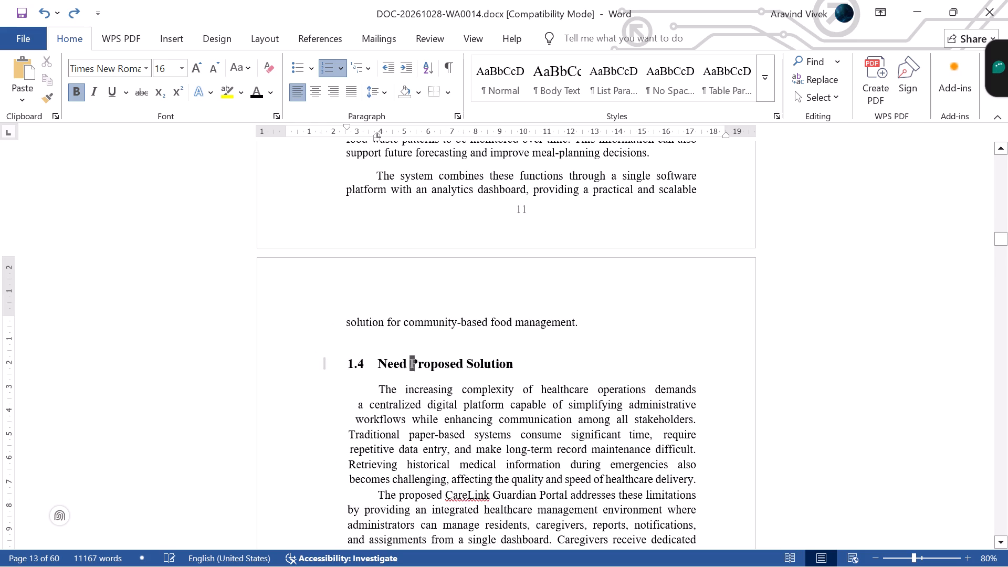
key(ctrl+y)
key(ctrl+y)
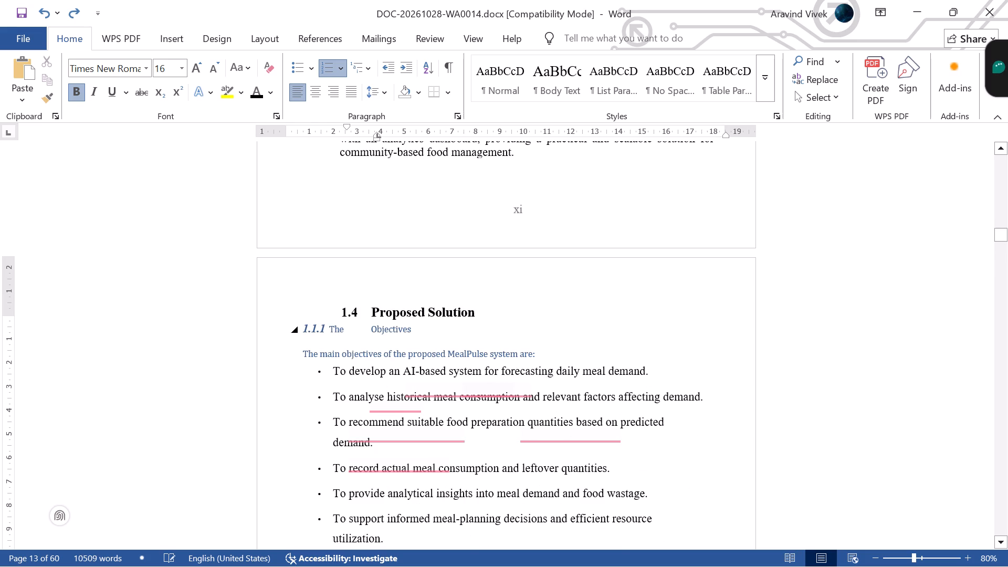
scroll(504, 237, down, 6)
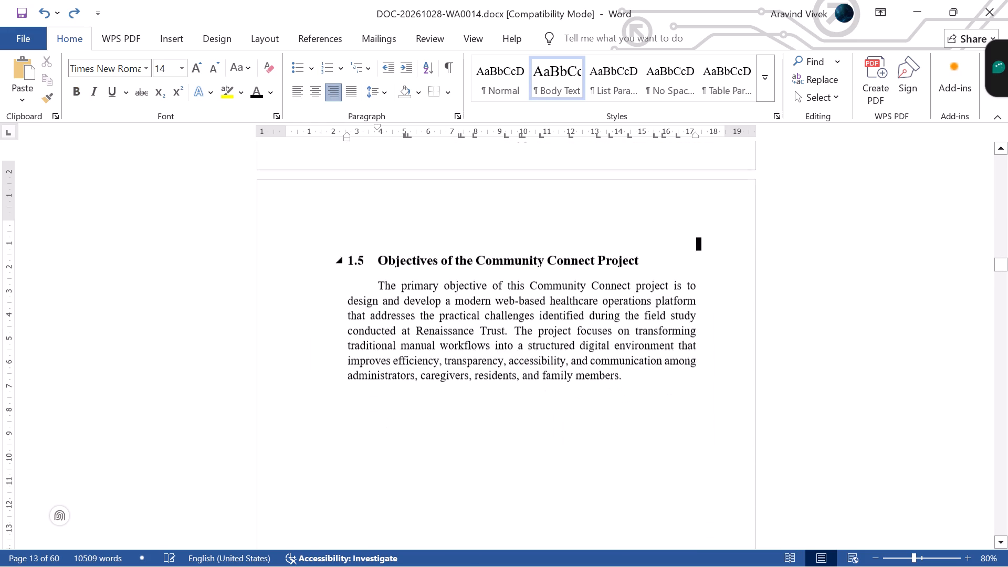
scroll(592, 289, up, 16)
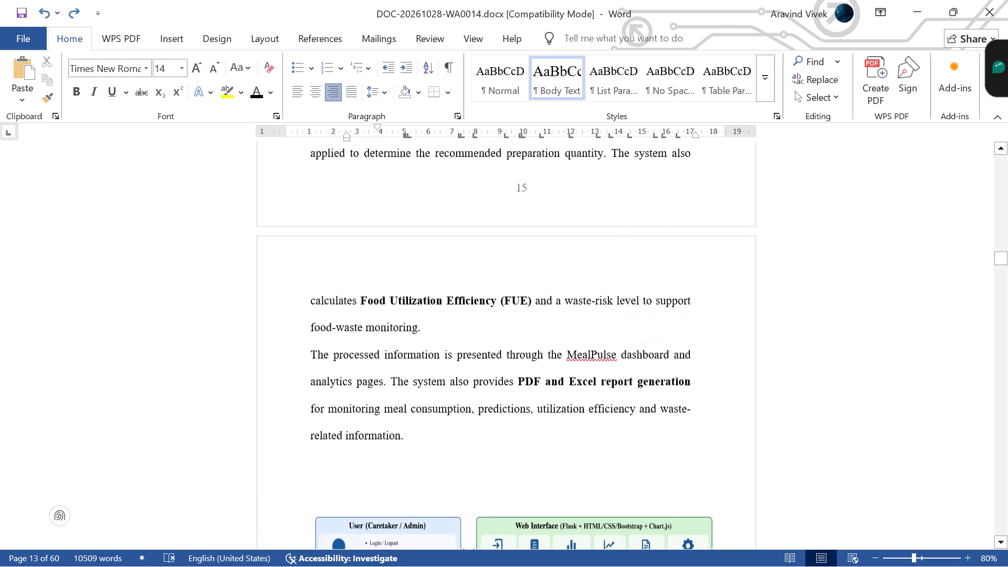
scroll(592, 289, up, 6)
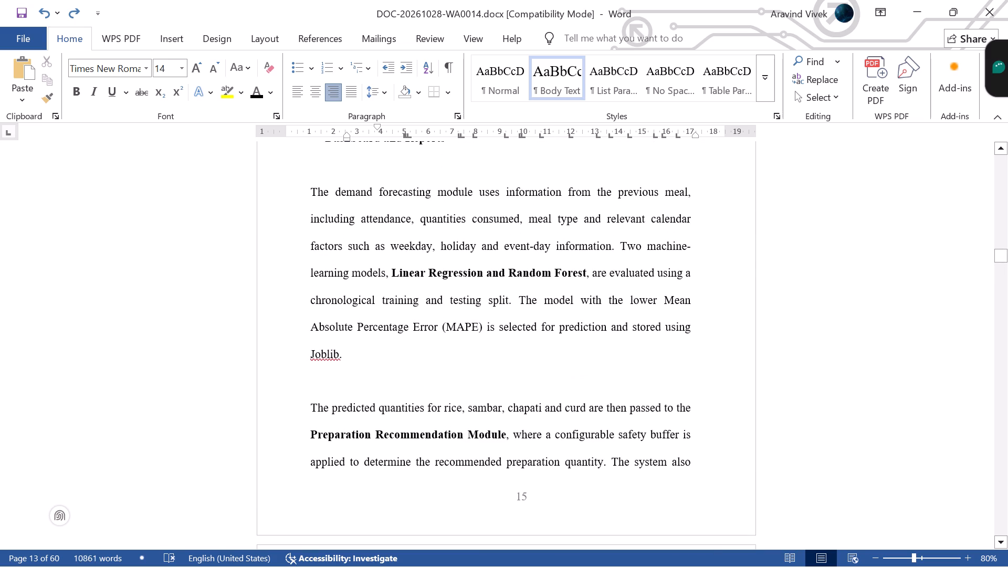
key(ctrl+z)
scroll(592, 289, up, 7)
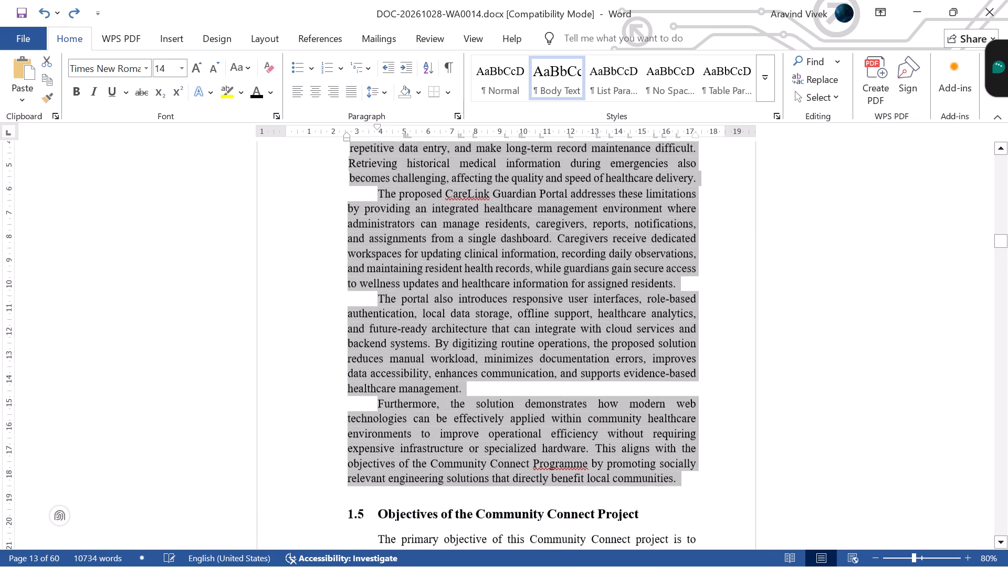
click(735, 320)
scroll(707, 317, up, 3)
Switch to COMCONFIN.docx and look back through section 1.3 Proposed Engineering Solution, from the architecture figure to the objectives.
key(alt+Tab)
click(695, 388)
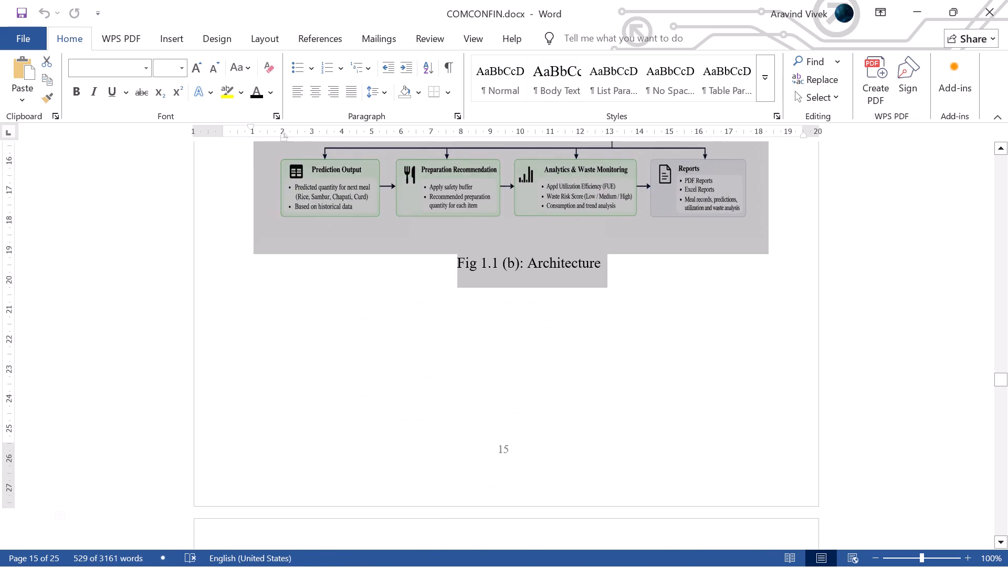
scroll(695, 388, up, 20)
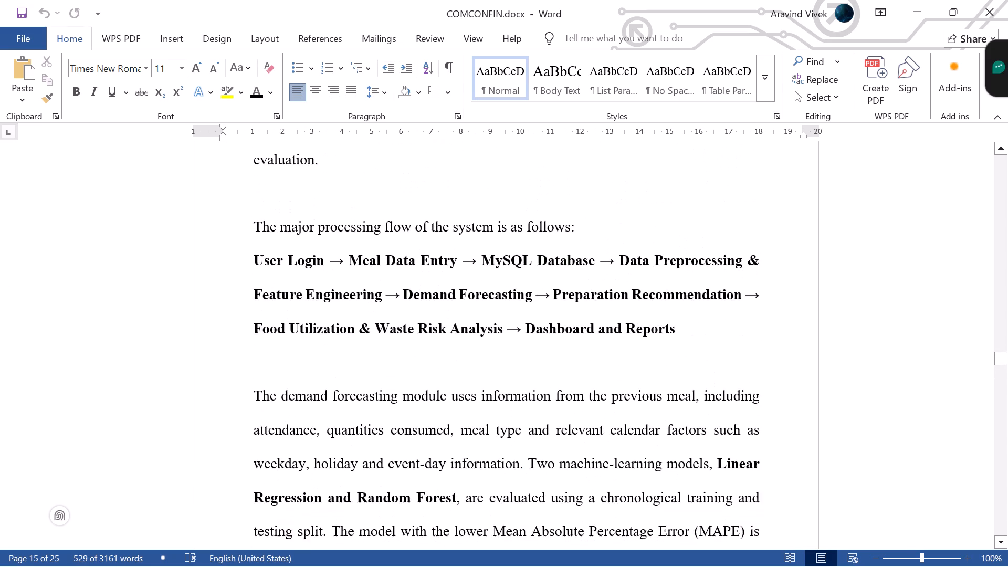
ctrl+scroll(695, 388, down, 3)
ctrl+scroll(695, 388, up, 1)
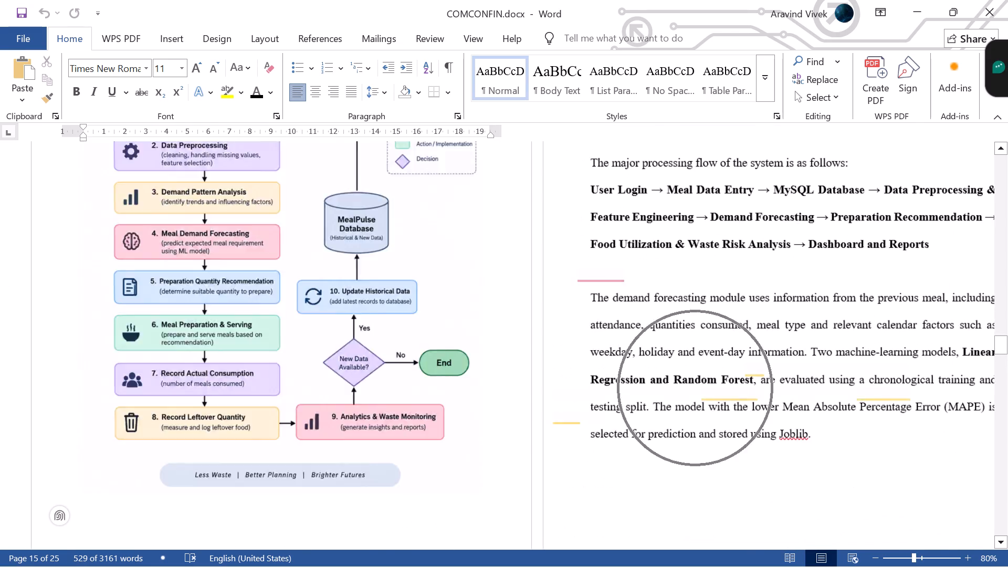
scroll(695, 388, up, 17)
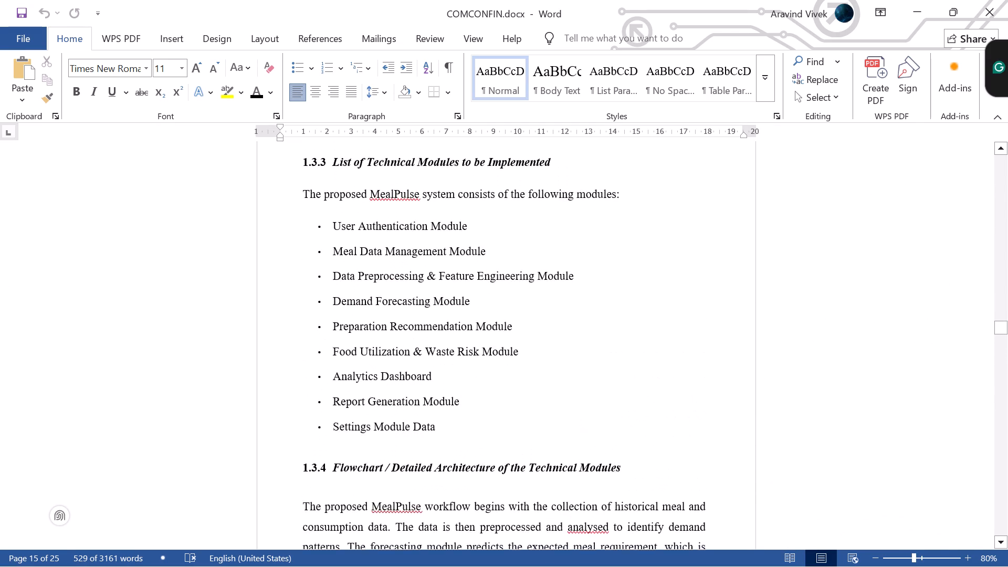
scroll(695, 388, up, 1)
scroll(443, 404, up, 13)
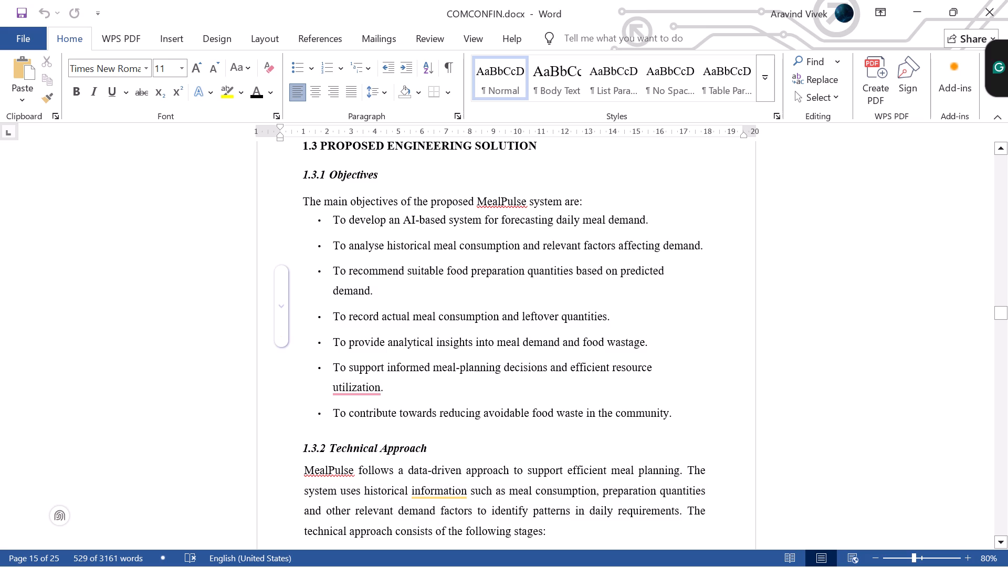
scroll(524, 323, down, 9)
scroll(524, 323, up, 5)
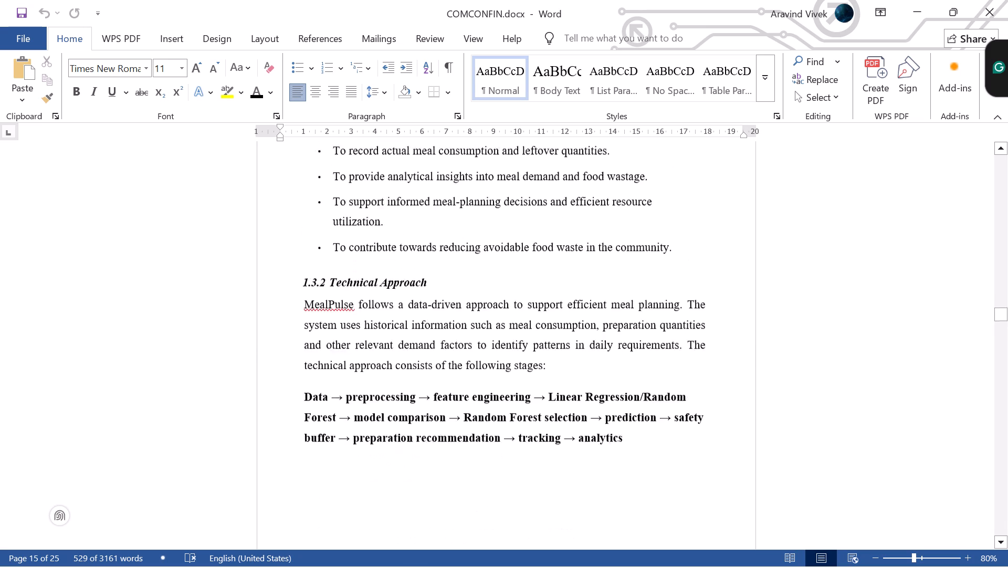
scroll(524, 323, up, 5)
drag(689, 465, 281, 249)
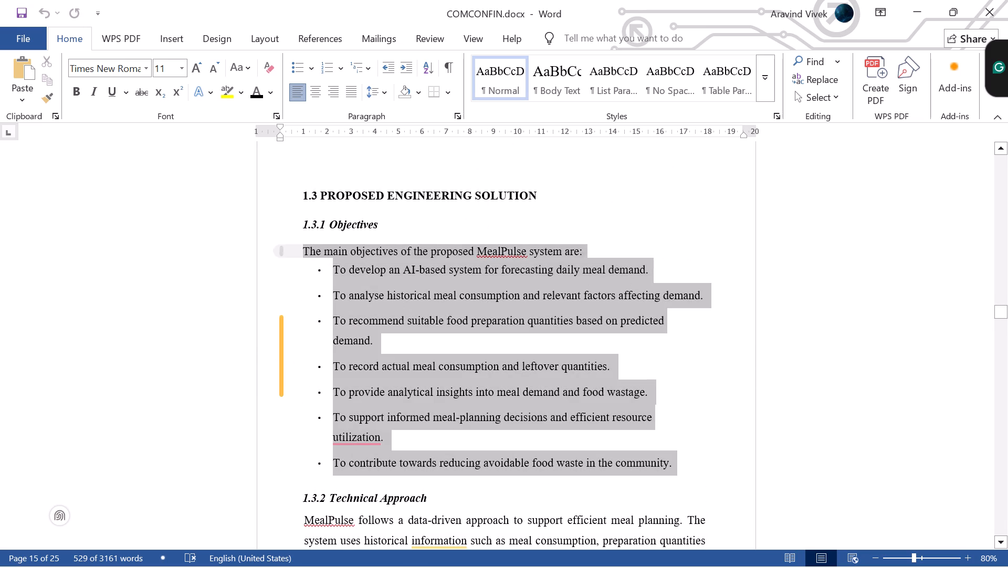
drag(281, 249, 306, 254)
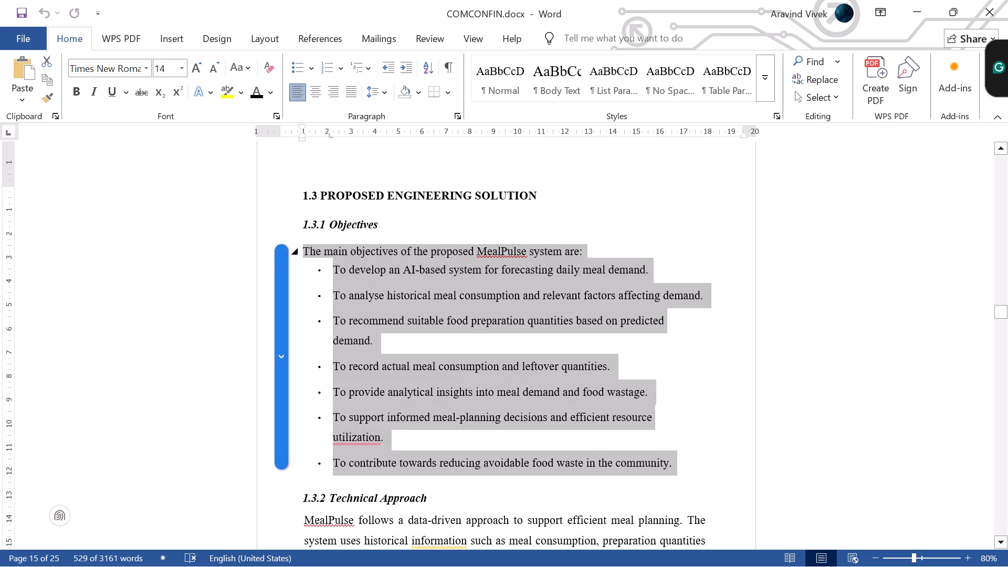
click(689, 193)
Review the text, lists and figures of sections 1.3.1 to 1.3.5 in the MealPulse source document.
scroll(696, 254, down, 8)
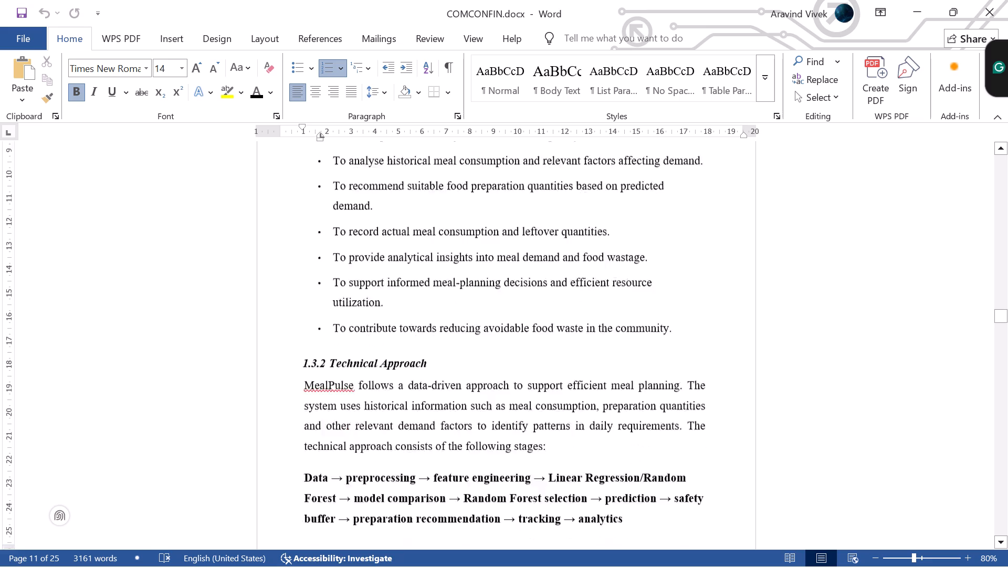
scroll(696, 254, down, 10)
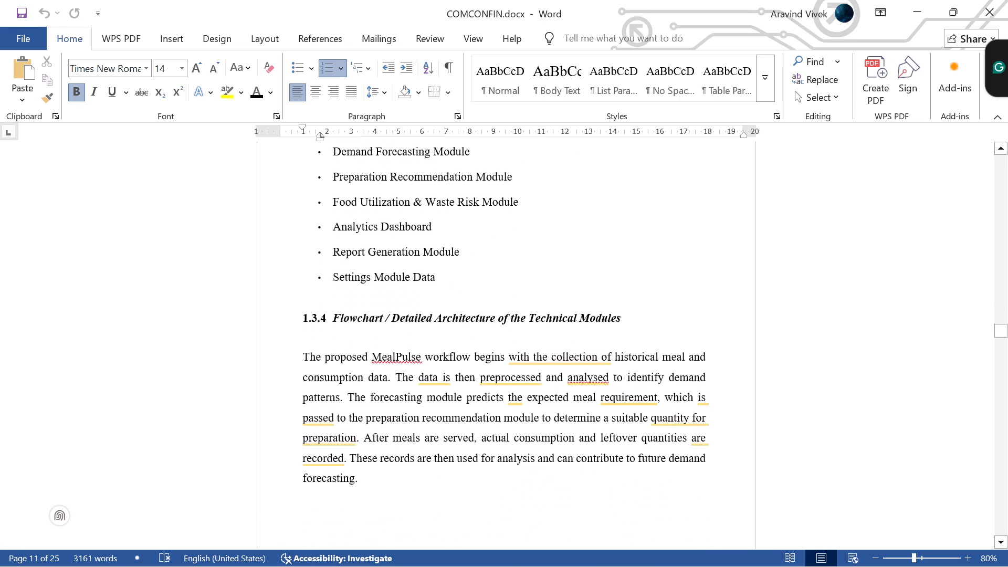
scroll(696, 254, down, 18)
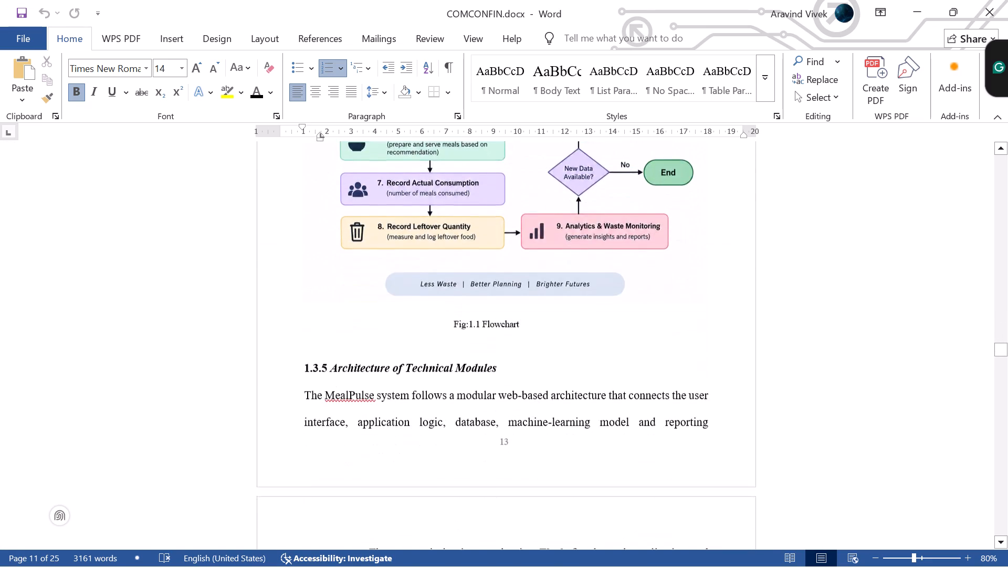
scroll(696, 254, down, 12)
scroll(696, 254, up, 5)
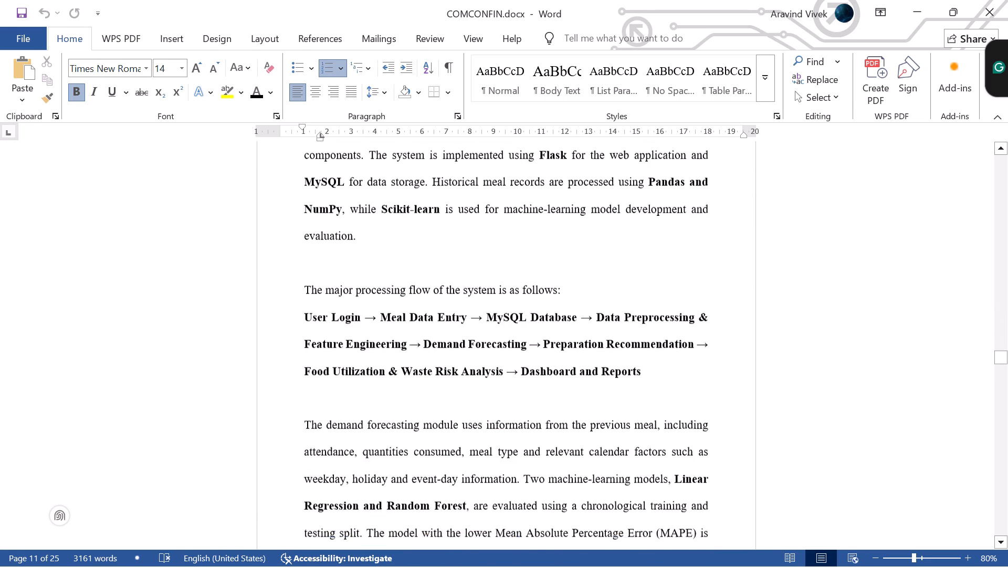
scroll(696, 254, up, 20)
scroll(696, 254, up, 11)
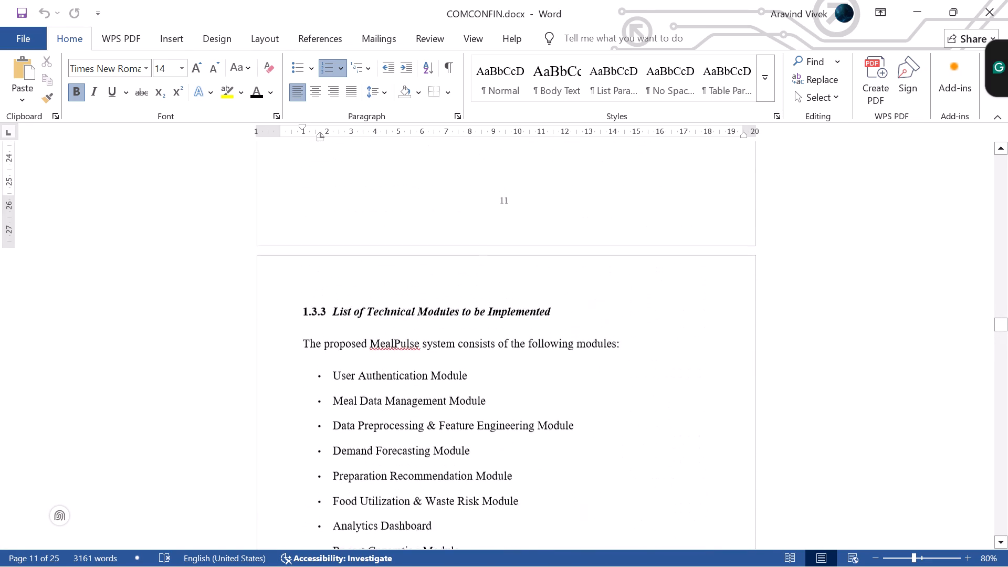
scroll(696, 254, up, 5)
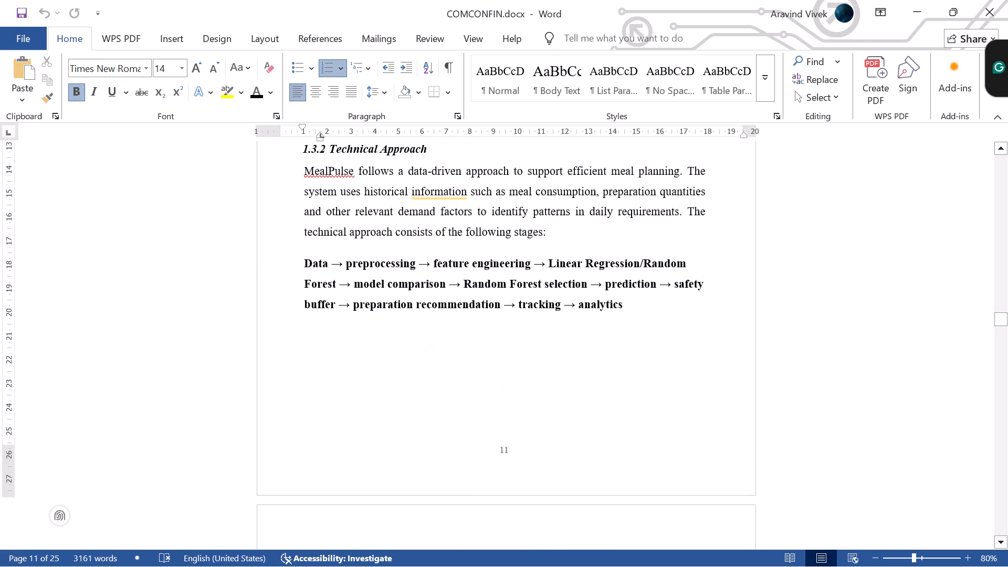
Switch to the old report DOC-20261028-WA0014.docx and look through Chapter 2 from the introduction to the SDG mapping in Table 2.1.
key(alt+Tab)
scroll(696, 254, down, 5)
scroll(807, 356, down, 6)
scroll(739, 350, down, 9)
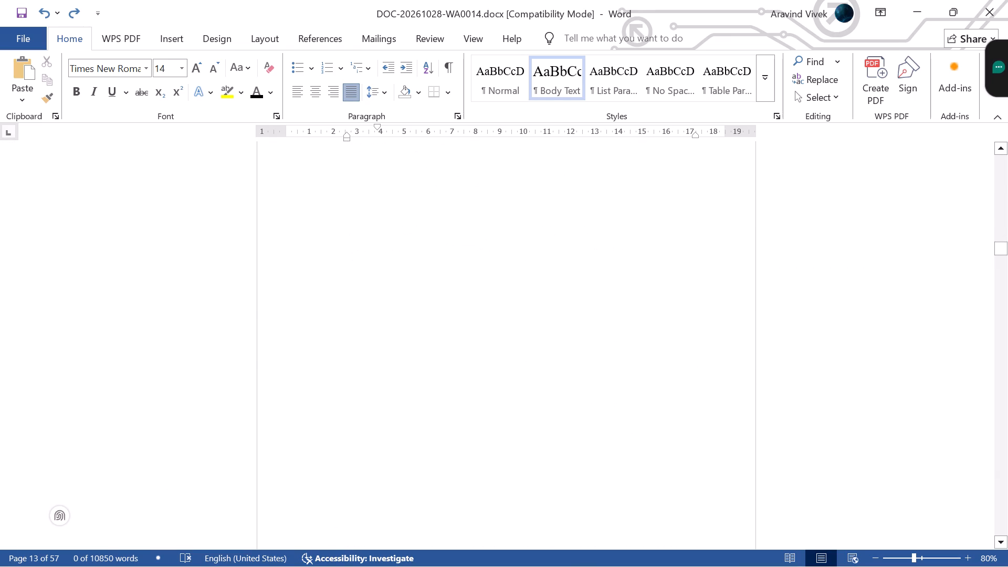
scroll(736, 358, down, 19)
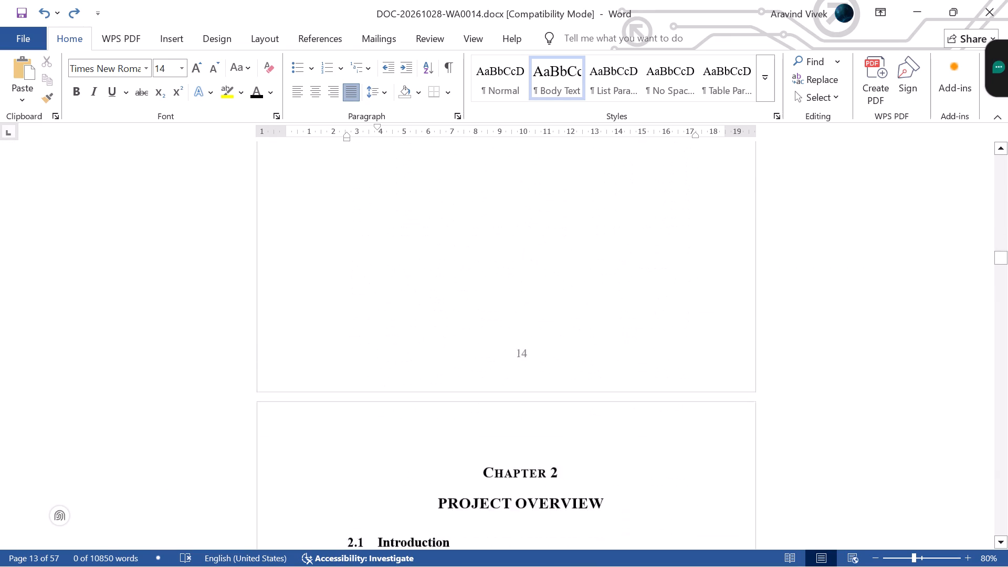
scroll(734, 361, down, 14)
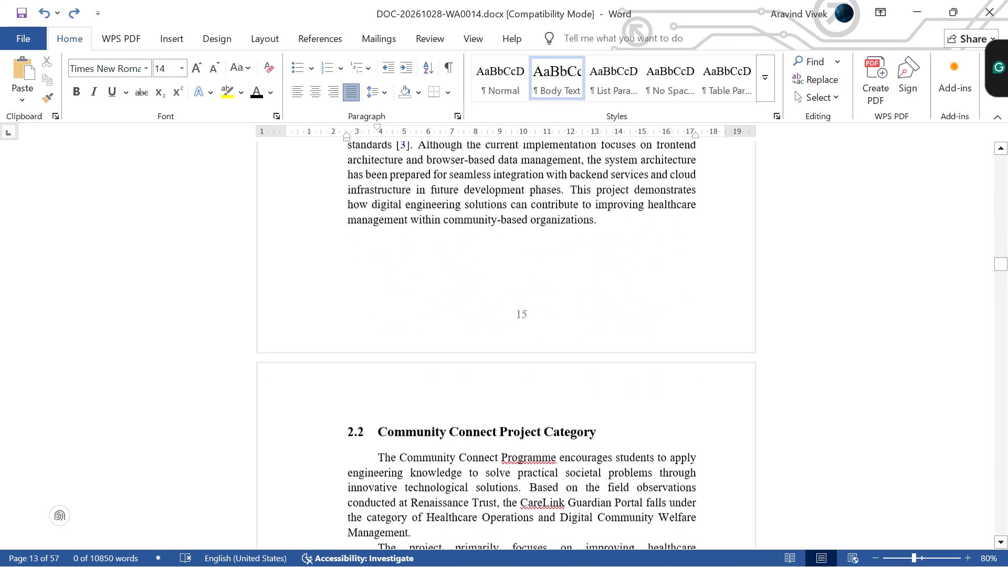
scroll(734, 361, down, 5)
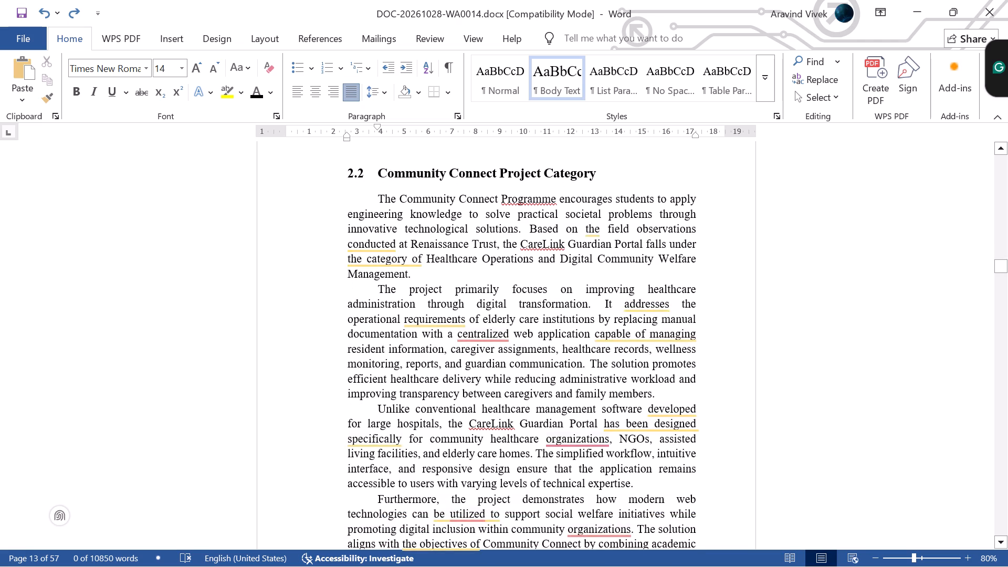
scroll(734, 361, down, 6)
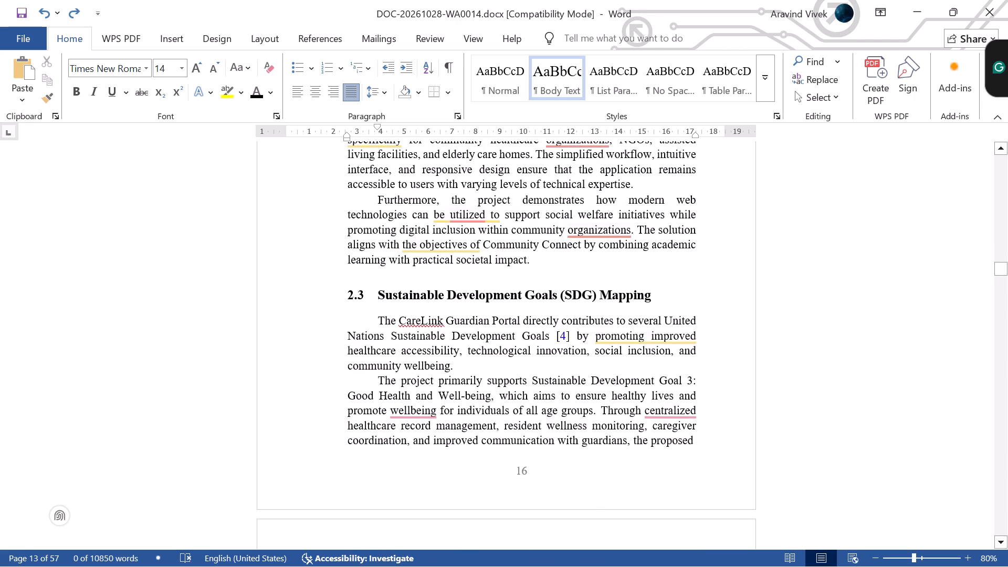
scroll(734, 361, down, 13)
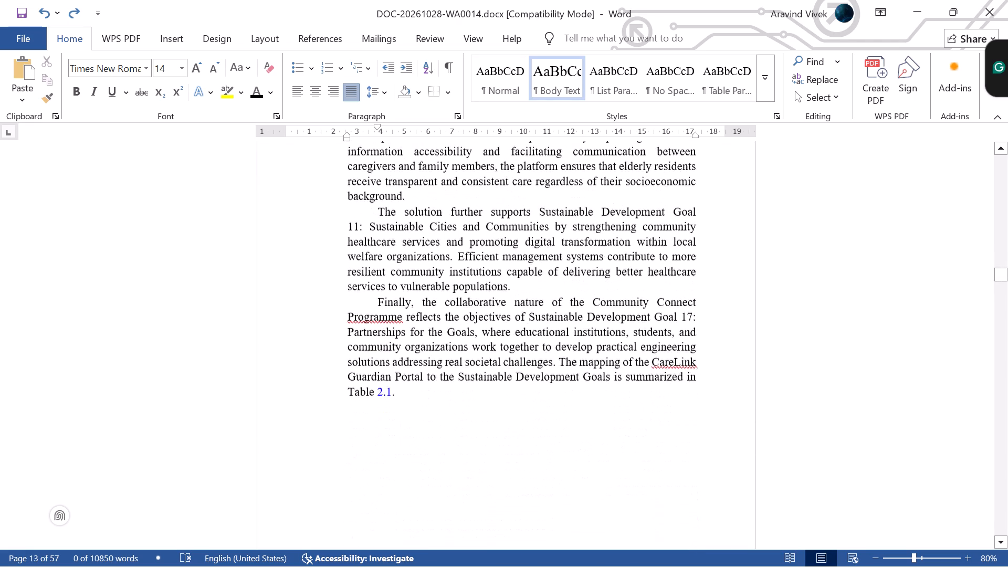
scroll(734, 361, down, 8)
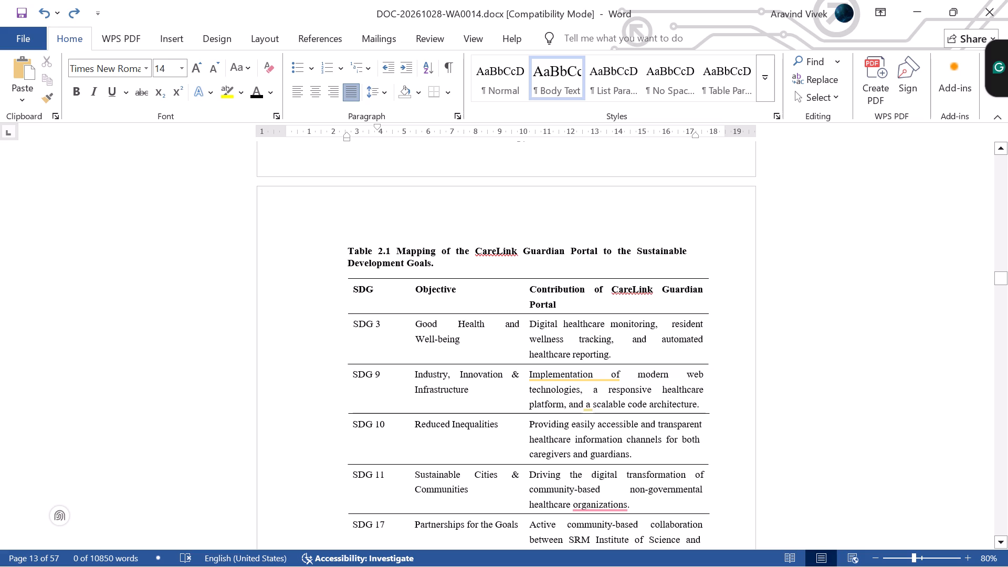
Look through the rest of Chapter 2 in the old report, from section 2.4 Existing System to the 2.9 Summary.
scroll(734, 361, down, 7)
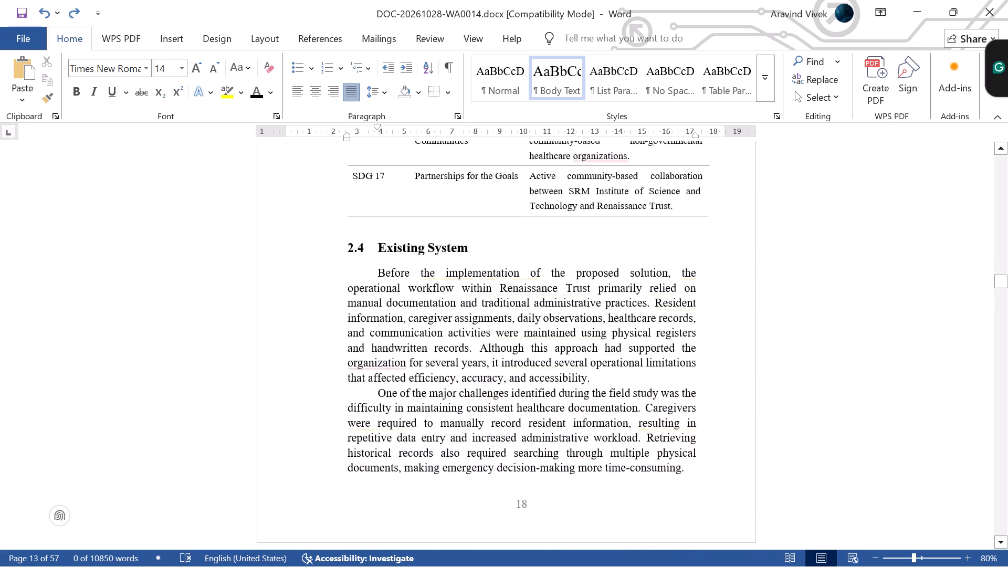
scroll(734, 361, down, 14)
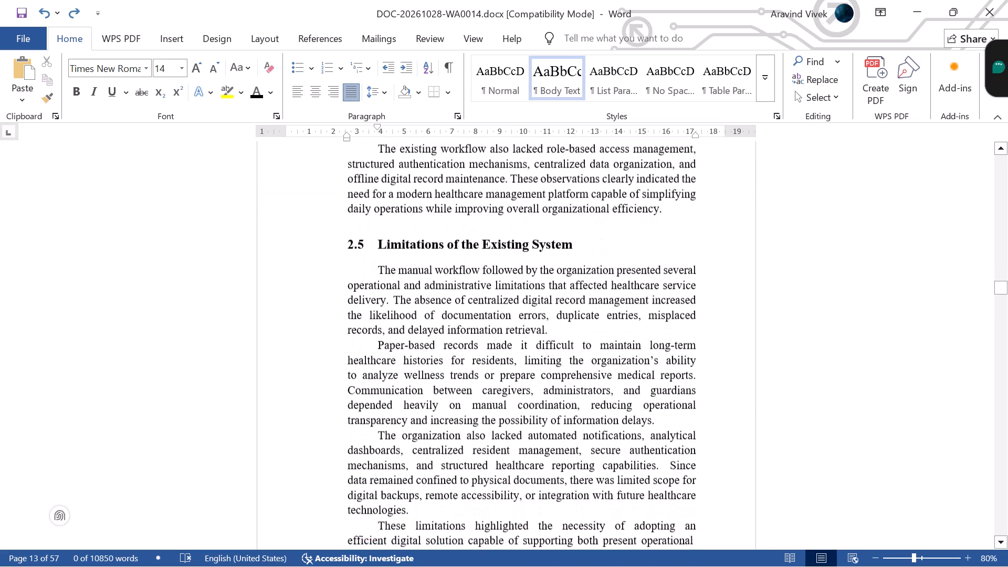
scroll(734, 361, down, 5)
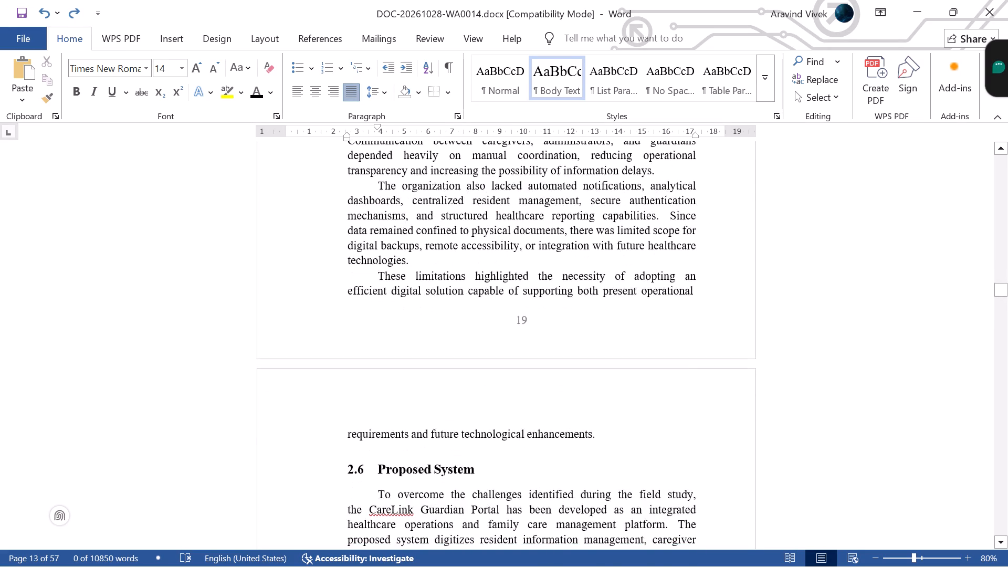
scroll(734, 361, down, 7)
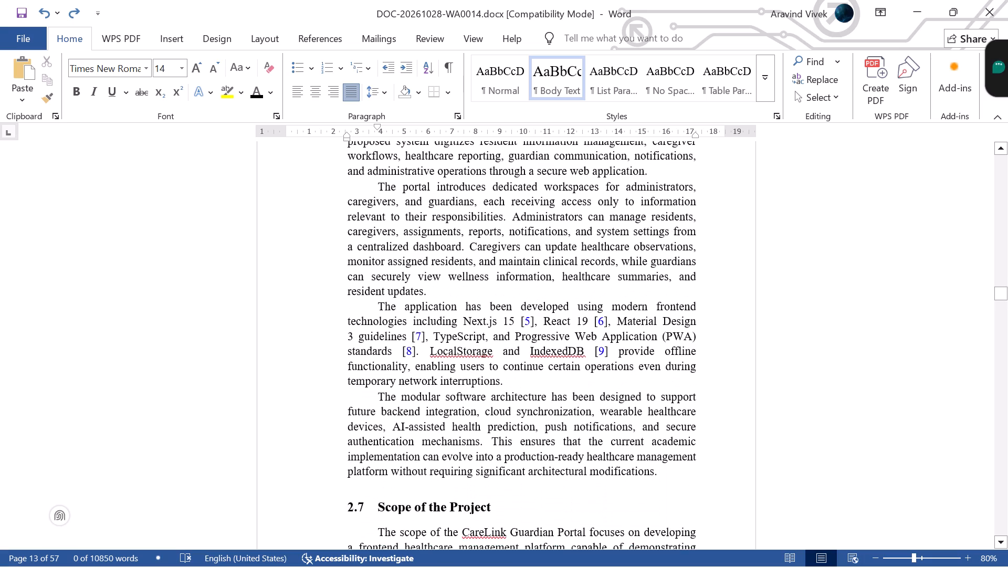
scroll(734, 361, down, 4)
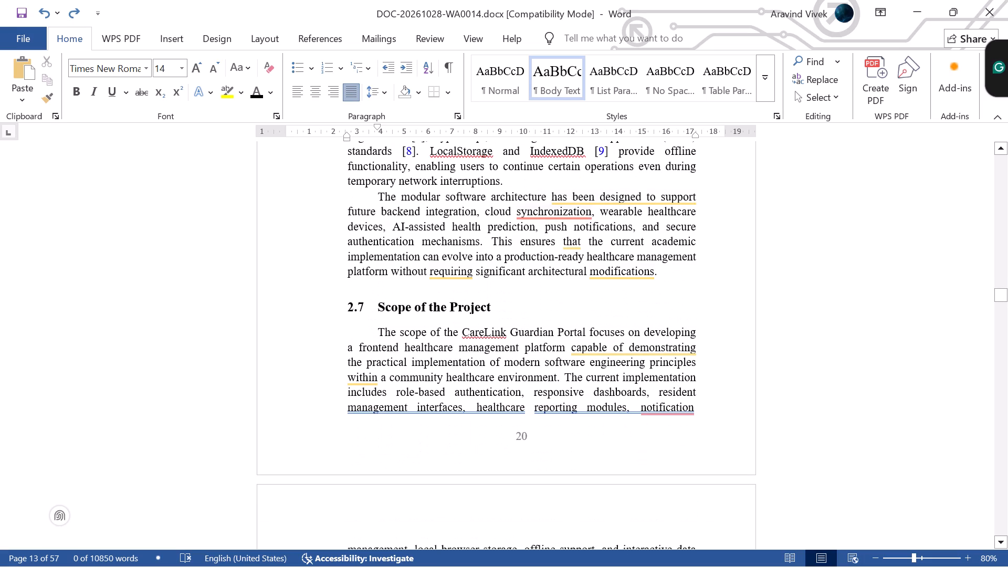
scroll(734, 361, down, 12)
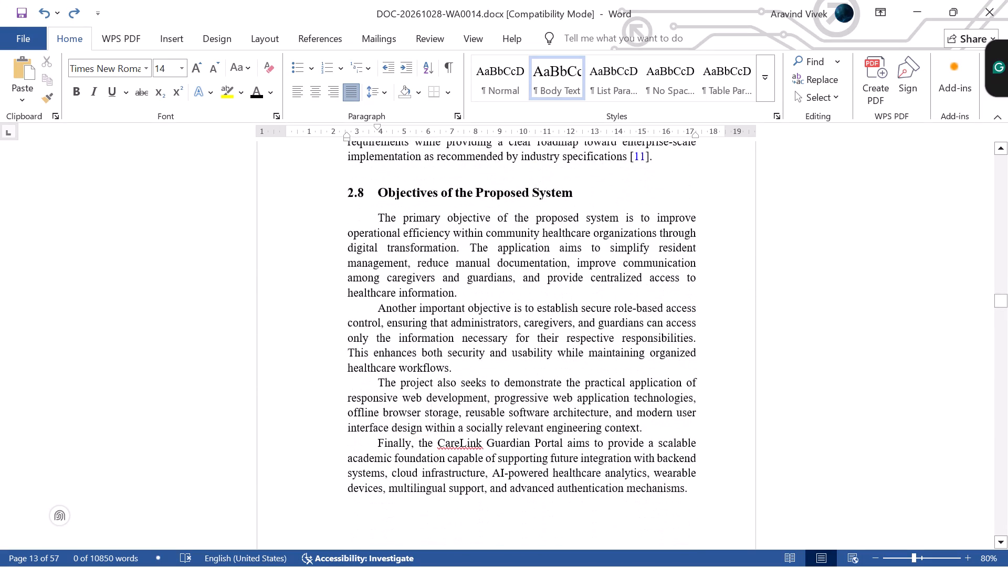
scroll(734, 361, down, 9)
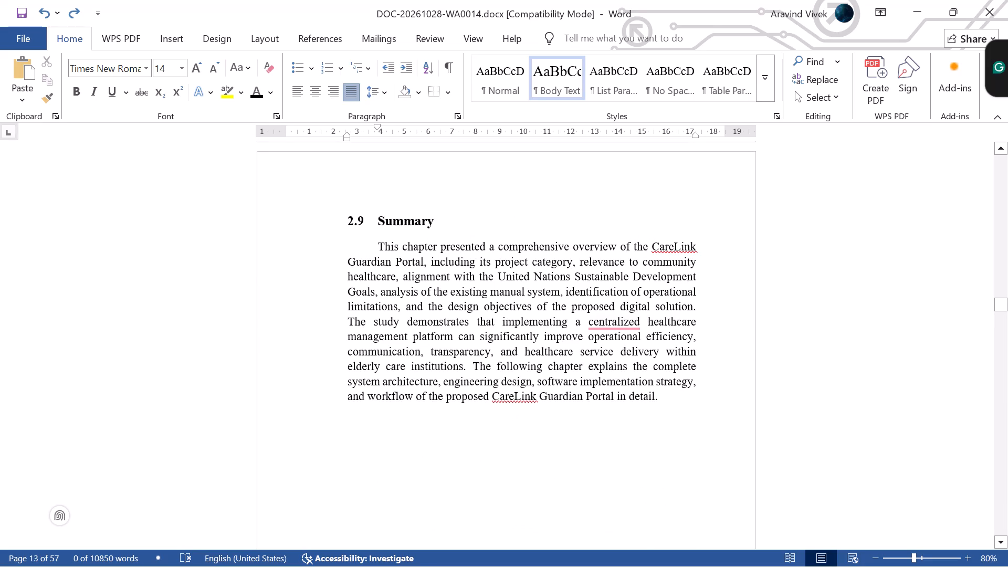
scroll(734, 361, down, 9)
Examine Chapter 3 Proposed Engineering Solution in the old report, from the 3.1 Introduction to section 3.6 Protected Route Management.
scroll(734, 362, down, 4)
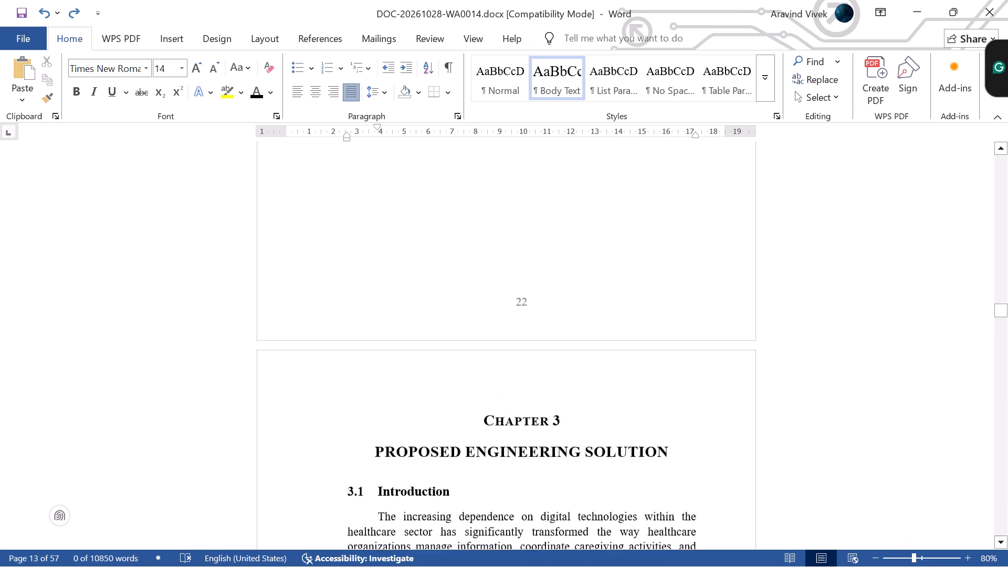
scroll(734, 362, down, 3)
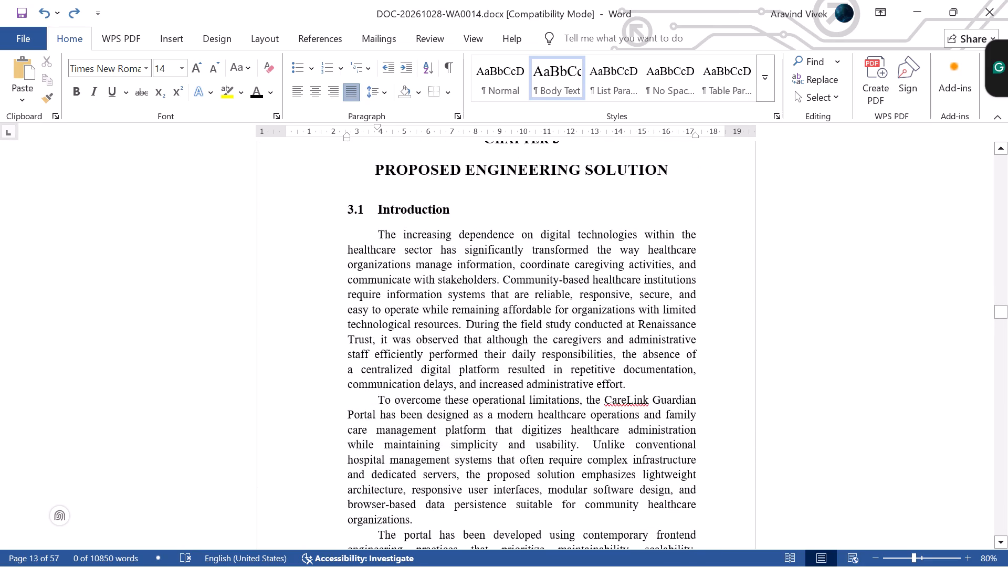
scroll(734, 362, down, 13)
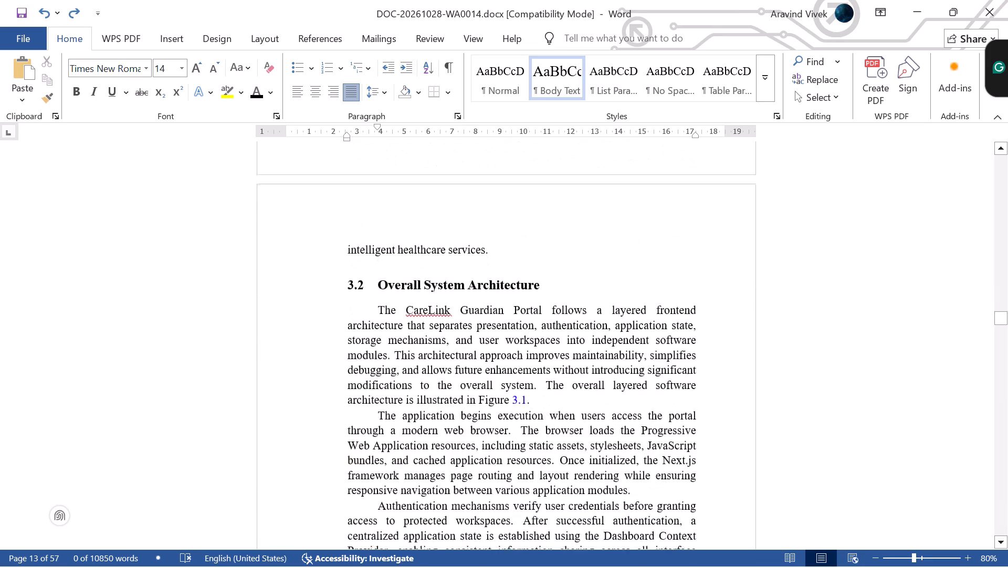
scroll(734, 362, down, 16)
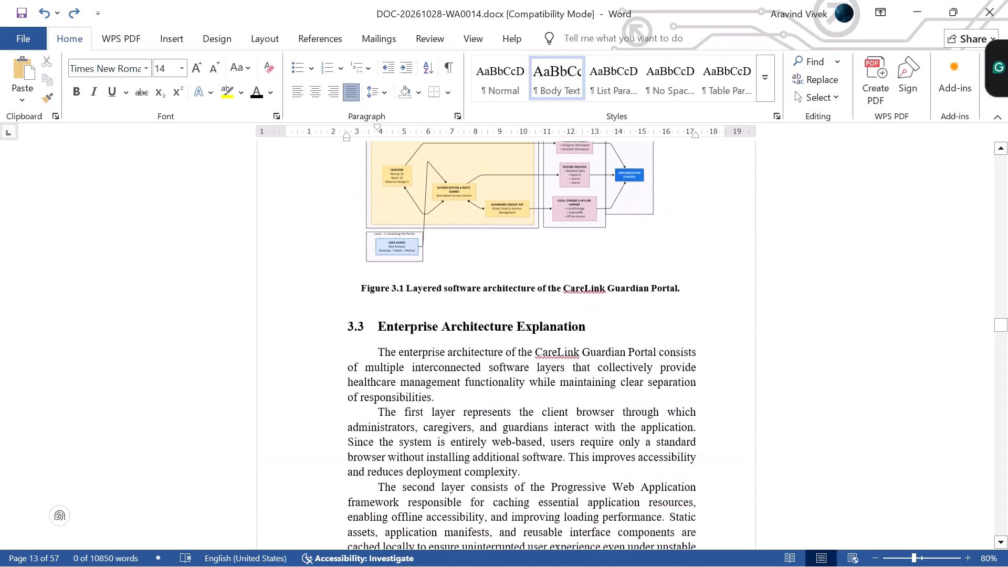
scroll(734, 362, down, 17)
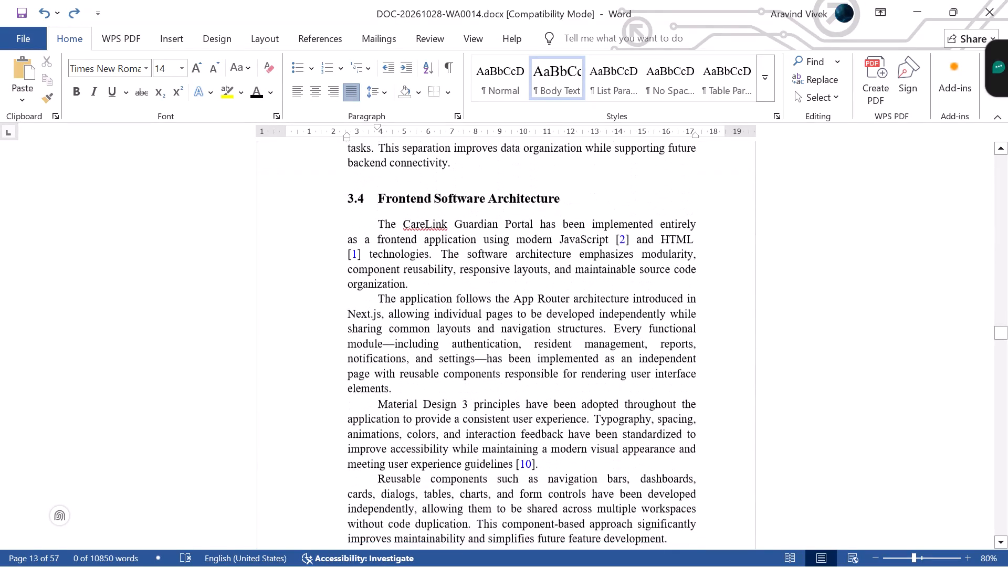
scroll(734, 362, down, 10)
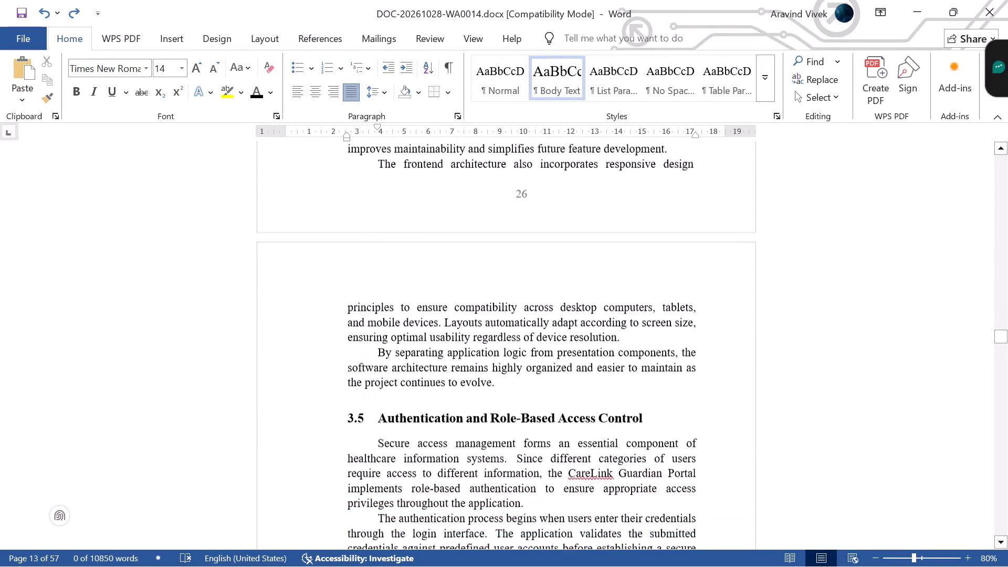
scroll(734, 362, down, 15)
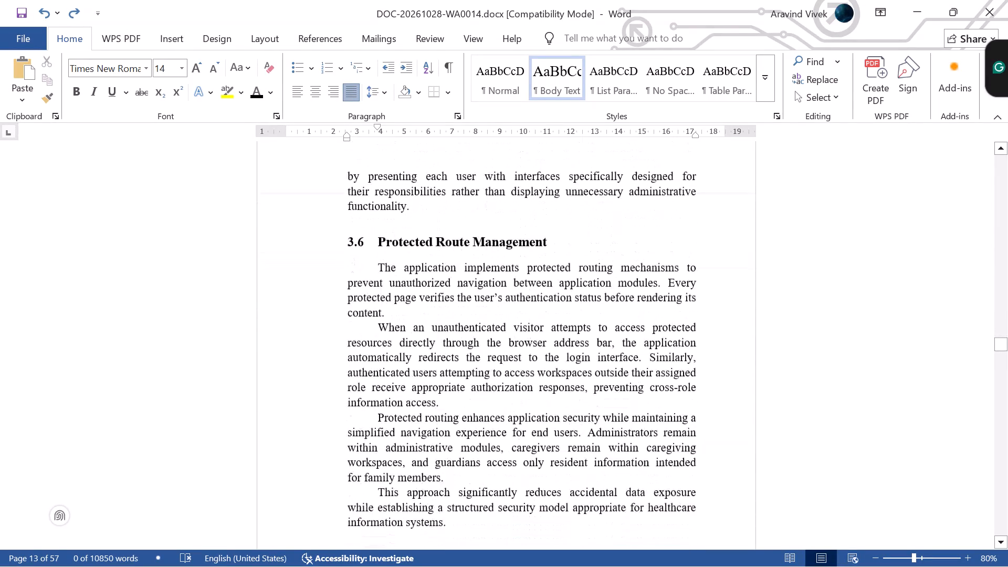
Look through the remaining Chapter 3 sections, from dashboard state management and offline storage to the 3.14 Chapter Summary.
scroll(734, 362, down, 12)
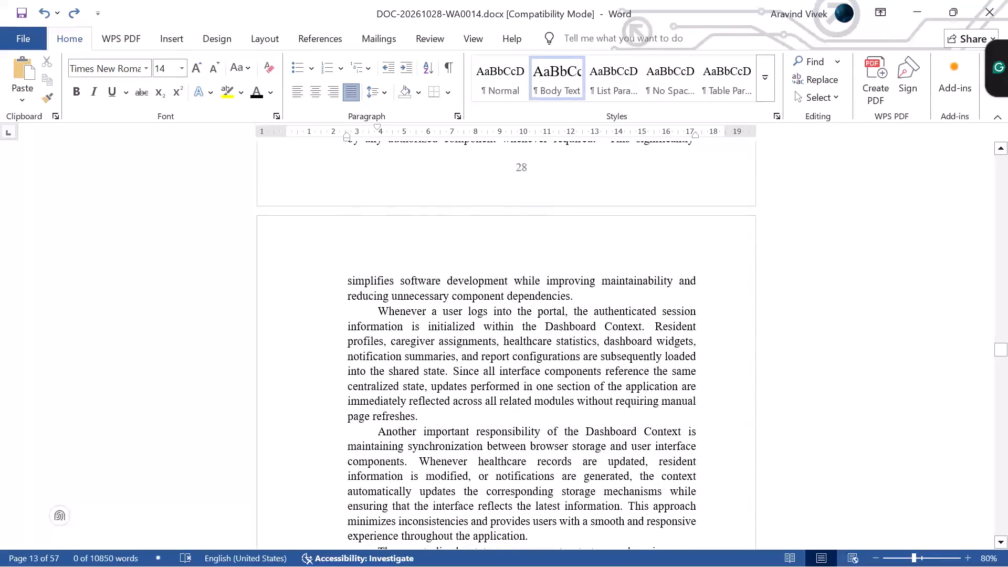
scroll(734, 362, down, 6)
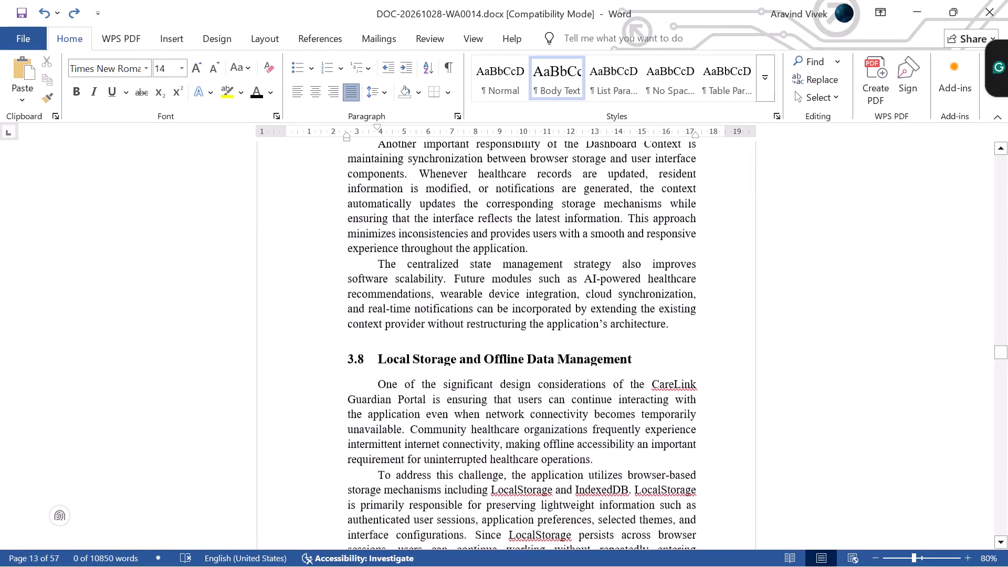
scroll(734, 362, down, 11)
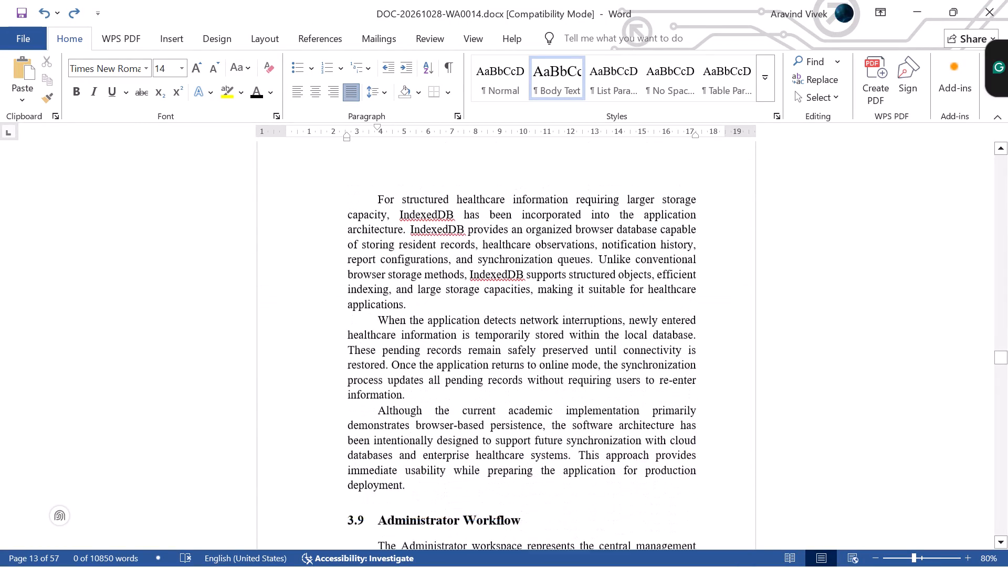
scroll(734, 362, down, 6)
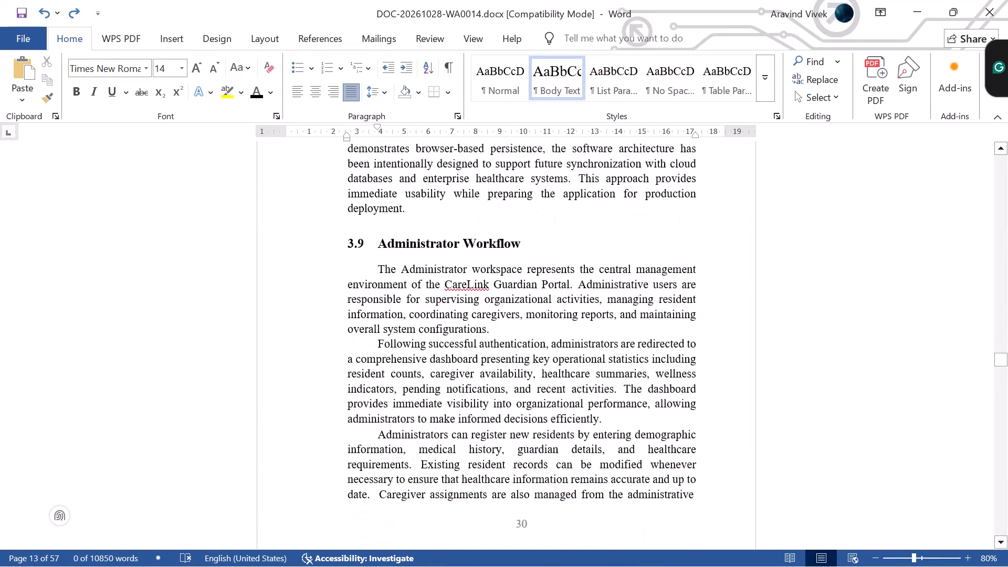
scroll(734, 362, down, 13)
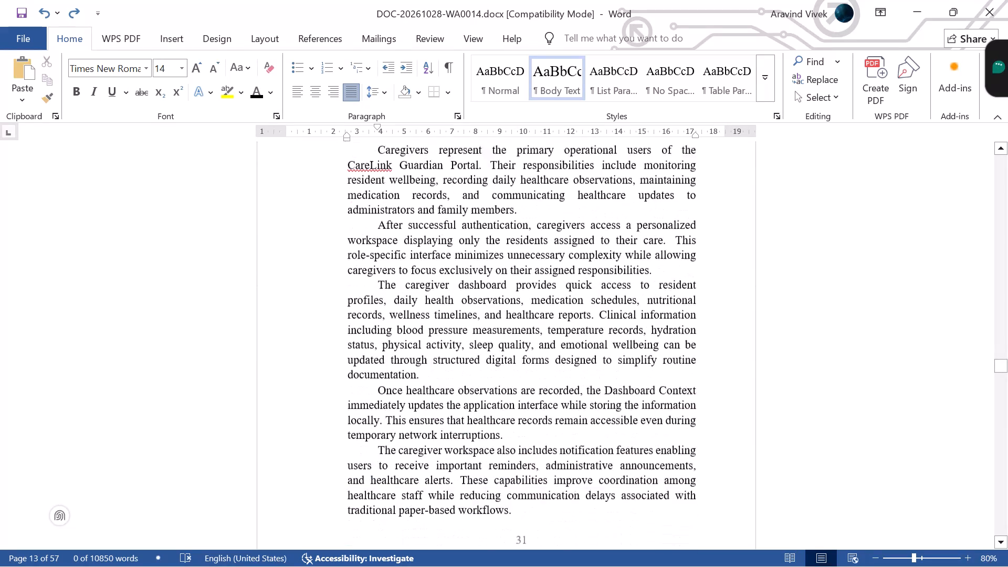
scroll(734, 362, down, 13)
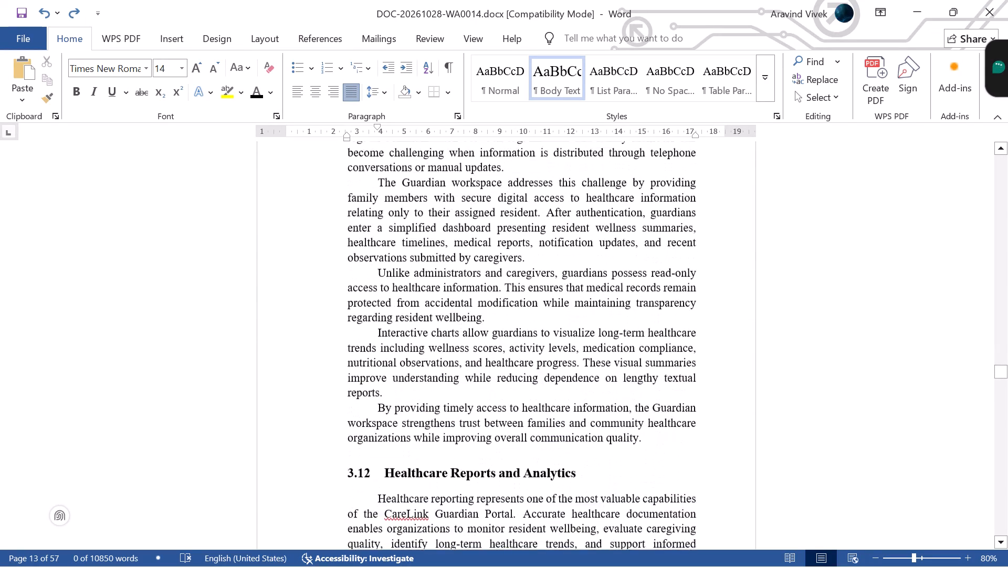
scroll(734, 362, down, 10)
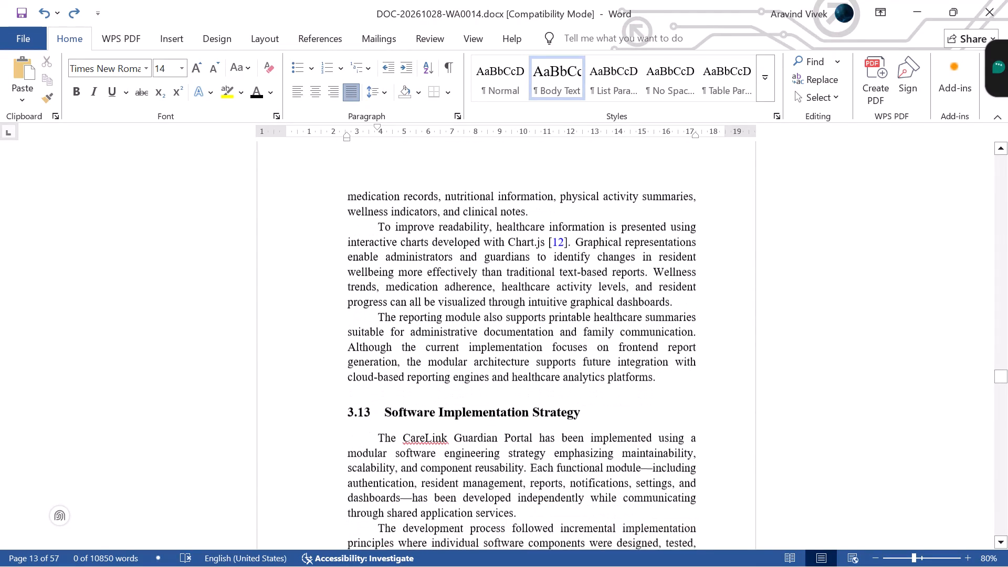
scroll(734, 362, down, 4)
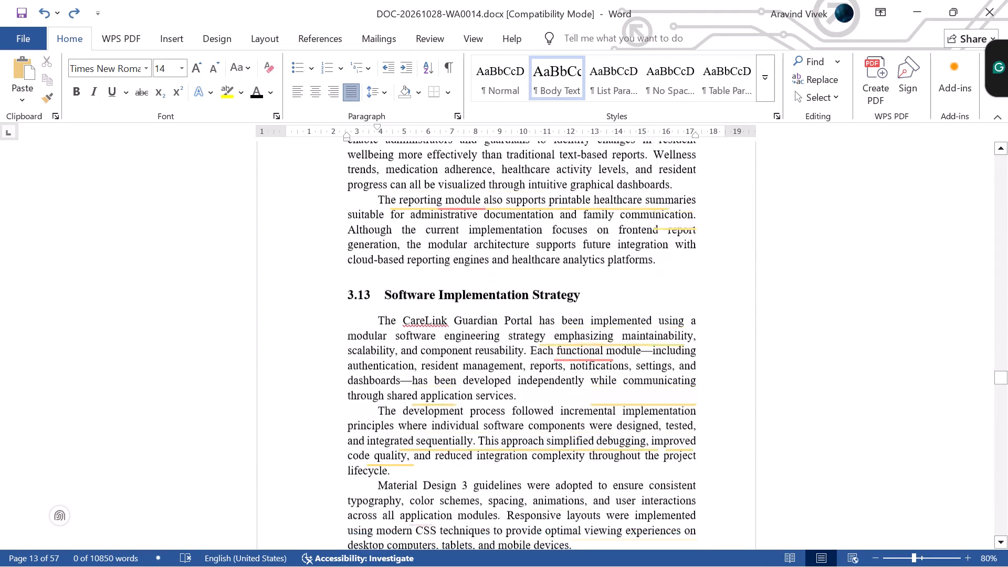
scroll(734, 362, down, 11)
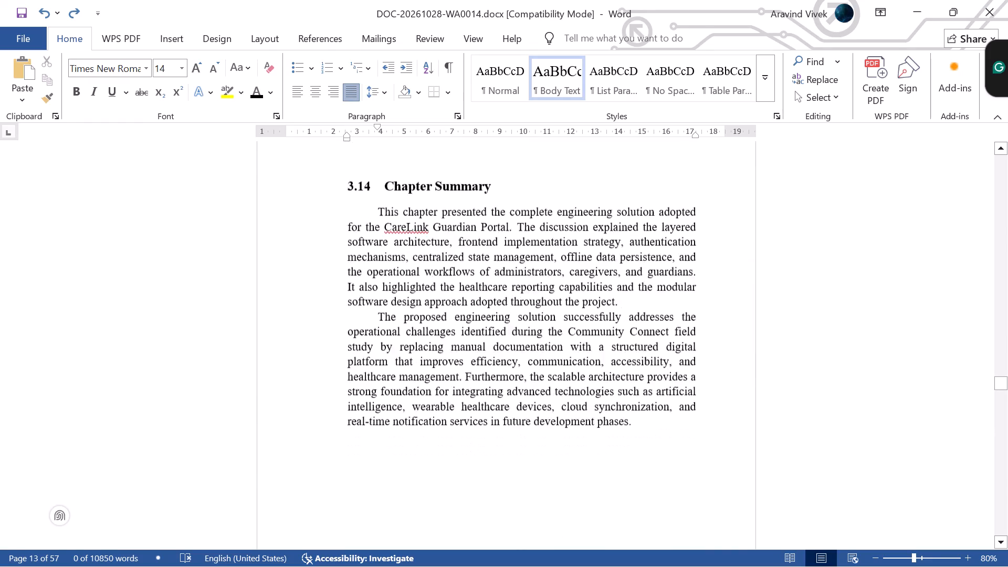
scroll(734, 362, down, 3)
Go back to section 3.12 and check the Chart.js citation [12], dismissing the wording suggestion.
scroll(734, 362, up, 15)
scroll(645, 350, up, 1)
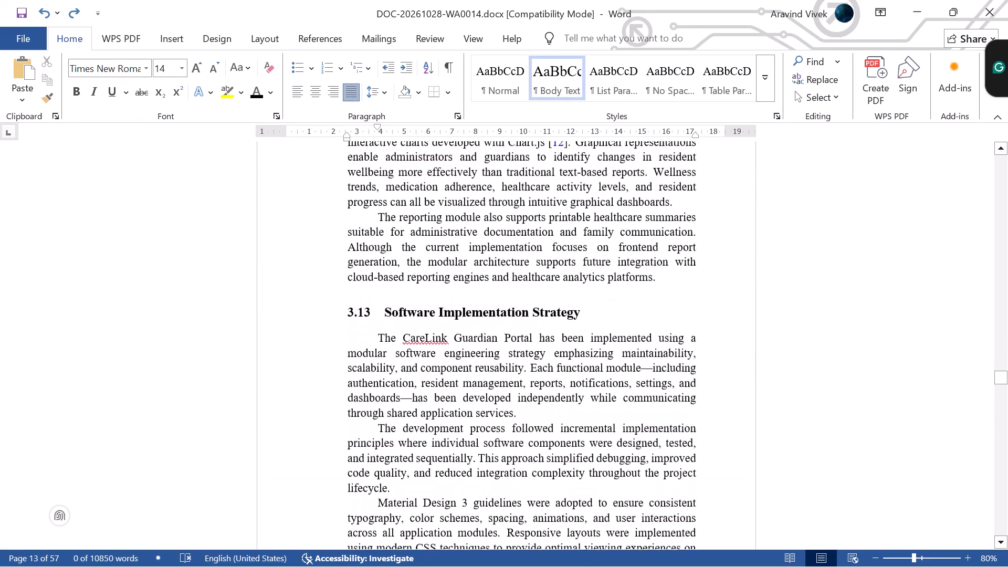
scroll(615, 349, up, 3)
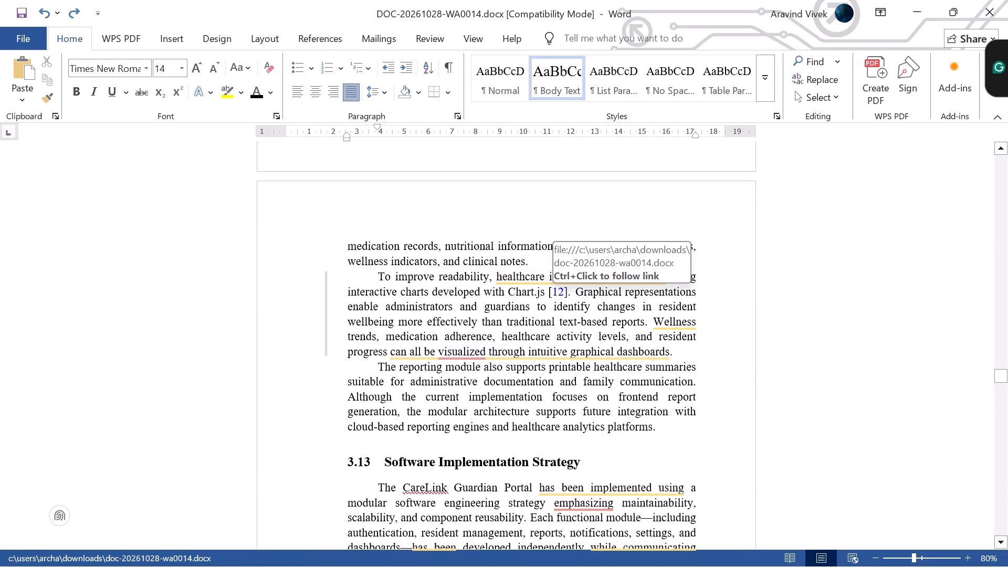
click(558, 296)
click(558, 296)
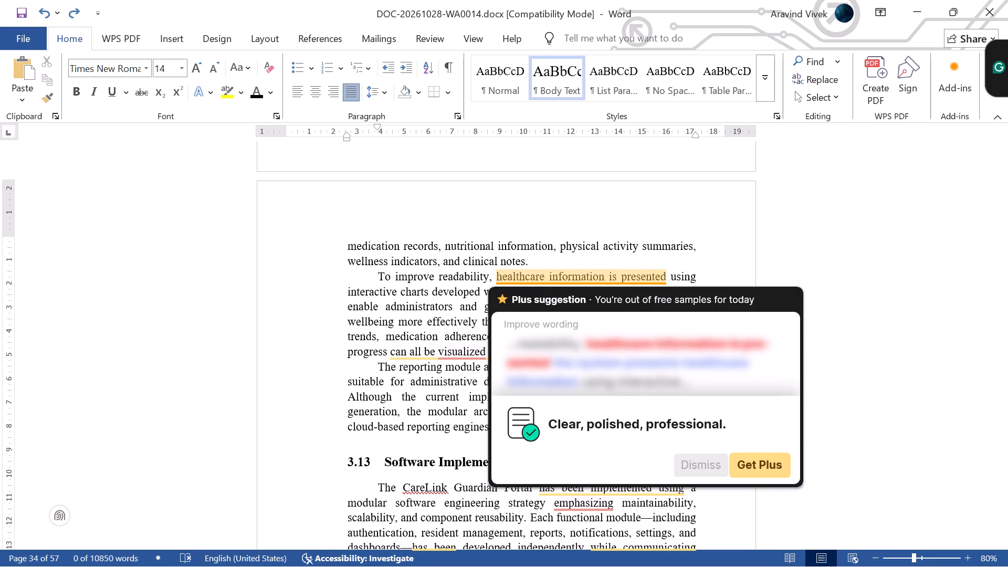
click(716, 461)
Look ahead past the Chapter 3 summary to the opening of Chapter 4, Community Engagement, Project Execution and Deliverables.
scroll(758, 336, down, 19)
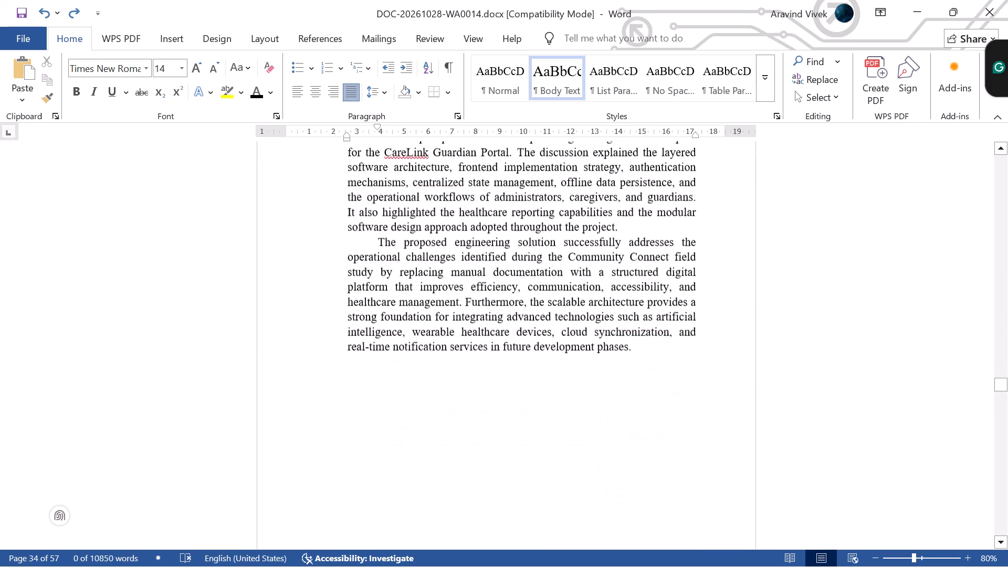
scroll(743, 338, down, 9)
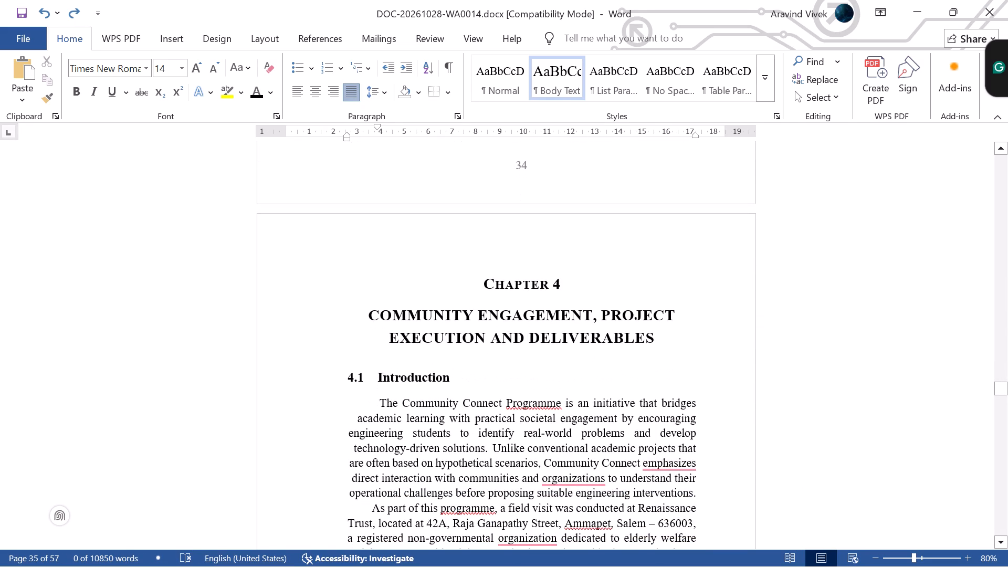
Read Chapter 4 of the old report from 4.1 Introduction through the text of section 4.5 Project Development Timeline.
scroll(743, 338, down, 8)
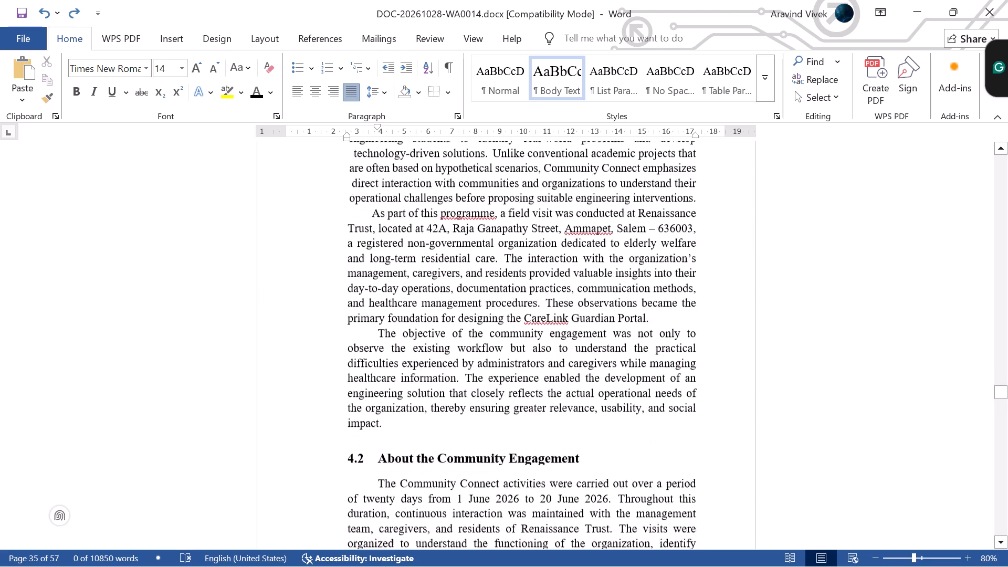
scroll(743, 338, down, 20)
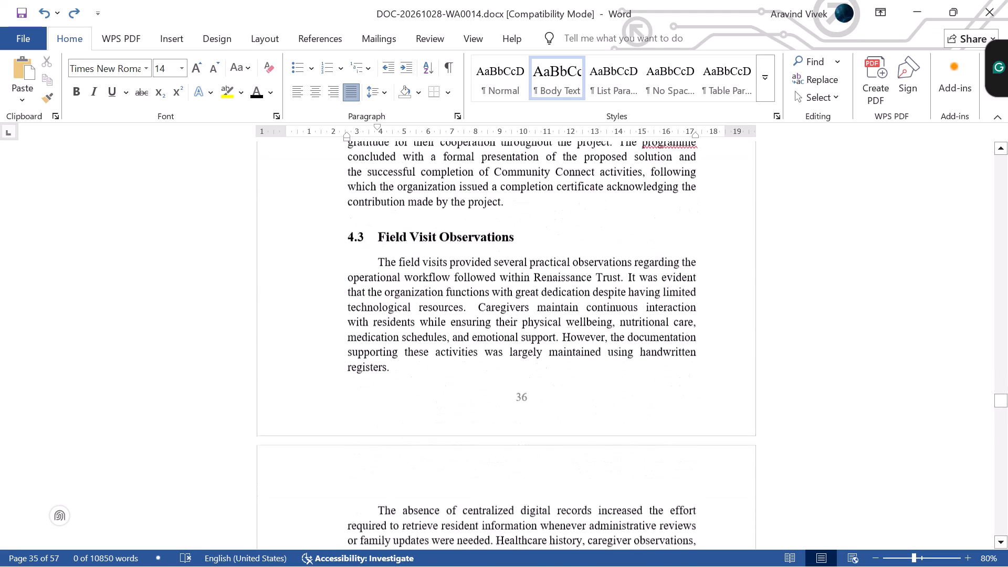
scroll(743, 338, down, 14)
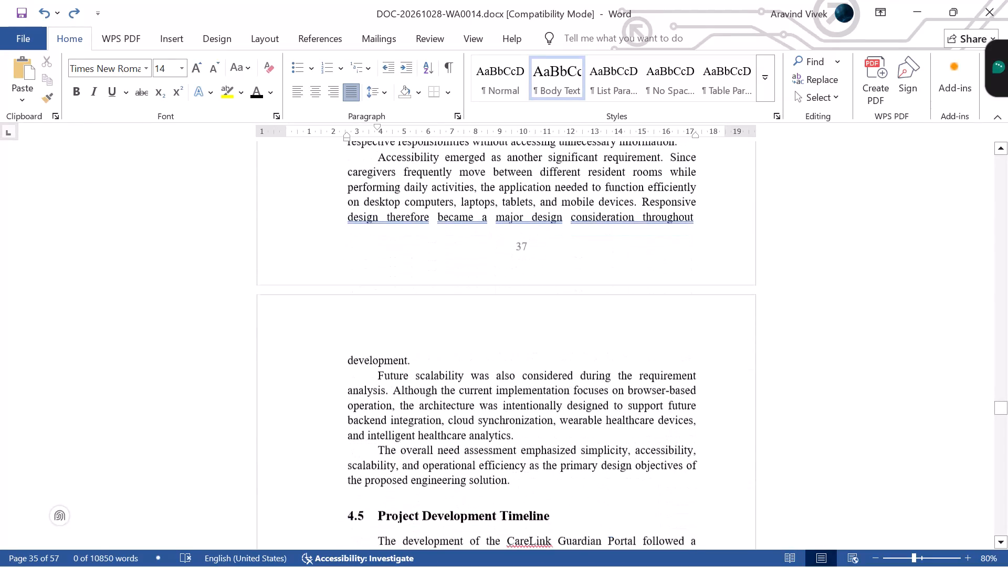
scroll(743, 338, down, 12)
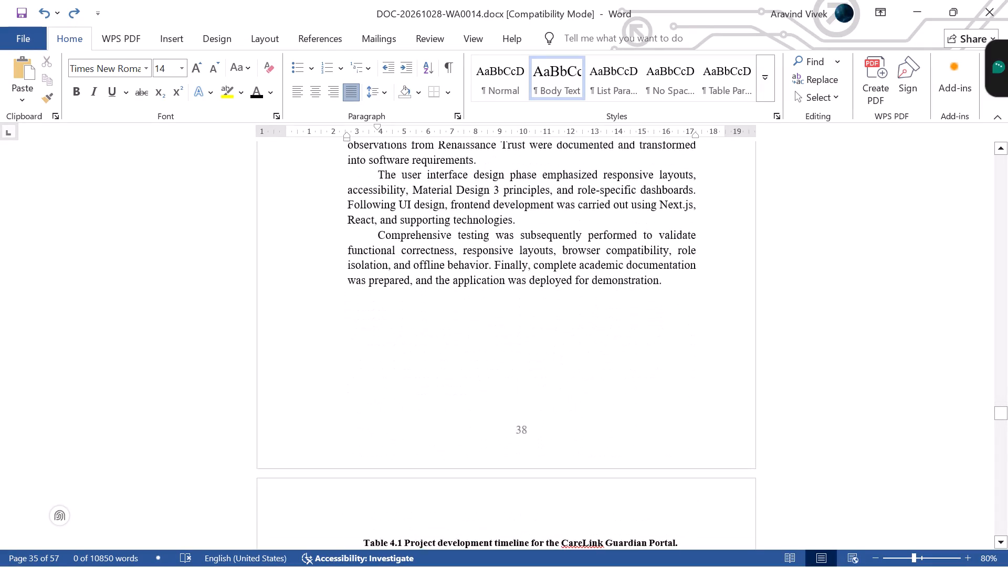
Look through the rest of Chapter 4, from Table 4.1 and the project deliverables to section 4.7 Community Benefits and the chapter's end.
scroll(743, 338, down, 13)
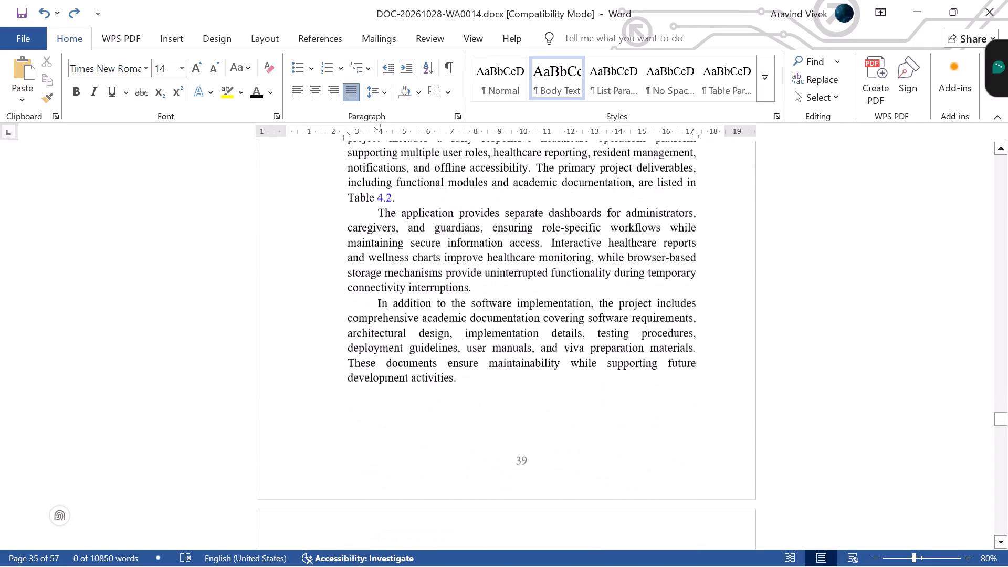
scroll(743, 338, down, 16)
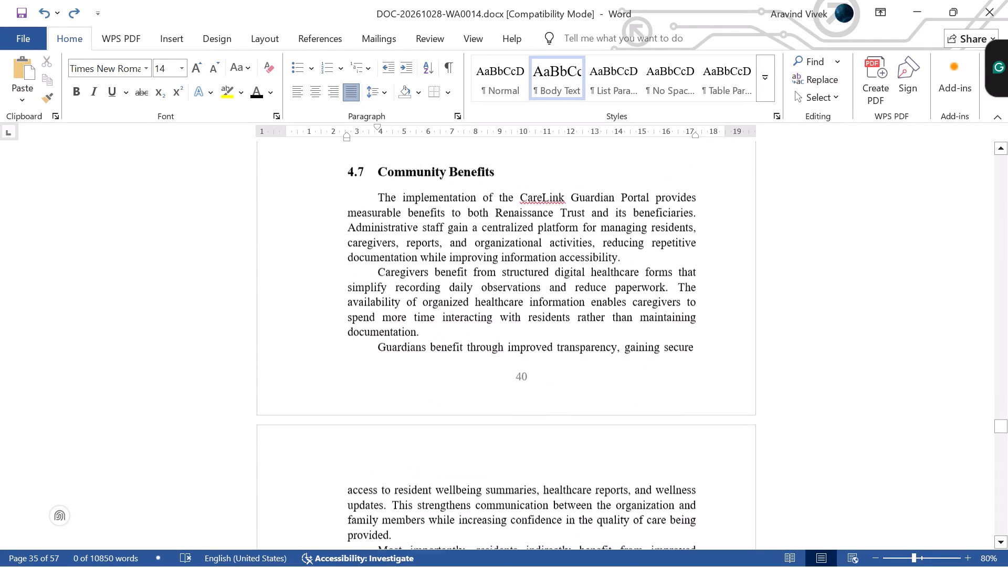
scroll(743, 338, down, 18)
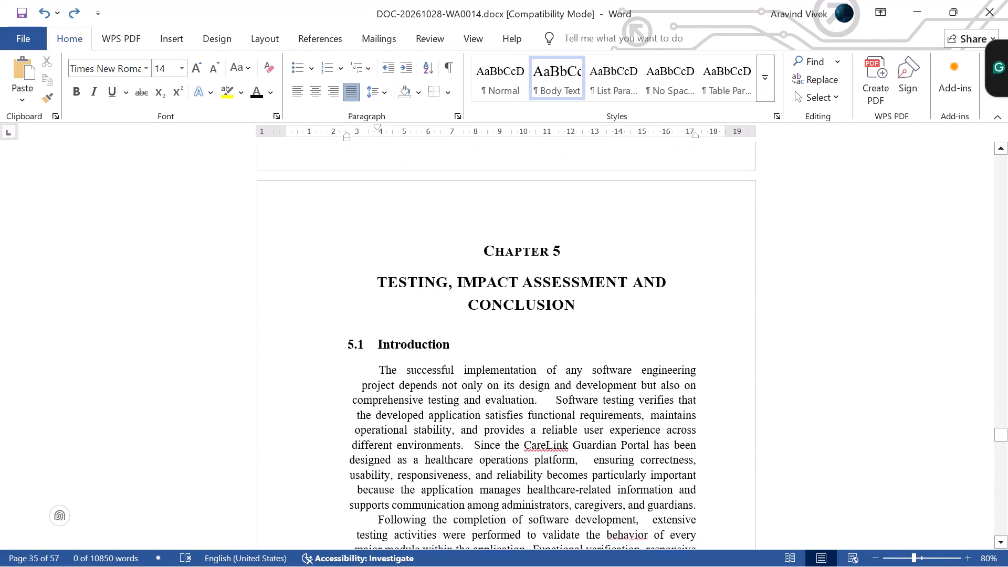
Examine Chapter 5 from the Introduction through Software Testing and Validation and Impact Assessment, including Tables 5.1 to 5.3.
scroll(743, 338, down, 5)
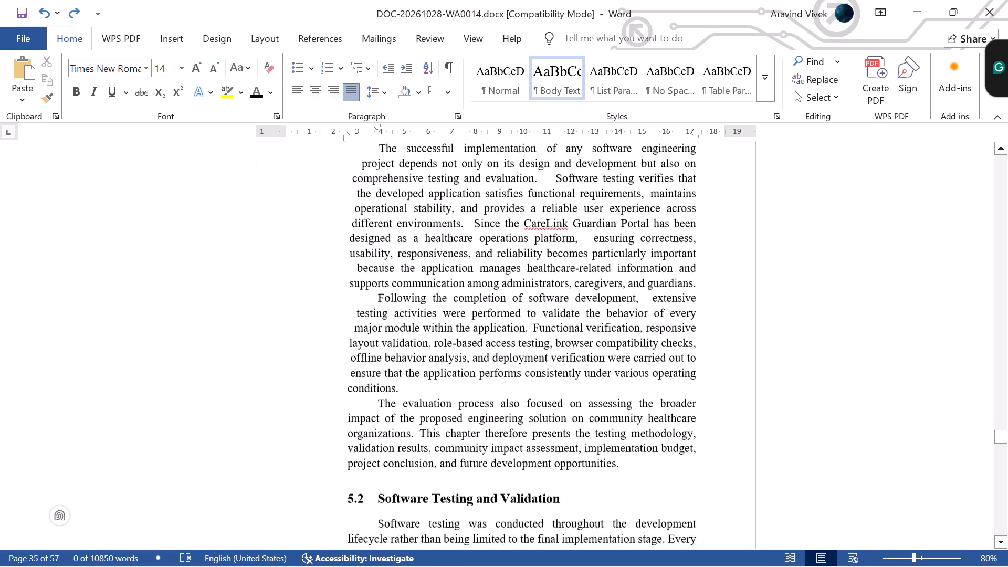
scroll(743, 338, down, 17)
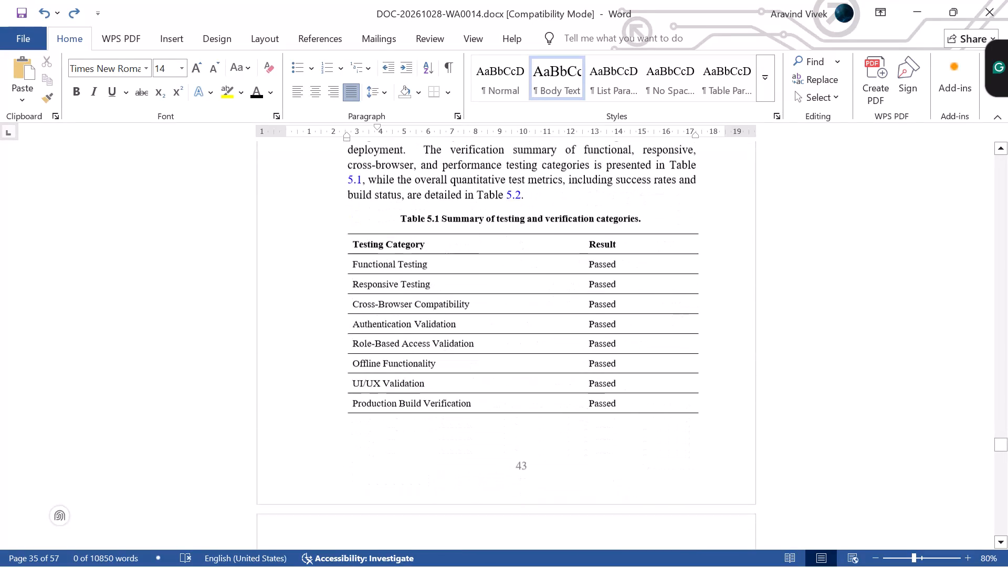
scroll(743, 338, down, 9)
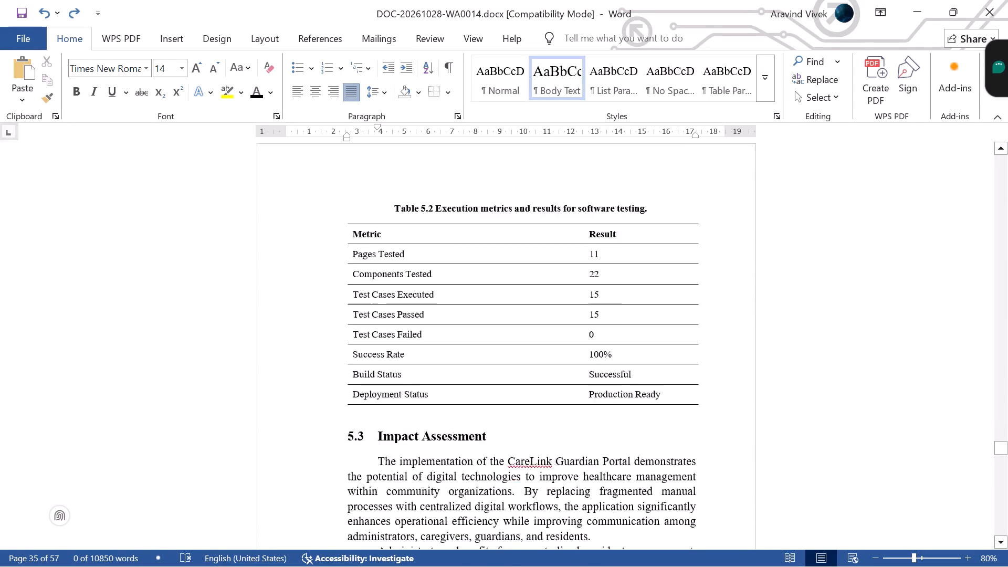
scroll(743, 338, down, 13)
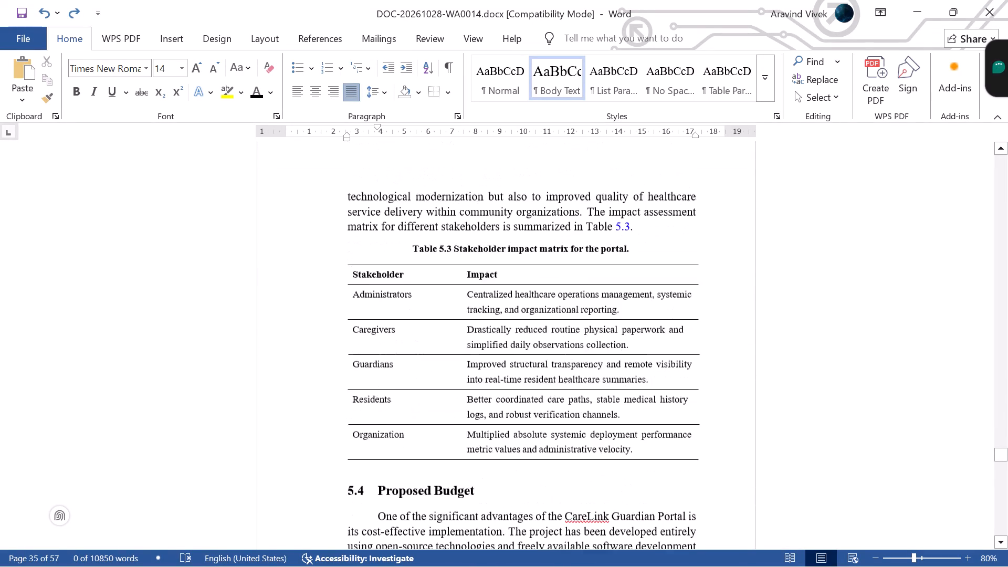
Examine sections 5.4 Proposed Budget, 5.5 Conclusion and 5.6 Future Scope, including the budget breakdown in Table 5.4.
scroll(743, 338, down, 10)
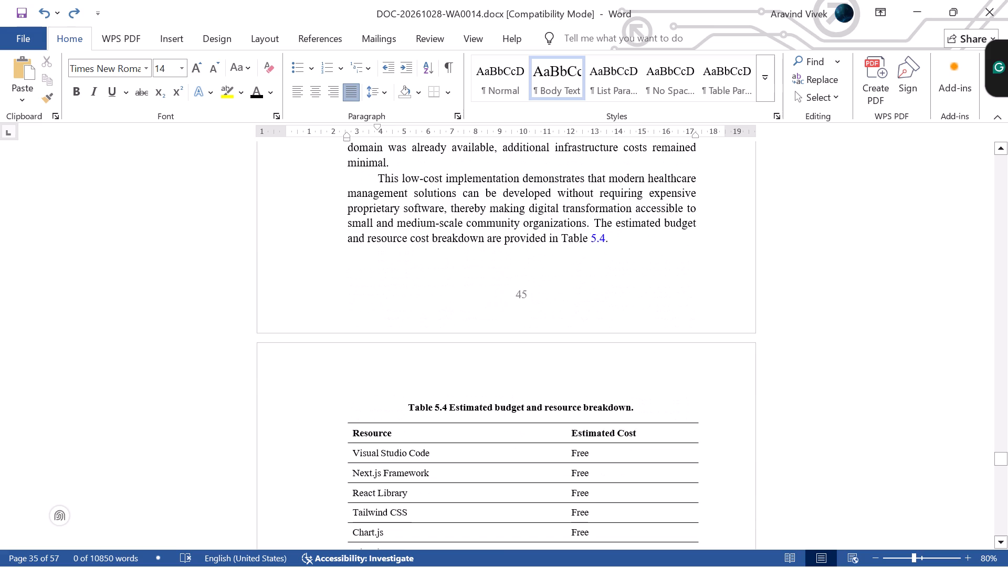
scroll(743, 338, down, 13)
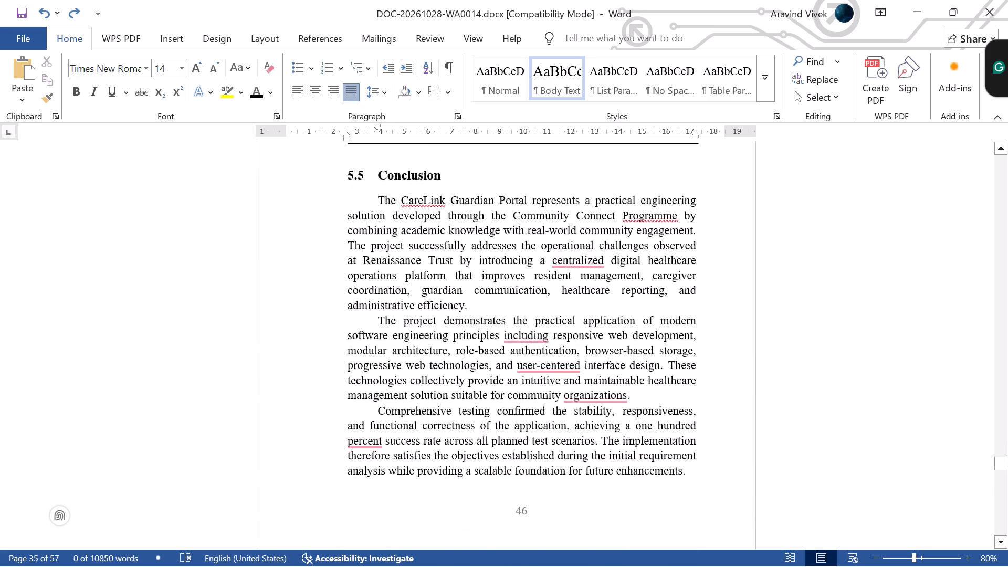
scroll(743, 338, down, 7)
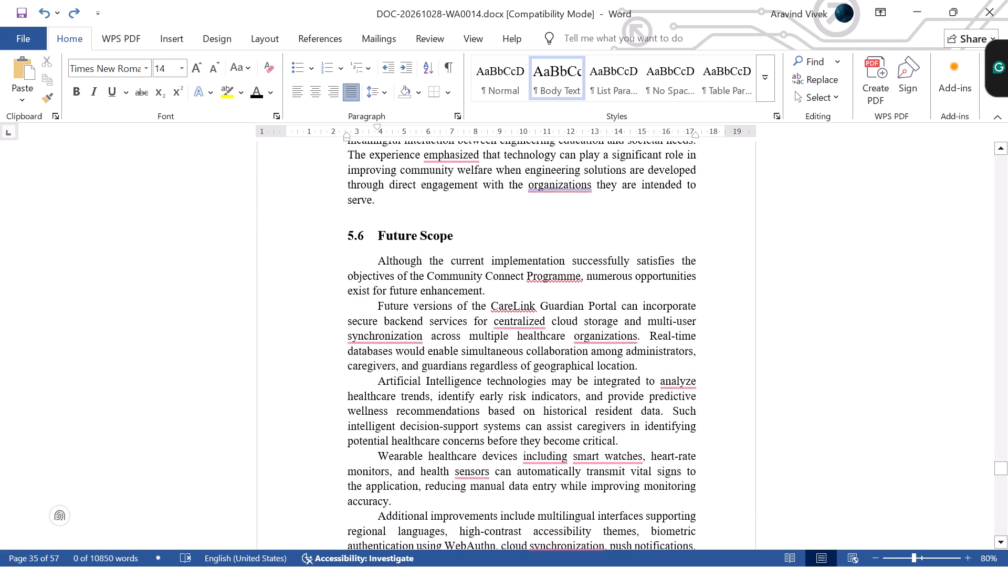
Check the reference list and the appendix chapters A, About Renaissance Trust, and B, Community Connect Activities.
scroll(743, 338, down, 17)
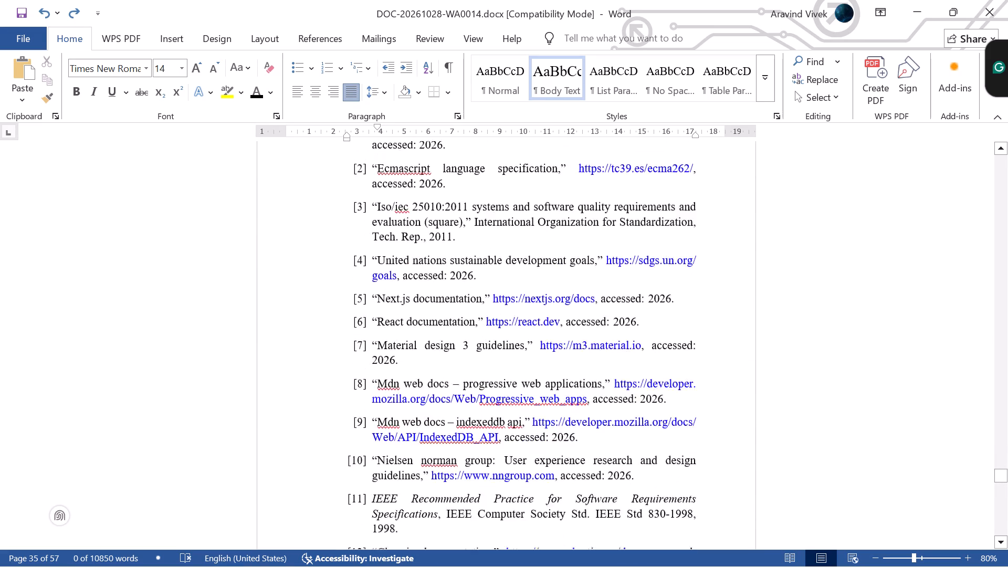
scroll(743, 338, down, 11)
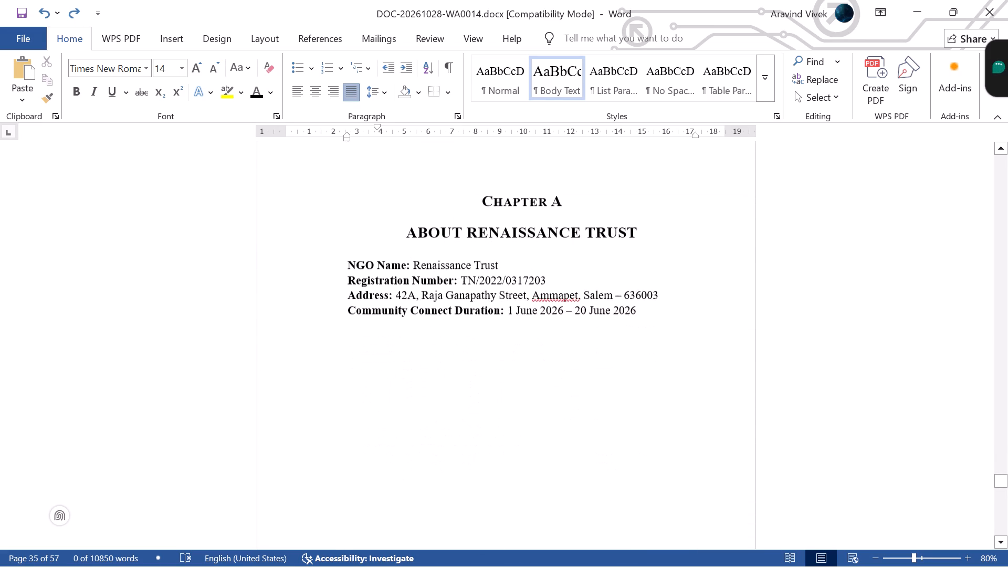
scroll(743, 338, down, 4)
scroll(743, 338, up, 4)
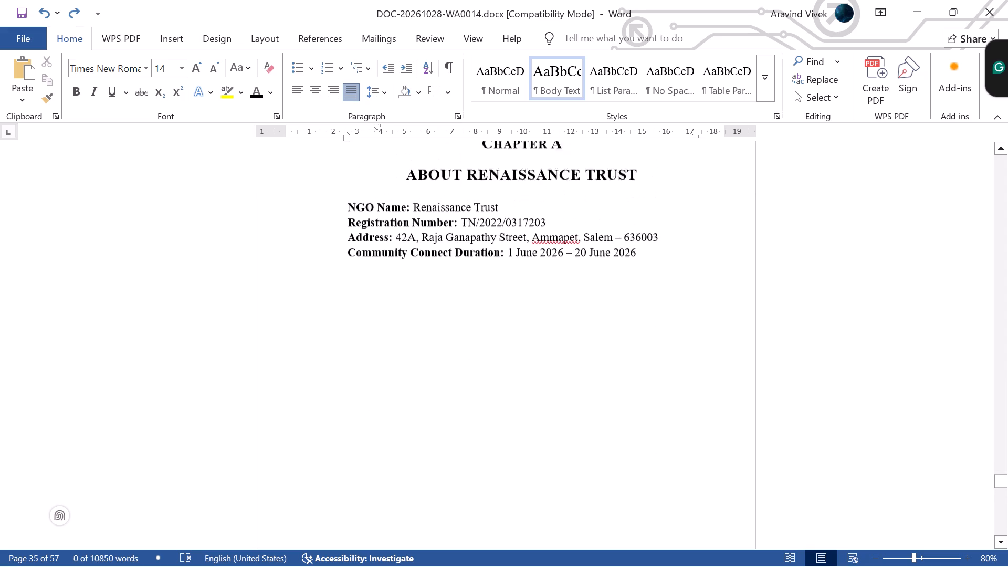
scroll(743, 338, down, 15)
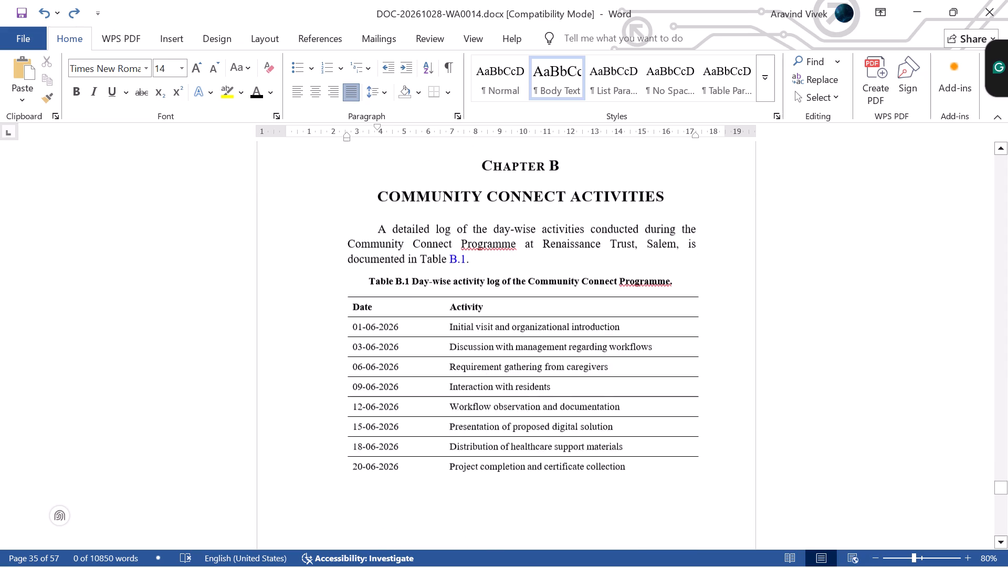
scroll(743, 338, up, 1)
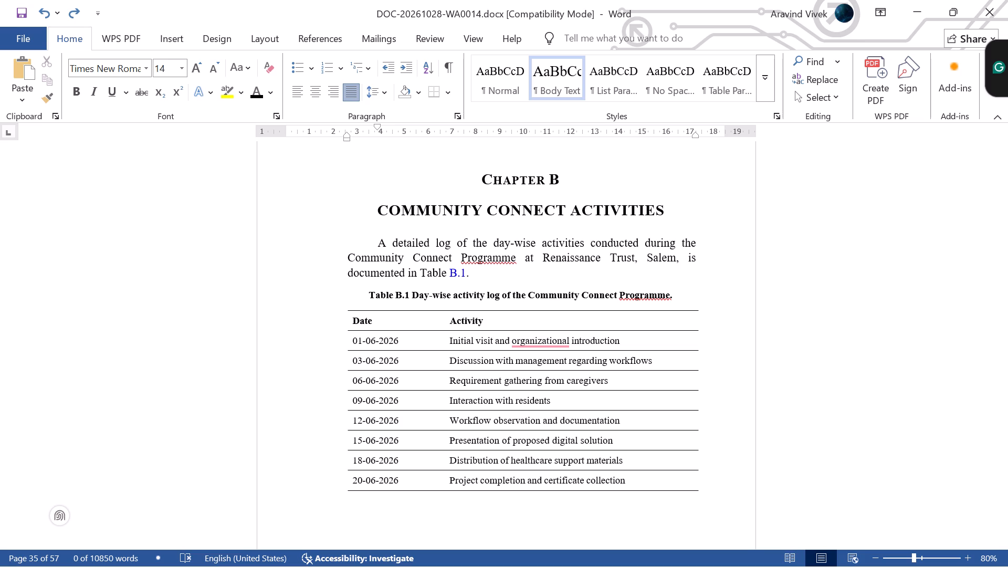
scroll(743, 338, down, 3)
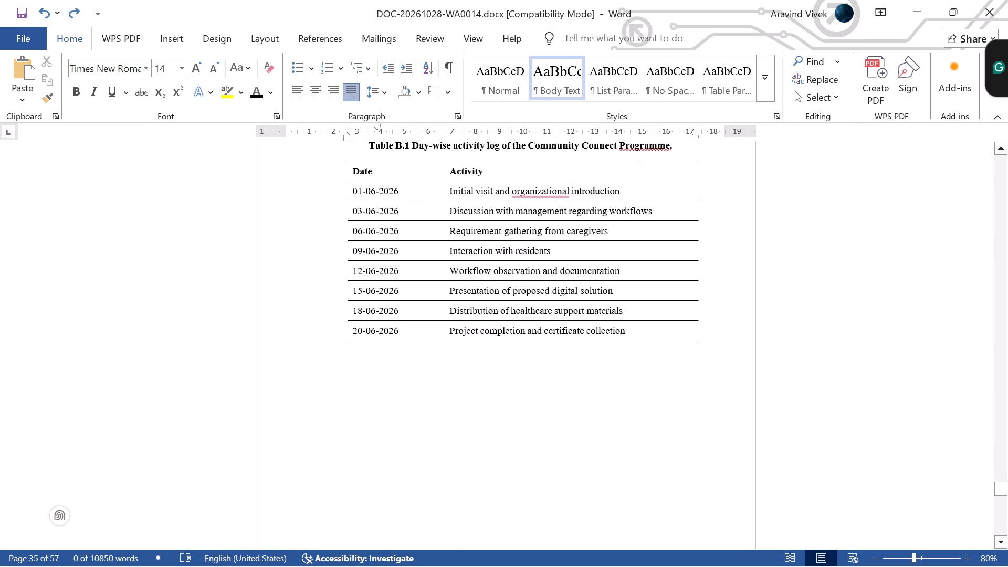
Look at Chapter C, Community Engagement Photographs, with the images and captions of Figures C.1 and C.2.
scroll(743, 338, down, 11)
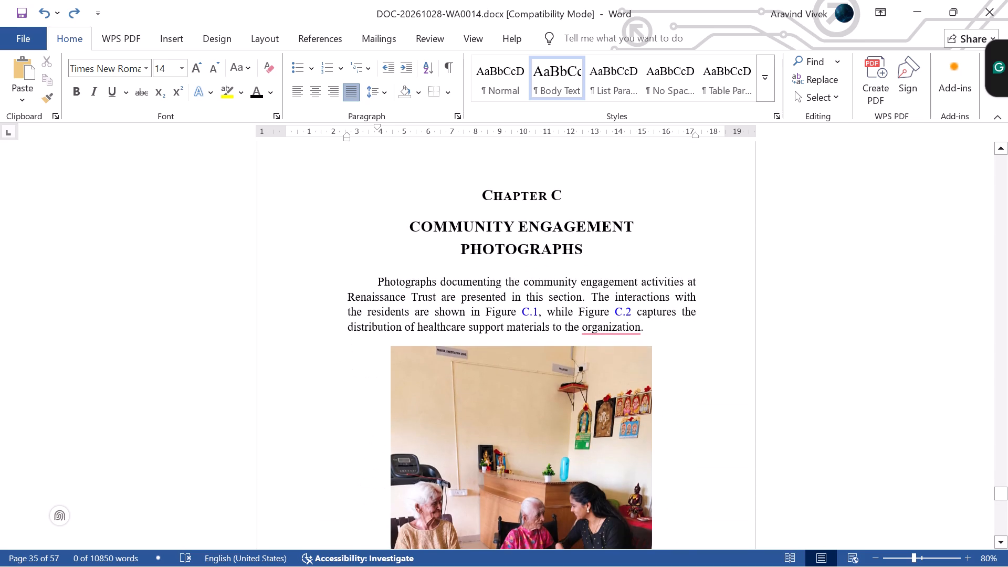
scroll(743, 338, down, 2)
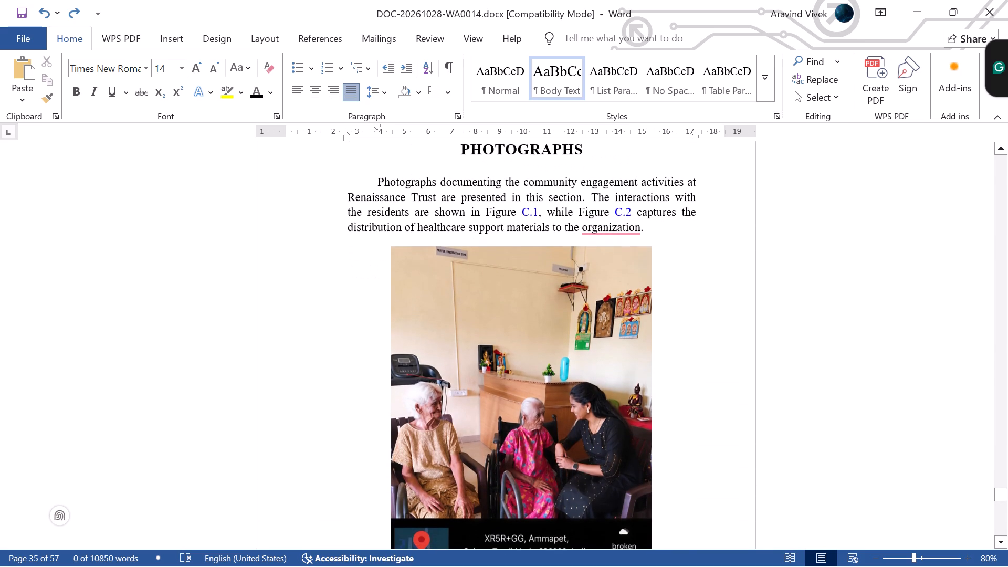
scroll(743, 338, down, 4)
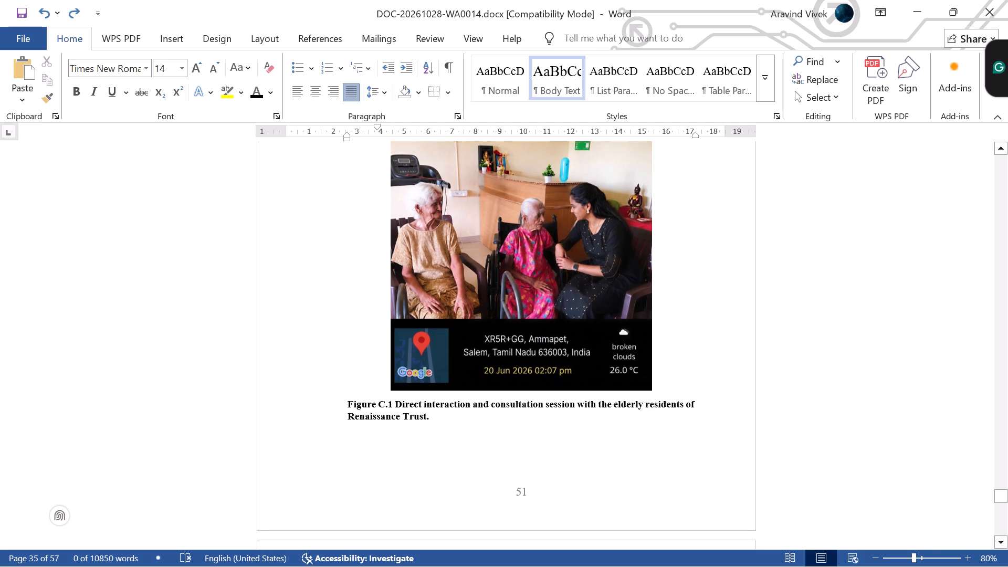
scroll(743, 338, down, 8)
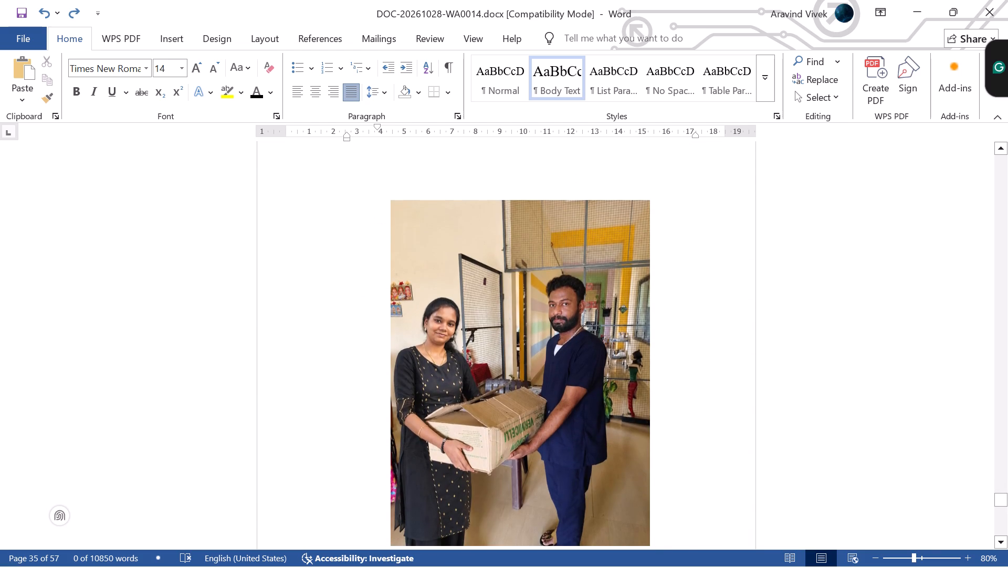
scroll(743, 338, down, 5)
scroll(743, 338, up, 2)
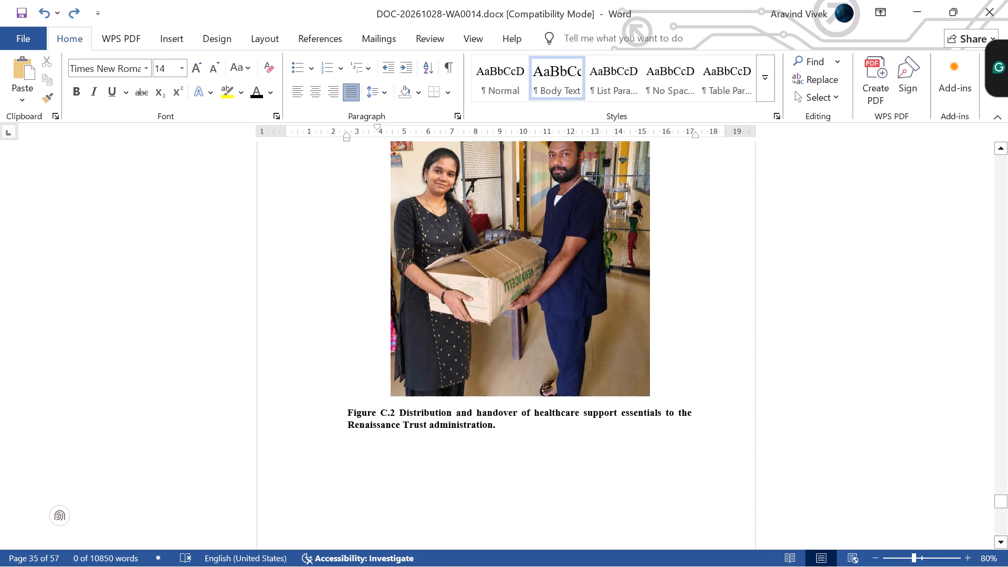
Look through Chapter D, Project Screenshots, from its introductory text to the dashboard images up to Figure D.5.
scroll(743, 338, down, 10)
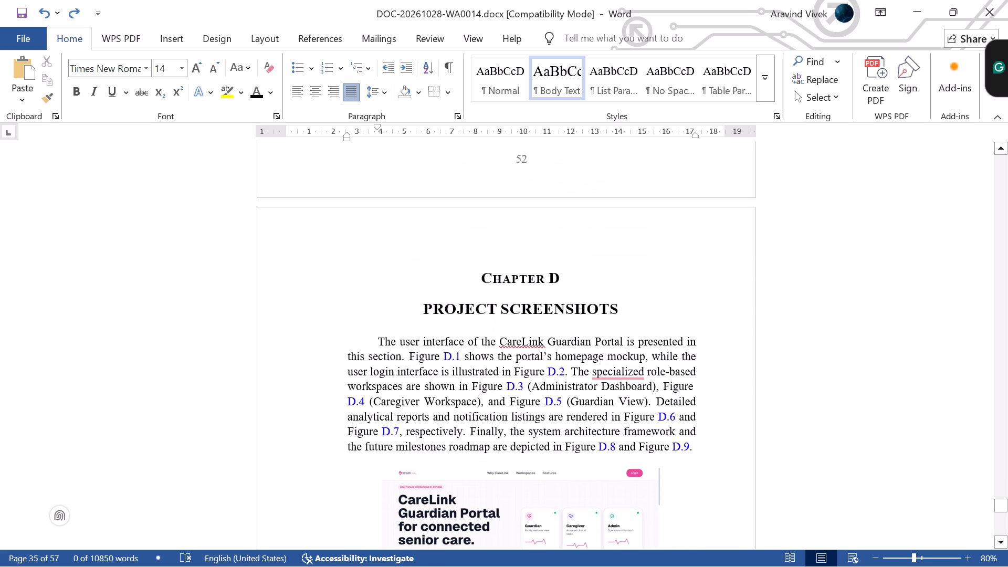
scroll(743, 338, down, 3)
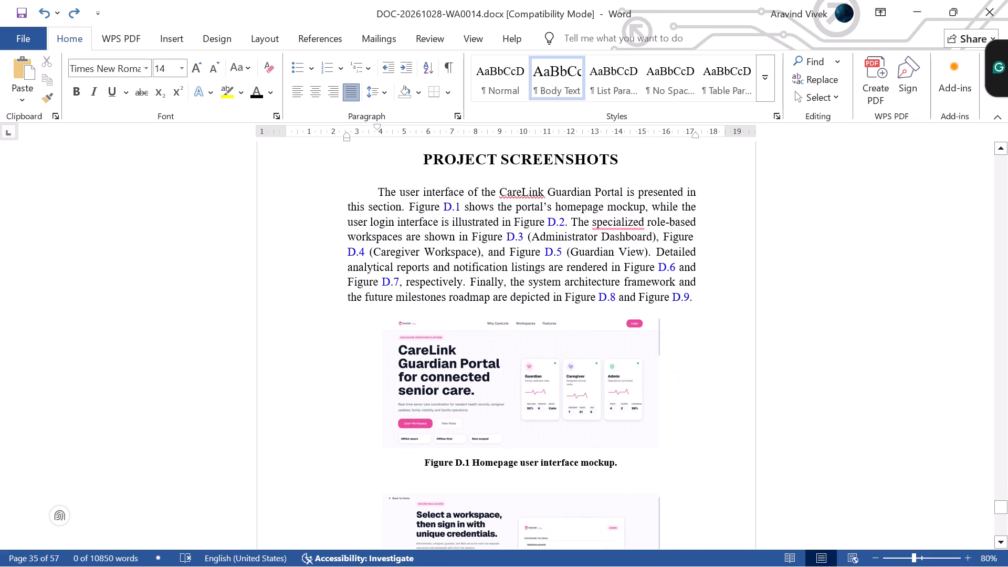
scroll(743, 338, down, 12)
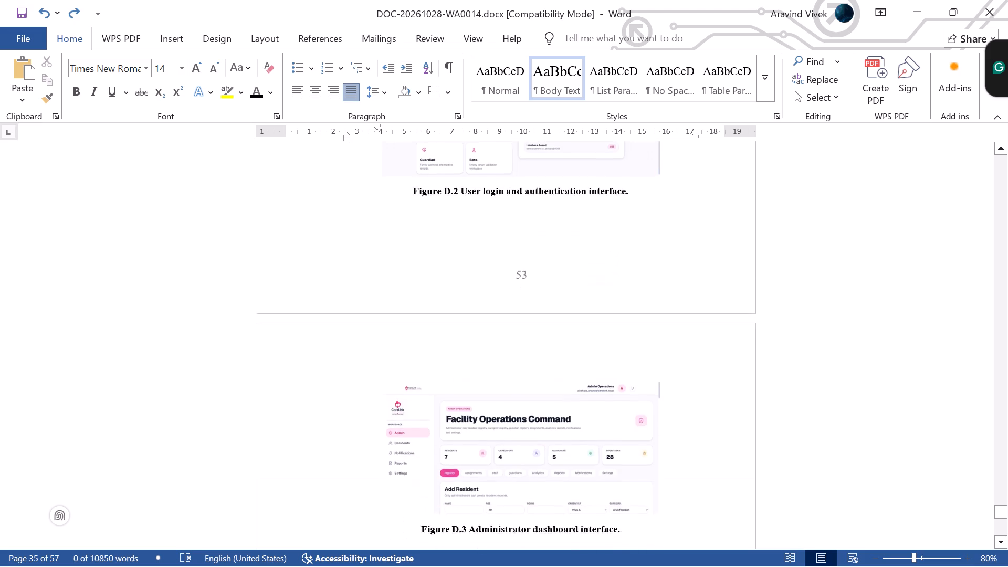
scroll(743, 338, down, 8)
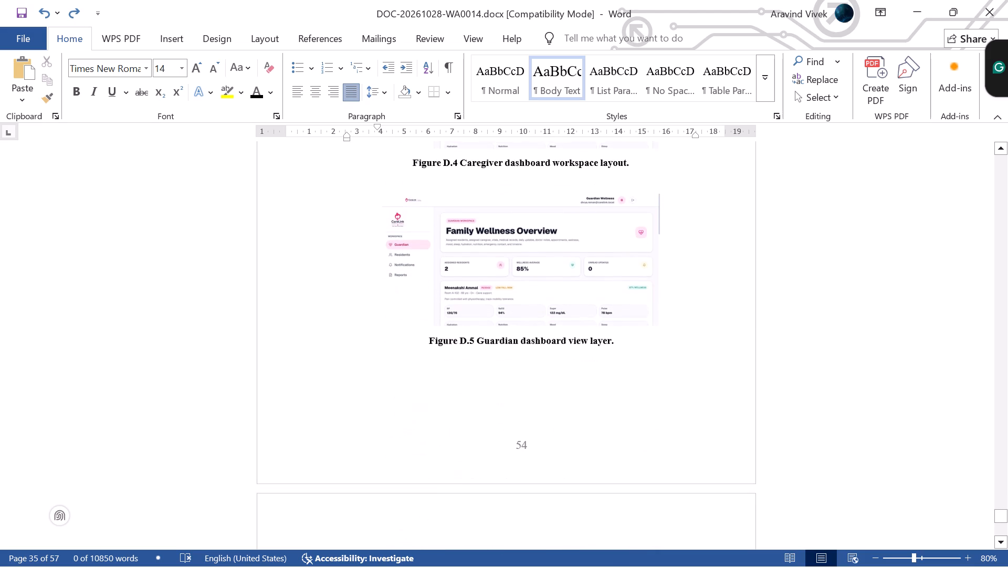
Look through the remaining Chapter D figures, from the D.6 reports module to the D.9 future roadmap, up to the document's end.
scroll(743, 338, down, 12)
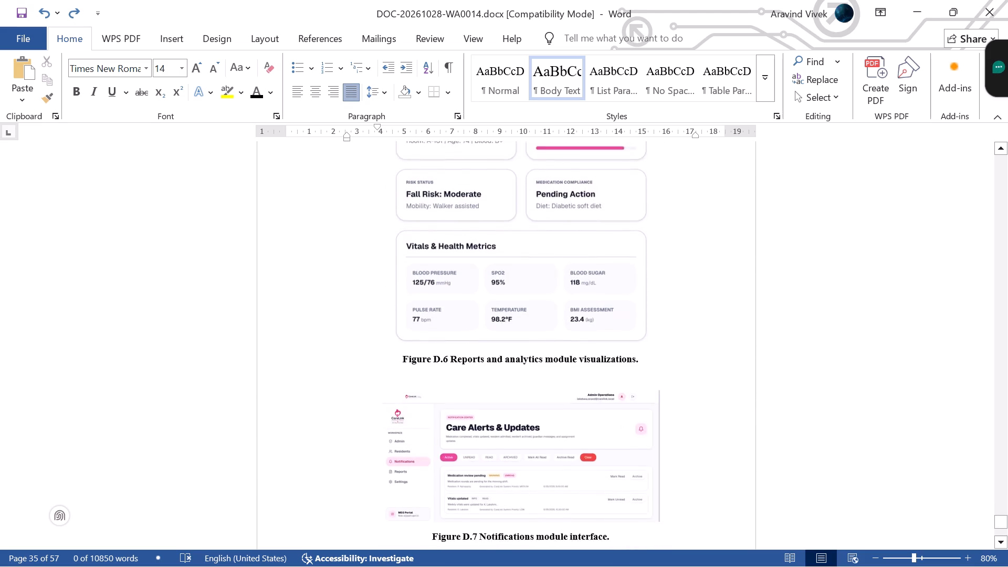
scroll(743, 338, down, 12)
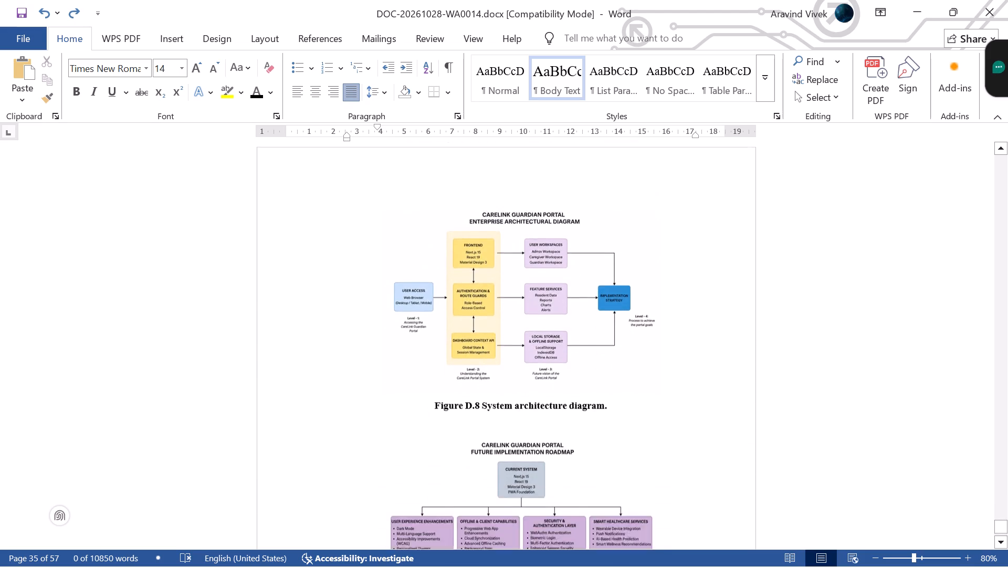
scroll(743, 338, down, 14)
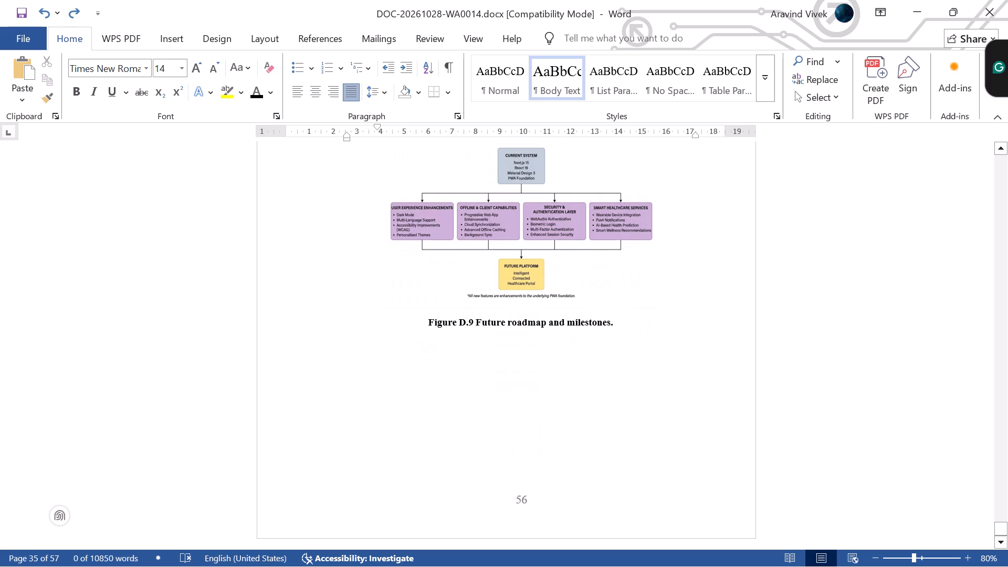
Check the report from its title page through the two students' Community Connect certificates.
drag(1007, 532, 1001, 104)
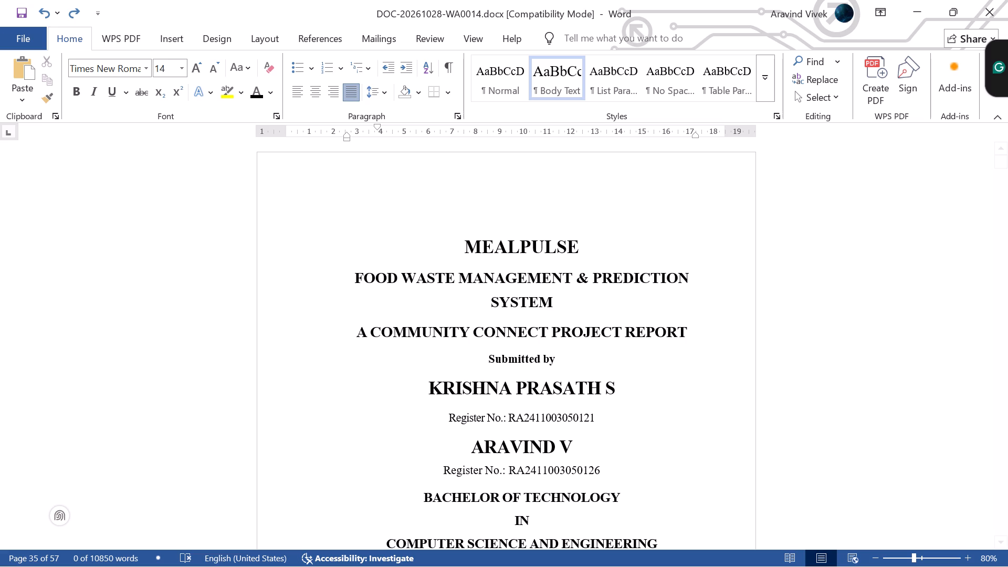
scroll(771, 284, down, 4)
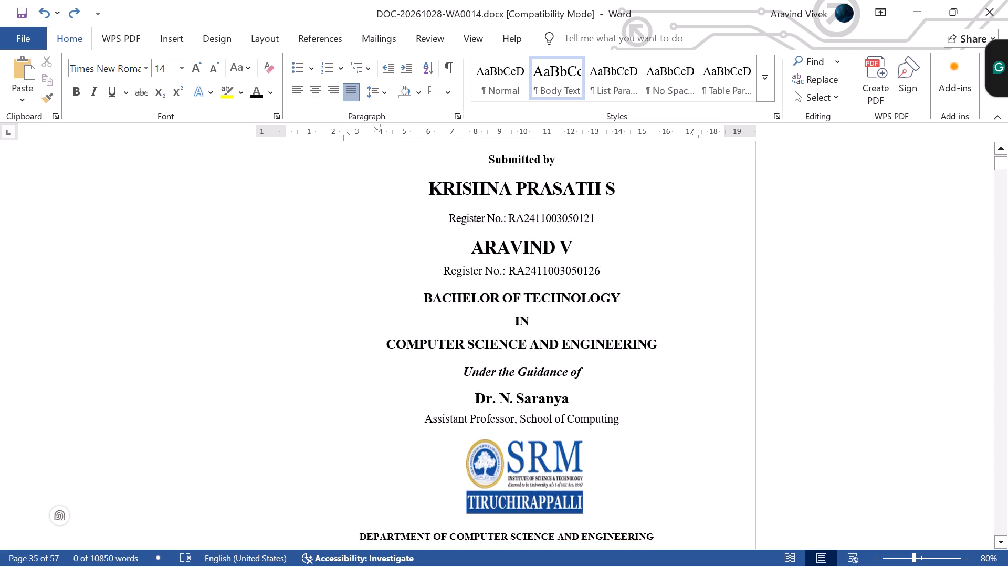
scroll(768, 317, down, 13)
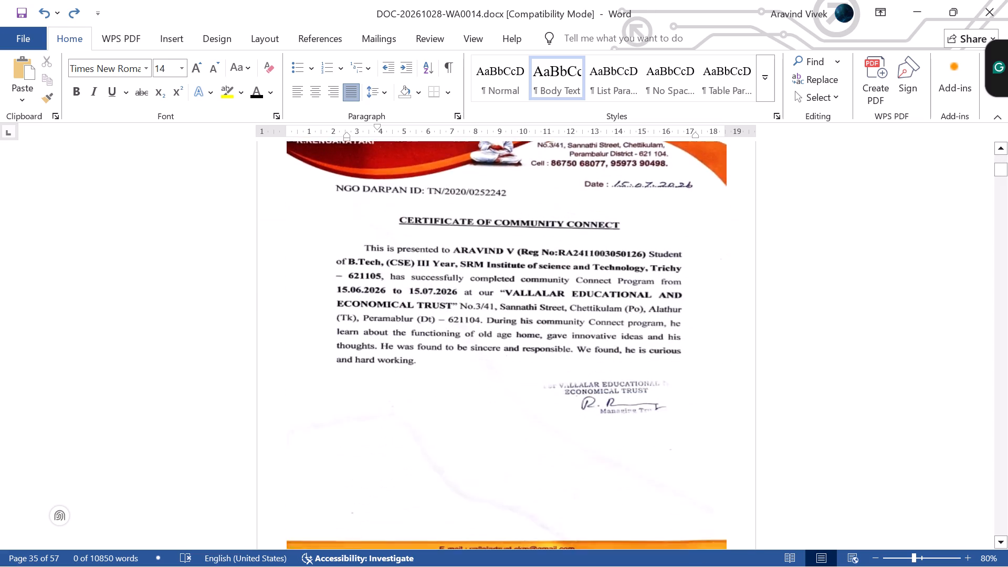
scroll(768, 317, down, 15)
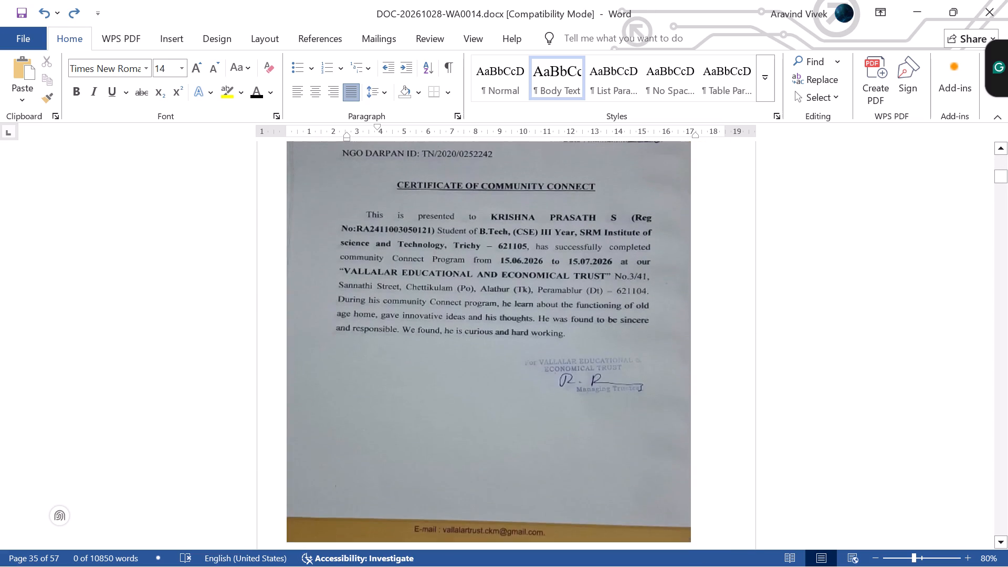
Check the Bonafide Certificate page, down to the examiner lines, and the start of the Problem Statement page.
scroll(768, 317, down, 11)
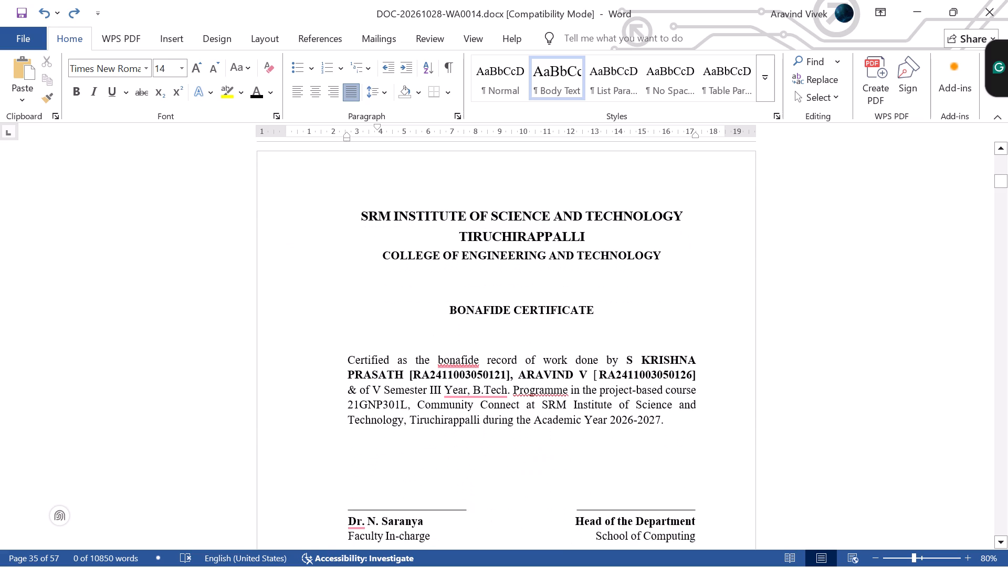
scroll(768, 317, down, 2)
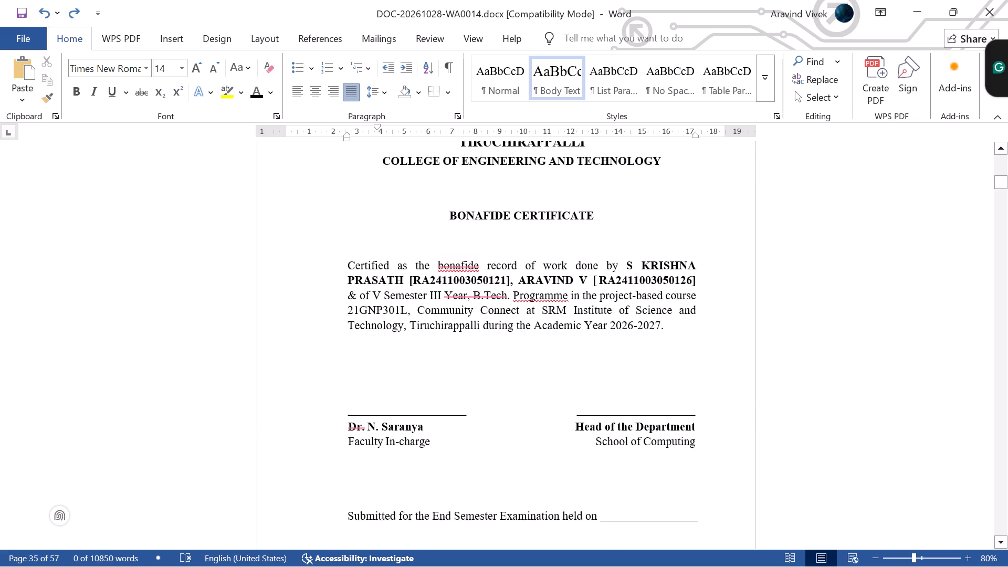
scroll(751, 313, down, 11)
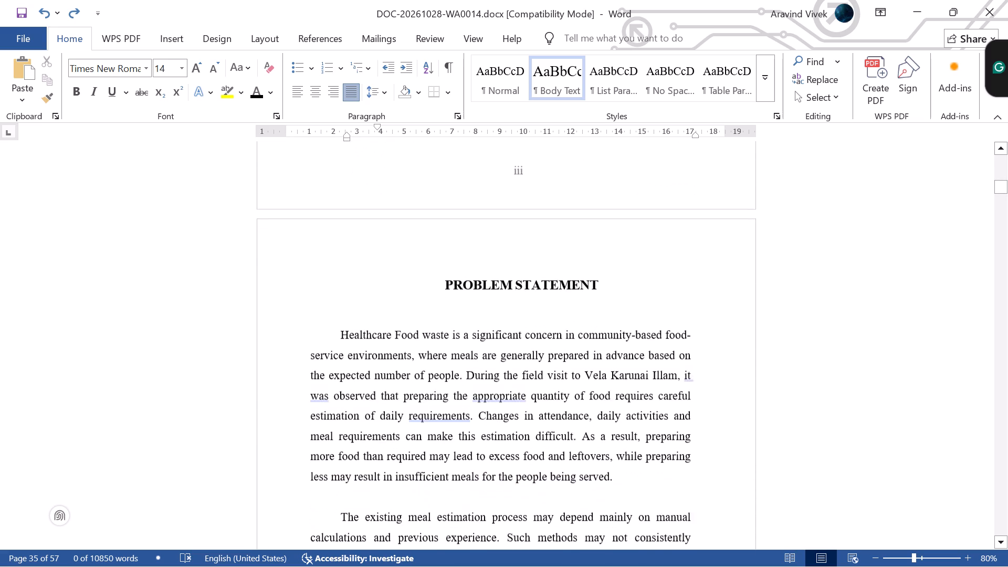
scroll(751, 313, down, 2)
scroll(751, 313, up, 11)
scroll(688, 301, down, 6)
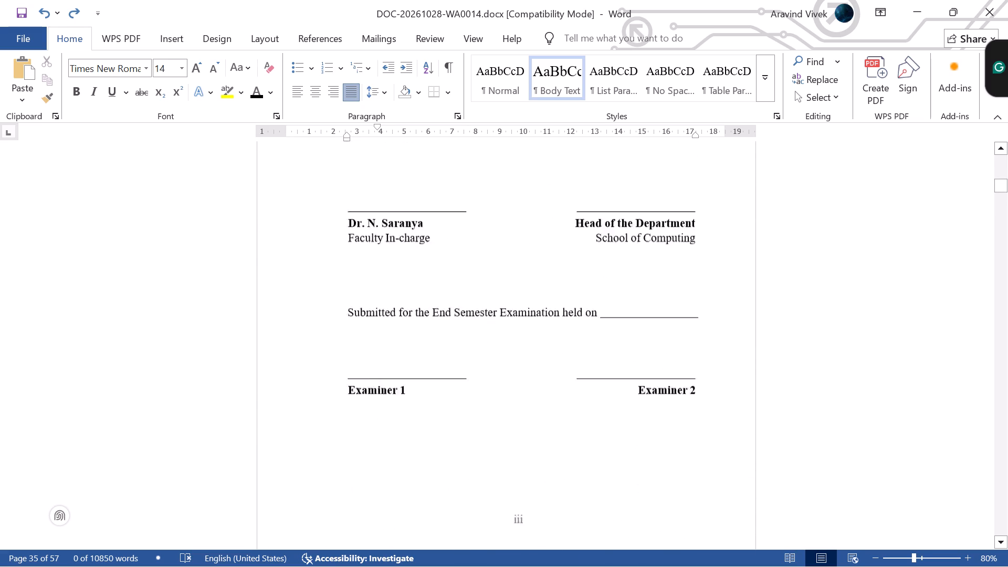
Set the left indent of all Problem Statement body paragraphs to about 2 cm and the right edge to about 17 cm on the ruler.
scroll(615, 318, down, 5)
drag(336, 219, 664, 364)
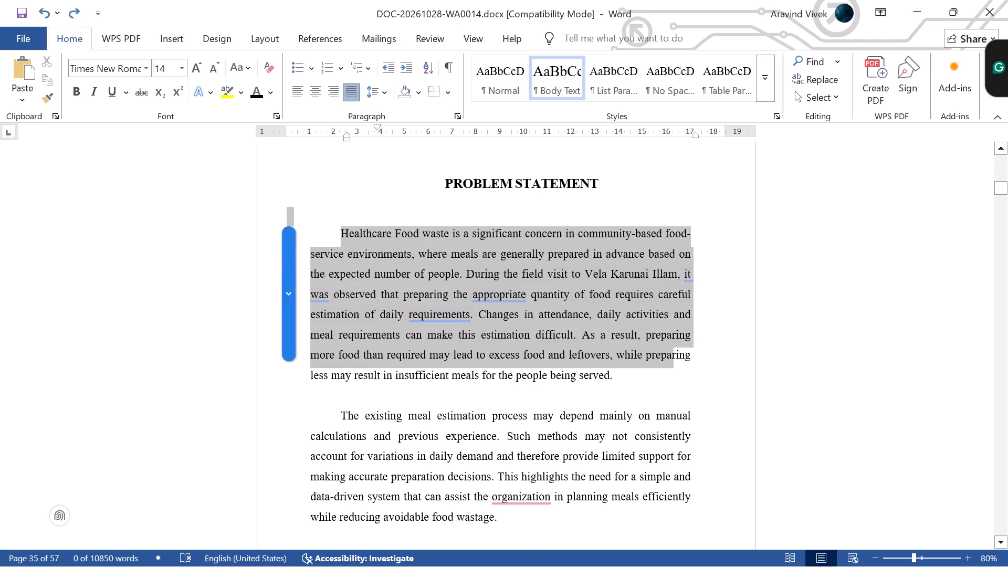
drag(664, 364, 688, 383)
scroll(684, 379, down, 9)
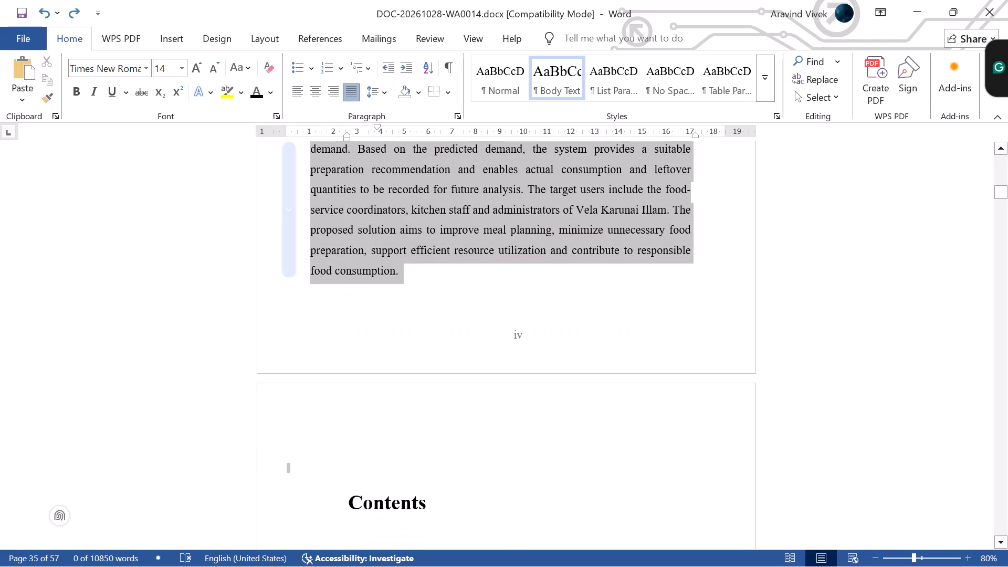
drag(688, 383, 427, 280)
scroll(427, 280, down, 5)
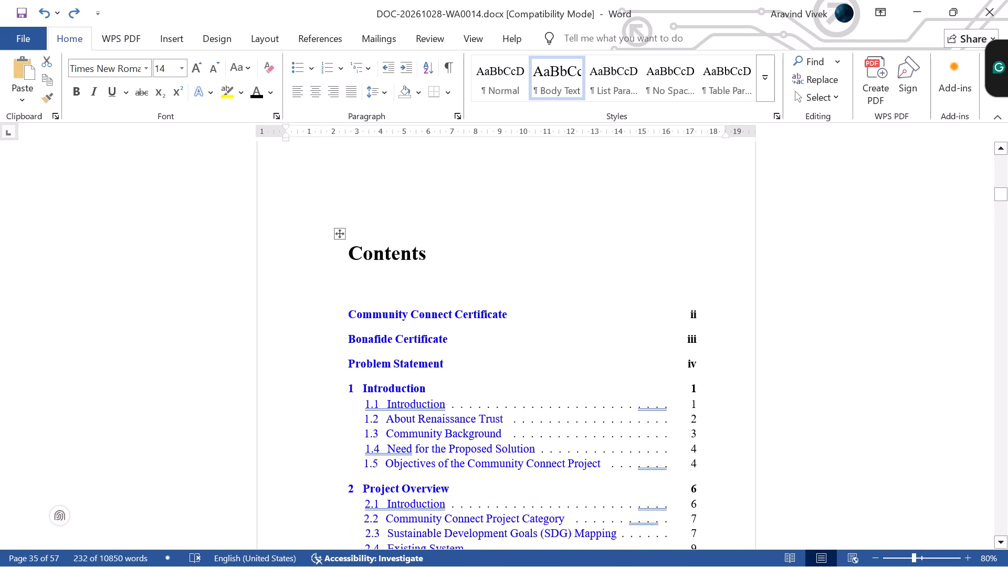
scroll(303, 172, down, 3)
scroll(303, 172, up, 19)
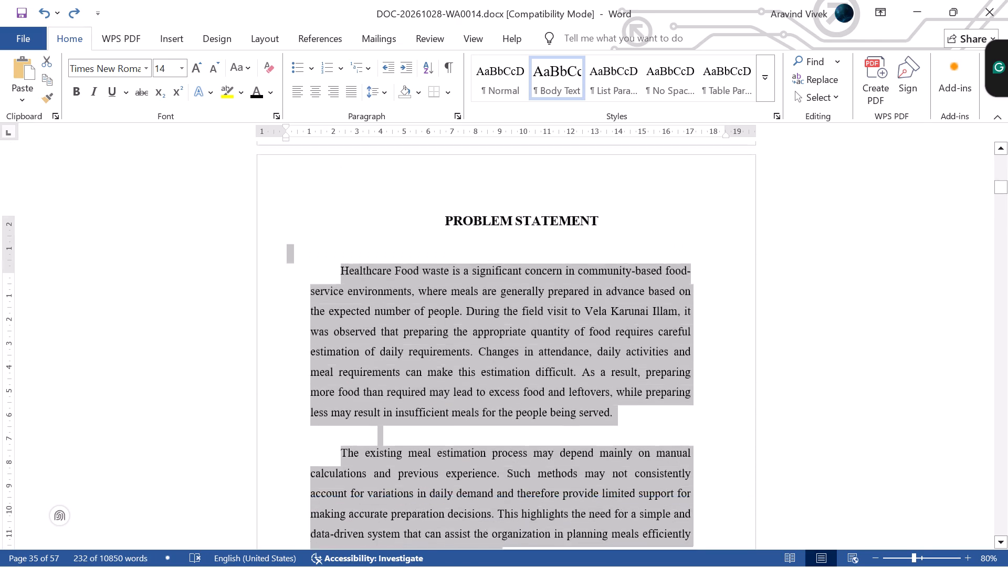
drag(286, 139, 332, 154)
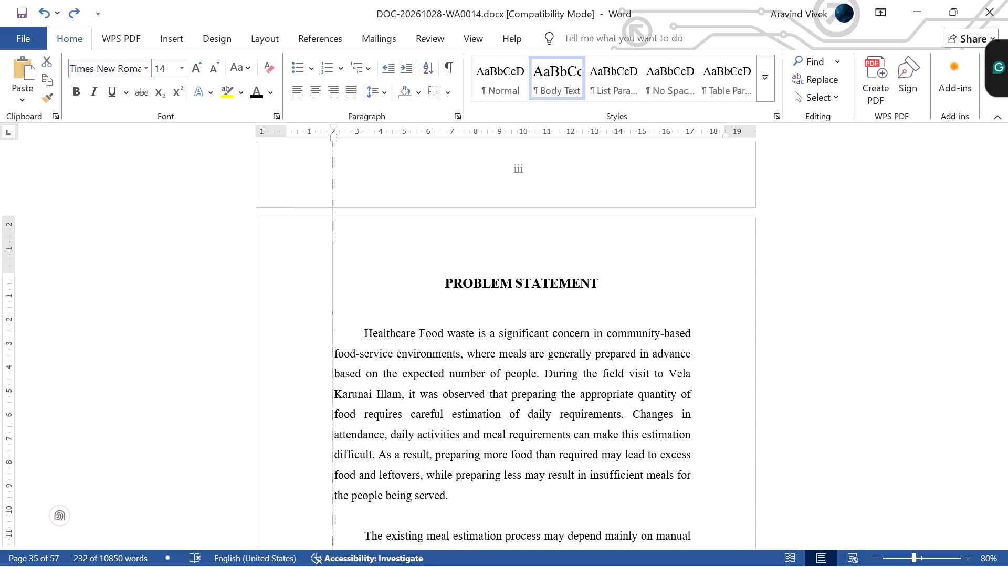
drag(332, 154, 331, 160)
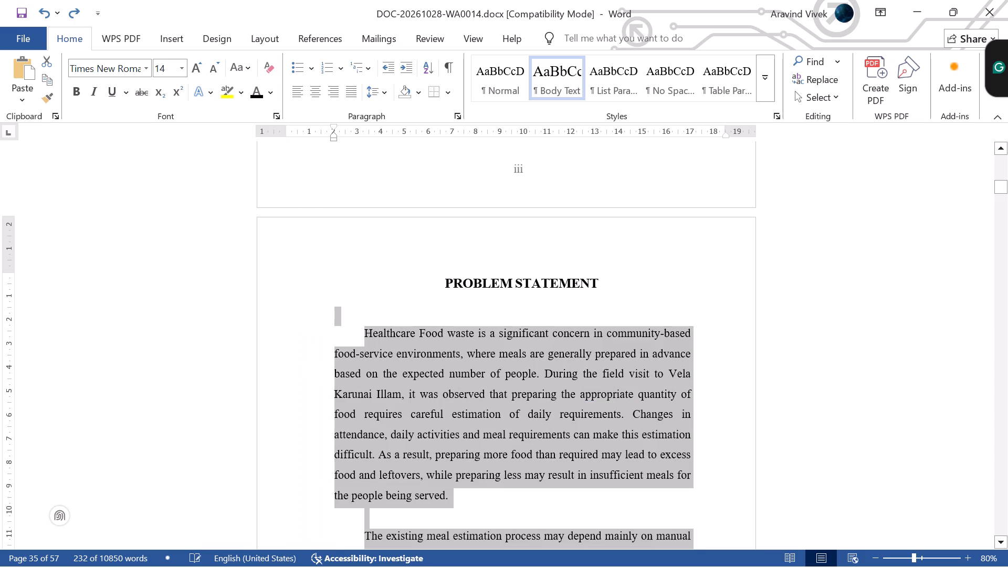
drag(726, 138, 689, 133)
Compare the margins with Chapter 1's body text and extend the Problem Statement paragraphs' right edge to about 17.3 cm on the ruler.
scroll(679, 160, down, 19)
scroll(537, 191, down, 5)
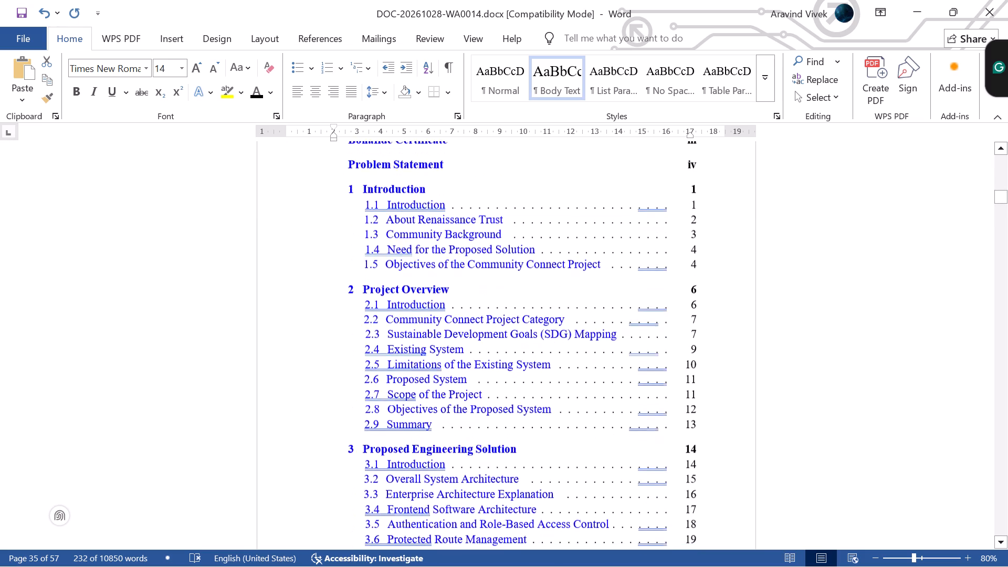
scroll(407, 173, down, 20)
scroll(407, 173, down, 10)
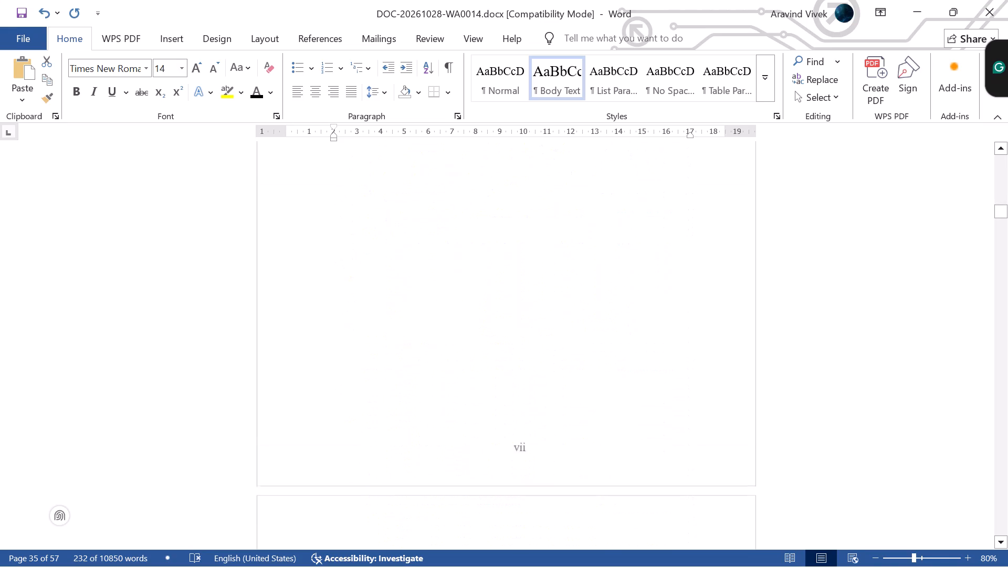
scroll(379, 180, down, 5)
scroll(379, 180, down, 20)
scroll(379, 180, down, 7)
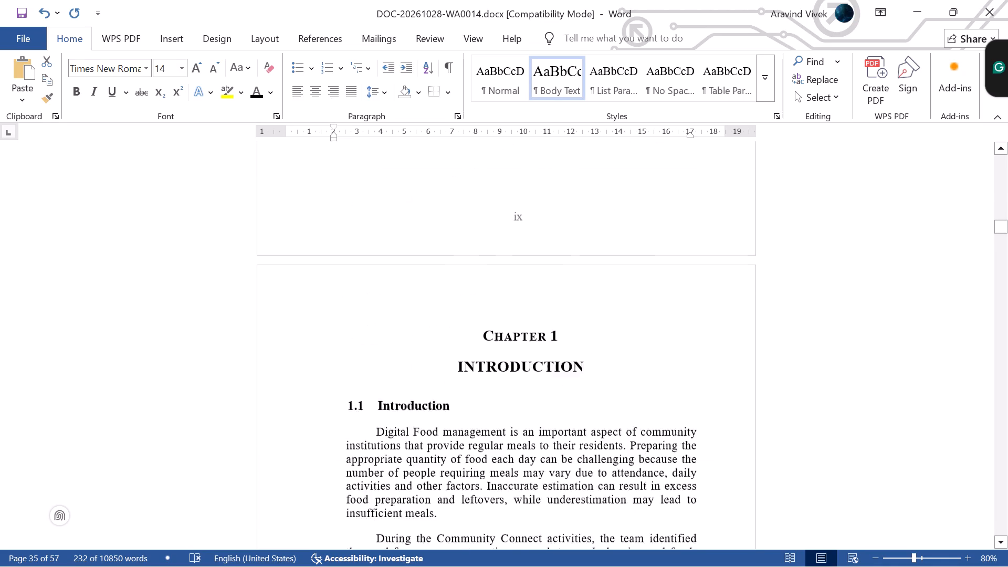
scroll(379, 180, down, 5)
click(334, 138)
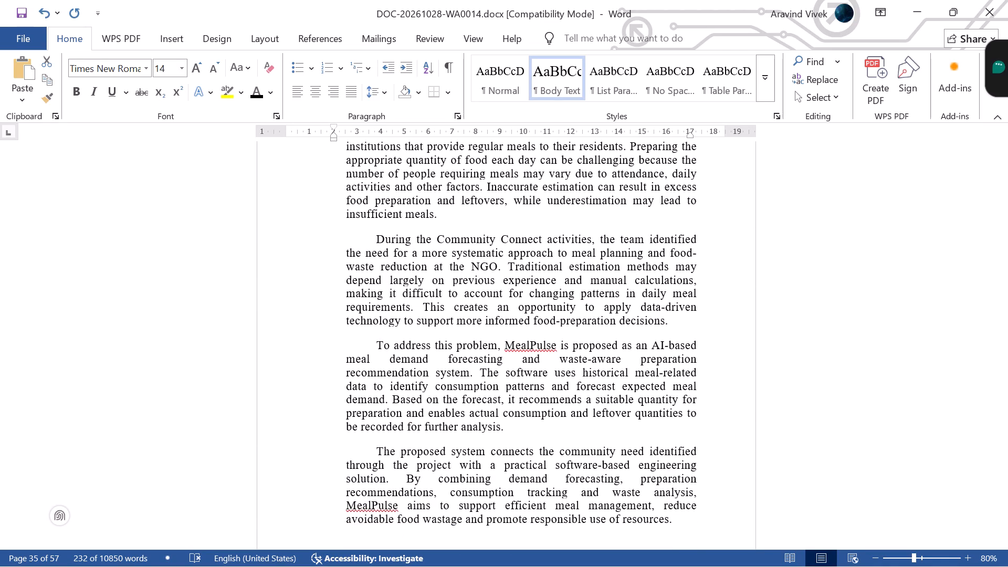
drag(335, 137, 343, 136)
drag(690, 137, 698, 136)
scroll(705, 263, up, 9)
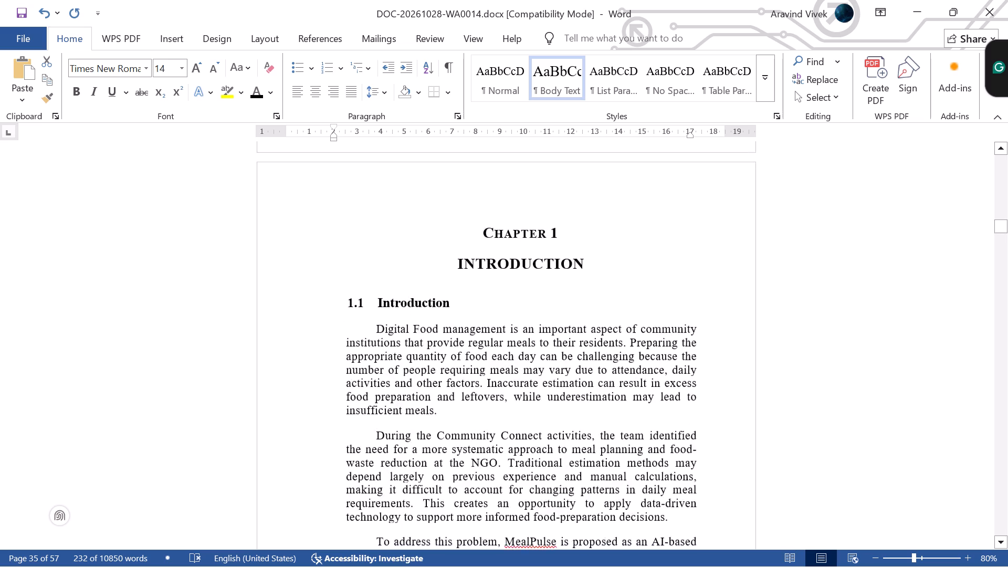
scroll(676, 238, up, 20)
scroll(676, 238, up, 20)
scroll(676, 238, up, 16)
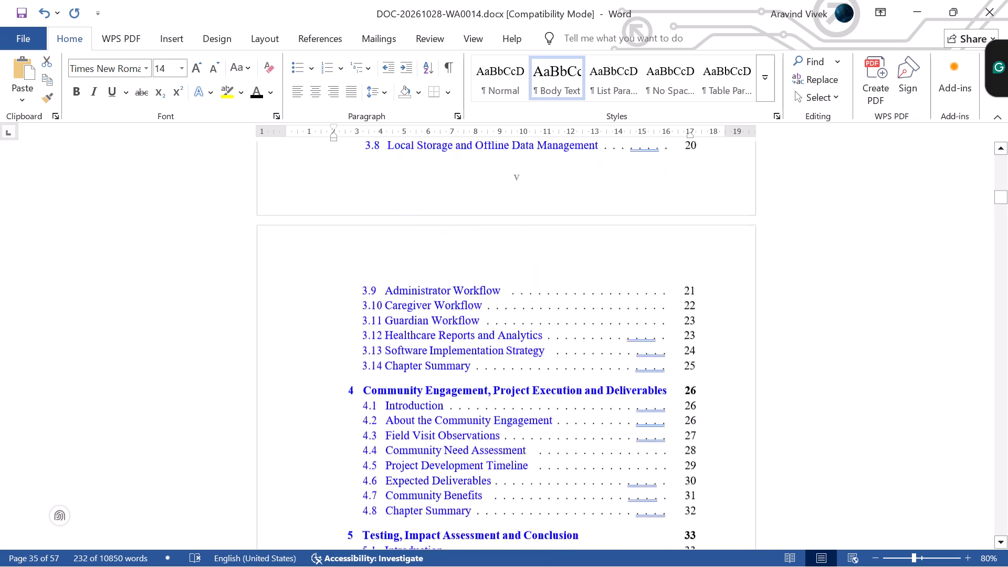
scroll(676, 238, up, 19)
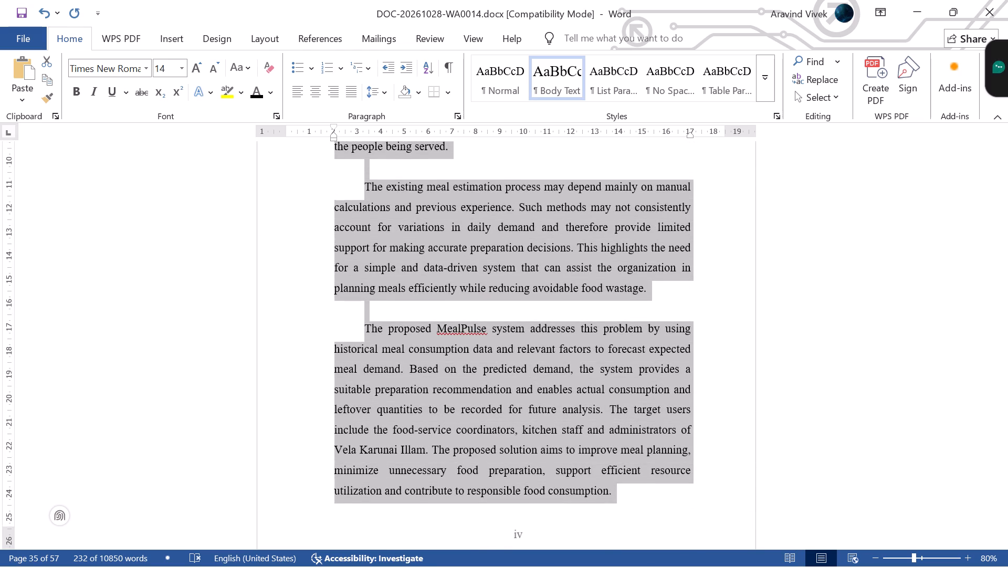
drag(691, 135, 698, 136)
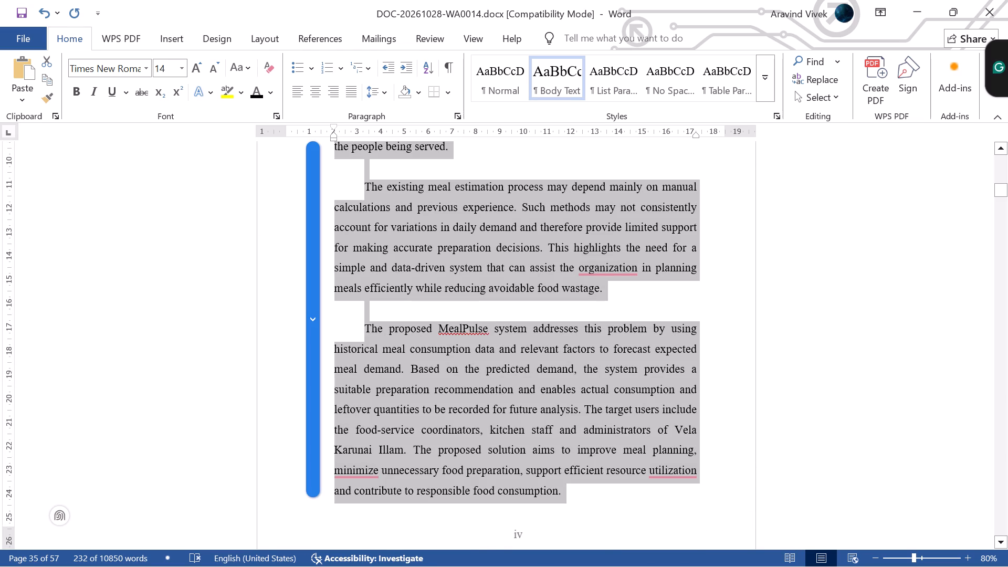
Apply single line spacing to the Problem Statement body paragraphs.
click(391, 88)
click(400, 107)
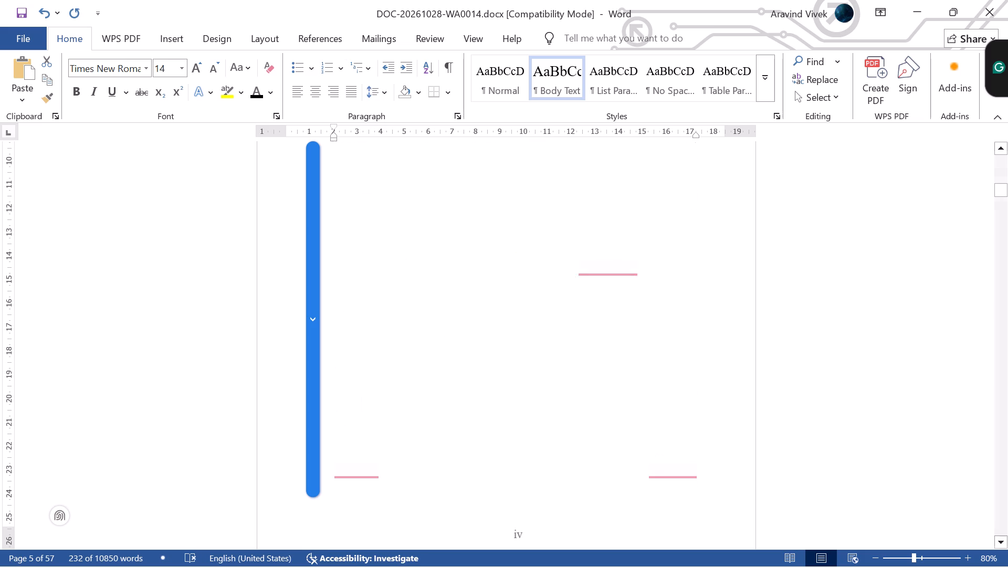
click(626, 361)
Delete the extra blank space between the PROBLEM STATEMENT heading and its first paragraph.
scroll(593, 331, up, 7)
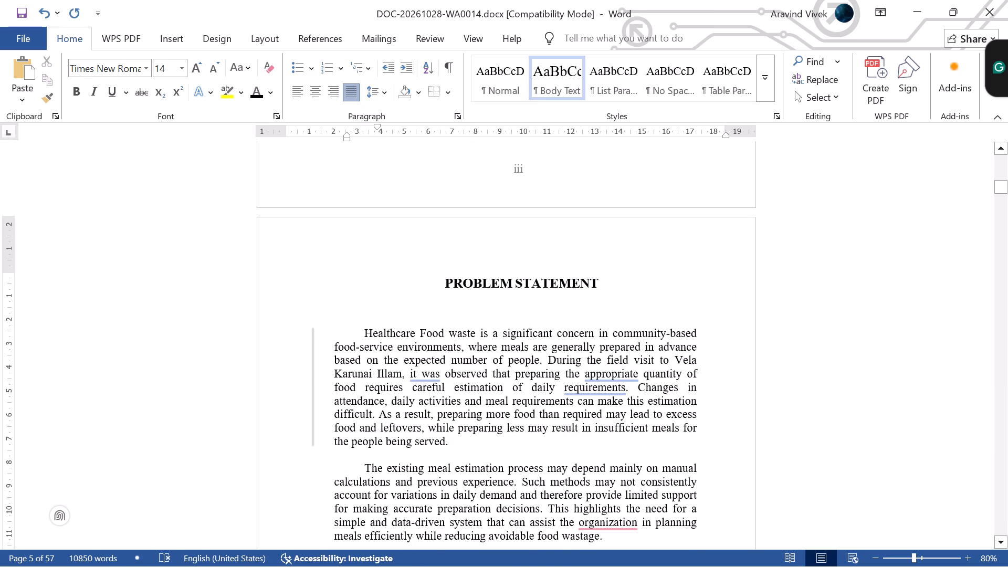
click(508, 313)
key(BackSpace)
key(BackSpace)
scroll(511, 312, down, 5)
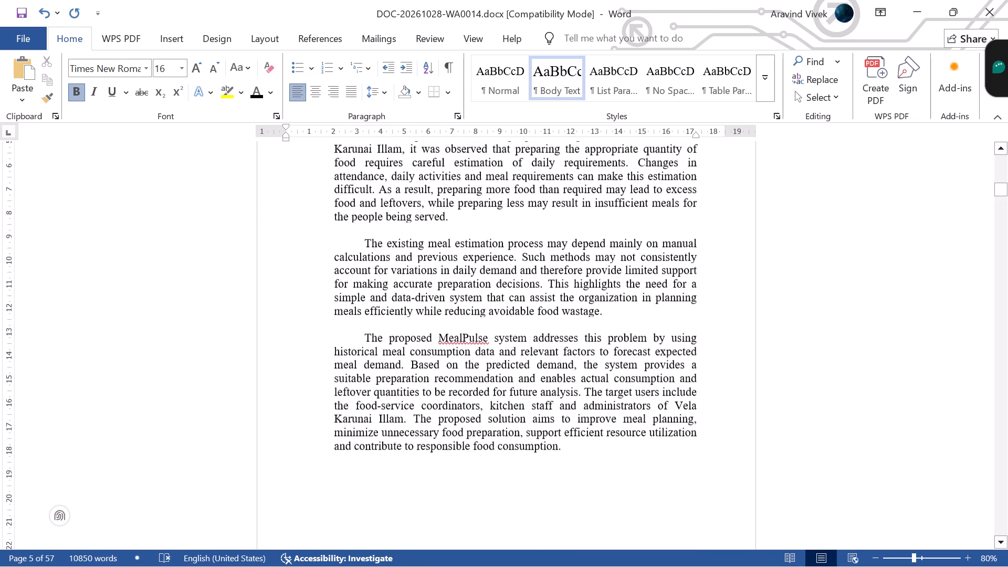
Try to delete the blank line above the Contents heading.
scroll(523, 314, down, 11)
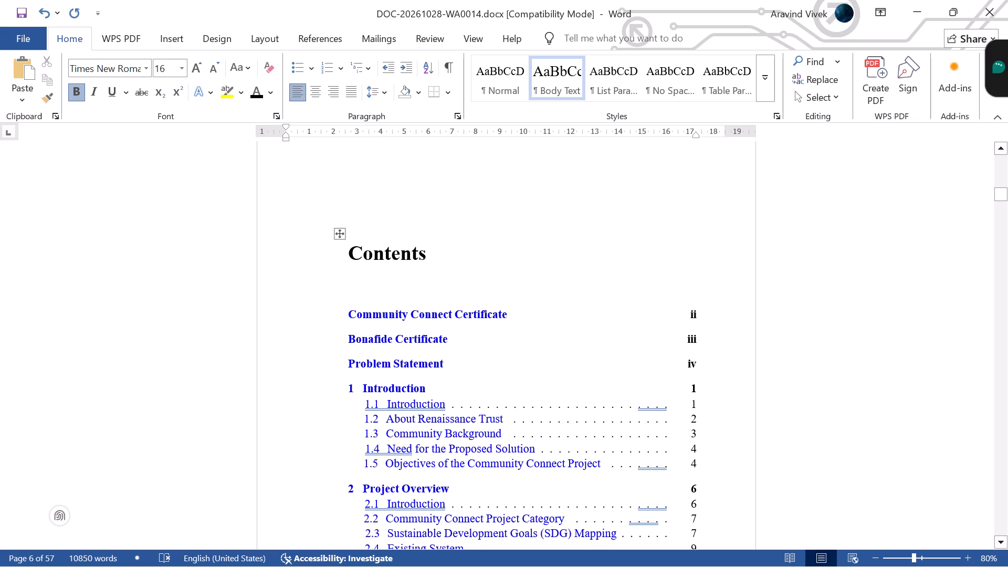
scroll(585, 280, down, 4)
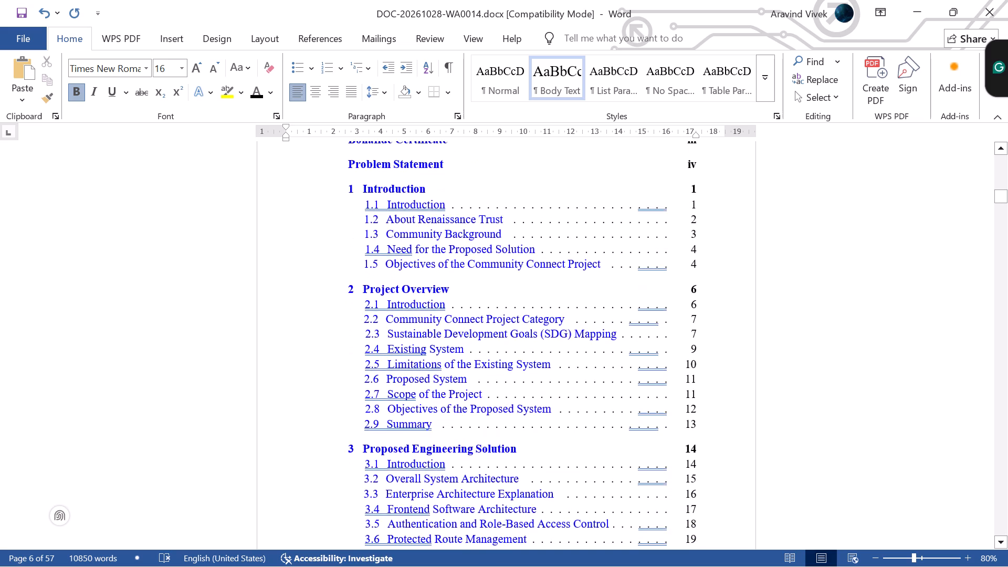
scroll(585, 280, up, 4)
scroll(480, 229, up, 2)
click(419, 297)
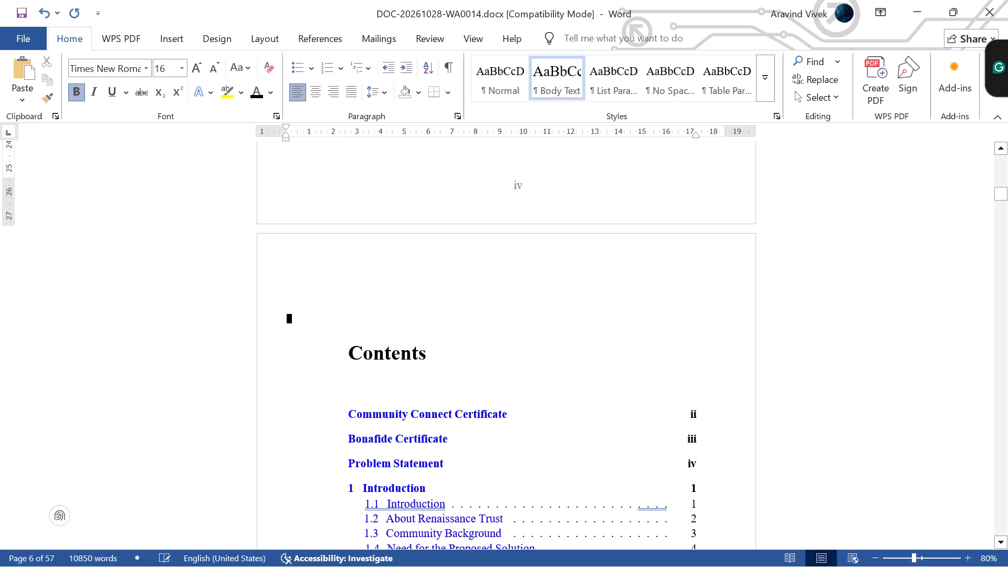
key(BackSpace)
key(Up)
key(Down)
key(Down)
key(Down)
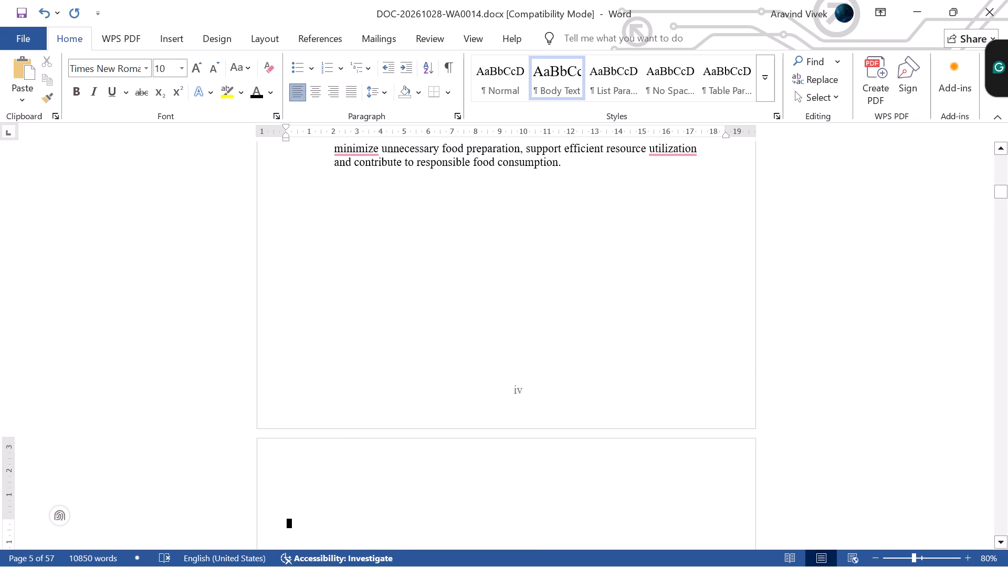
key(Down)
key(Down)
key(Down)
key(Down)
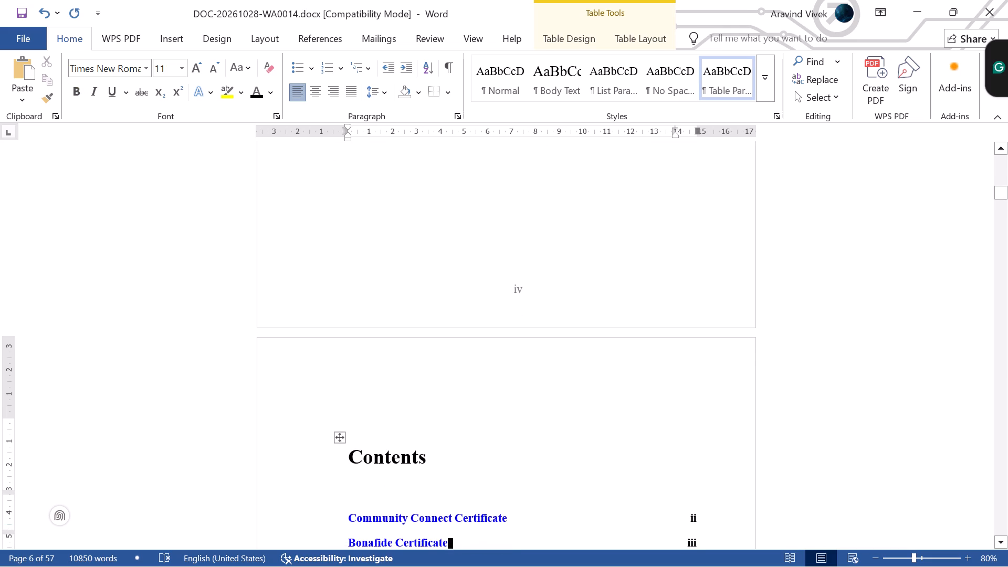
Look over the Contents entries and try the link for section 1.5, Objectives of the Community Connect Project.
scroll(419, 297, down, 6)
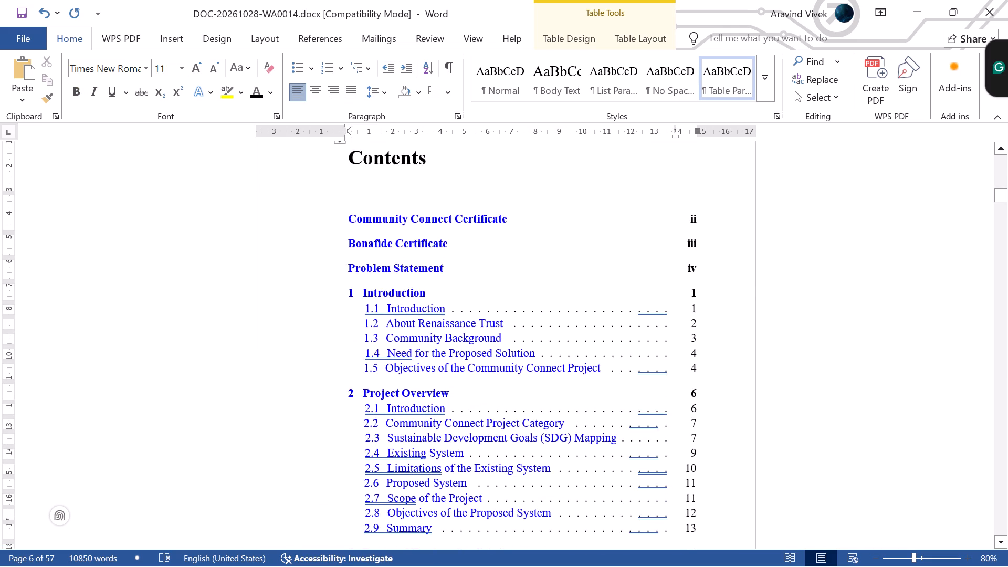
scroll(568, 263, down, 2)
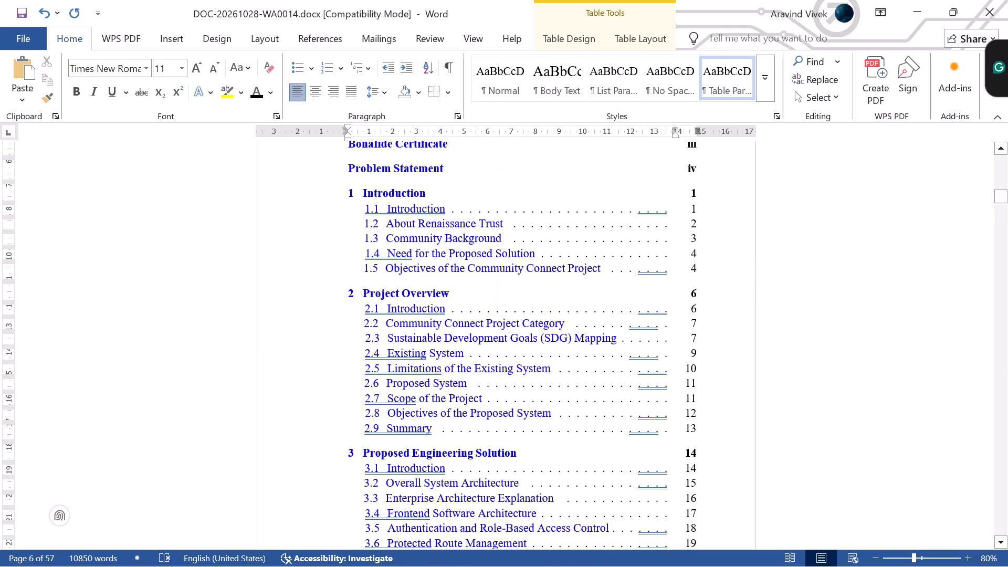
click(470, 270)
click(487, 269)
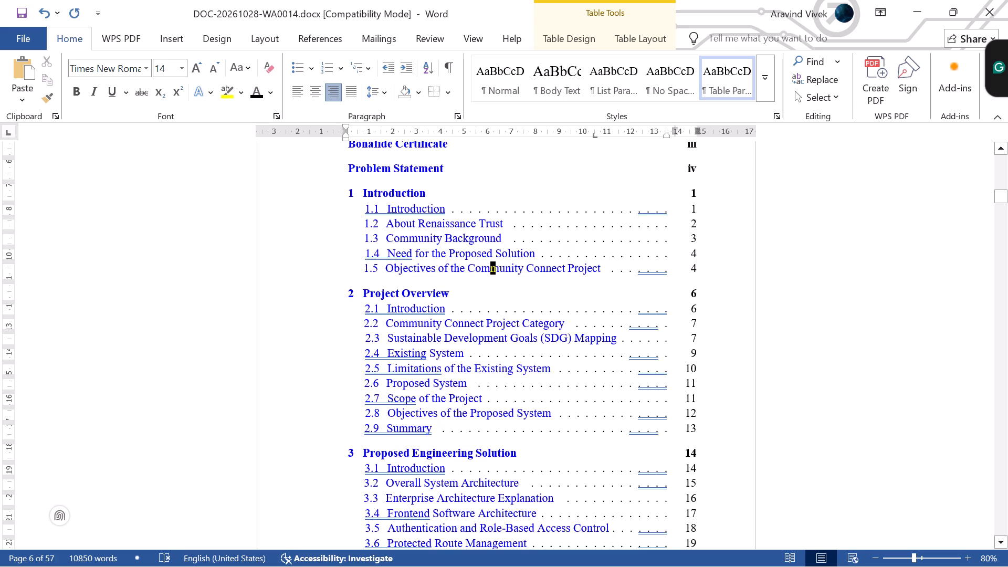
ctrl+click(569, 272)
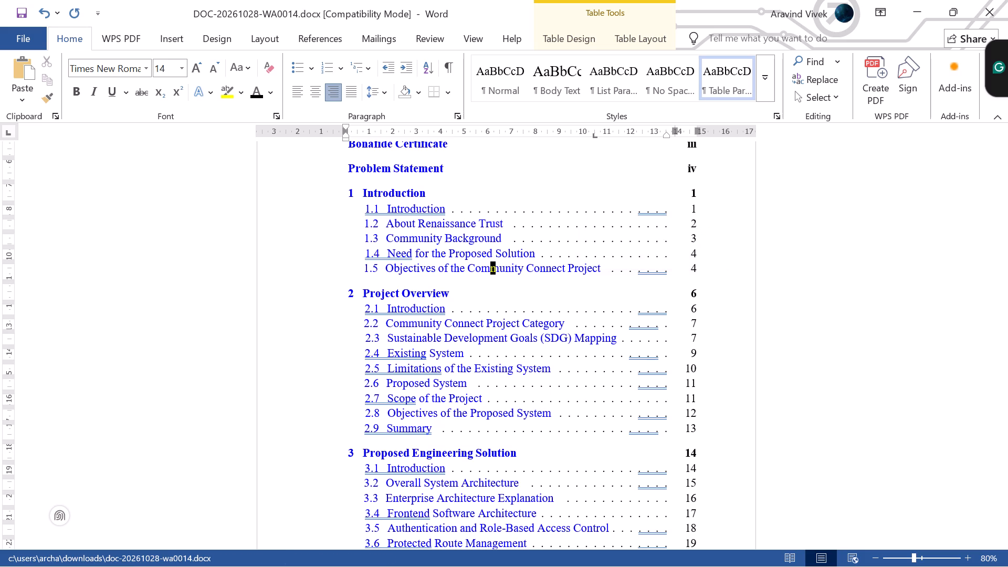
Return to the Contents page and try the link for section 1.5 again.
scroll(569, 272, down, 8)
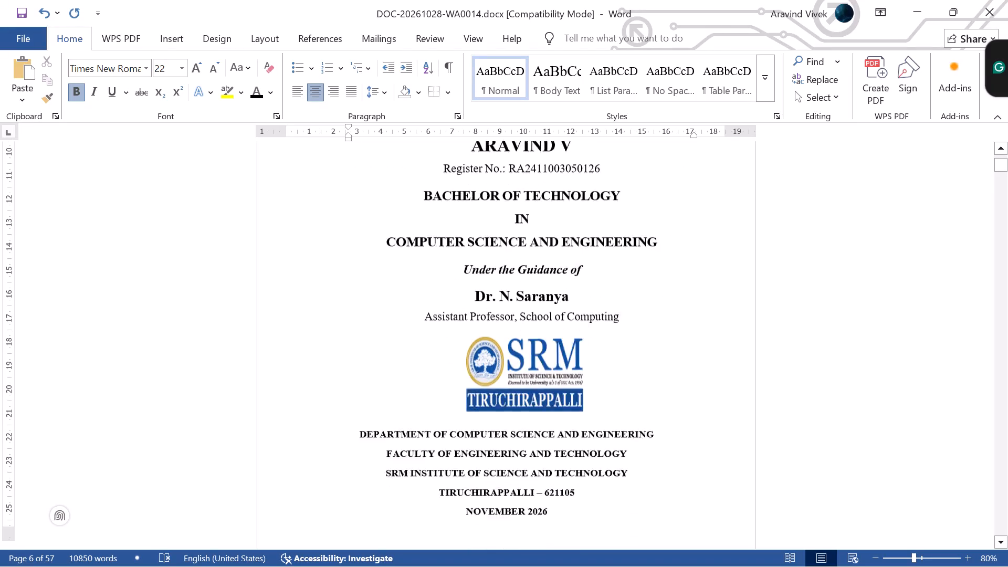
scroll(569, 272, down, 18)
scroll(569, 272, down, 14)
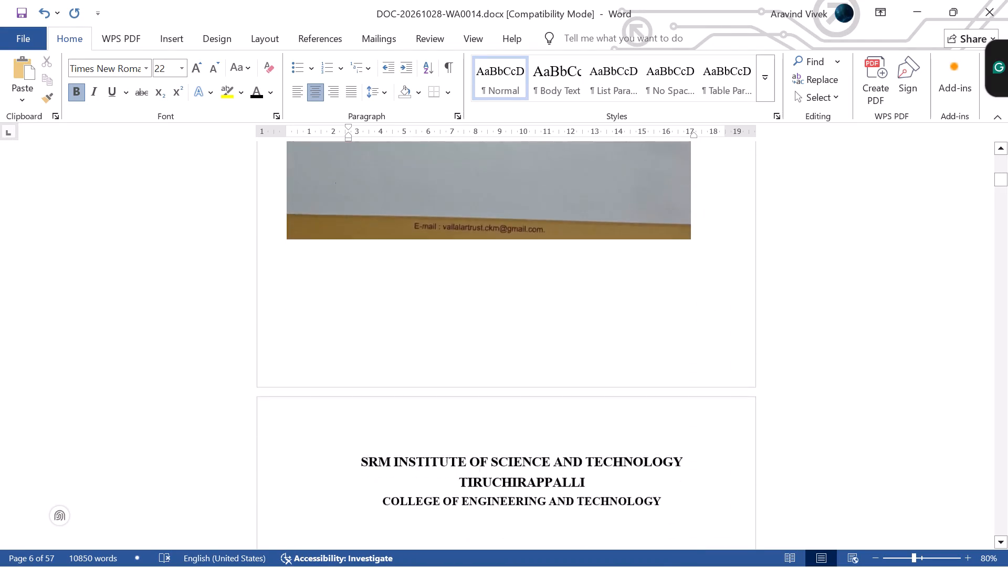
scroll(569, 272, down, 10)
scroll(569, 272, down, 16)
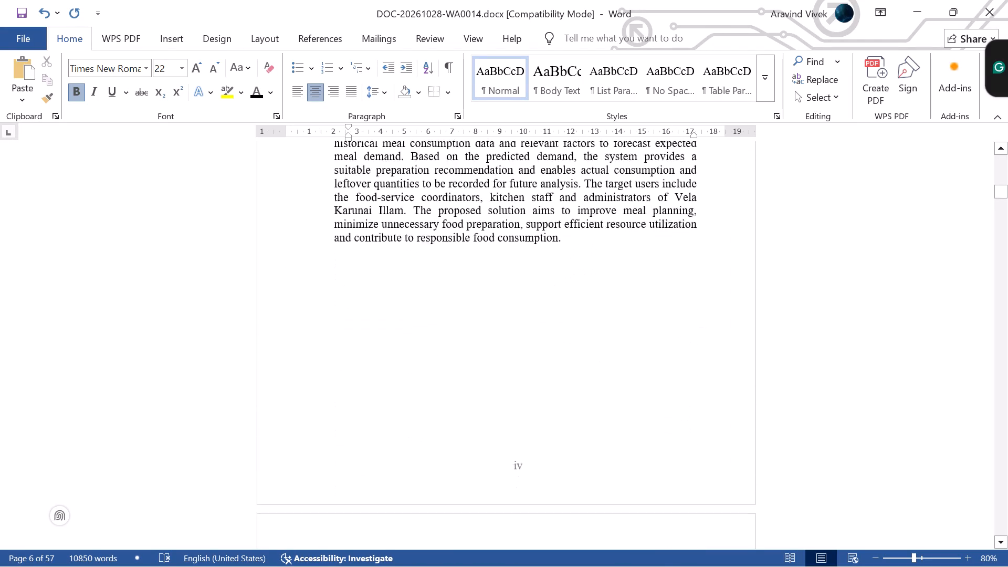
scroll(569, 272, down, 6)
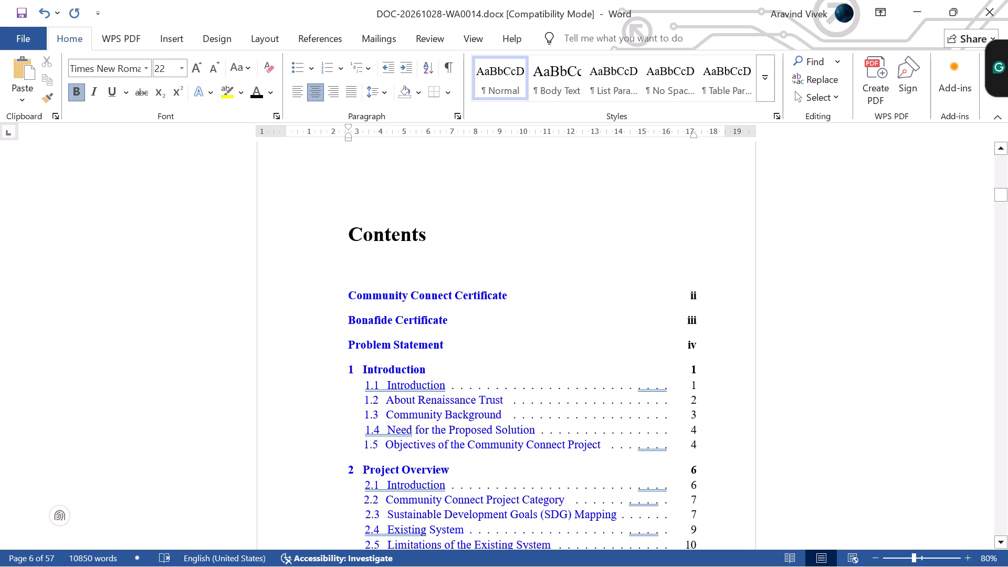
scroll(752, 266, down, 1)
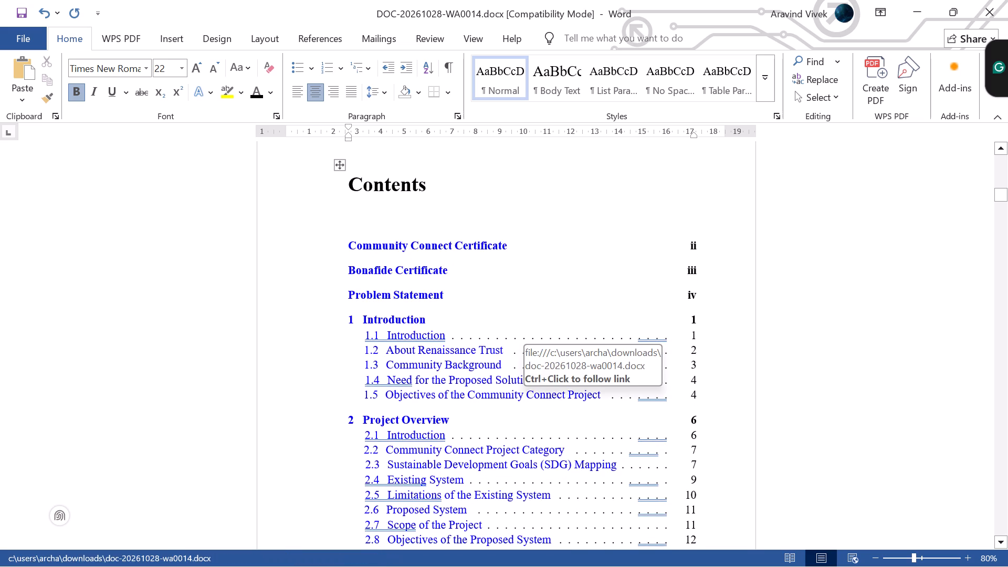
ctrl+click(523, 395)
Look through the front matter from the title page to the Contents, undoing any stray edit on the title page.
scroll(936, 249, down, 3)
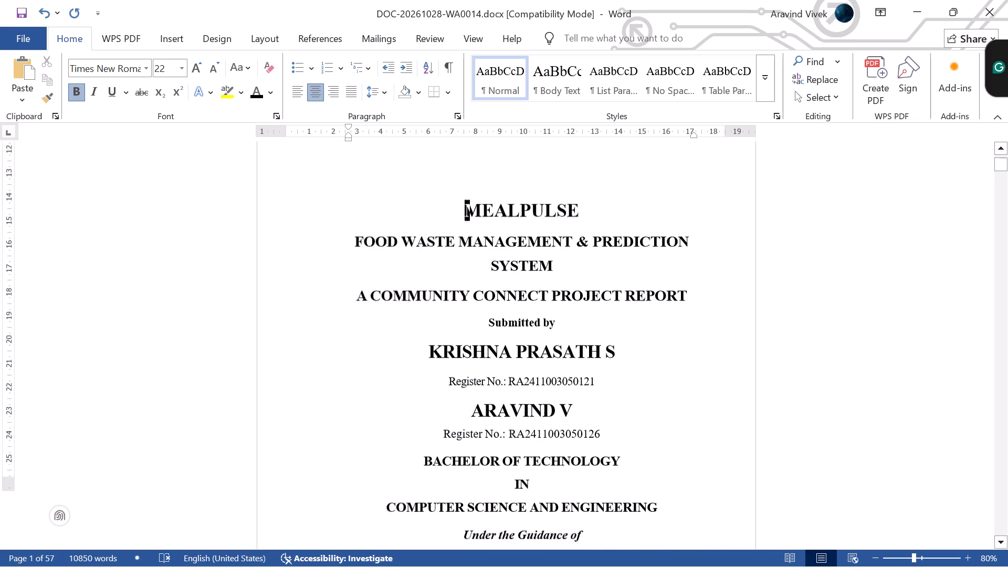
scroll(925, 252, down, 20)
scroll(925, 252, down, 17)
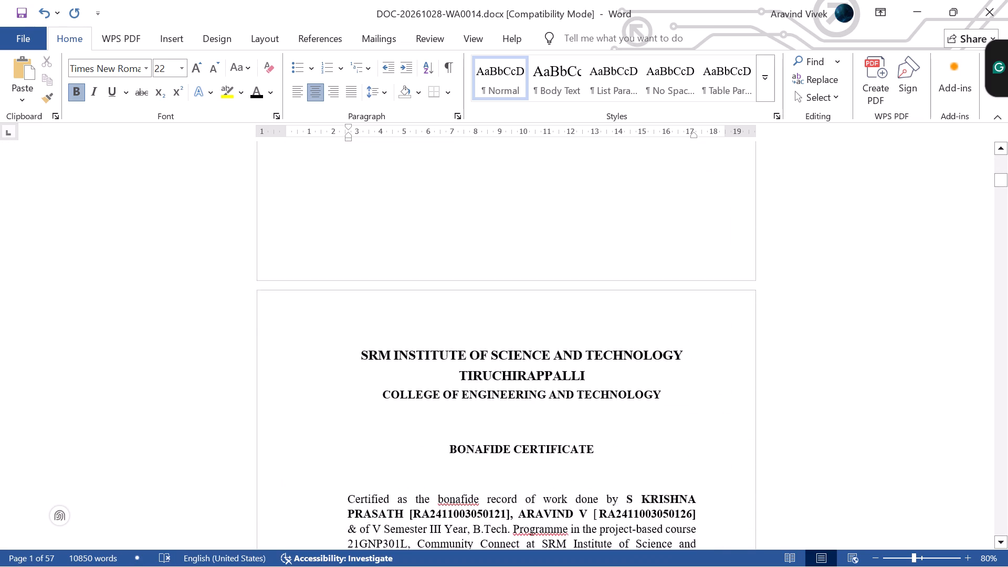
scroll(903, 259, down, 15)
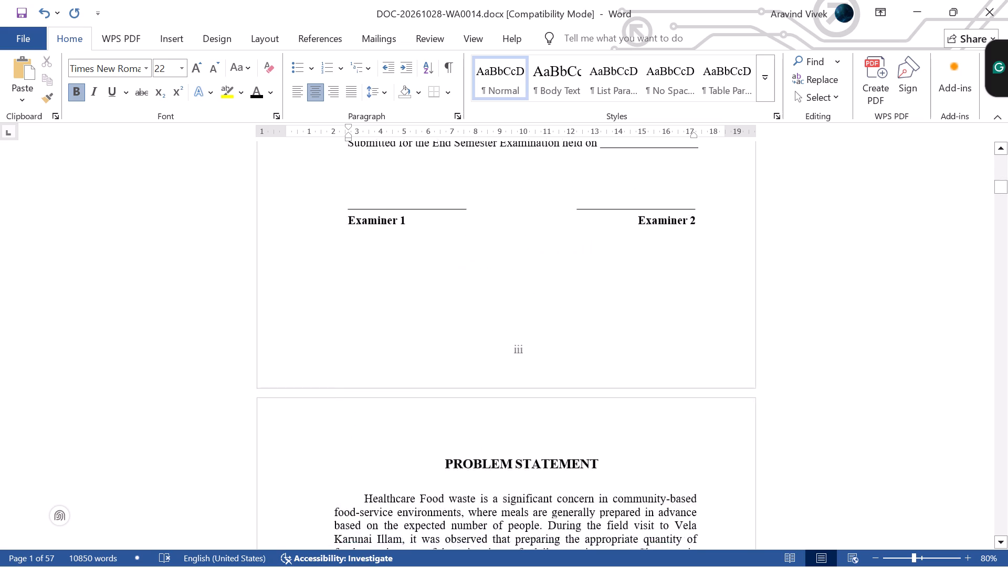
scroll(903, 259, down, 10)
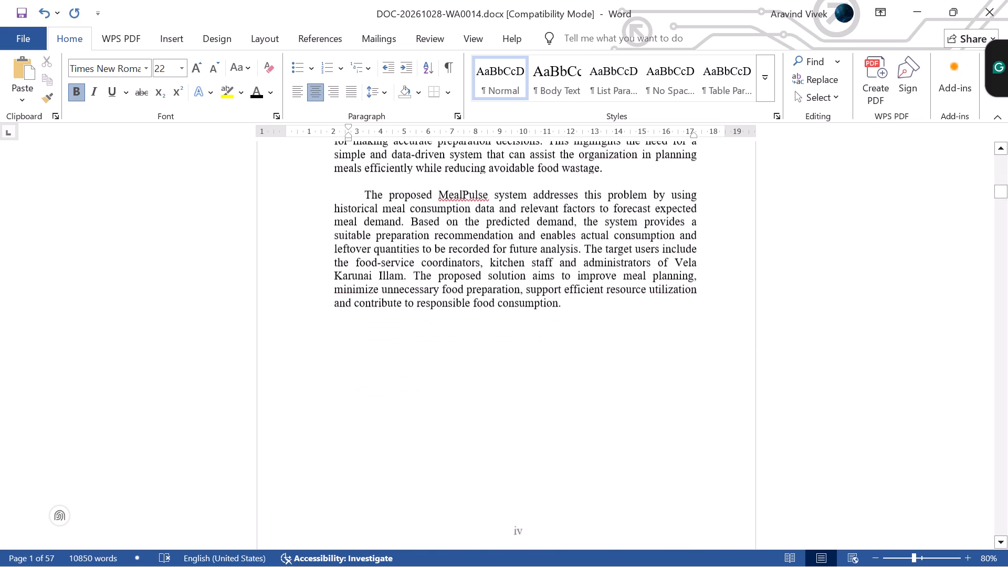
scroll(903, 259, down, 9)
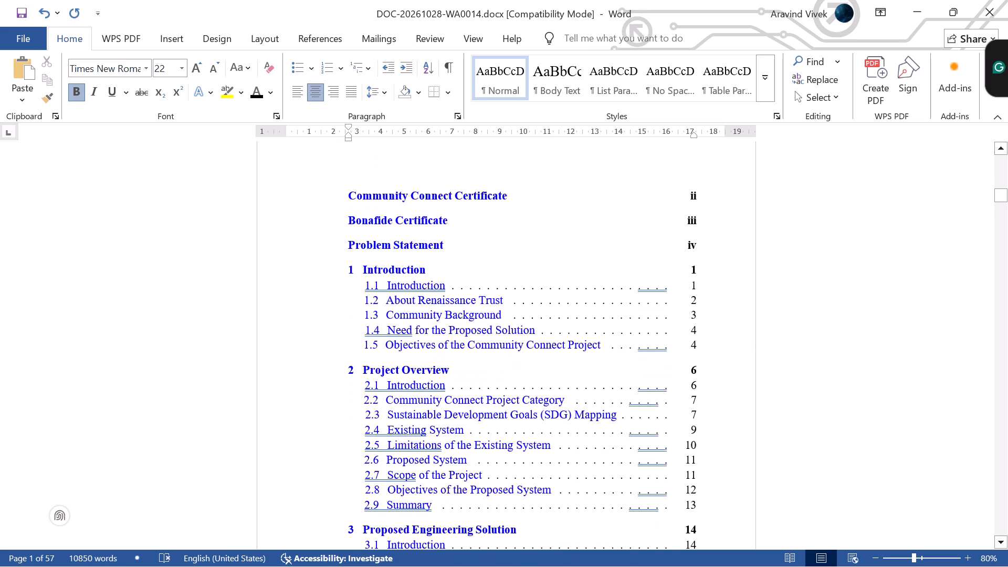
scroll(903, 259, up, 18)
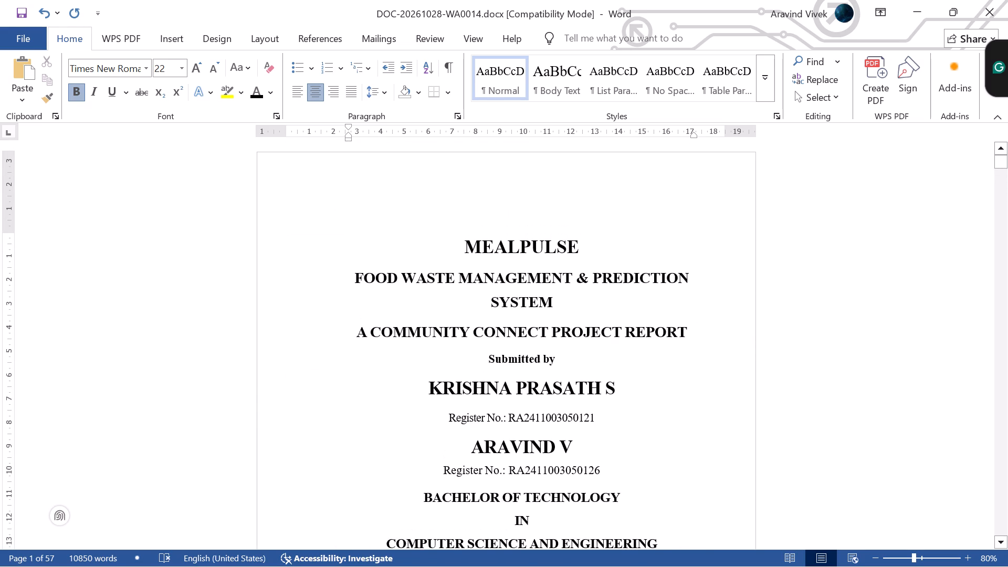
key(space)
key(ctrl+z)
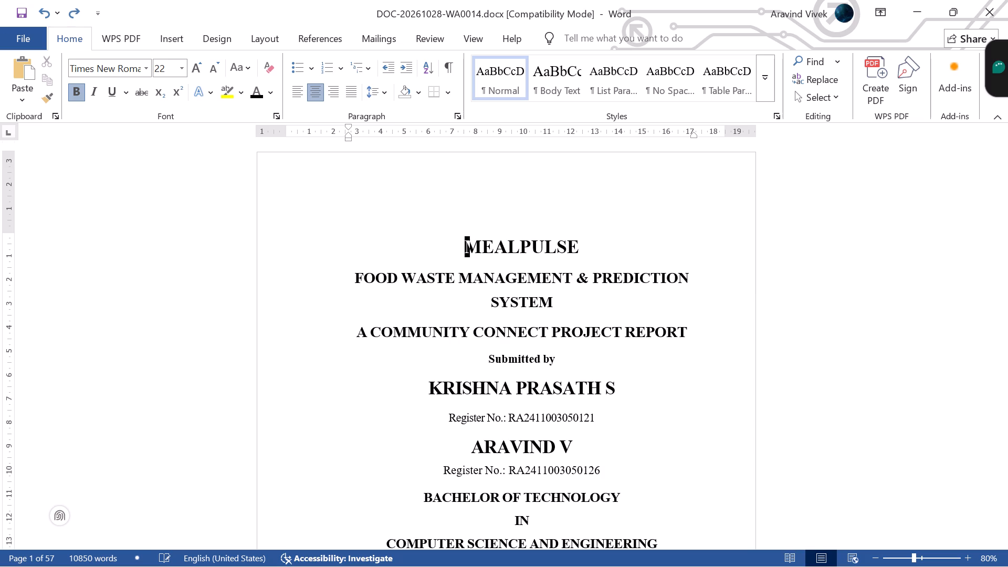
Review Chapter 1 from its introduction through sections 1.4 Proposed Solution and 1.5 for remaining old-project text.
scroll(903, 259, down, 18)
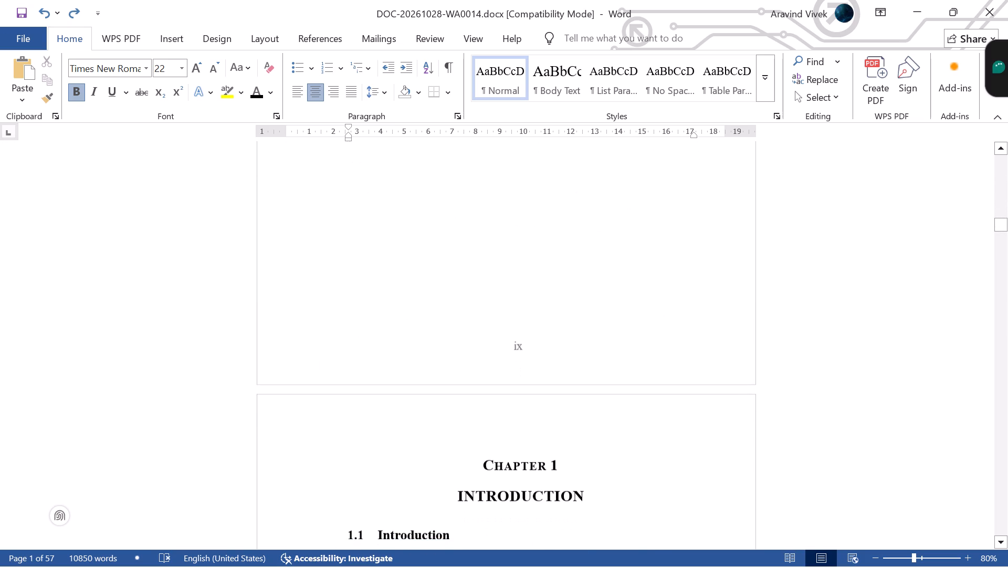
scroll(903, 259, down, 4)
scroll(871, 296, down, 6)
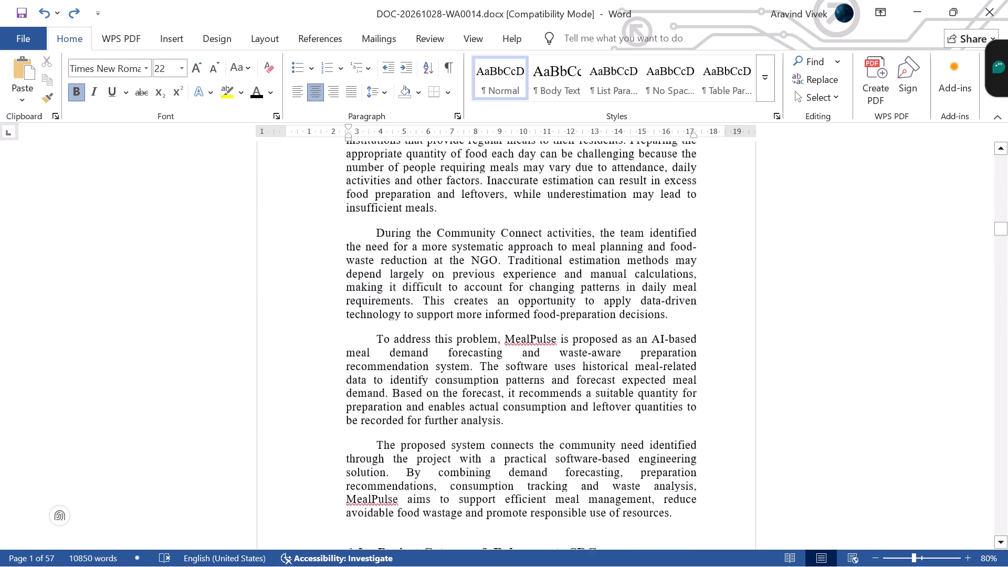
scroll(865, 292, down, 10)
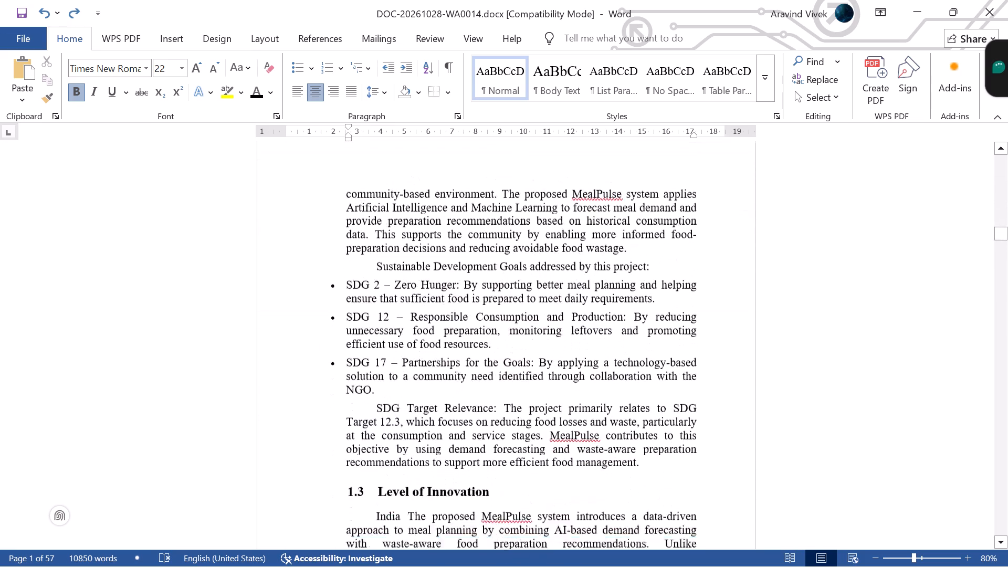
scroll(860, 307, down, 7)
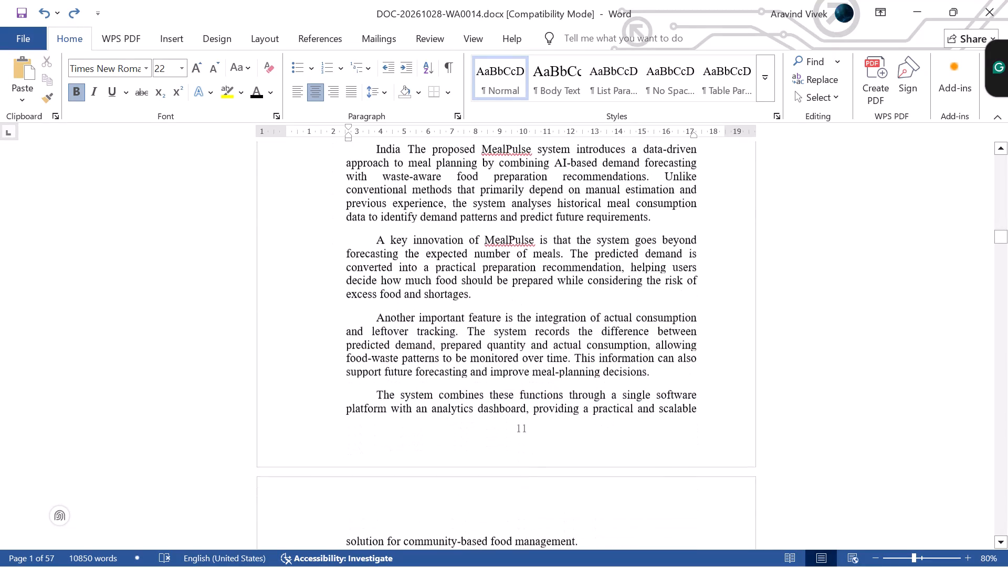
scroll(860, 307, down, 8)
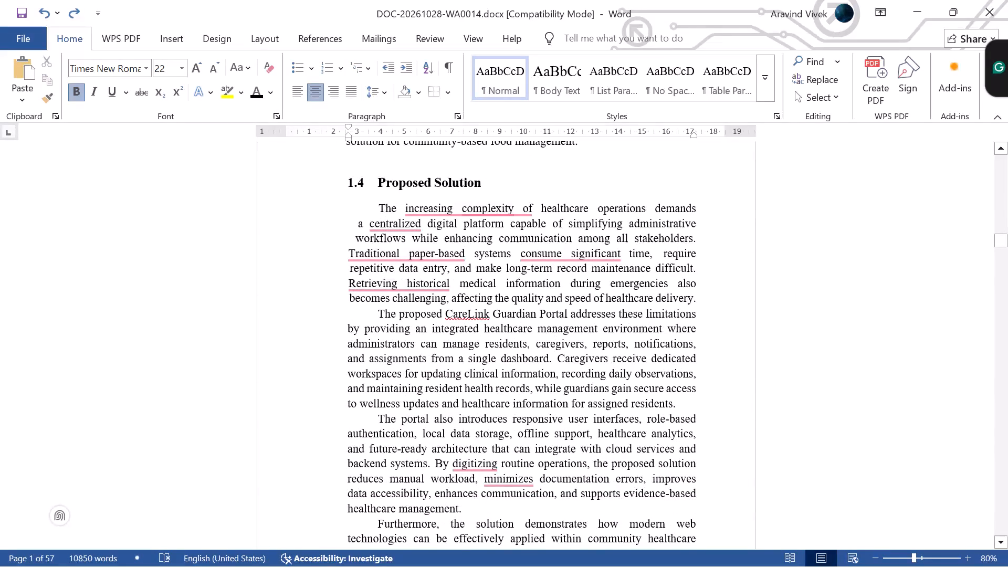
scroll(860, 307, down, 4)
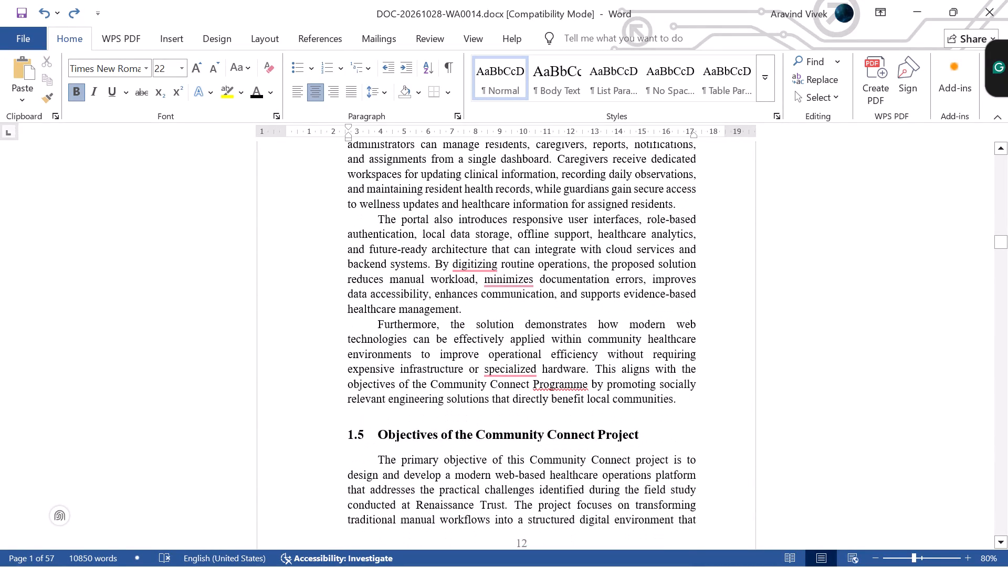
Compare section 1.3 Proposed Engineering Solution in COMCONFIN.docx with section 1.4 Proposed Solution in the report.
key(alt+Tab)
scroll(722, 386, up, 11)
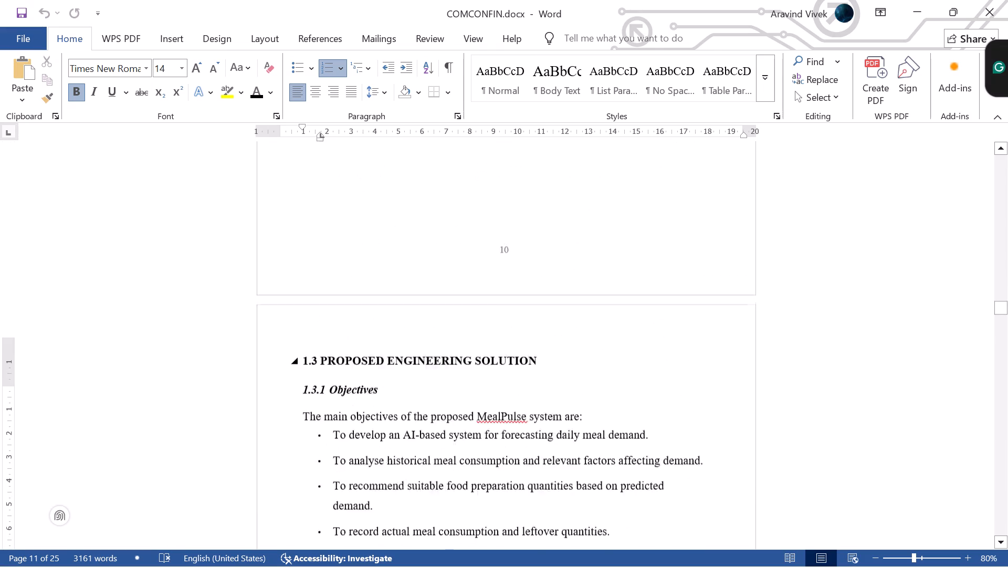
scroll(722, 386, down, 5)
scroll(581, 307, up, 3)
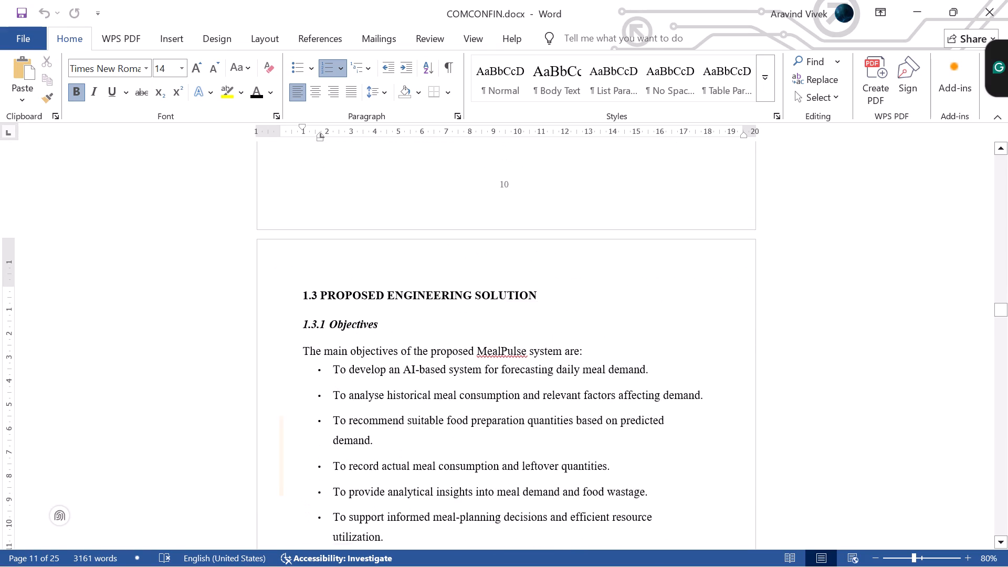
scroll(581, 307, down, 2)
key(alt+Tab)
scroll(675, 319, up, 4)
scroll(676, 403, down, 4)
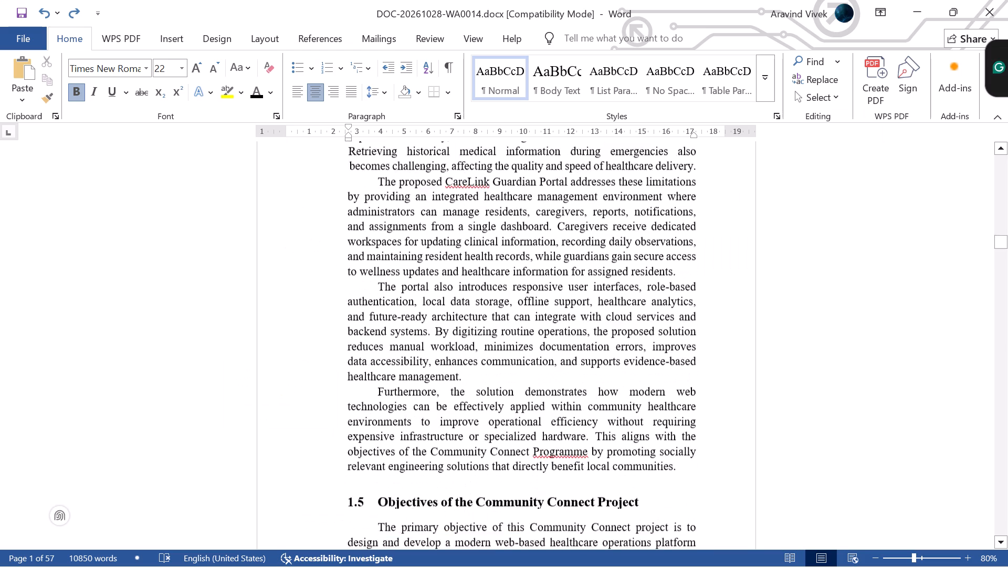
Delete all the old healthcare portal paragraphs under the 1.4 Proposed Solution heading.
drag(692, 402, 451, 245)
scroll(463, 244, up, 5)
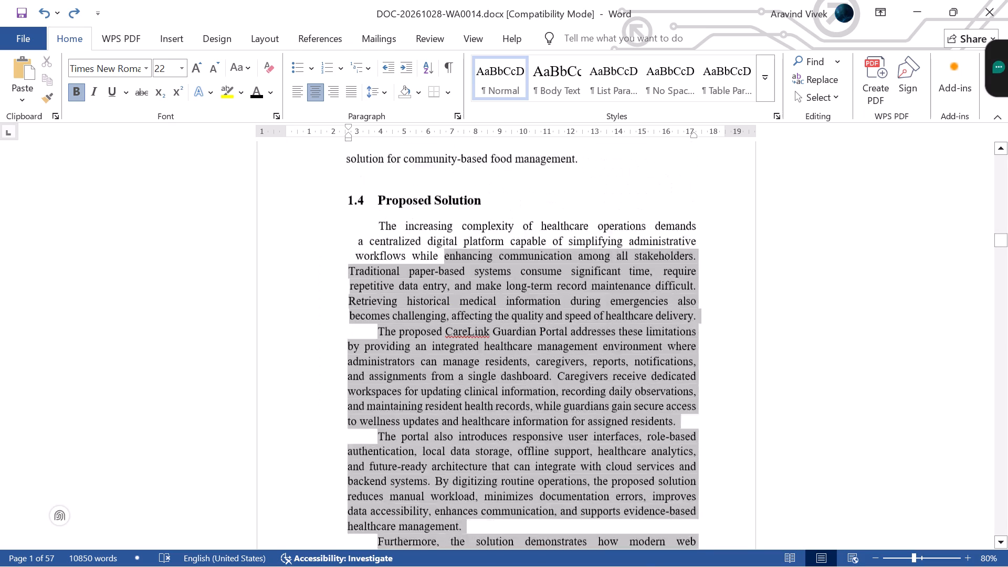
drag(451, 245, 371, 265)
key(BackSpace)
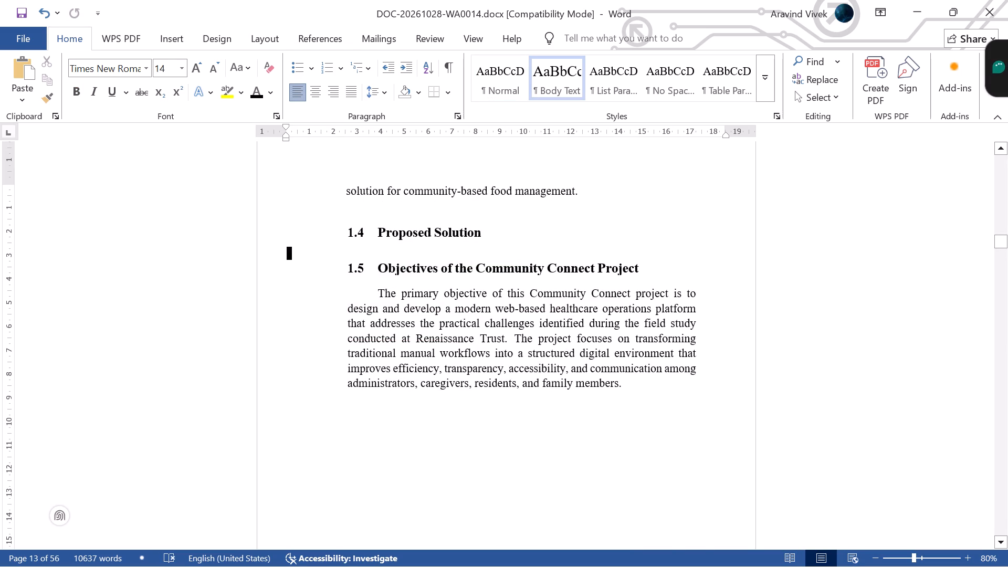
Copy the 1.3.1 Objectives heading, intro line and bullet list from COMCONFIN.docx into the report under 1.4 Proposed Solution.
click(389, 248)
key(alt+Tab)
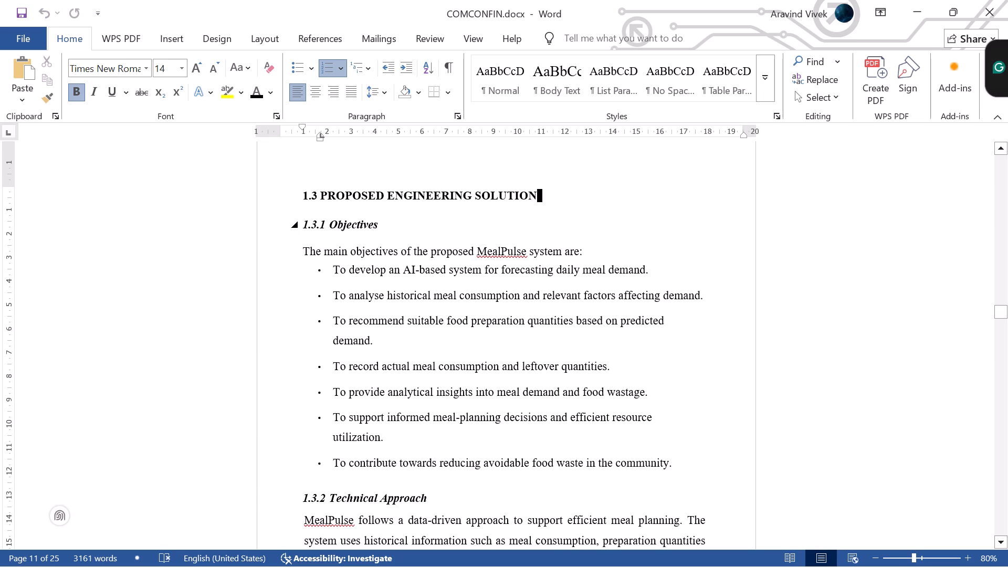
click(331, 221)
drag(331, 221, 714, 471)
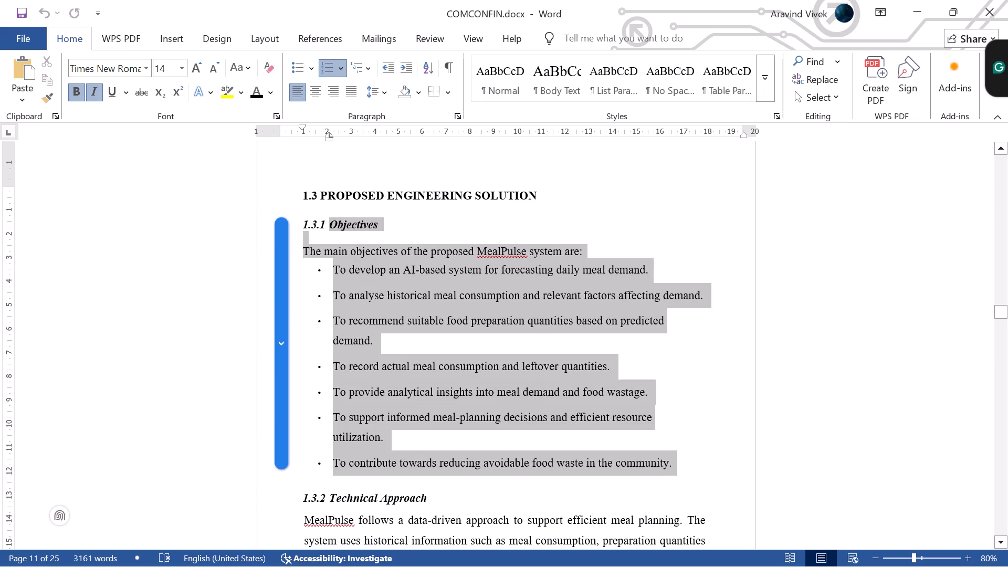
drag(714, 471, 715, 471)
key(ctrl+c)
key(alt+Tab)
key(ctrl+v)
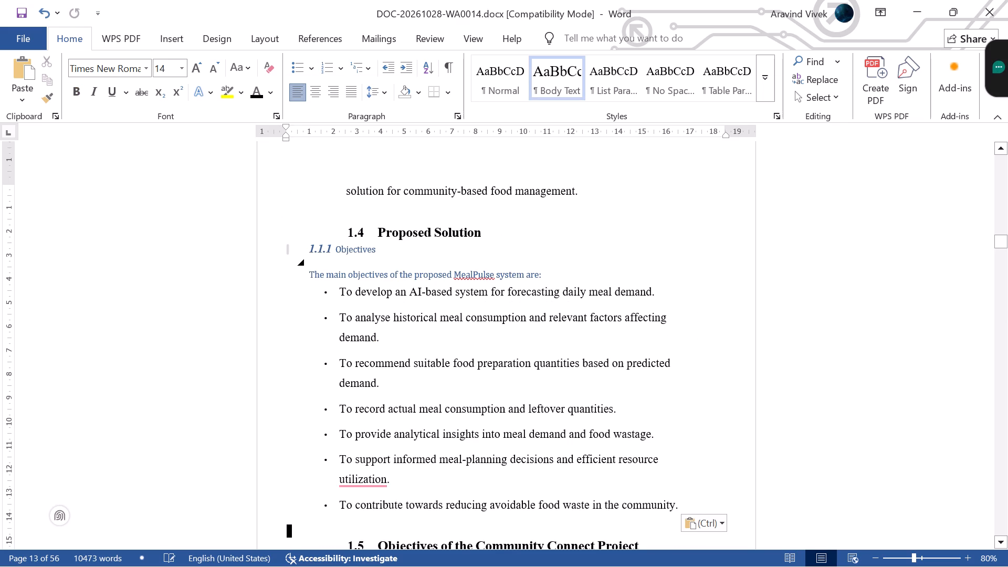
Set the font size of the pasted Objectives heading and its "main objectives" intro line to 14.
drag(571, 274, 361, 257)
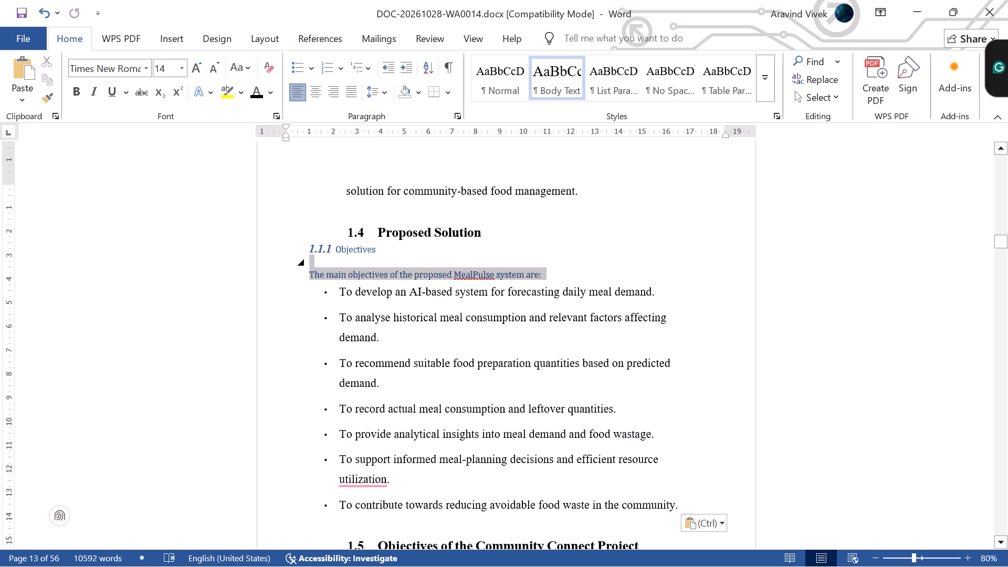
drag(361, 257, 327, 247)
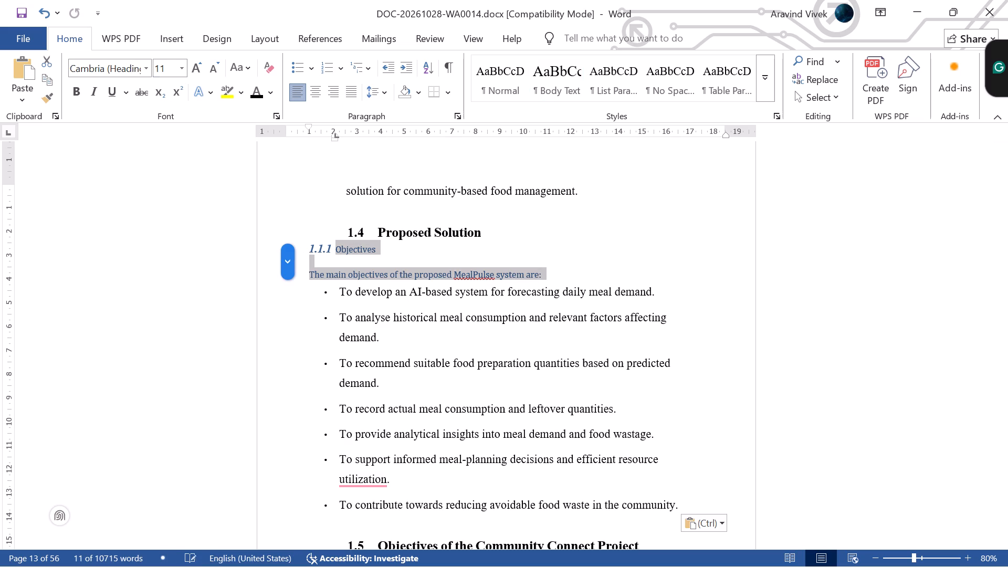
click(177, 74)
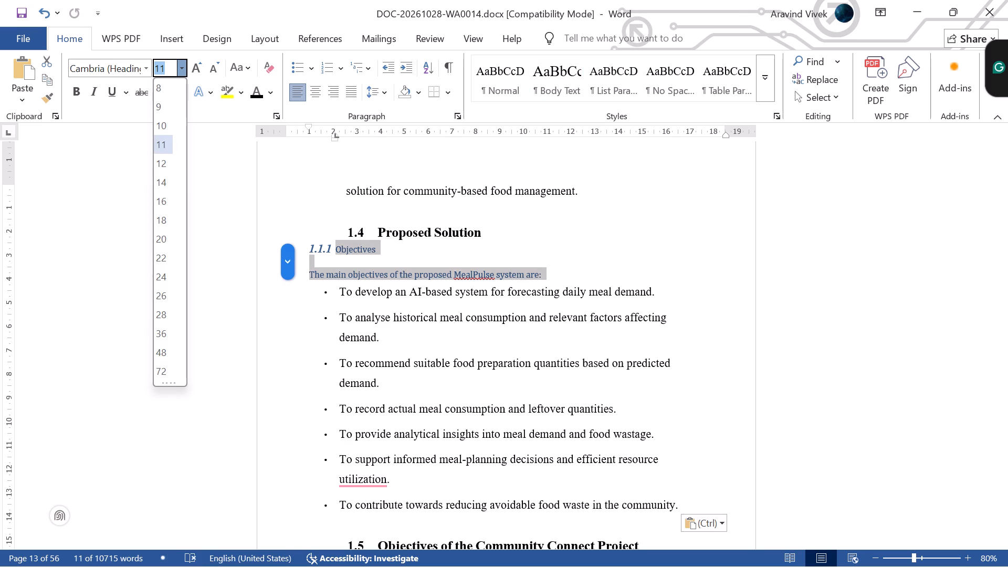
click(159, 187)
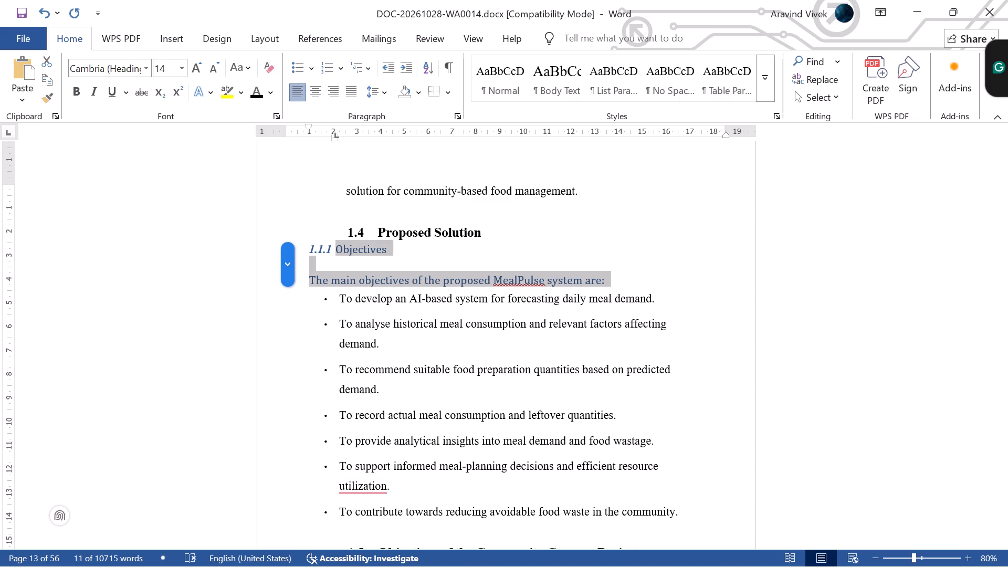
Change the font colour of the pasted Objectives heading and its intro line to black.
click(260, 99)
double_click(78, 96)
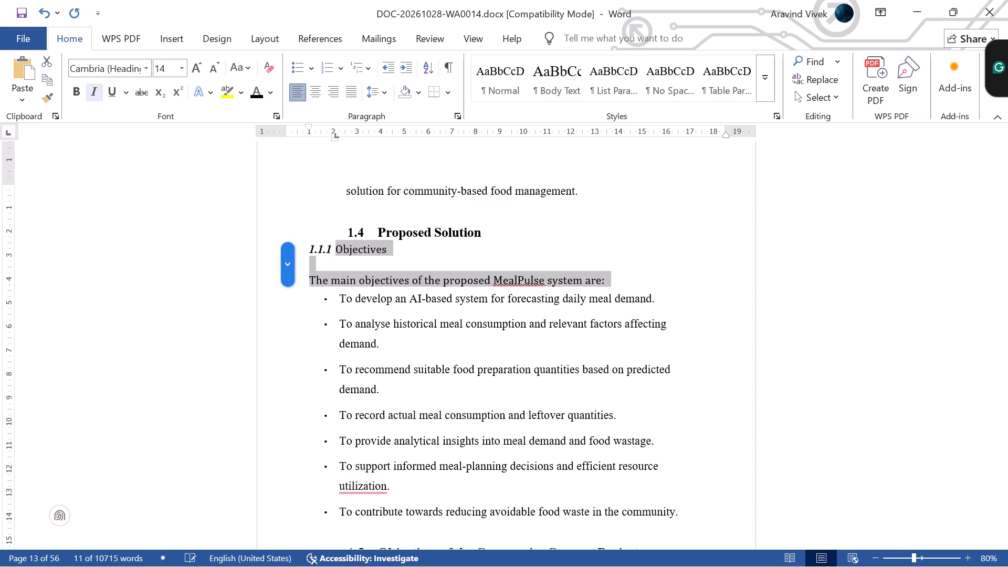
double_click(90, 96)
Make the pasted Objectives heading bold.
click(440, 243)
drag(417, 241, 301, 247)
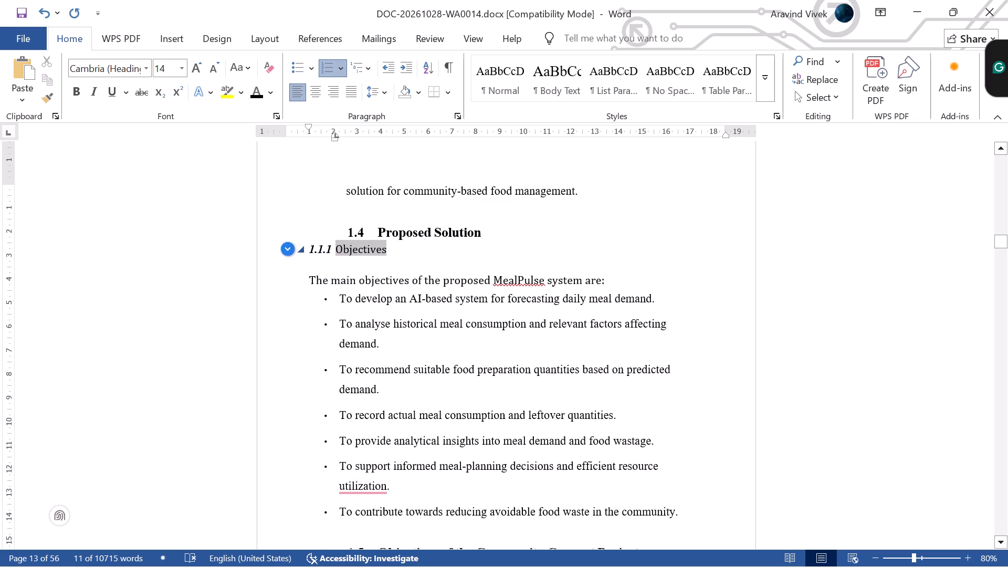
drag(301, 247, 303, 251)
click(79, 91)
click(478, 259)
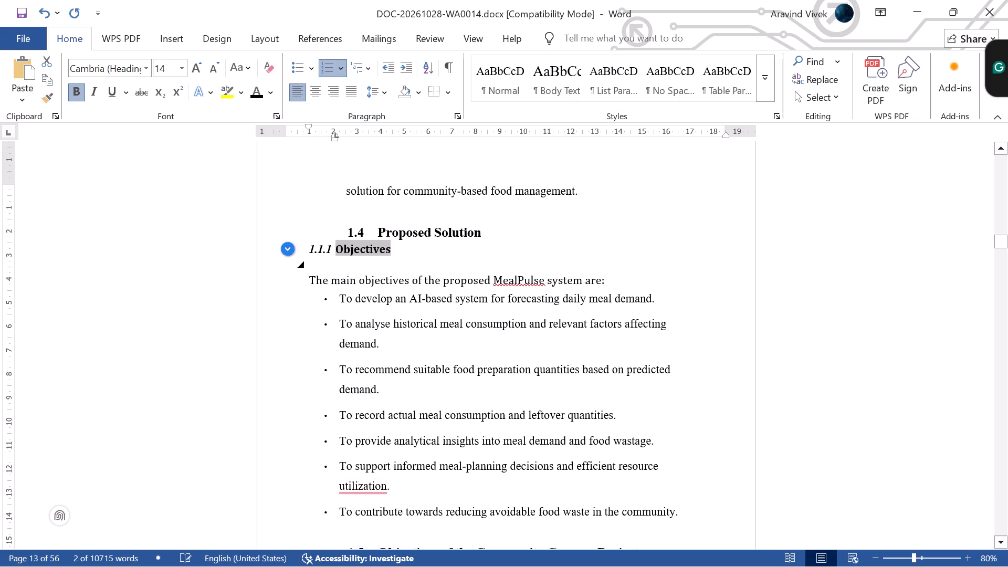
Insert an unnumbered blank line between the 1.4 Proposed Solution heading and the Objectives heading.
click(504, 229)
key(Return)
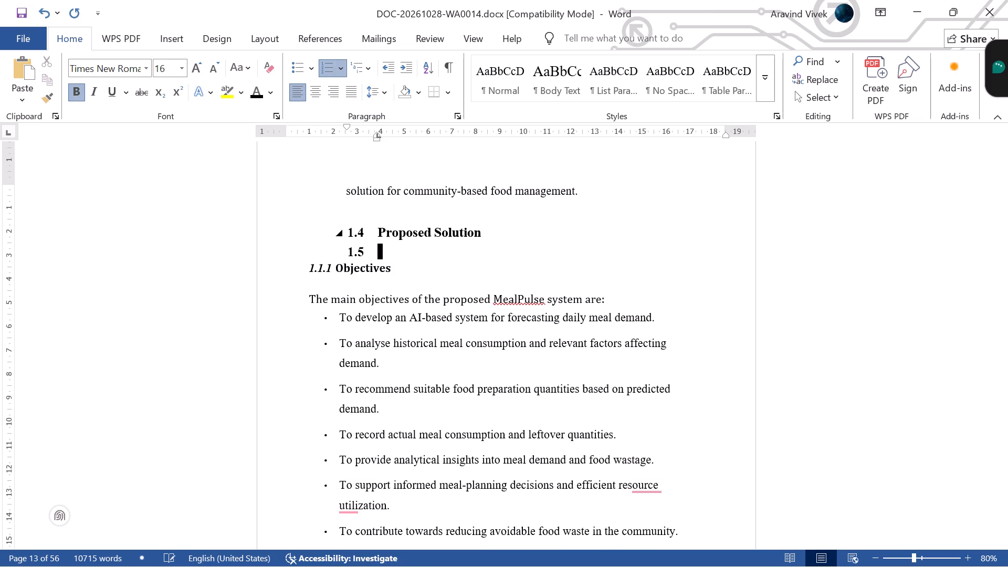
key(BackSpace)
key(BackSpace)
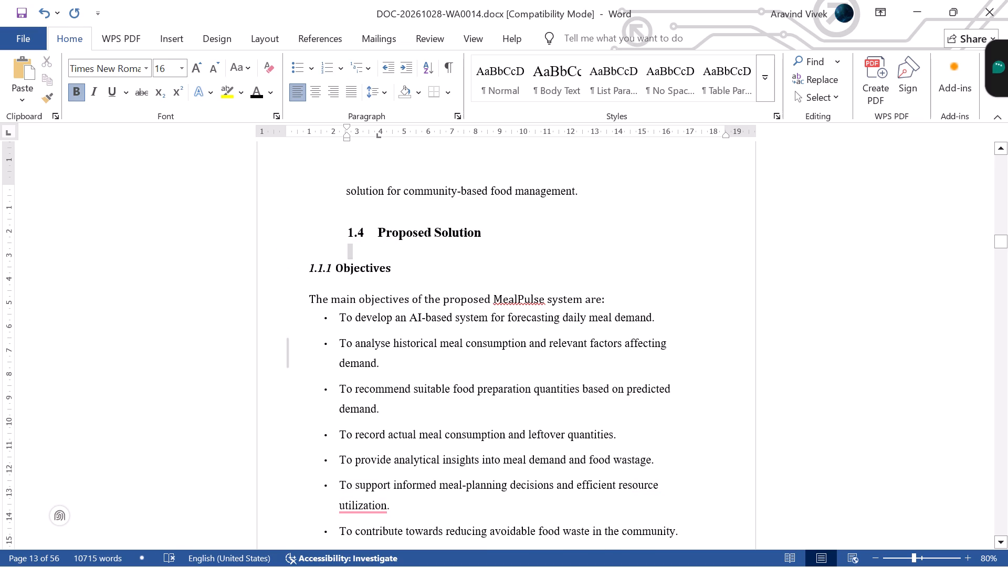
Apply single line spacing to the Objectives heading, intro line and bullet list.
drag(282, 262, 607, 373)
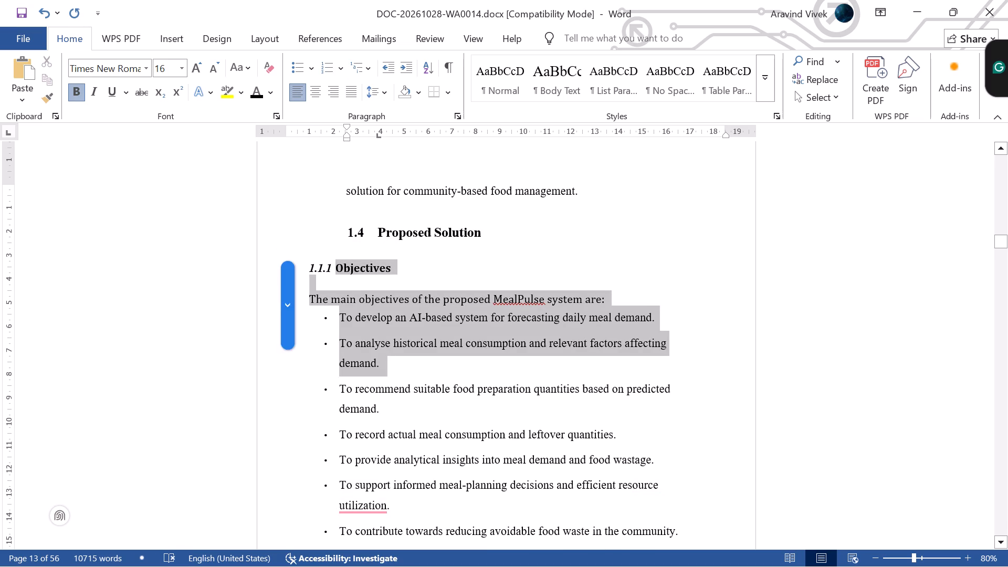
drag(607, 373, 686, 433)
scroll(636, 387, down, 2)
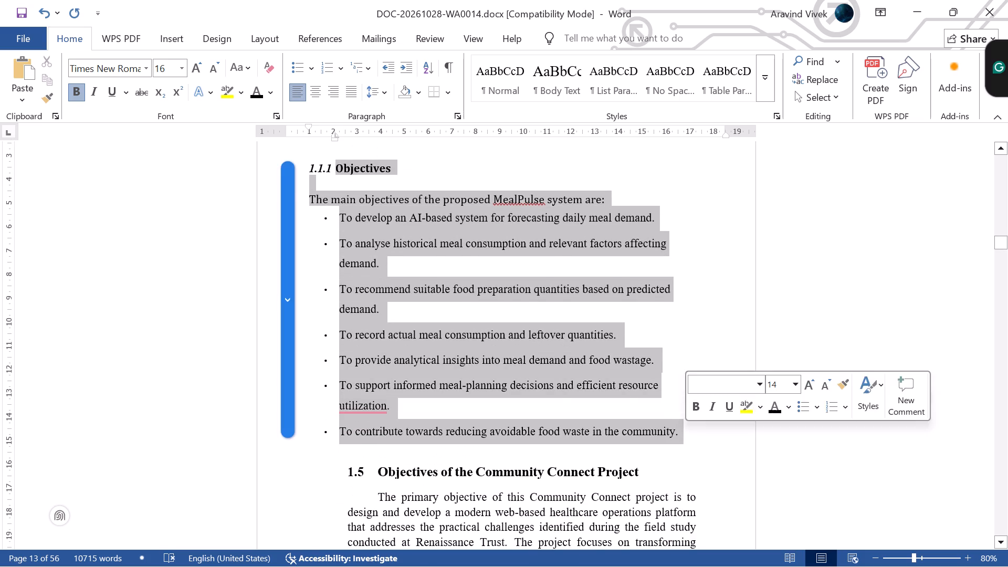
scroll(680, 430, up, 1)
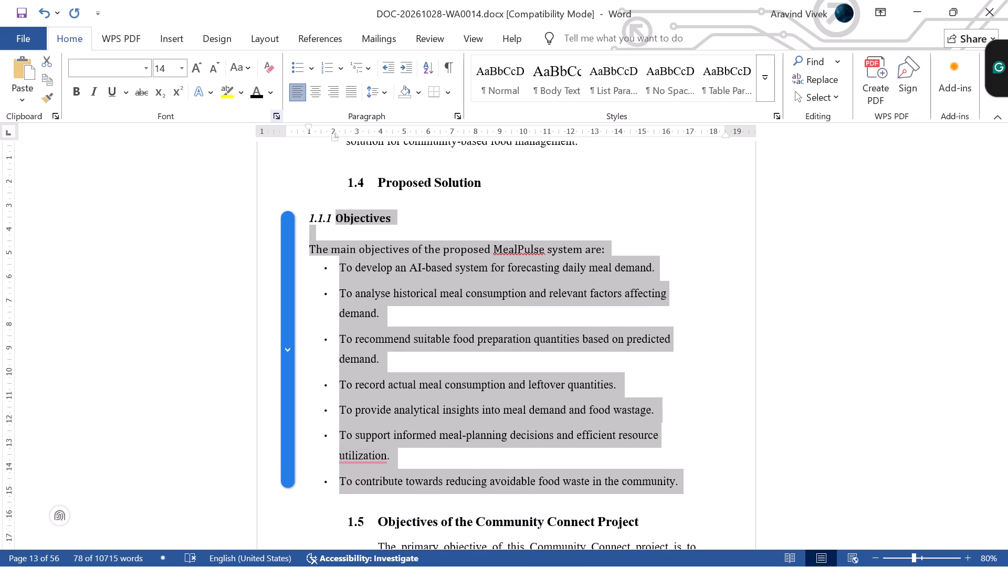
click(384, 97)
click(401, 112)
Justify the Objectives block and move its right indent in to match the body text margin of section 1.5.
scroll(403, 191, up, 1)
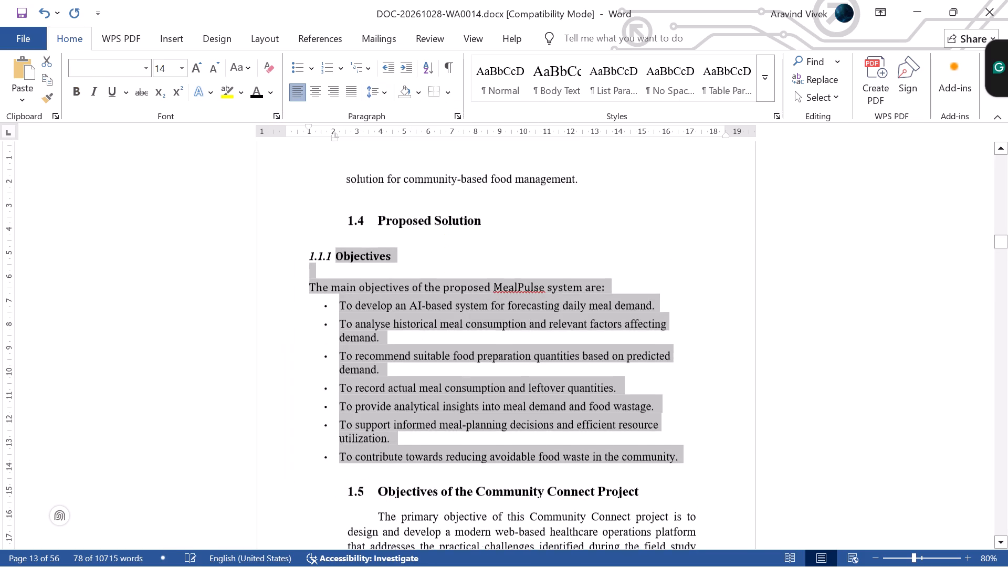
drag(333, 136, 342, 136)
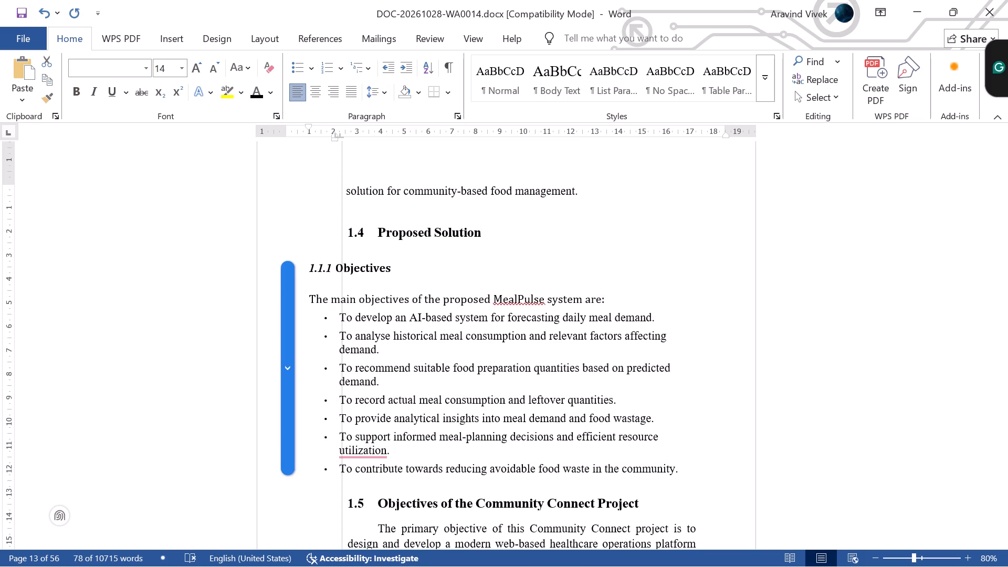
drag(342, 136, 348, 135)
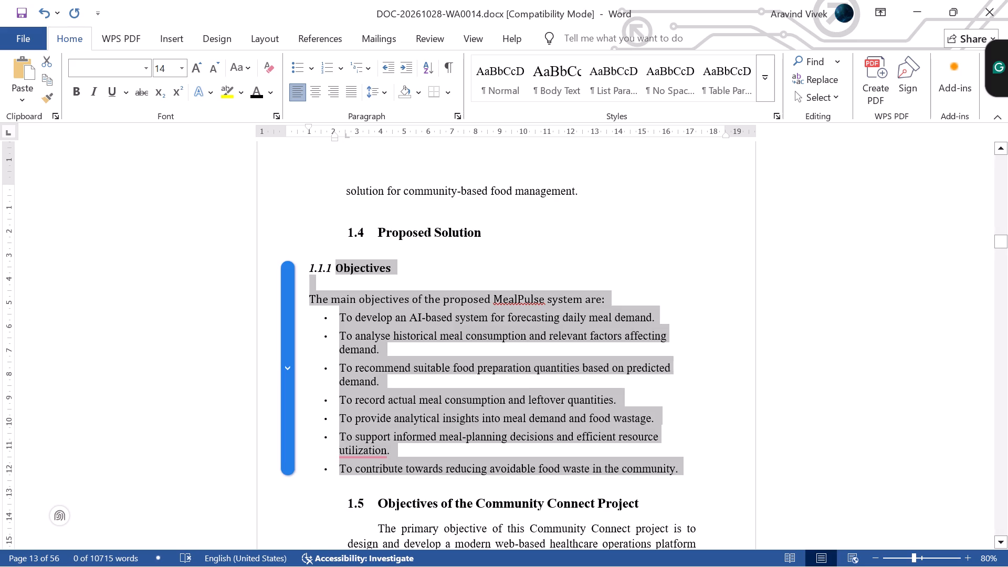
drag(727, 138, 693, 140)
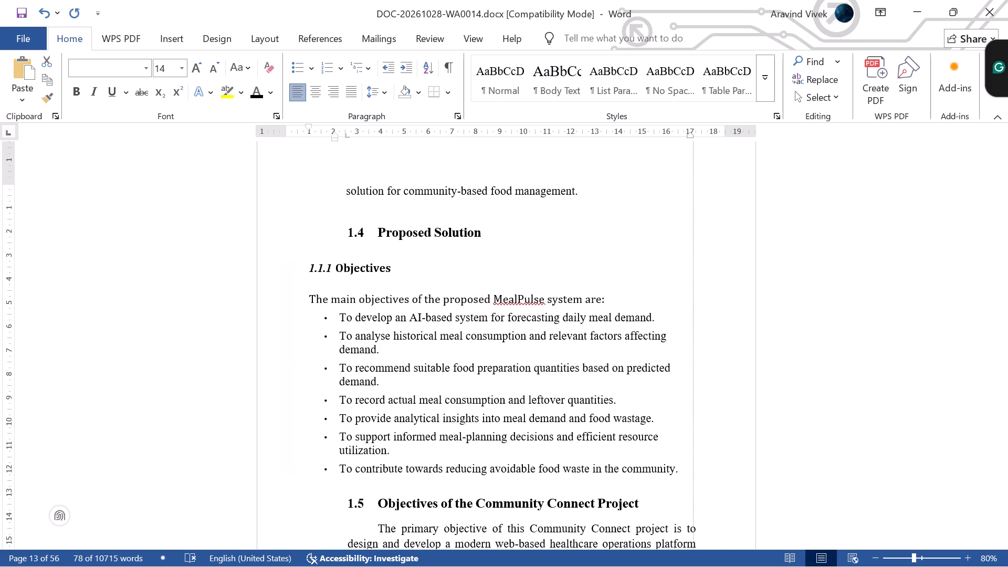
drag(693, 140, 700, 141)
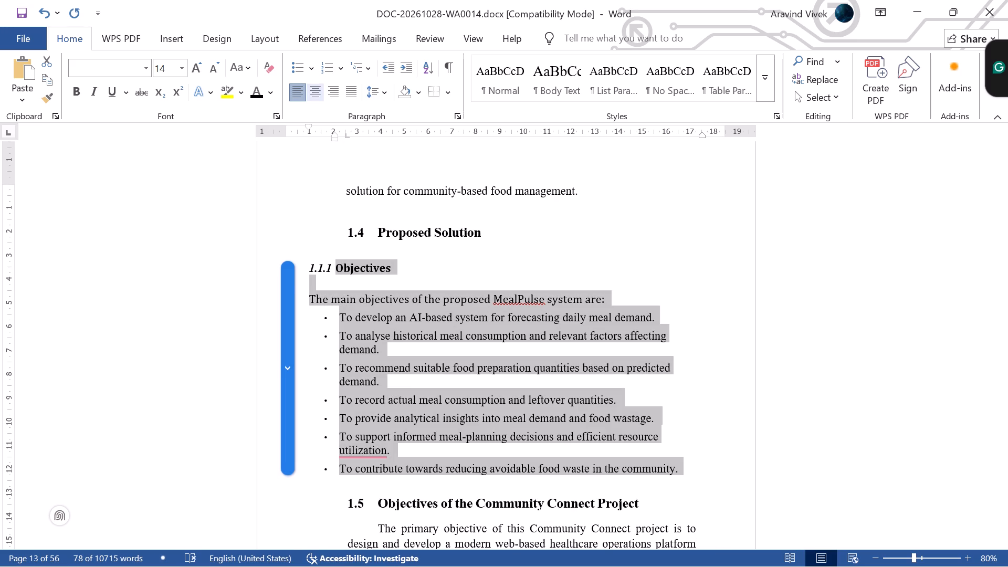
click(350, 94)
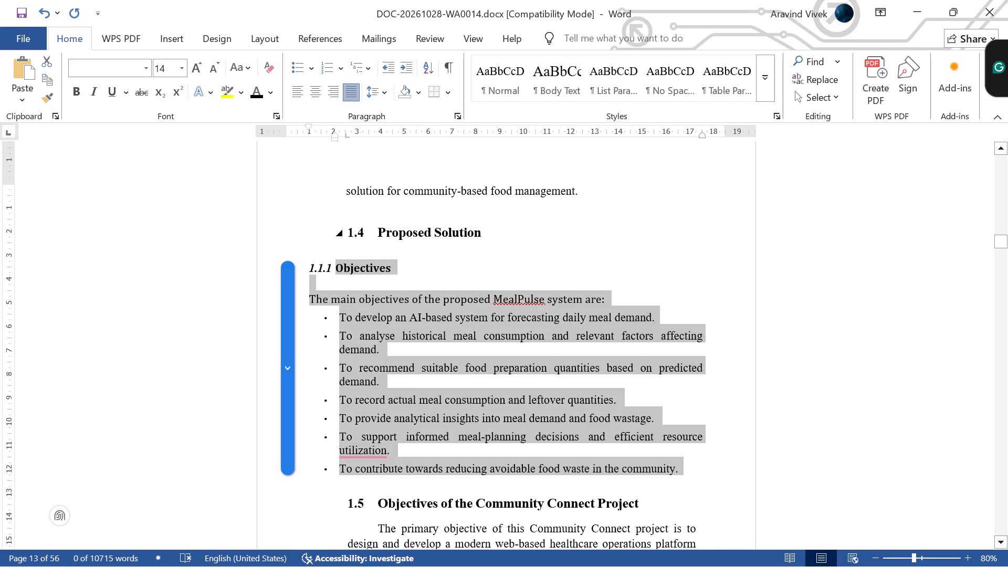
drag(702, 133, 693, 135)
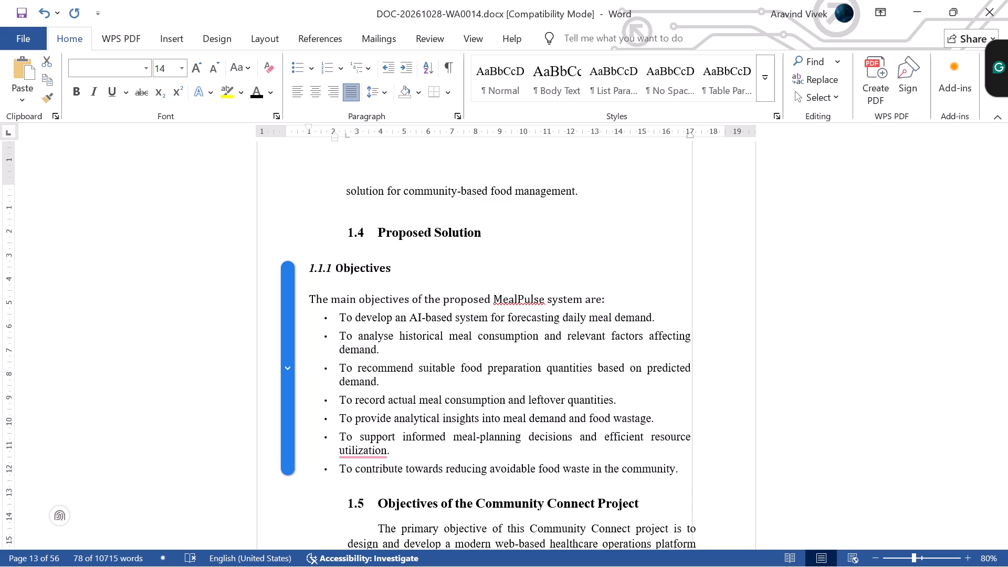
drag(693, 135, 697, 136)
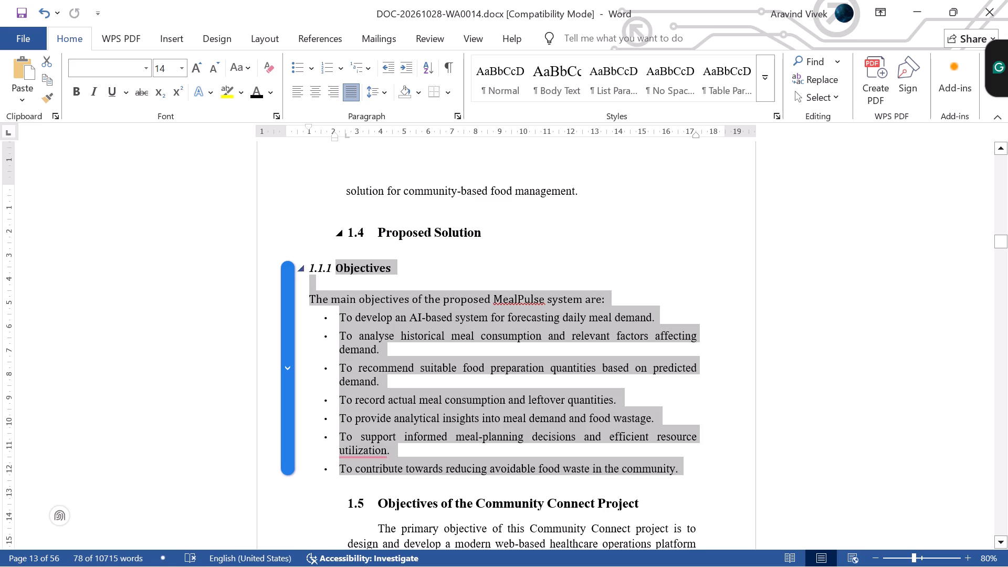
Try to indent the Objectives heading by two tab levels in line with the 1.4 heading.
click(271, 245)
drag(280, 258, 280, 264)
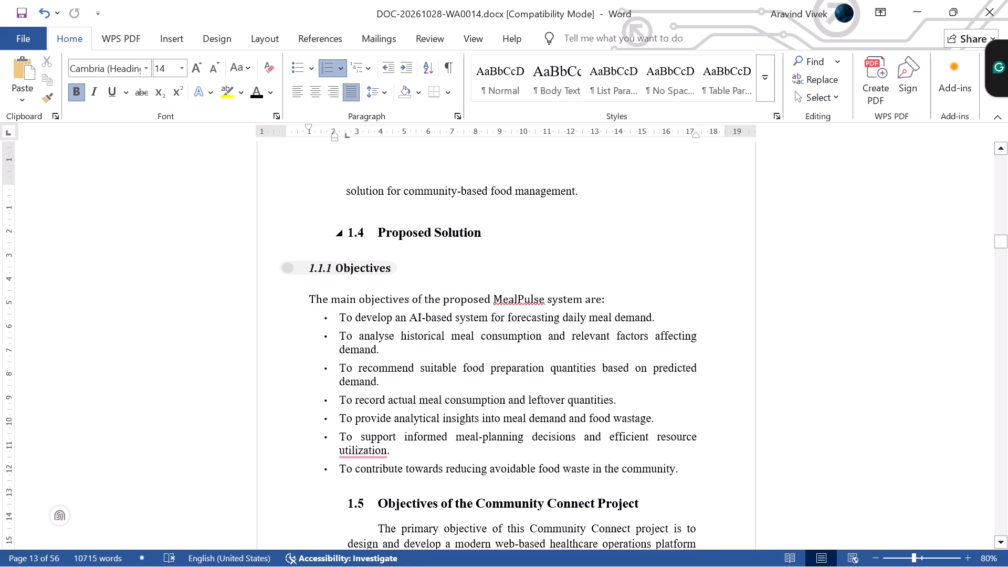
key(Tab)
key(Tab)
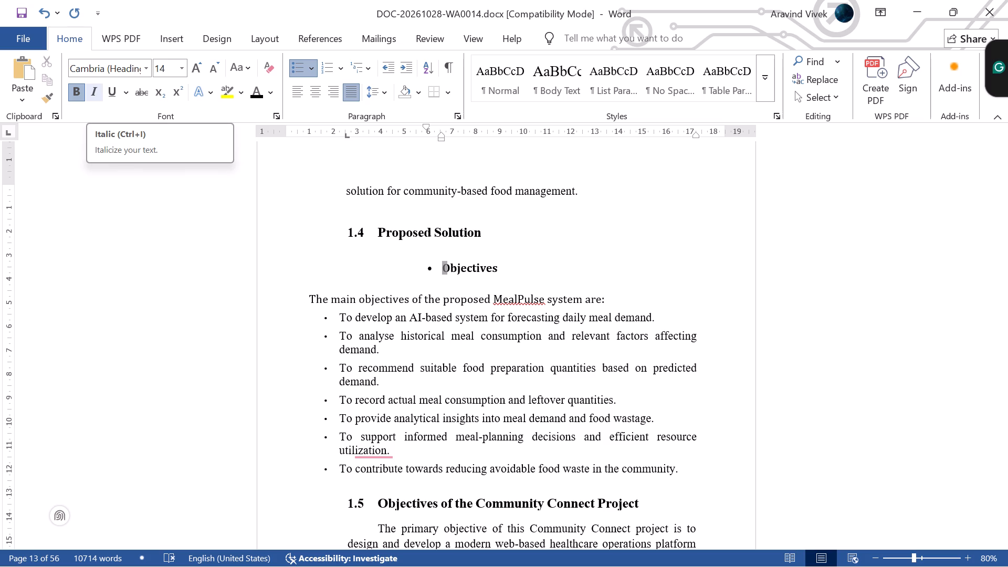
Undo the formatting and pasting of the Objectives block and the deletion of the old paragraphs under 1.4 Proposed Solution.
key(ctrl+z)
key(ctrl+z)
key(ctrl+z)
key(ctrl+z)
key(ctrl+z)
key(ctrl+z)
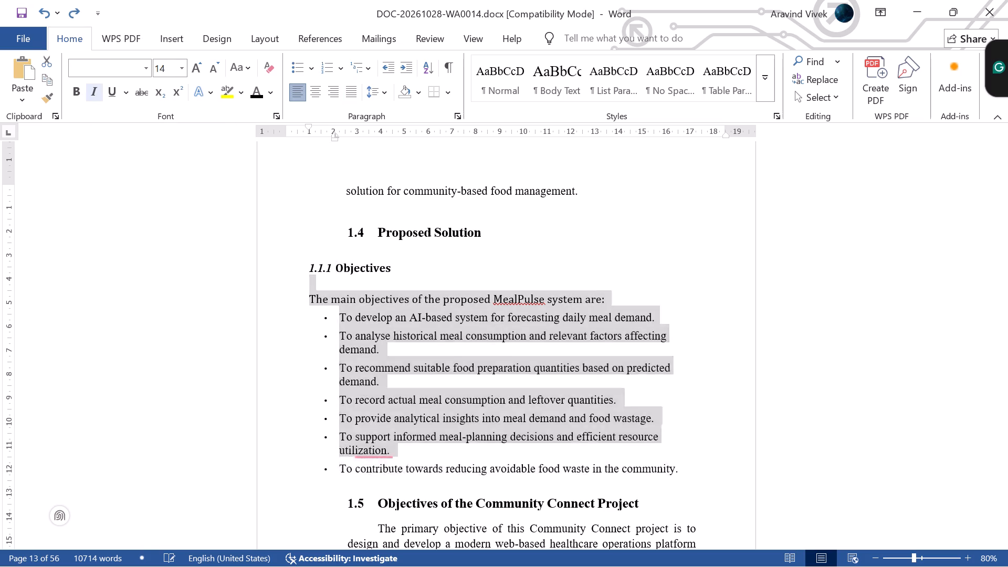
key(ctrl+z)
key(ctrl+z)
key(ctrl+z)
key(ctrl+z)
key(ctrl+z)
key(ctrl+z)
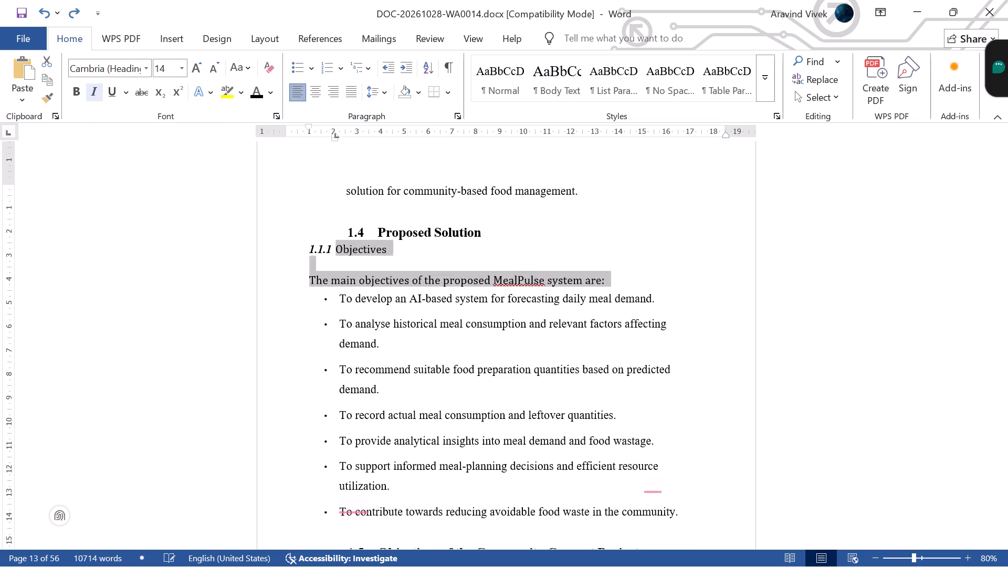
key(ctrl+z)
key(ctrl+z)
key(ctrl+z)
key(ctrl+z)
key(ctrl+z)
key(ctrl+z)
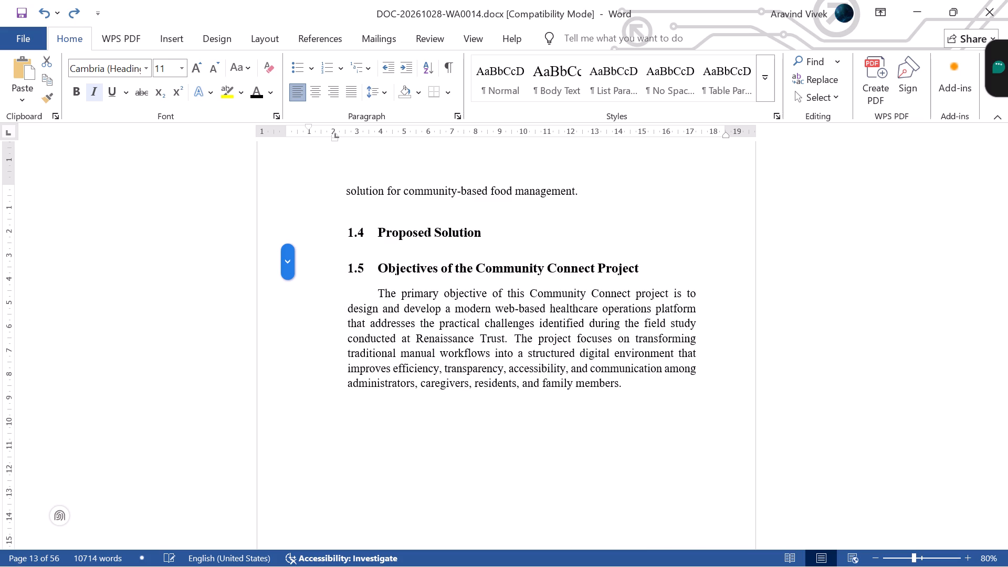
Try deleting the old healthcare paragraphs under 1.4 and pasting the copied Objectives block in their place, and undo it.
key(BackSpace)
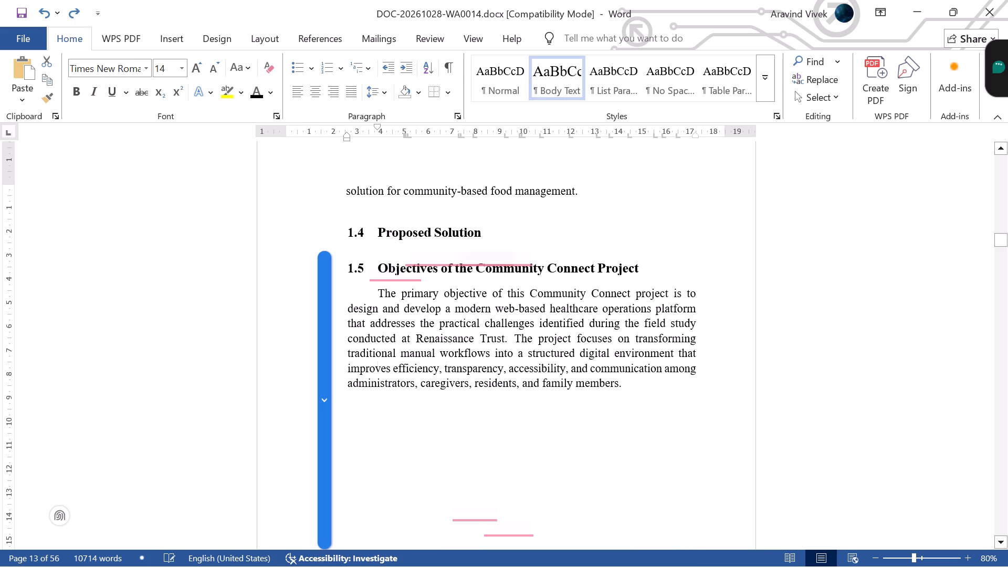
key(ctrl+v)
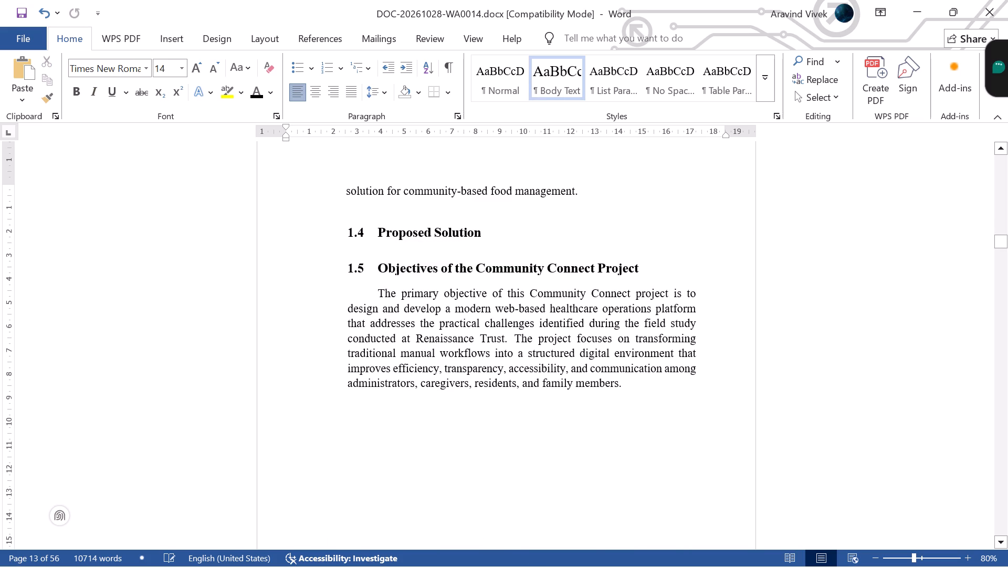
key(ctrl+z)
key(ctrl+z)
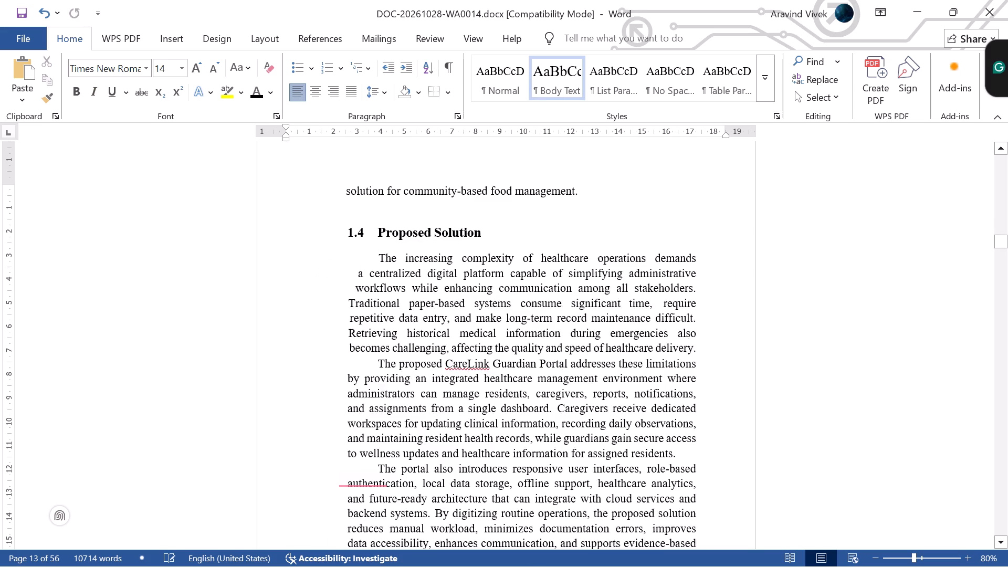
Copy only the 1.3.1 objectives bullet list from COMCONFIN.docx and paste it over the first paragraphs under 1.4 Proposed Solution in the report.
click(655, 298)
key(alt+Tab)
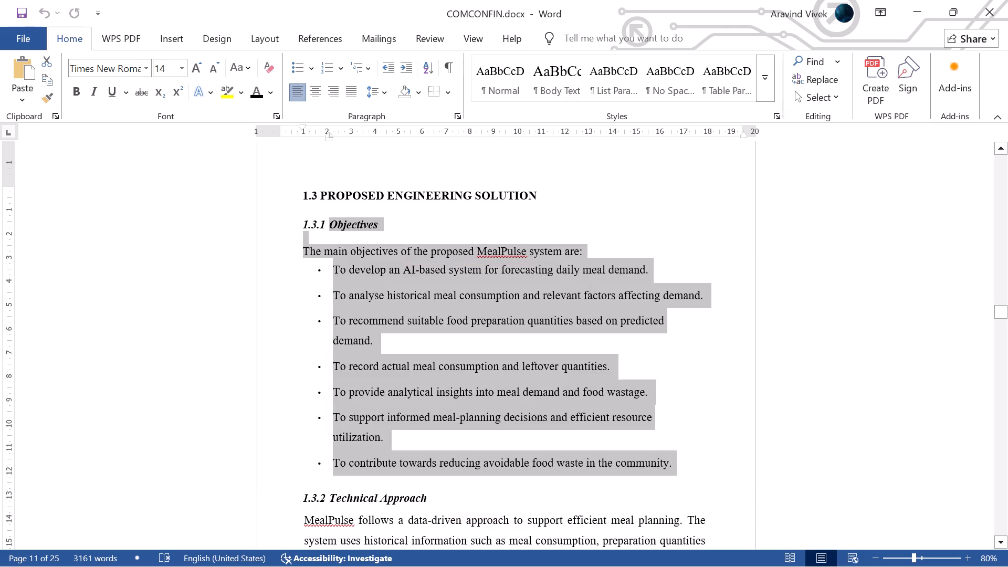
click(706, 360)
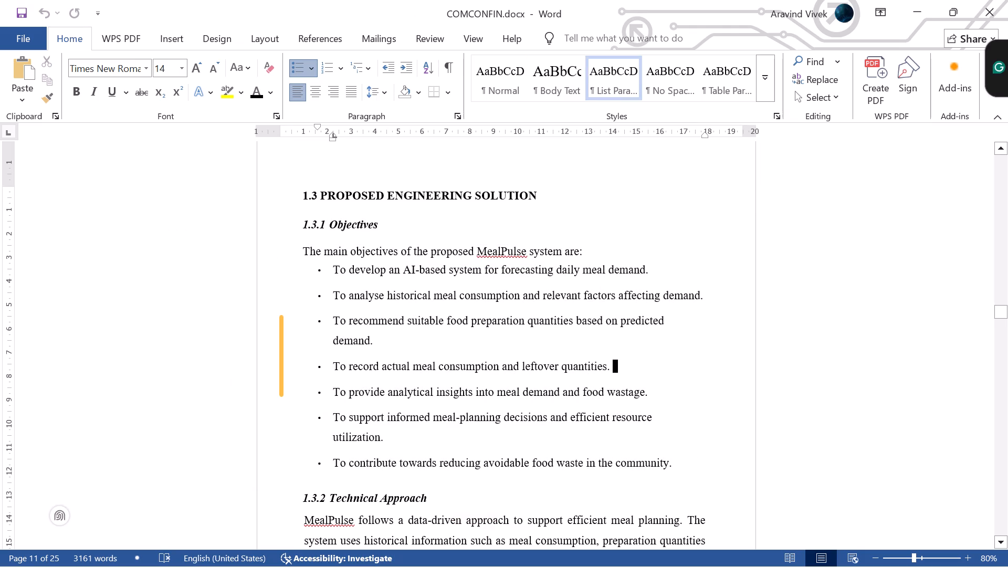
drag(686, 467, 312, 255)
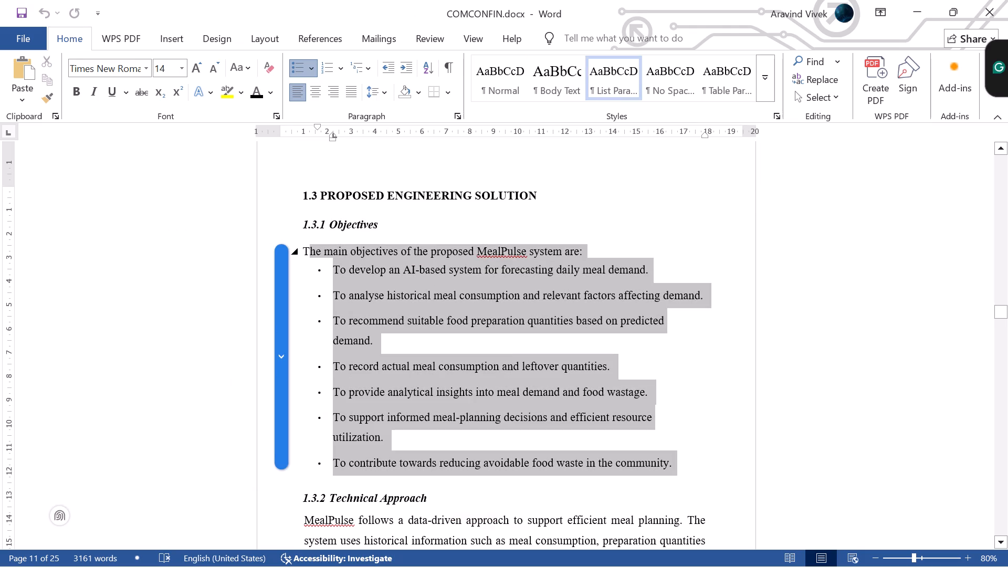
drag(312, 255, 330, 254)
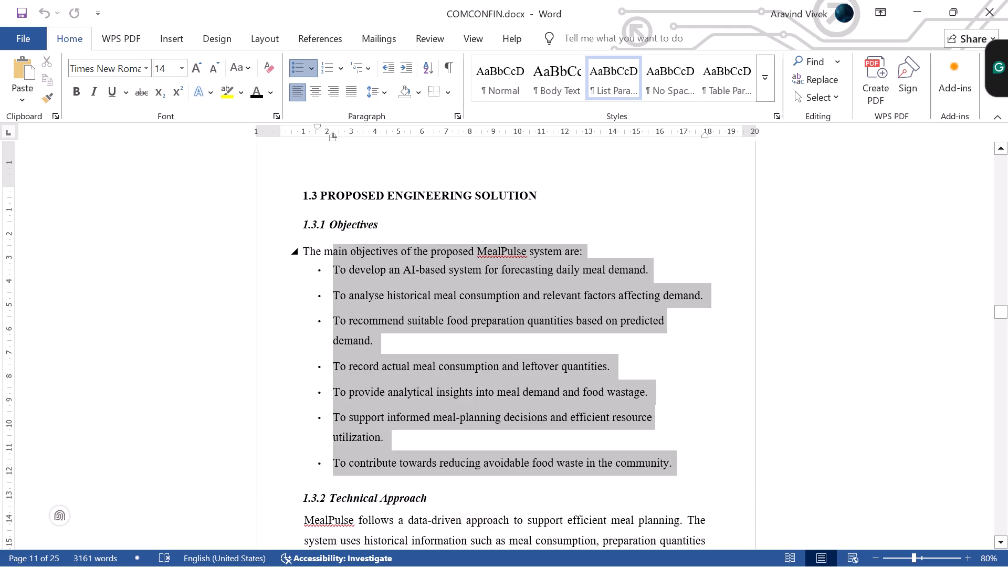
drag(330, 254, 331, 274)
click(539, 346)
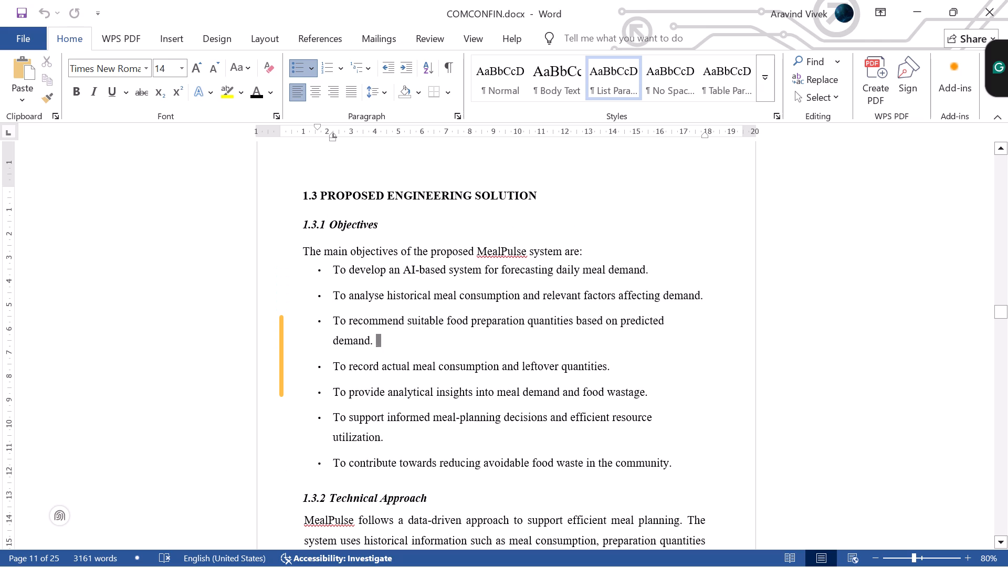
drag(680, 461, 322, 274)
key(ctrl+c)
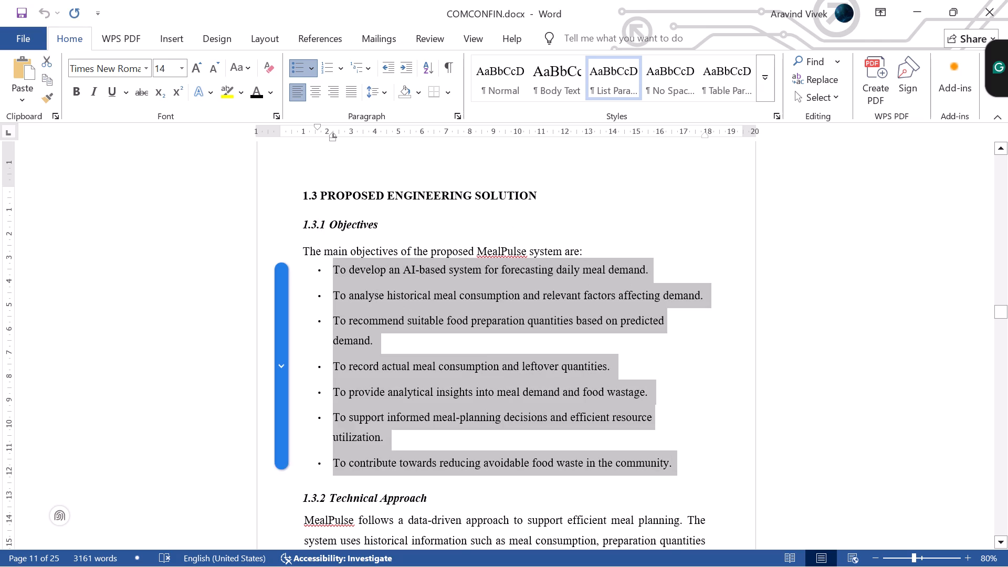
key(alt+Tab)
drag(710, 365, 405, 261)
key(ctrl+v)
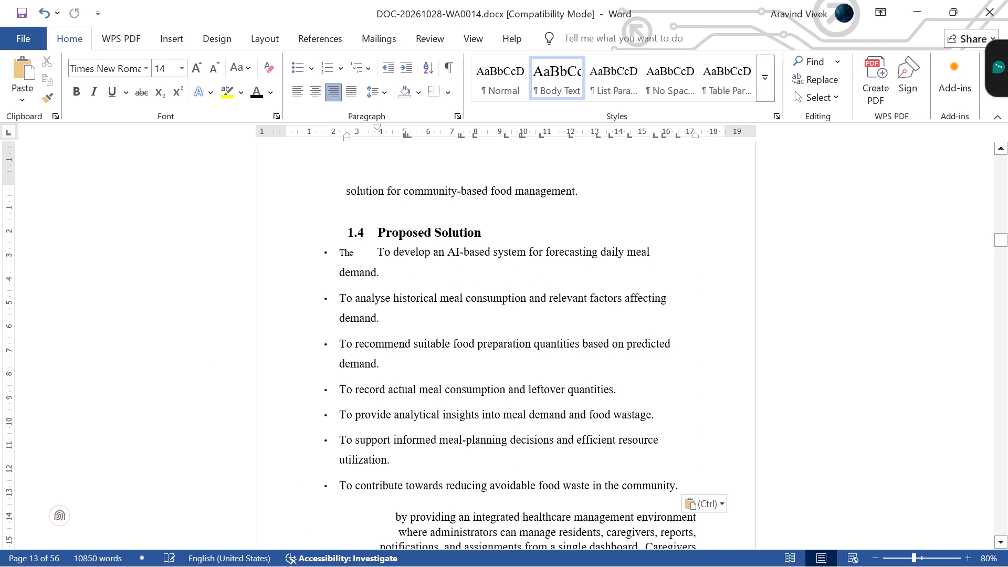
Remove the bullets from the pasted objectives list under 1.4 Proposed Solution and set its line spacing to single.
drag(689, 490, 347, 263)
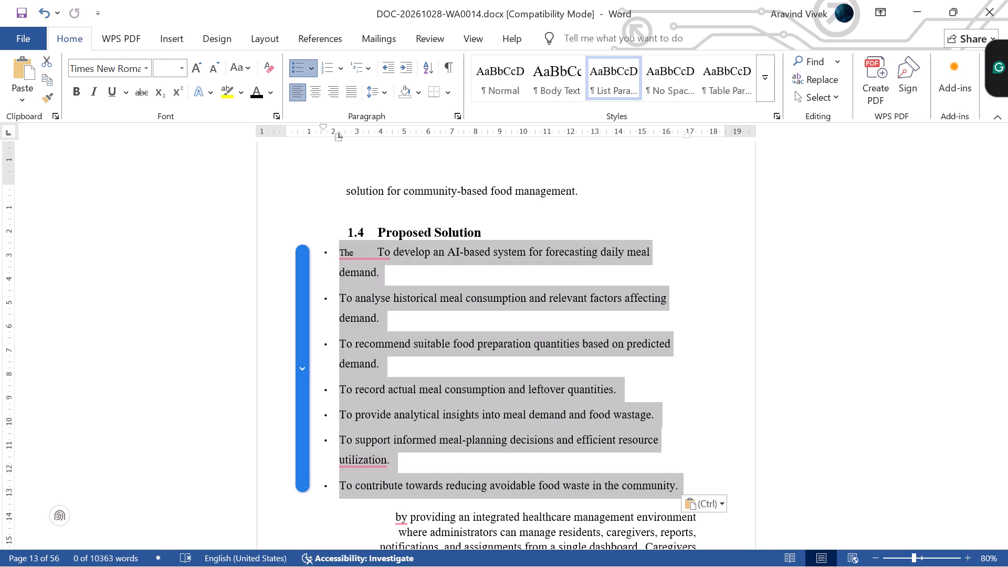
click(708, 327)
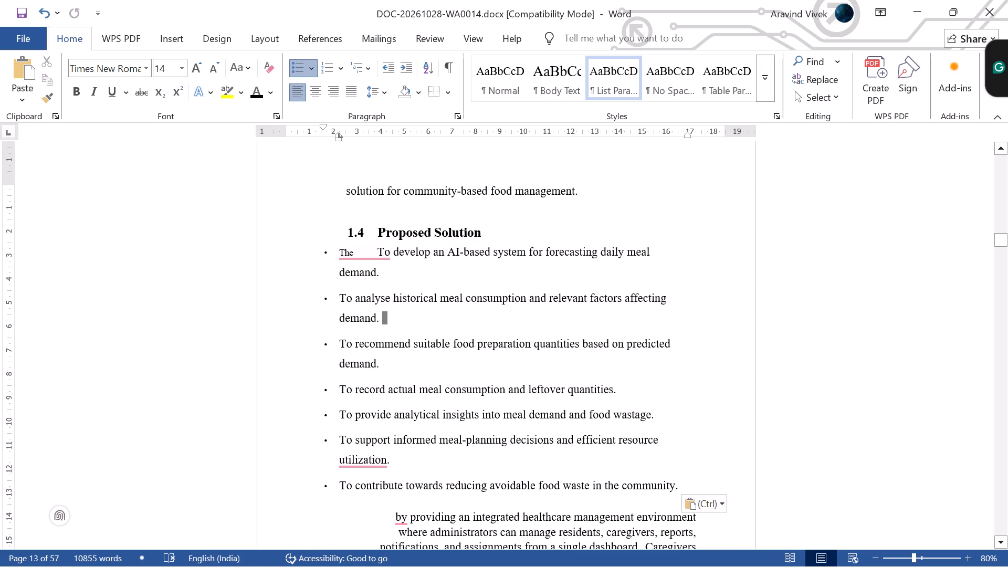
drag(707, 491, 318, 238)
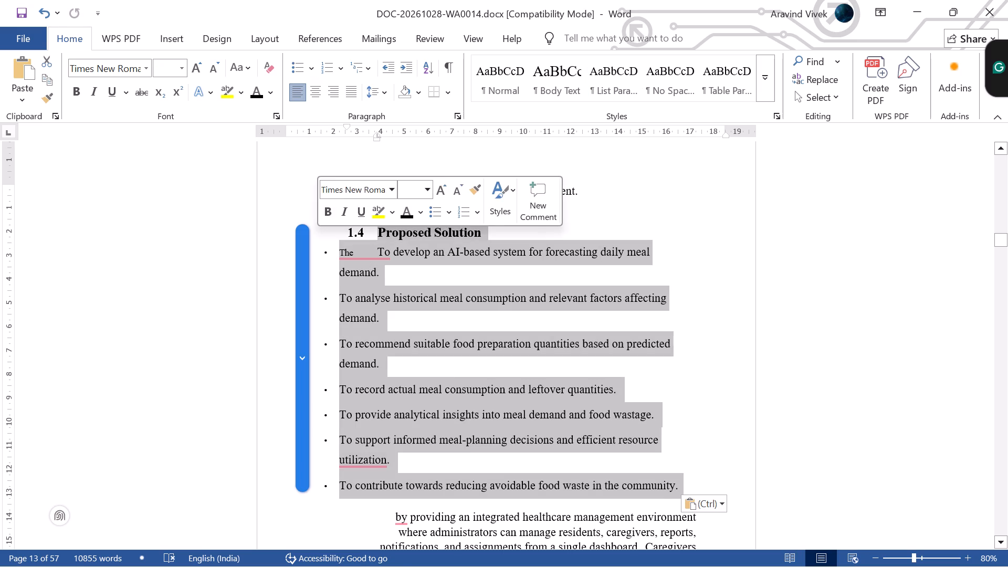
click(696, 481)
drag(698, 490, 341, 260)
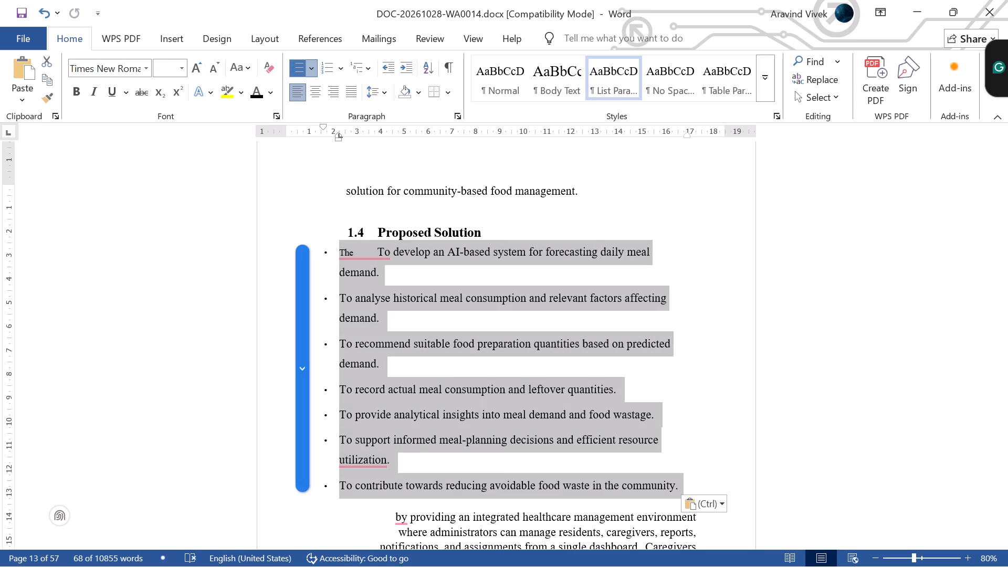
click(303, 75)
click(380, 97)
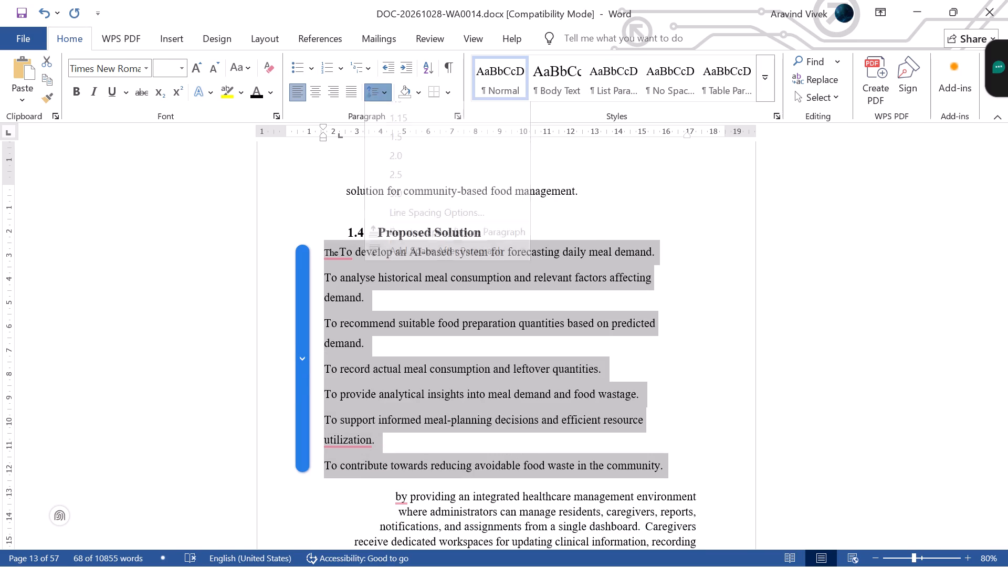
click(400, 113)
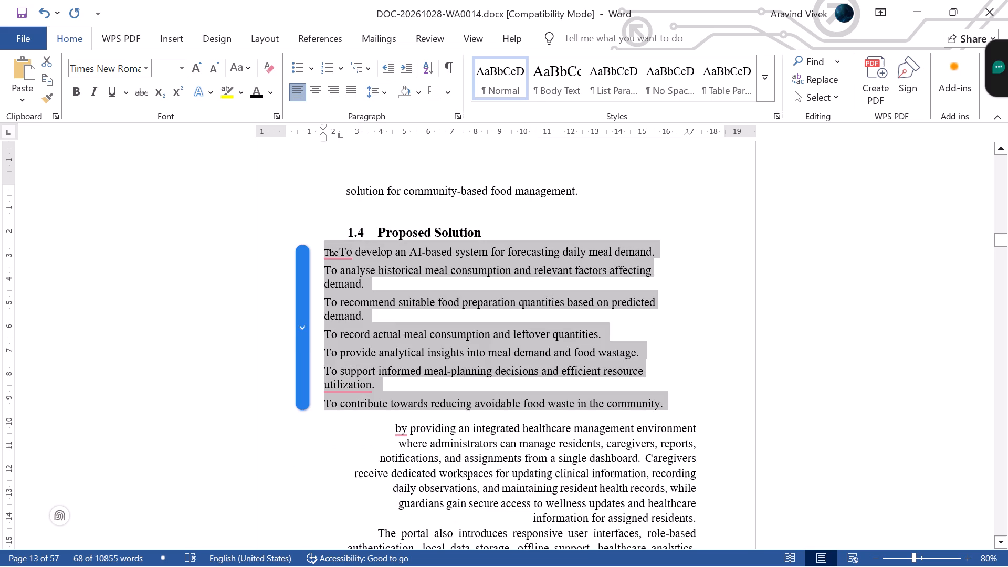
Align the objectives' left and right indents with the report's body text and justify the paragraphs.
drag(322, 141, 338, 140)
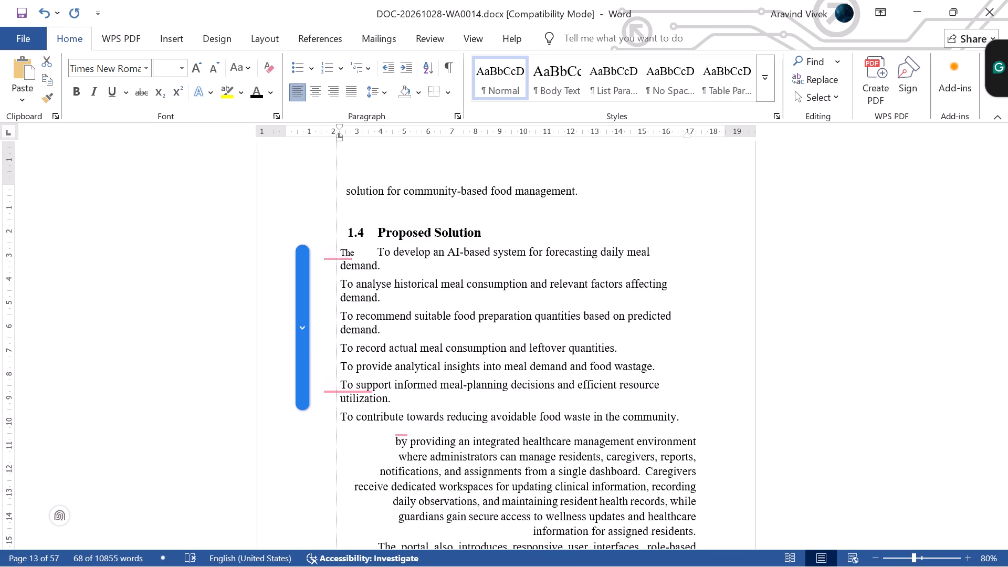
drag(338, 140, 347, 140)
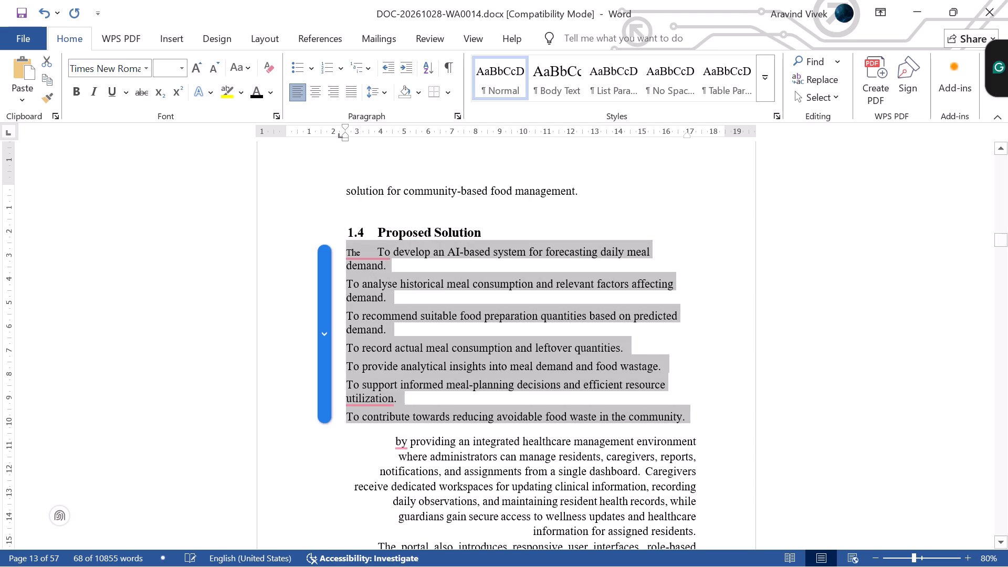
drag(688, 139, 701, 140)
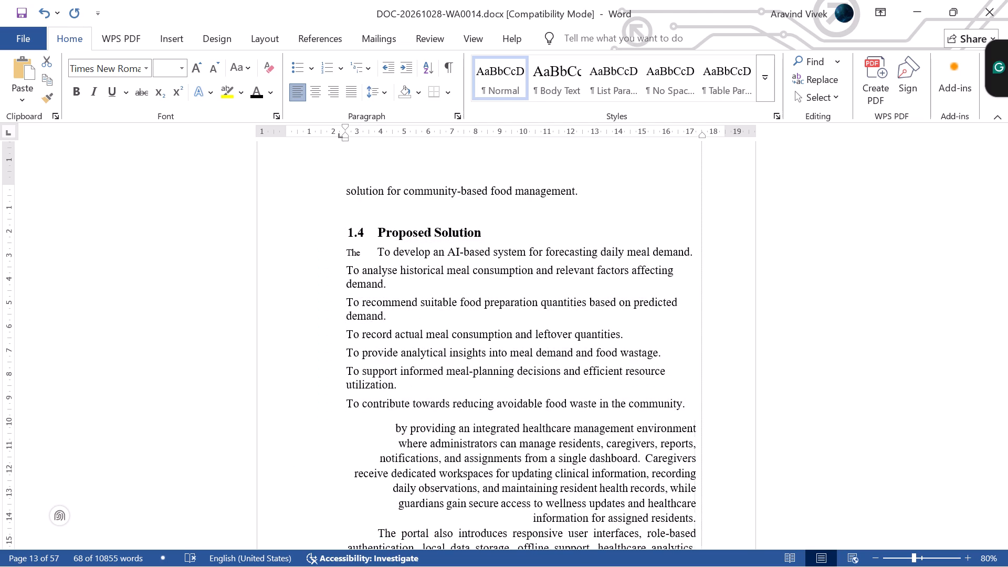
drag(701, 140, 695, 143)
scroll(600, 269, down, 3)
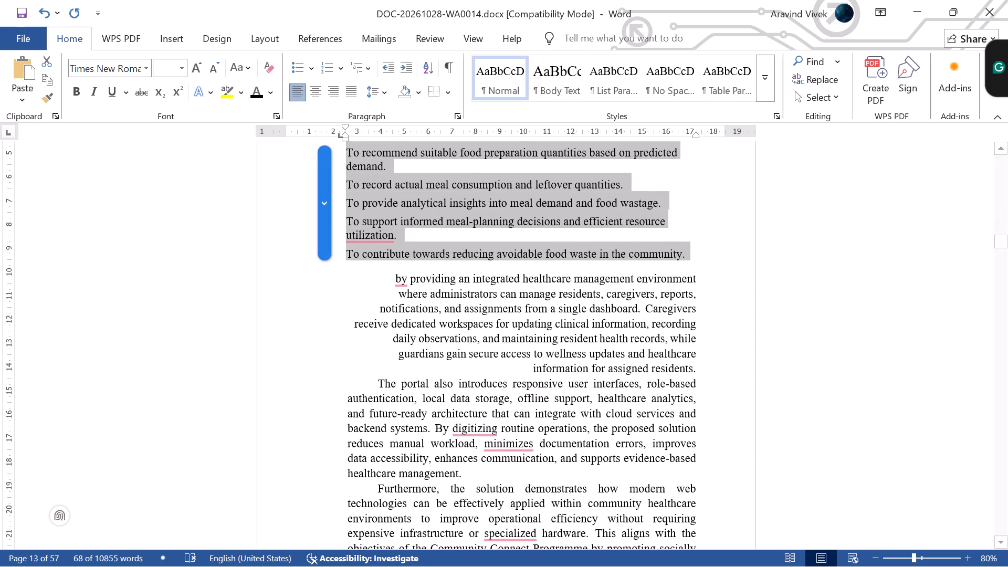
click(353, 98)
click(731, 261)
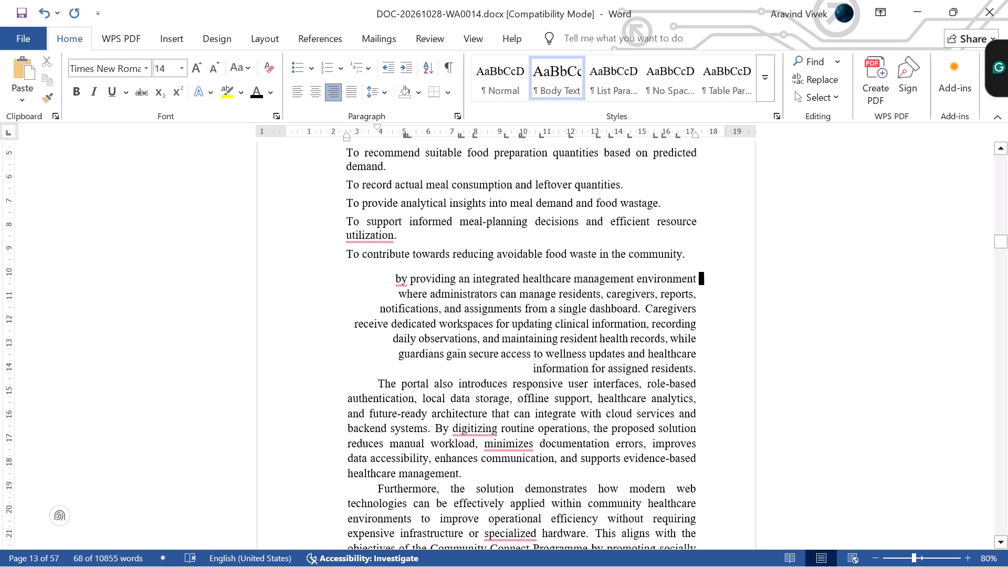
Examine sections 1.3.1 to 1.3.3 in COMCONFIN.docx and compare them with the report's 1.4 Proposed Solution section.
key(alt+Tab)
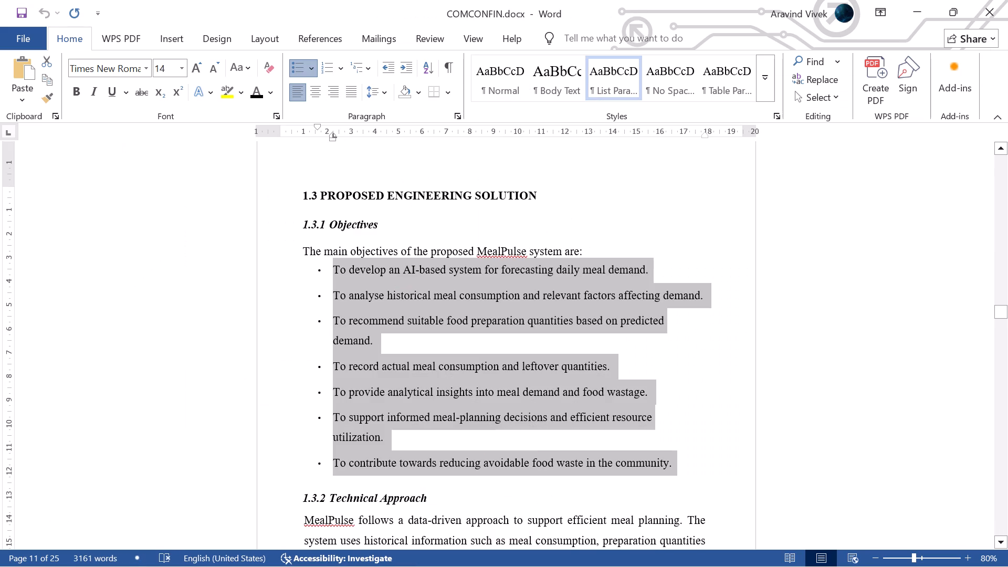
click(740, 375)
key(alt+Tab)
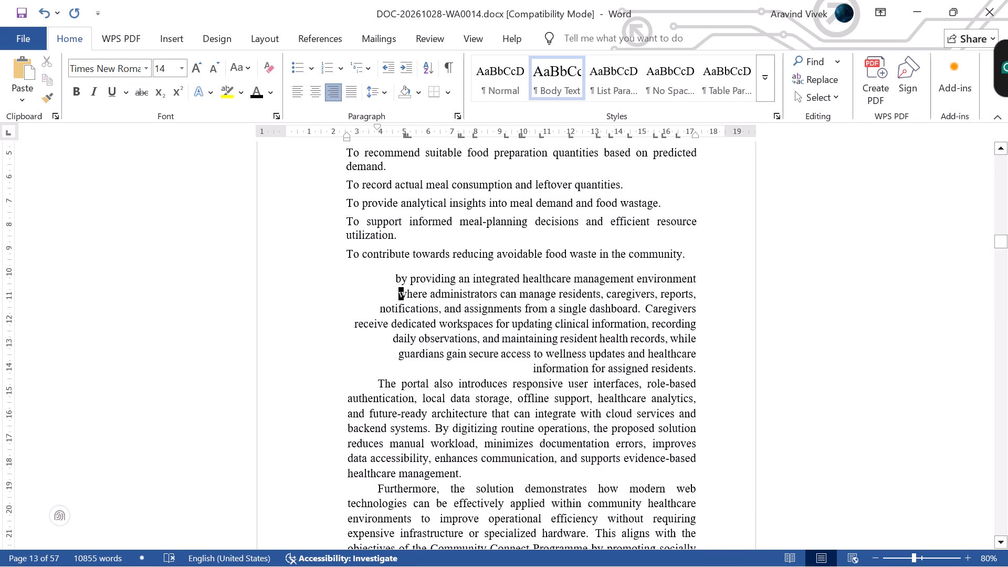
key(alt+Tab)
scroll(703, 390, down, 2)
scroll(614, 413, down, 3)
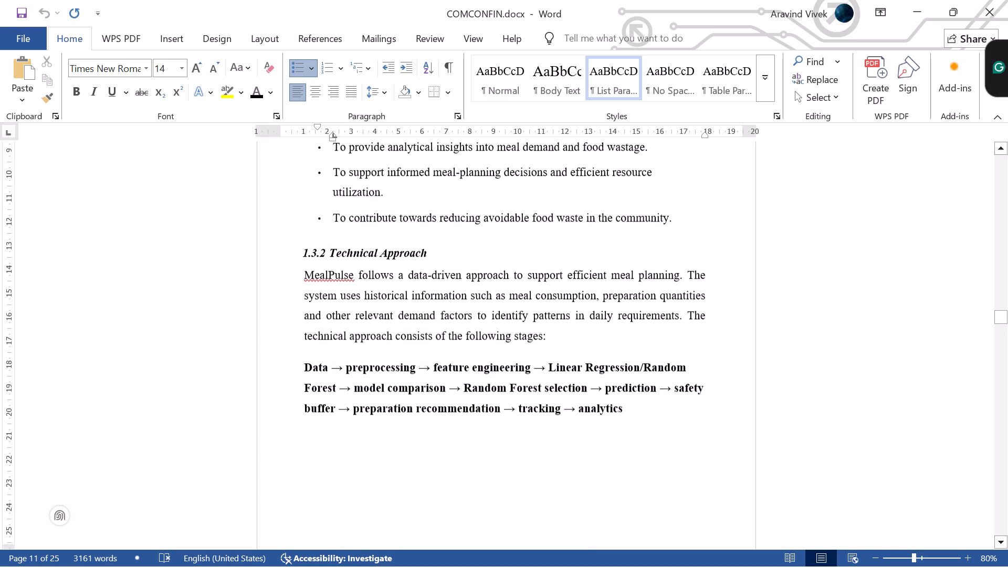
drag(298, 272, 614, 392)
scroll(614, 392, down, 8)
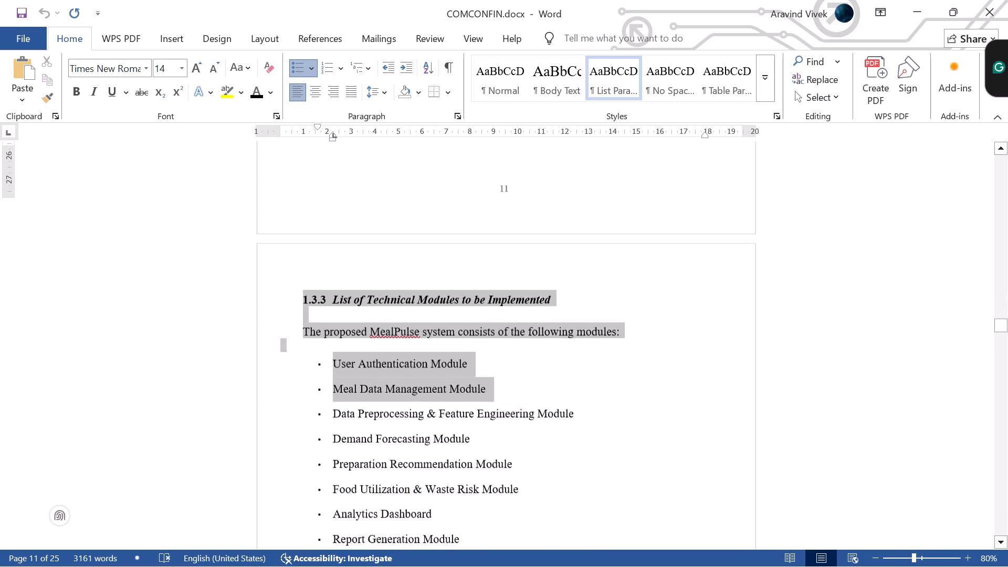
drag(614, 392, 637, 310)
scroll(614, 392, up, 6)
scroll(637, 310, up, 8)
key(alt+Tab)
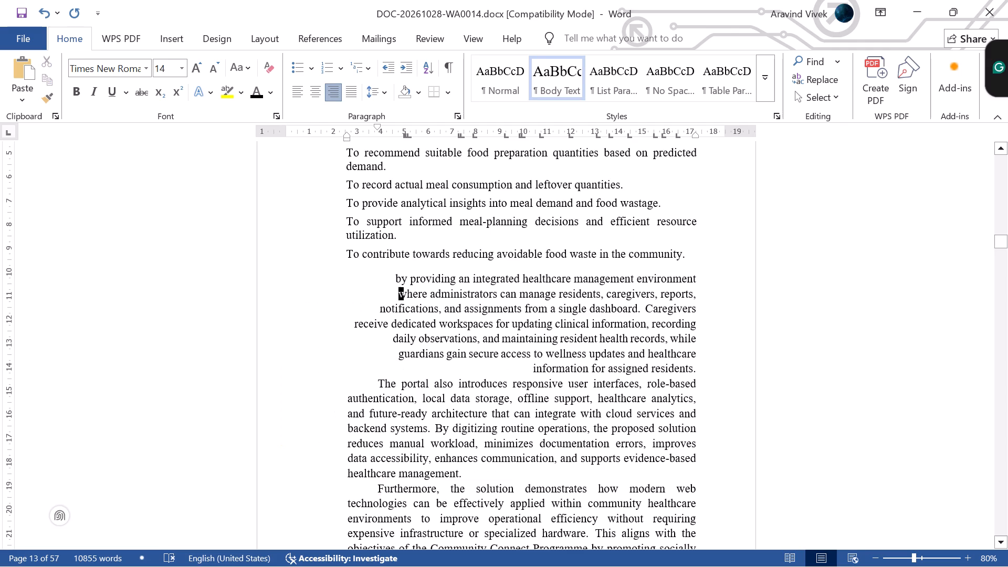
scroll(592, 250, up, 4)
key(alt+Tab)
key(alt+Tab)
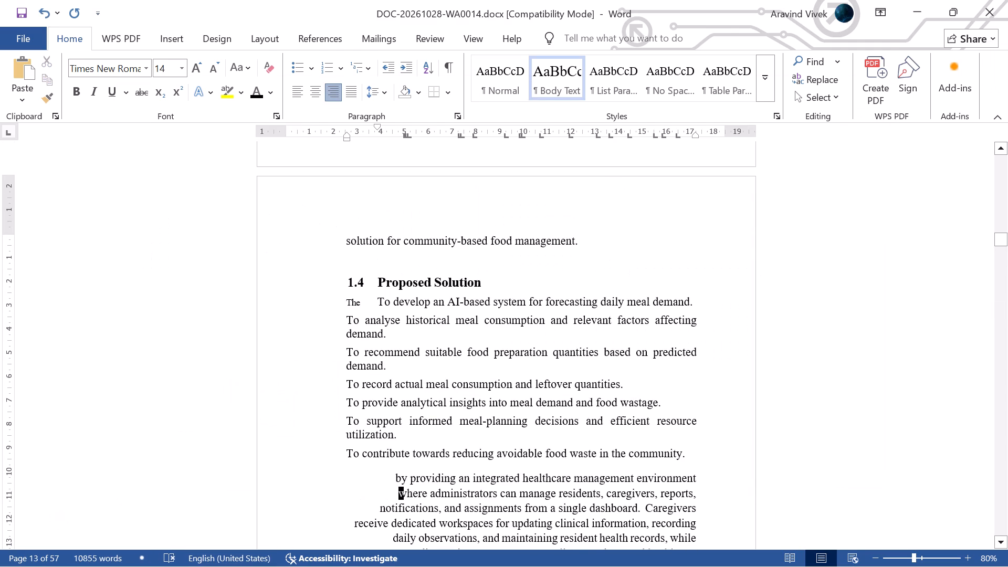
key(alt+Tab)
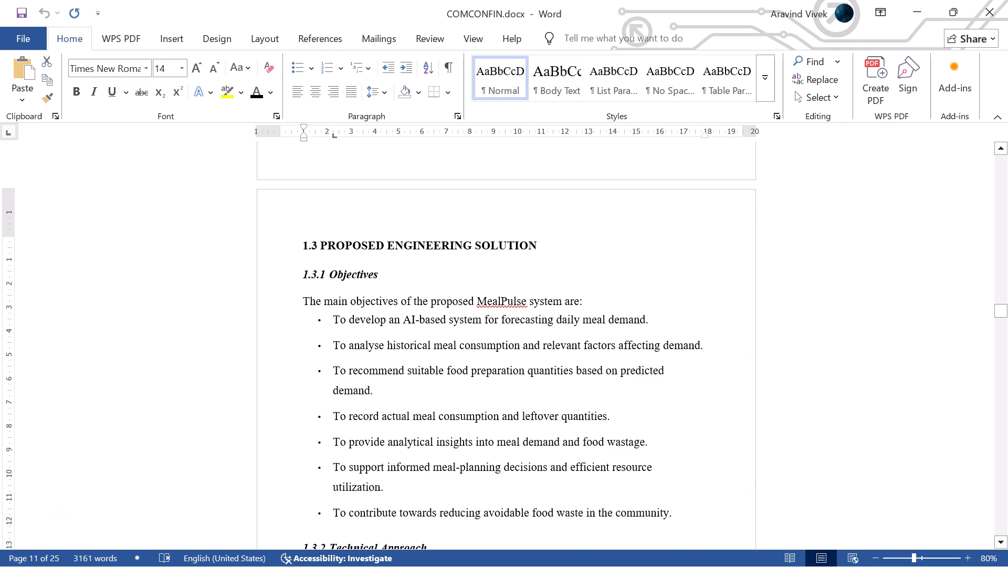
key(alt+Tab)
Delete the stray word "The" and its gap before the first objective under 1.4 Proposed Solution.
click(382, 304)
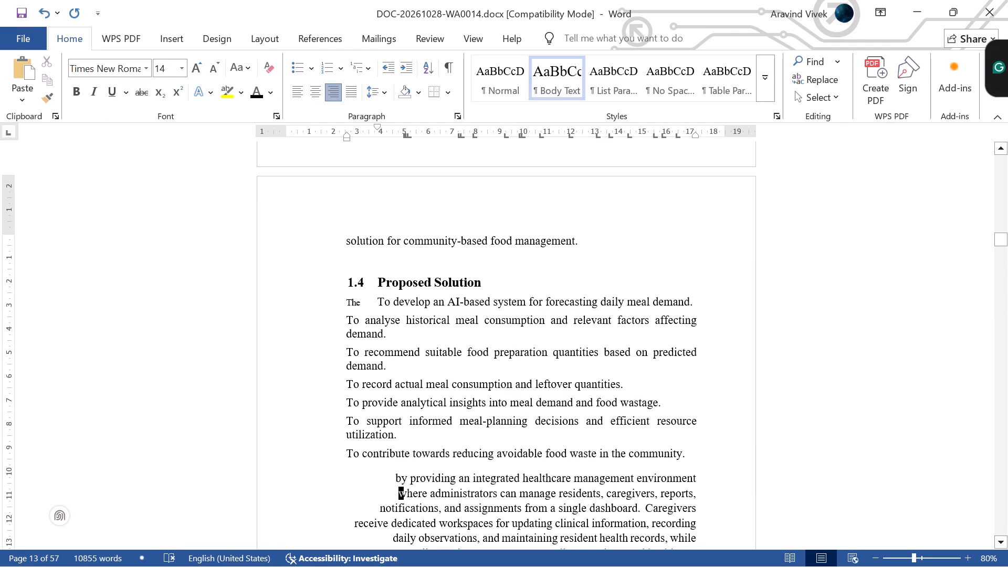
click(386, 302)
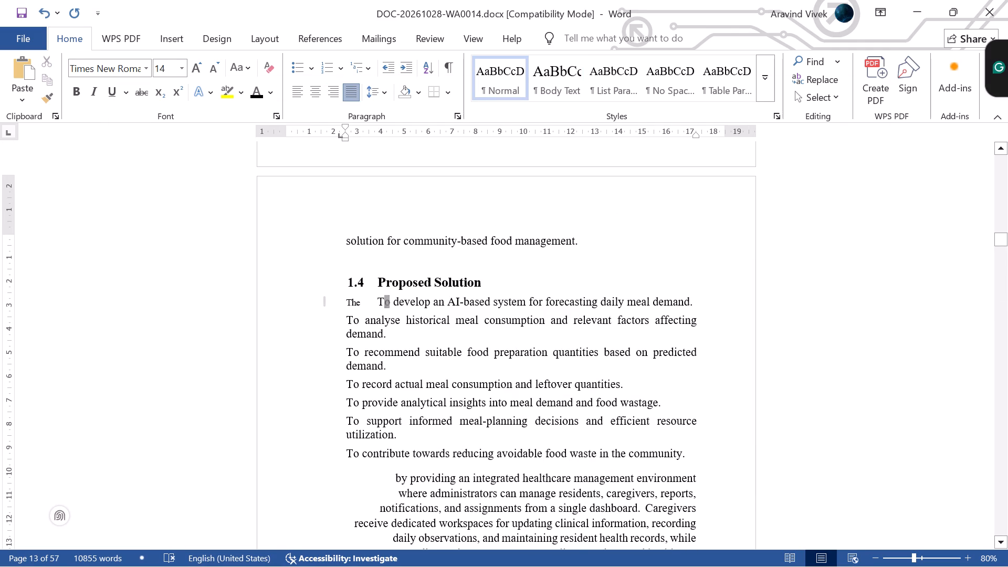
key(ctrl+Left)
key(ctrl+BackSpace)
key(ctrl+BackSpace)
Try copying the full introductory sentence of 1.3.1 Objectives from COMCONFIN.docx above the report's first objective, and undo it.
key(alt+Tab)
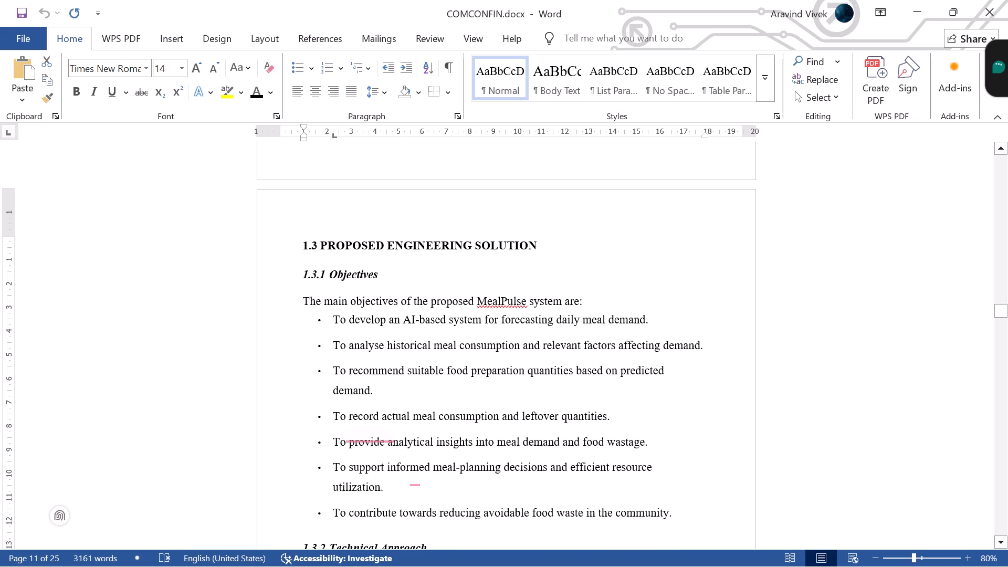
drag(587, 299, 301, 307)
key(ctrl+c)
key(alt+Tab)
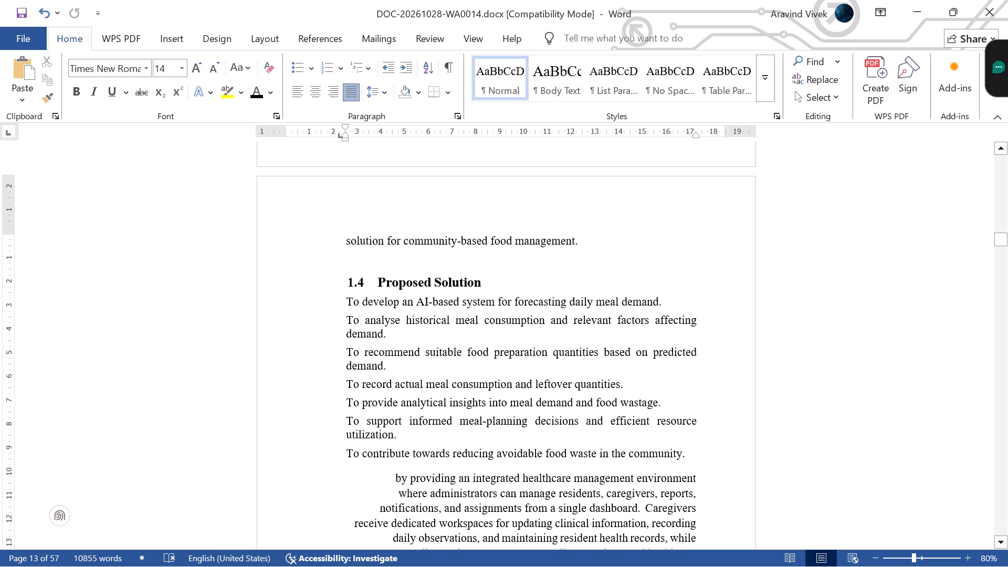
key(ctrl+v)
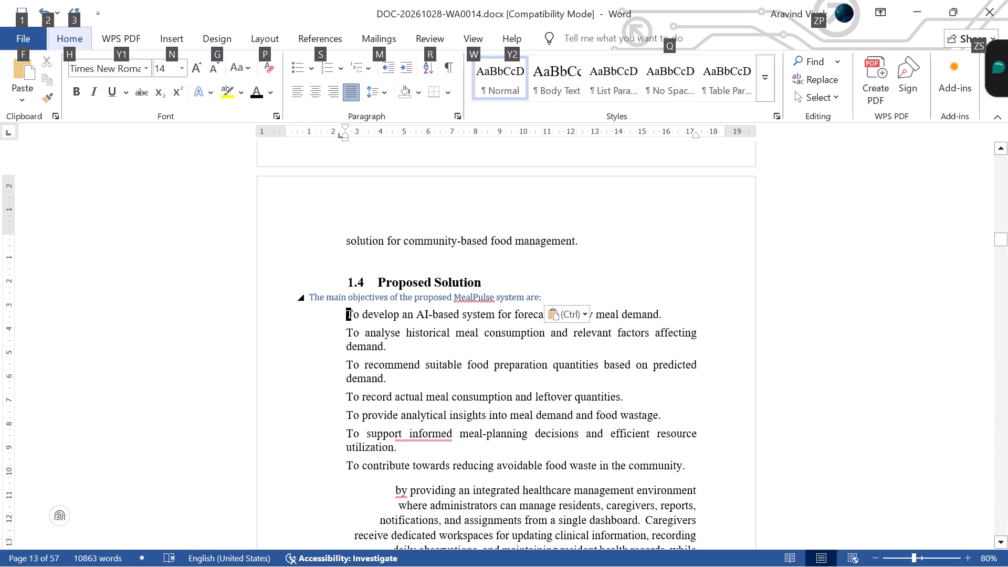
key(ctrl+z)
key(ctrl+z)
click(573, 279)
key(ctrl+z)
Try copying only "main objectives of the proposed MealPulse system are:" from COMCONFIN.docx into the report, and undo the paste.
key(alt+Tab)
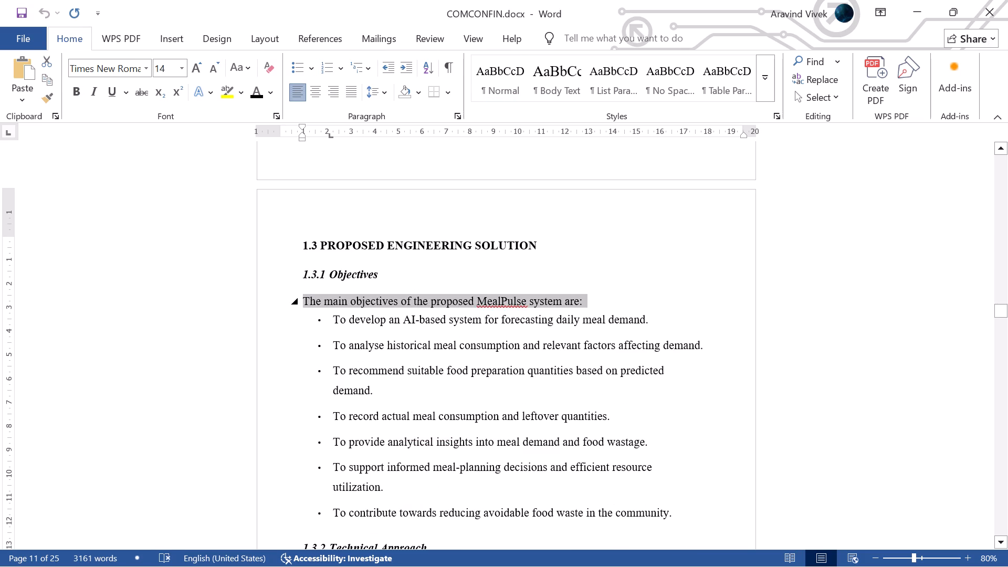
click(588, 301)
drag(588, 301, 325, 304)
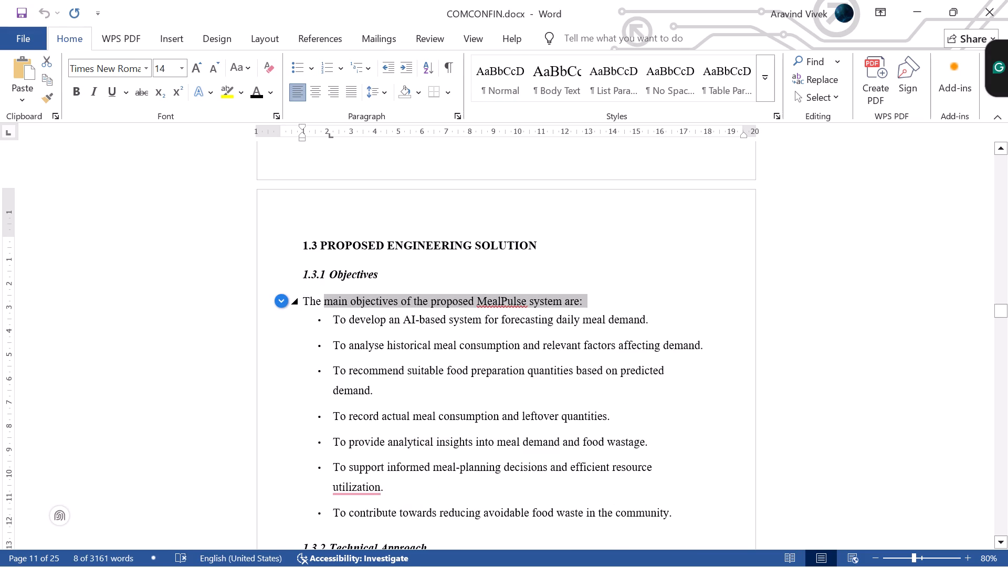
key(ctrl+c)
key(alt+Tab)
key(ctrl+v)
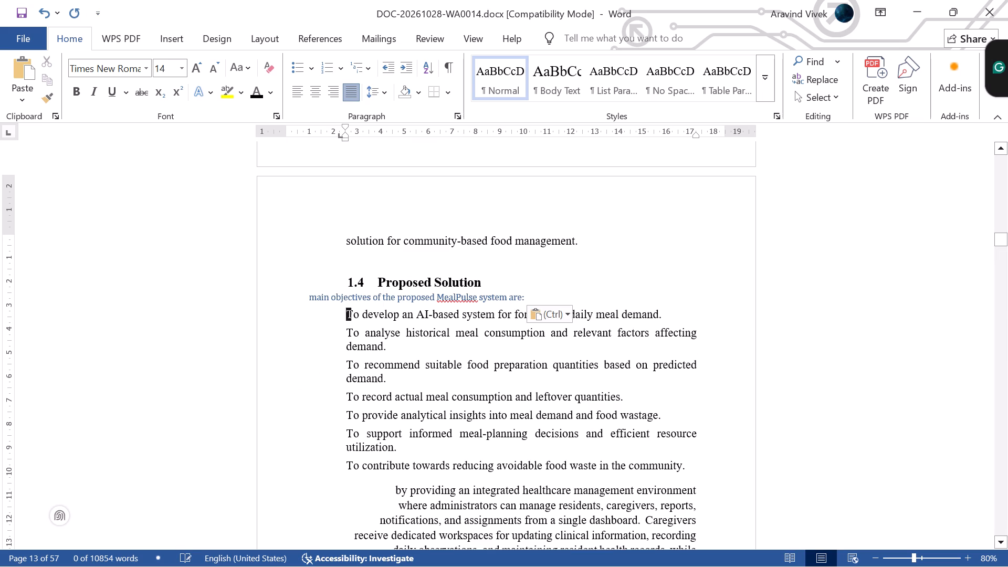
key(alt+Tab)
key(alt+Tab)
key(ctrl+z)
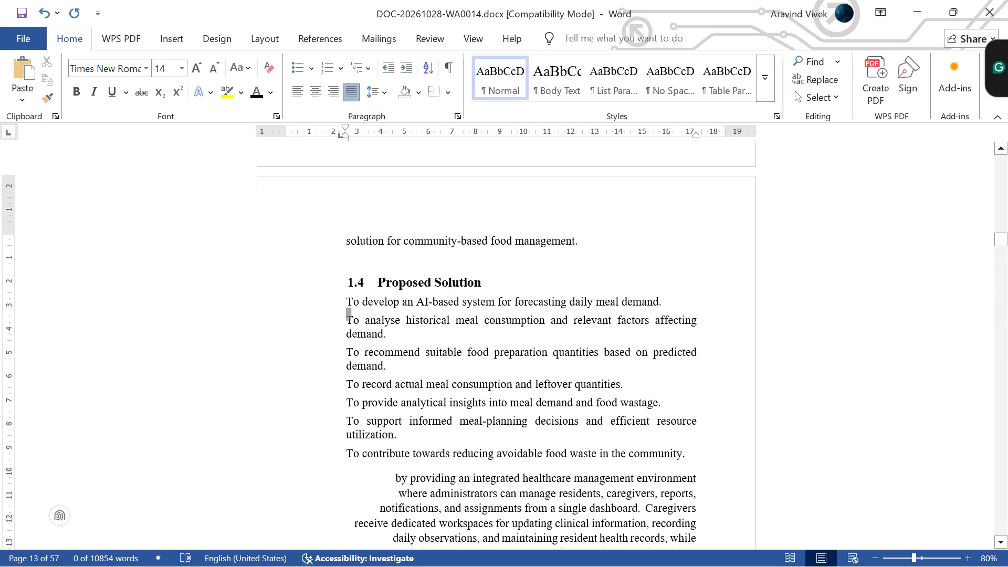
Write "The main objectives of the proposed MealPulse system are:" as a separate line above the first objective under 1.4.
key(alt+Tab)
key(alt+Tab)
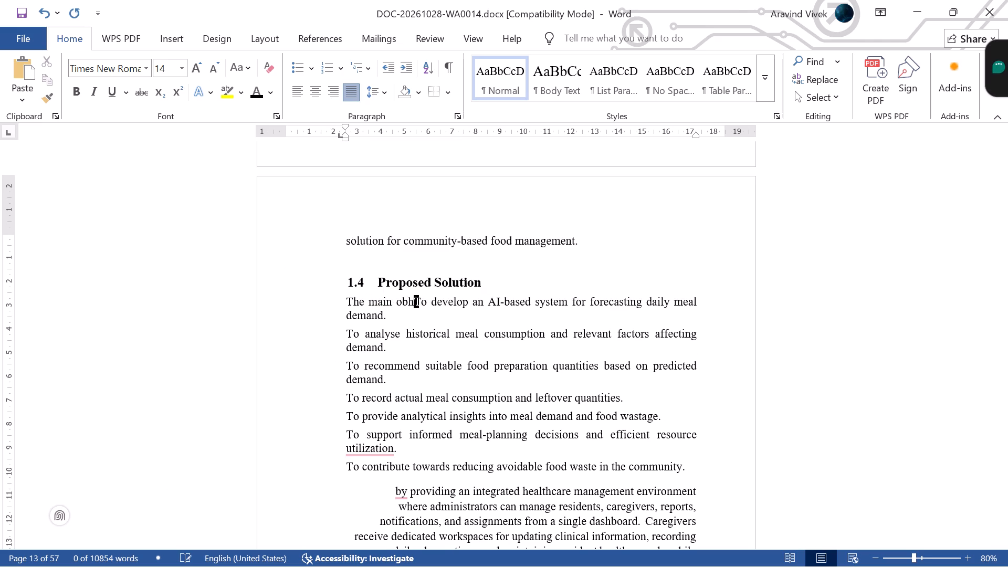
key(BackSpace)
text(jective)
key(space)
key(alt+Tab)
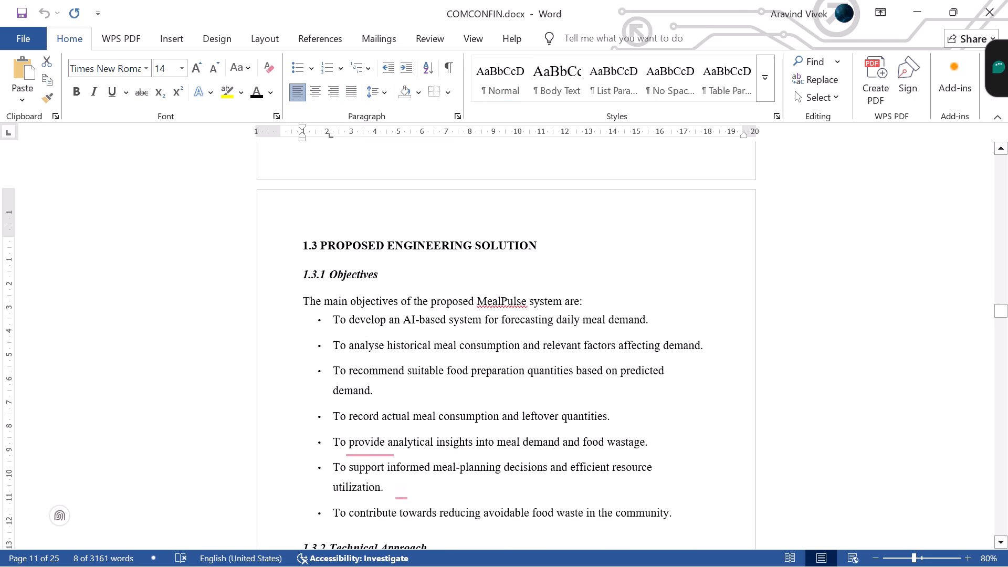
key(alt+Tab)
key(BackSpace)
text(s of)
key(space)
key(alt+Tab)
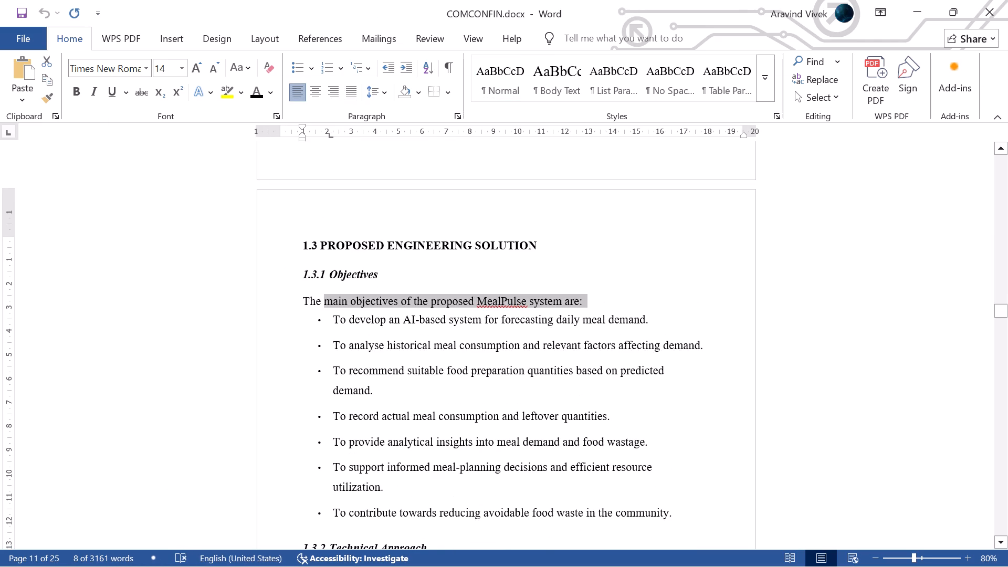
key(alt+Tab)
text(the proposed)
key(space)
key(alt+Tab)
key(alt+Tab)
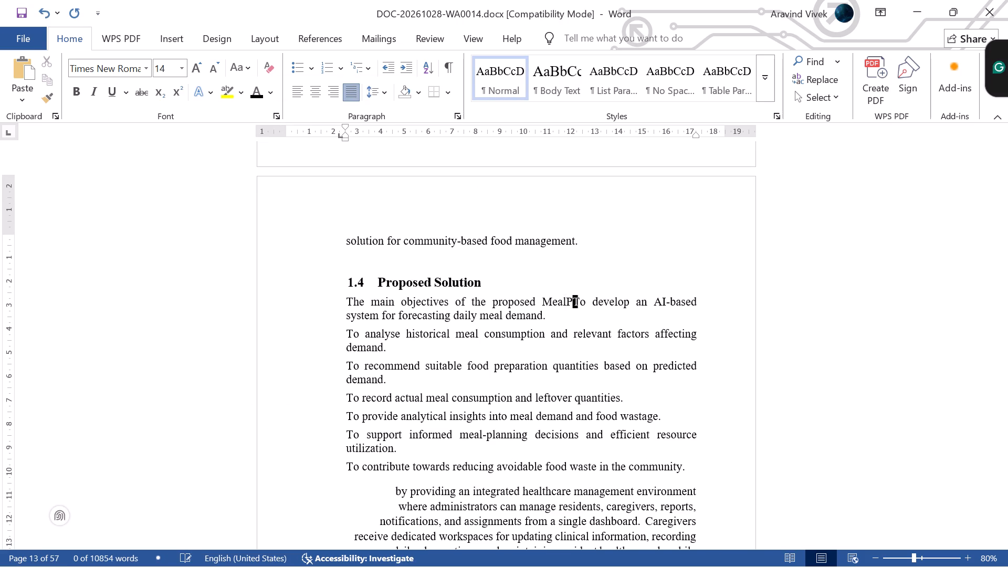
key(BackSpace)
text(lse)
key(space)
key(alt+Tab)
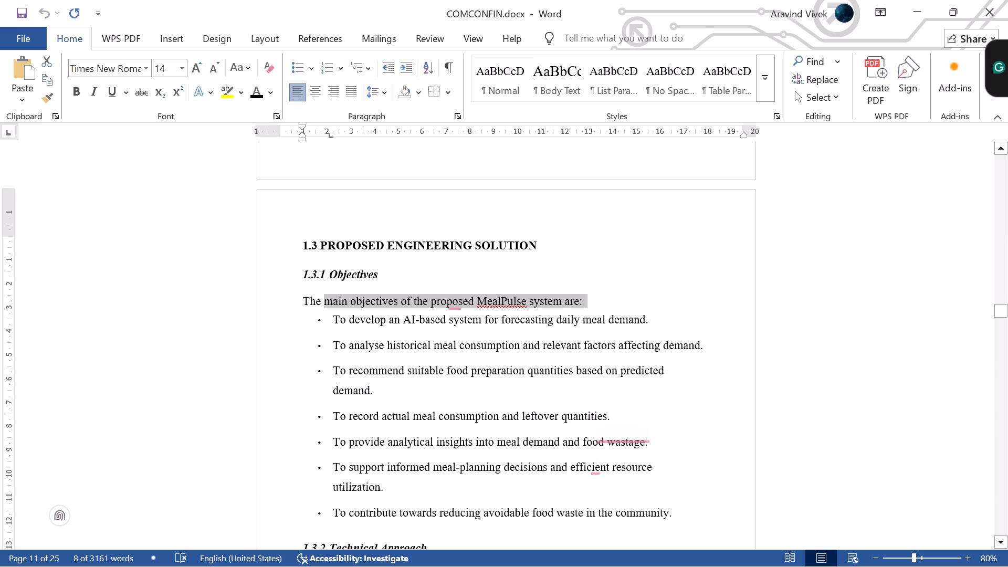
key(alt+Tab)
text(system are:)
key(Return)
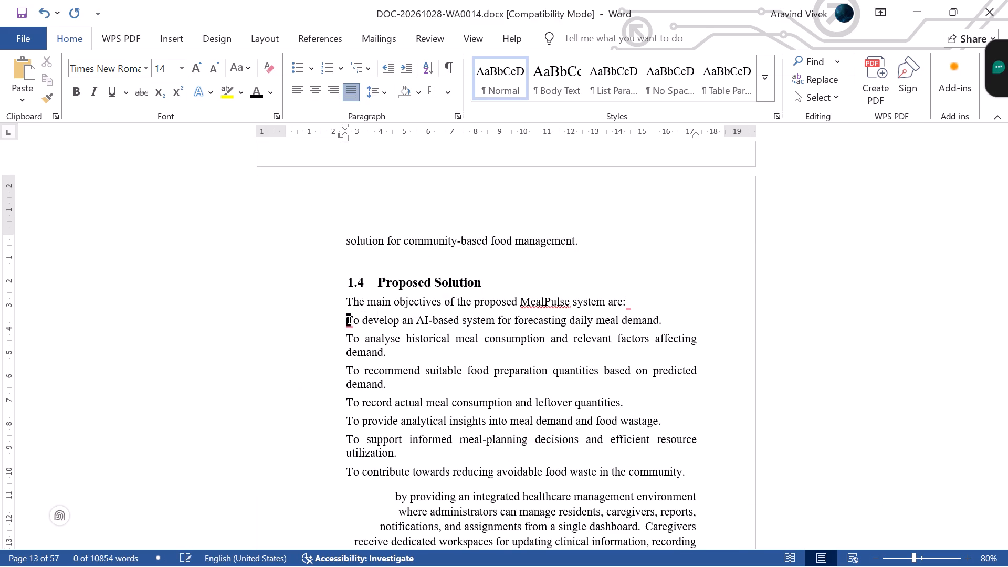
Format the seven objectives under 1.4 Proposed Solution as a bulleted list.
drag(694, 481, 347, 328)
drag(666, 486, 681, 482)
drag(690, 476, 390, 360)
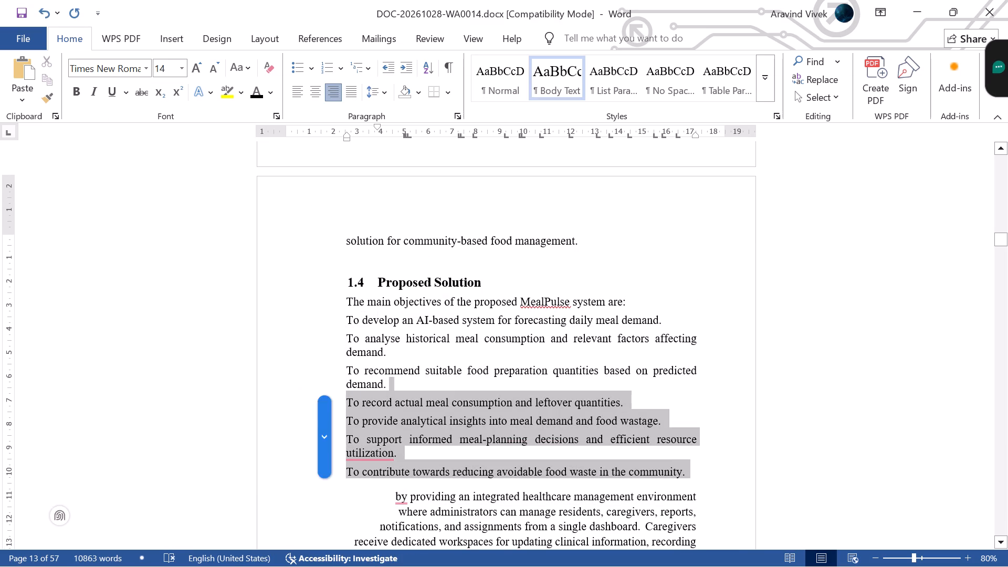
drag(390, 360, 347, 317)
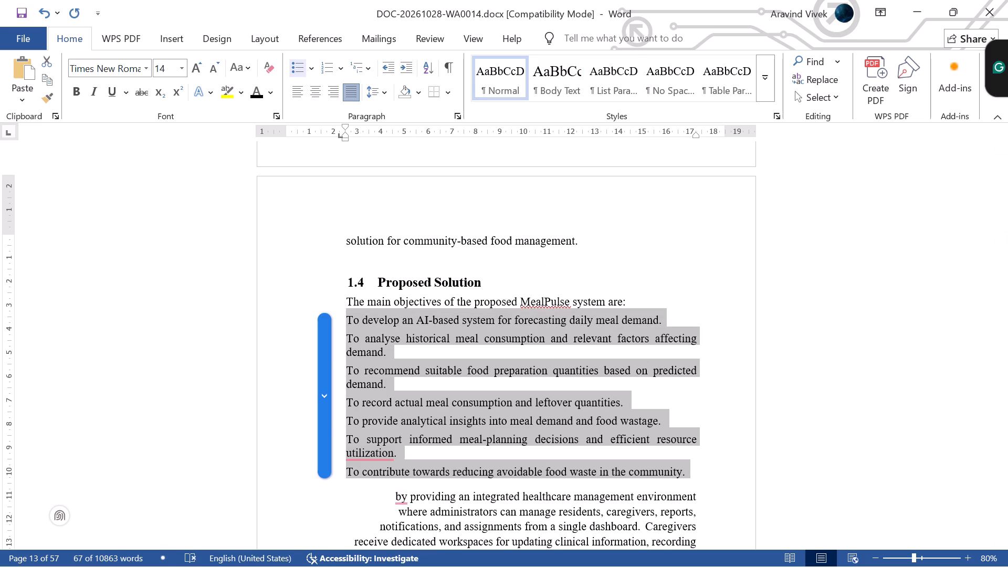
click(298, 68)
Switch the line "The main objectives of the proposed MealPulse system are:" from justified to left alignment.
click(643, 299)
drag(634, 300, 366, 293)
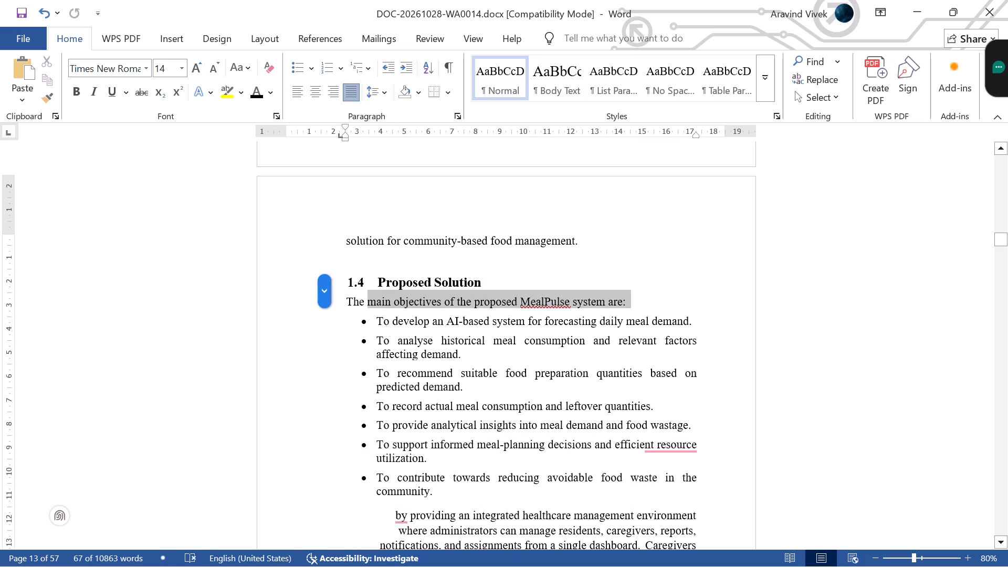
drag(366, 293, 346, 303)
click(351, 90)
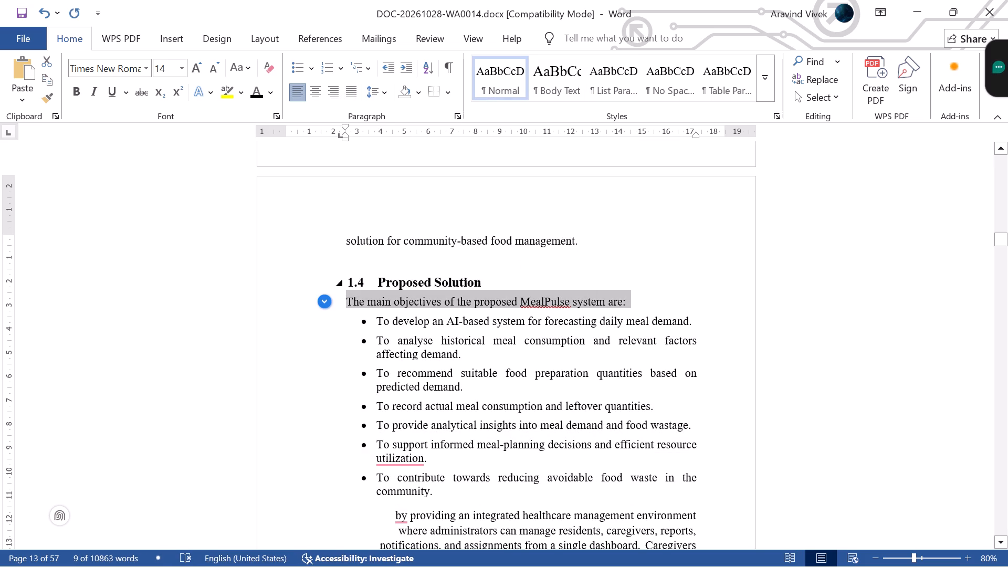
click(632, 245)
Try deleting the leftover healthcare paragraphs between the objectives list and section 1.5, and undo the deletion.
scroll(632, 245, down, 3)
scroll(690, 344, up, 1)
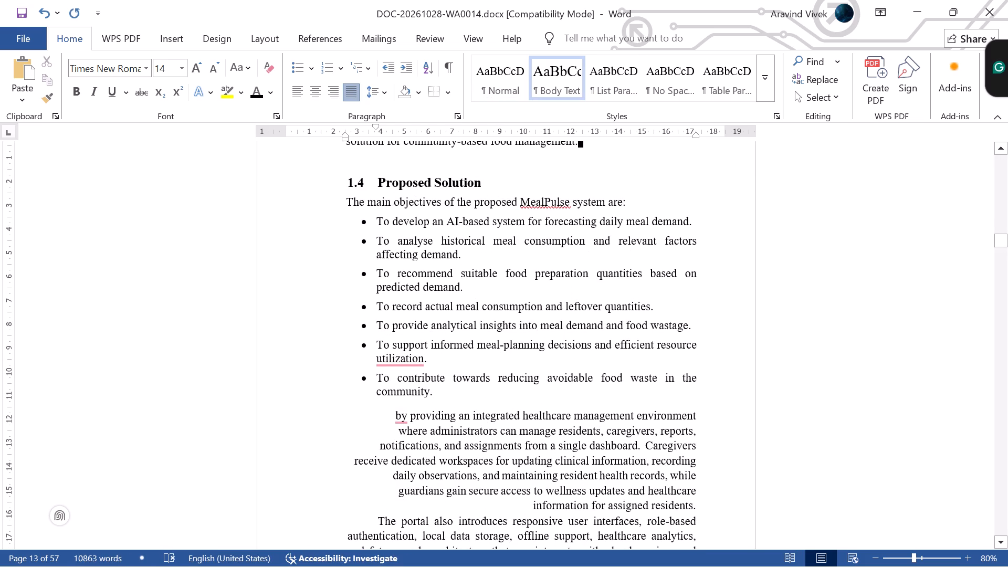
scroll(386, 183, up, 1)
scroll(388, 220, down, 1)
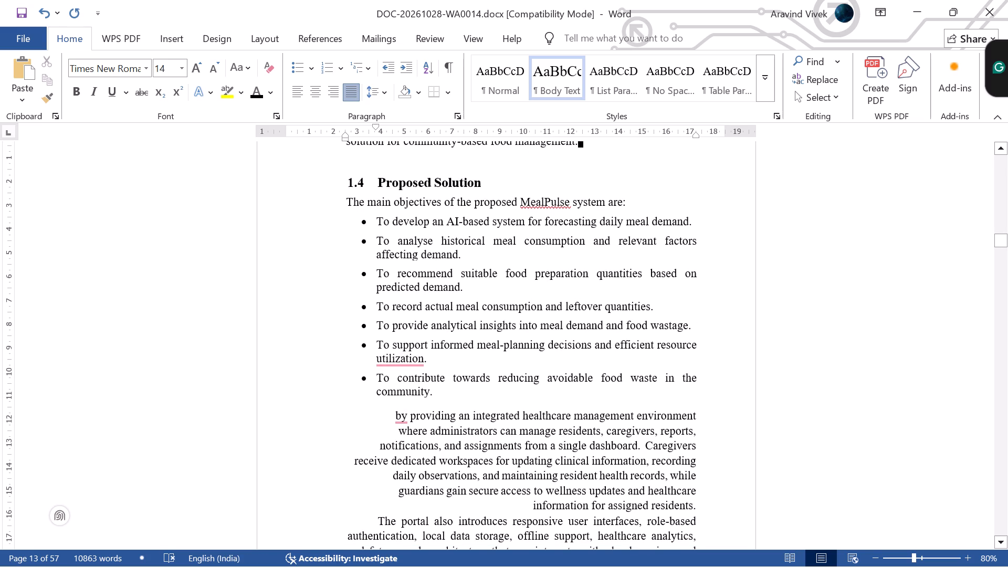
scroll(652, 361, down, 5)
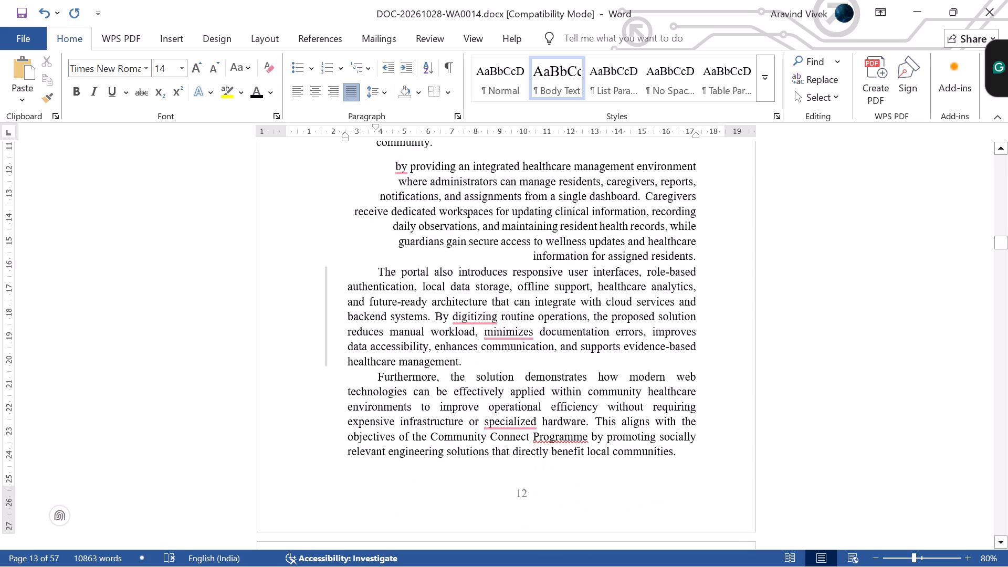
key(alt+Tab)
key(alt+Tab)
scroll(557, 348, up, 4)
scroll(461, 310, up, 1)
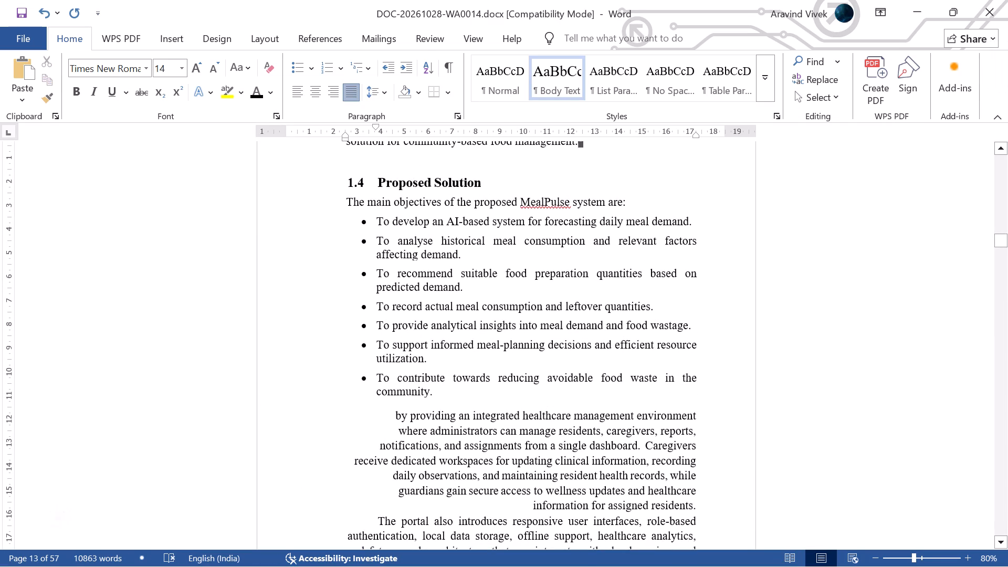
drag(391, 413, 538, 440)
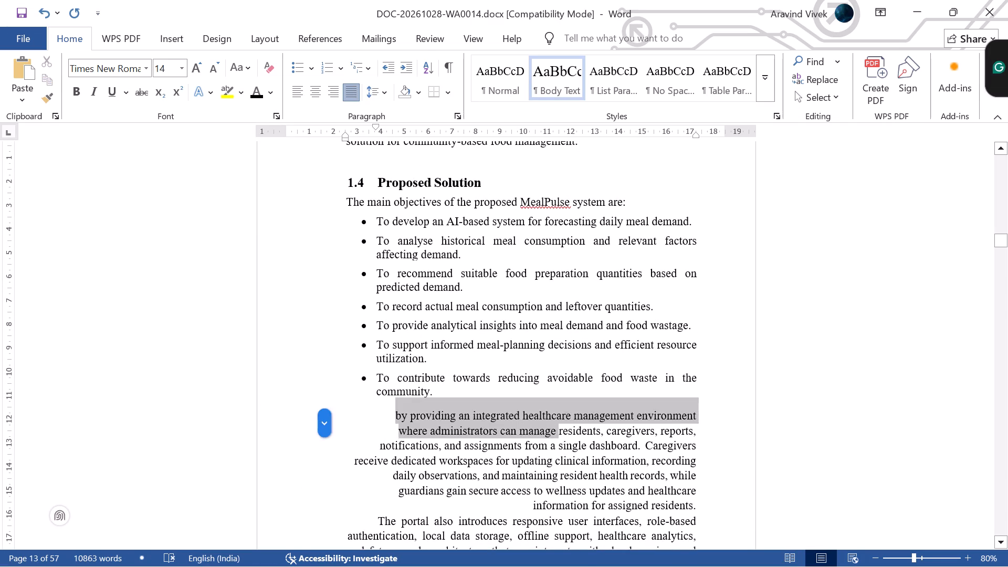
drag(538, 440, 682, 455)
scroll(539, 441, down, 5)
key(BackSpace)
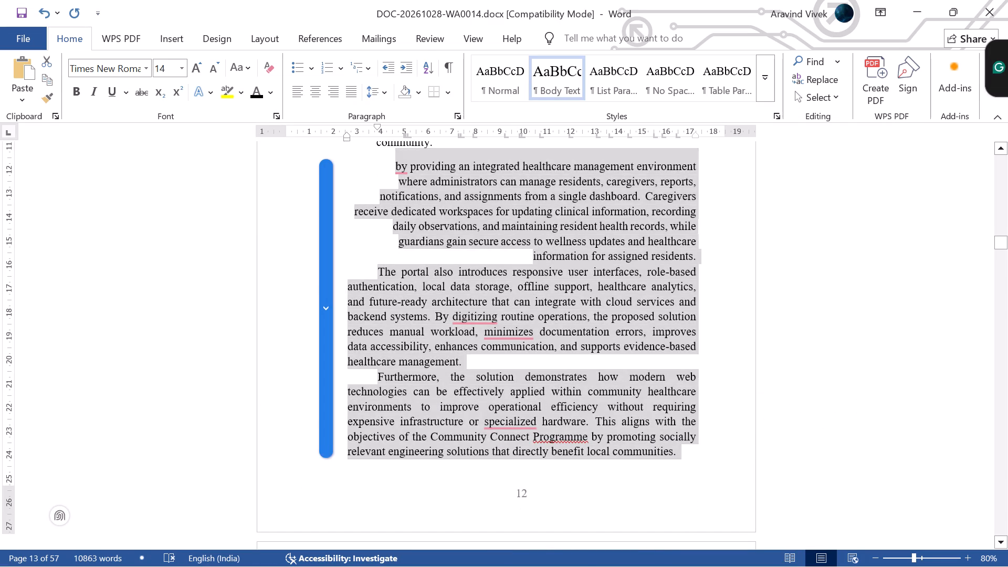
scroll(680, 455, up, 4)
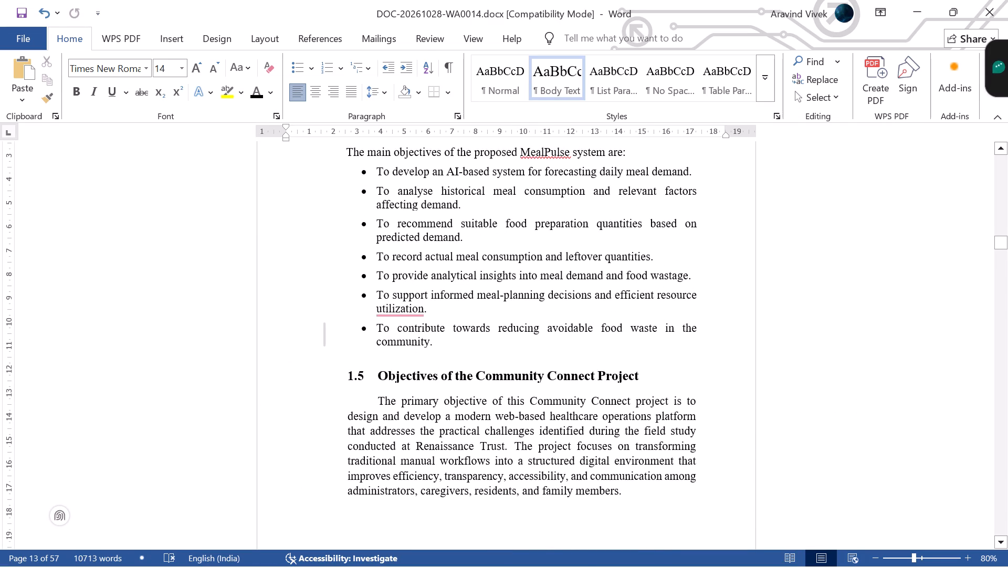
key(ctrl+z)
Copy the 1.3.2 Technical Approach text with its stage flow from COMCONFIN.docx and paste it over the opening of the report's leftover healthcare paragraph.
key(alt+Tab)
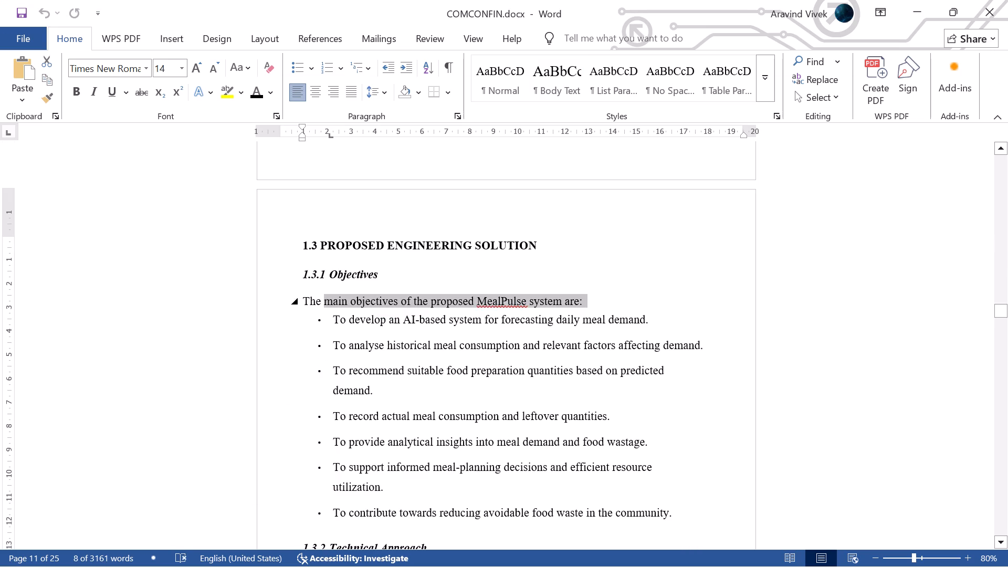
click(694, 232)
scroll(694, 232, down, 5)
scroll(427, 370, down, 1)
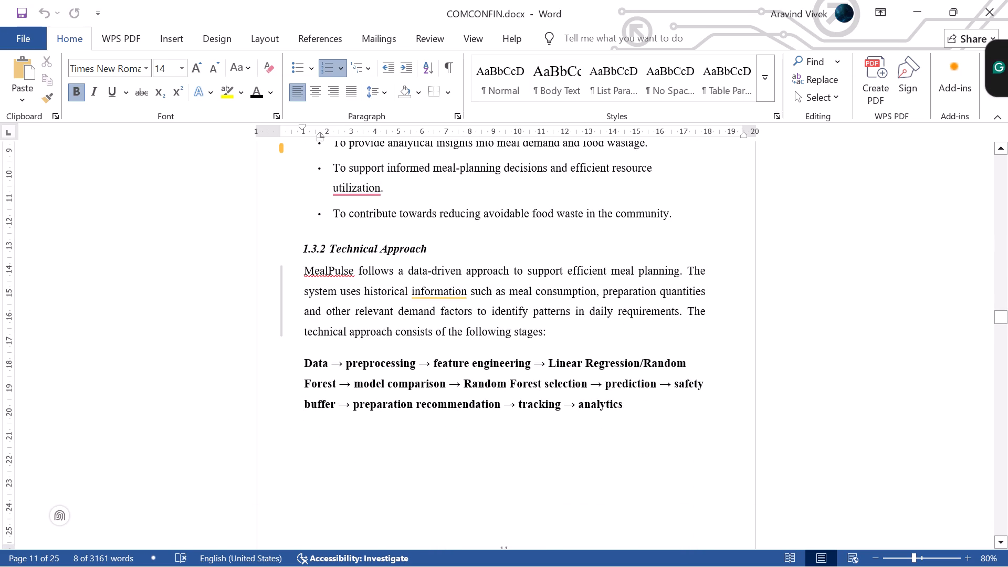
drag(306, 269, 647, 411)
key(ctrl+c)
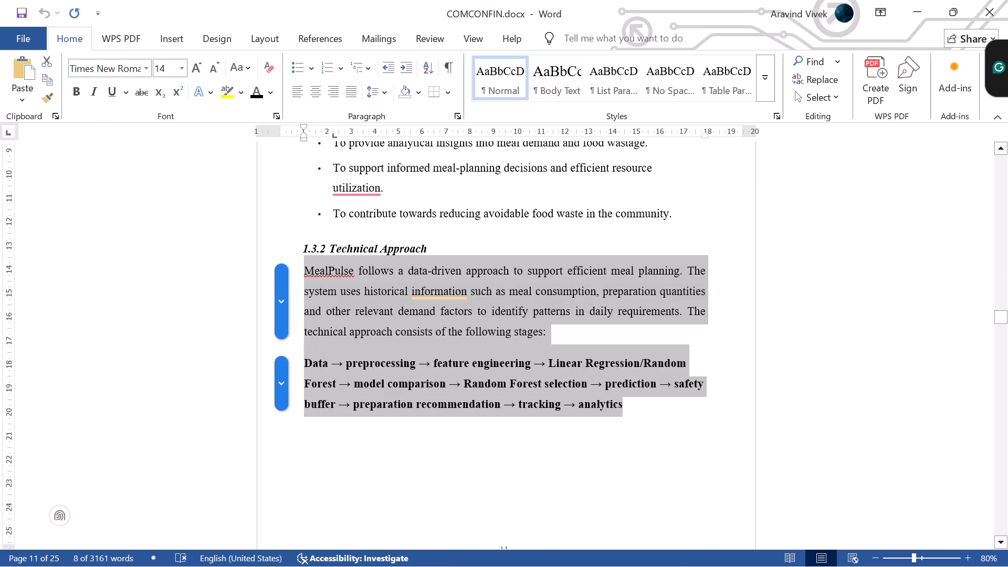
key(alt+Tab)
scroll(547, 347, down, 3)
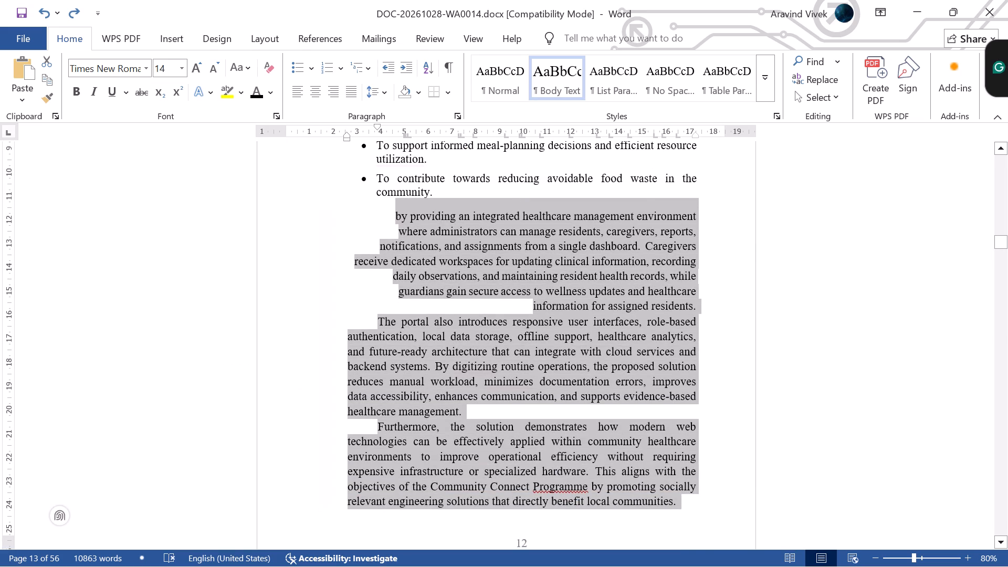
click(398, 219)
drag(395, 214, 586, 260)
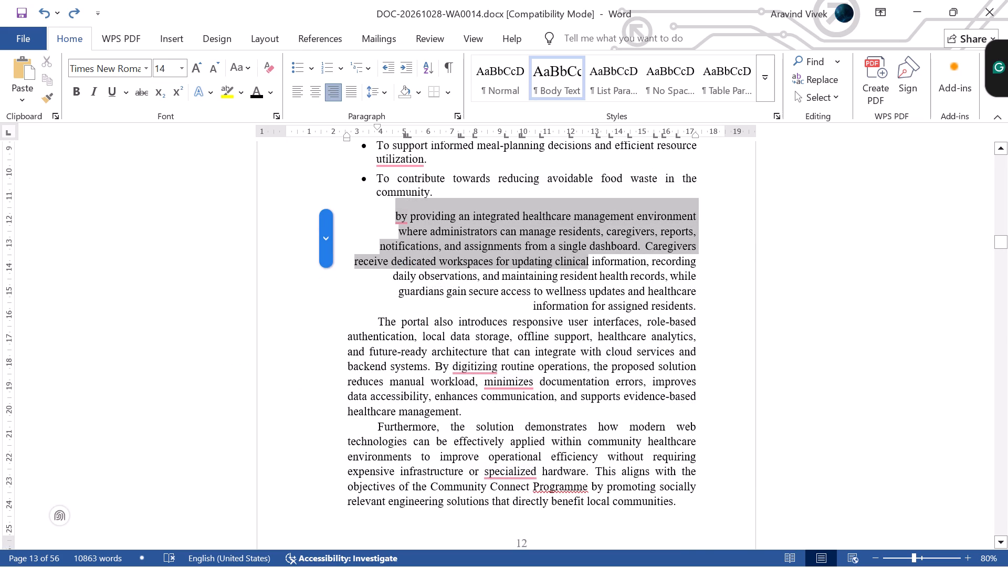
drag(586, 260, 592, 264)
key(ctrl+v)
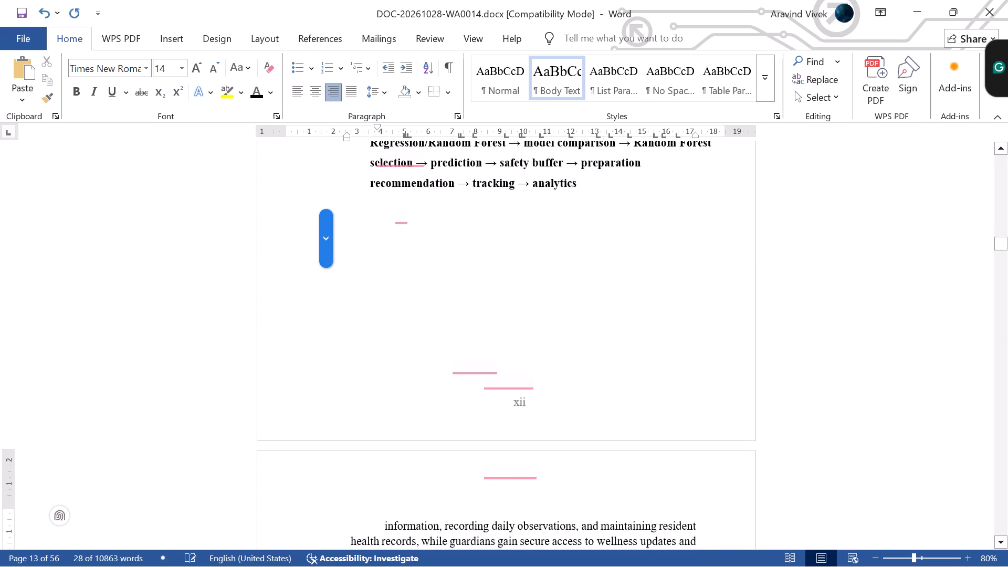
scroll(590, 303, up, 7)
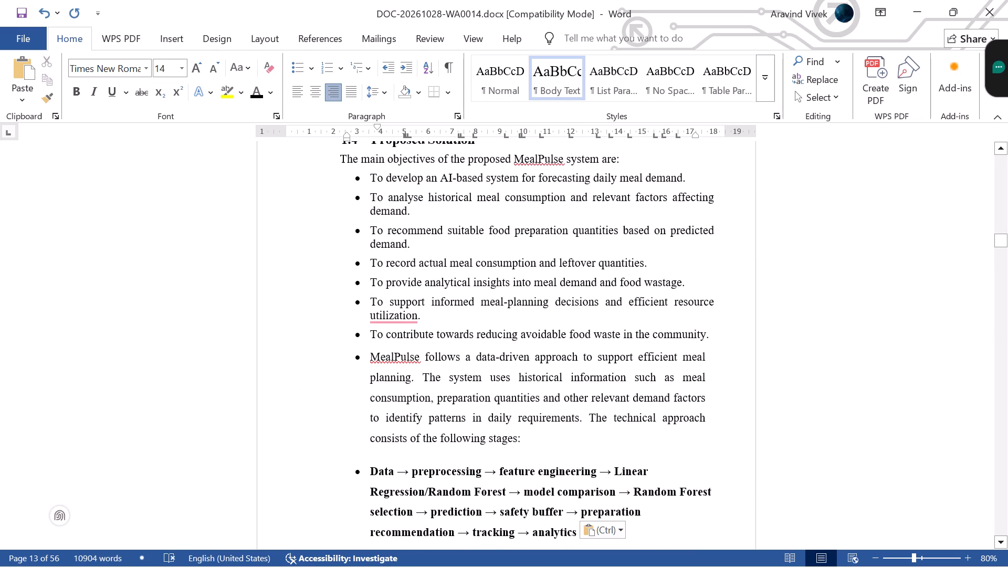
Add an unbulleted line reading "TECHNICAL APPROACH" between the last objective and the pasted MealPulse paragraph.
key(alt+Tab)
click(643, 471)
key(alt+Tab)
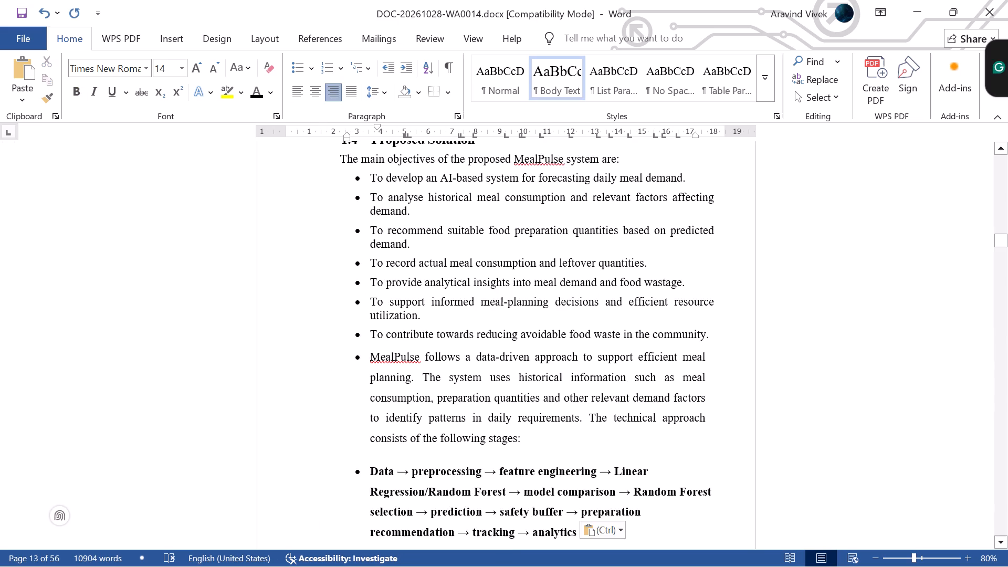
click(721, 334)
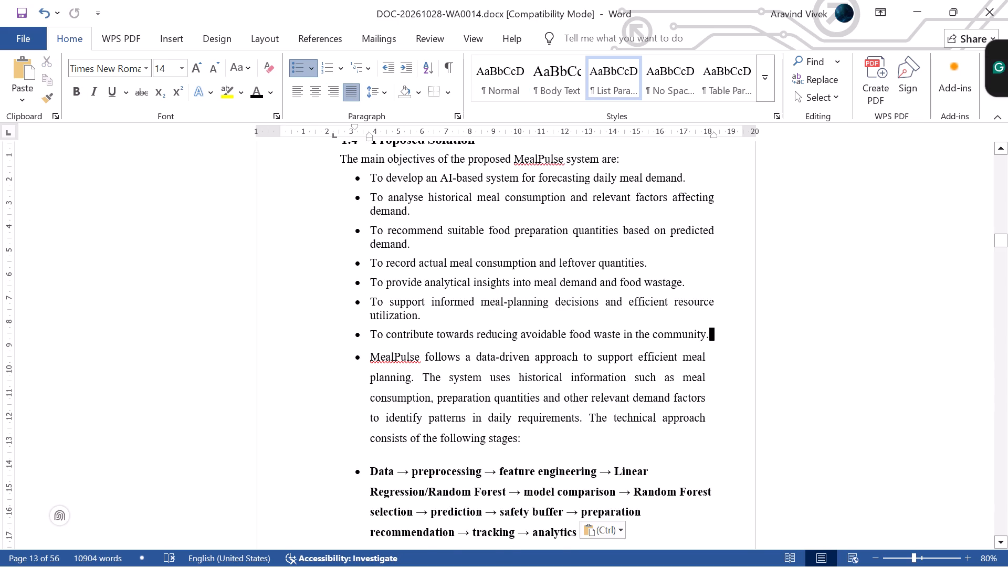
key(Return)
key(BackSpace)
key(BackSpace)
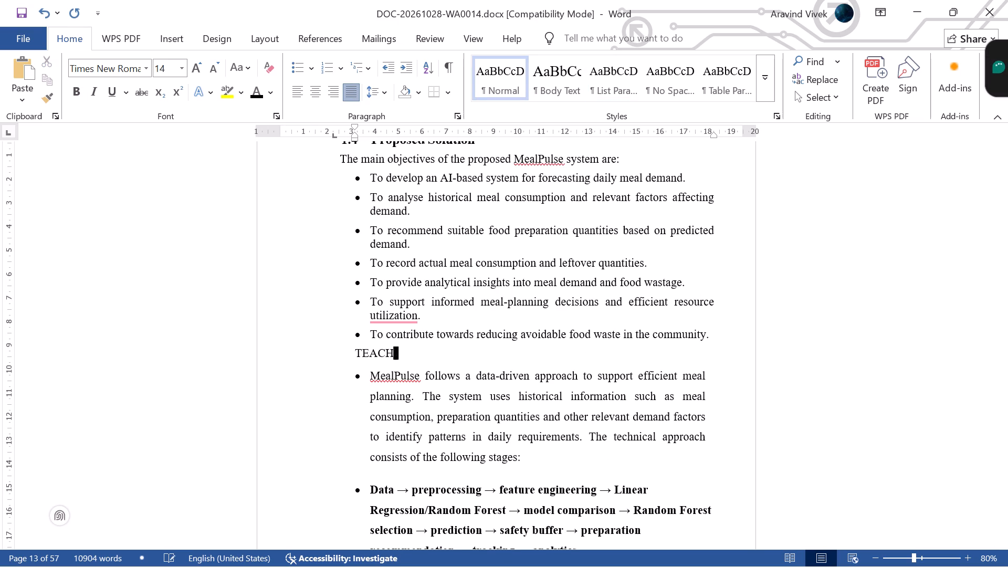
key(BackSpace)
key(BackSpace)
key(BackSpace)
text(CHNICAL)
key(space)
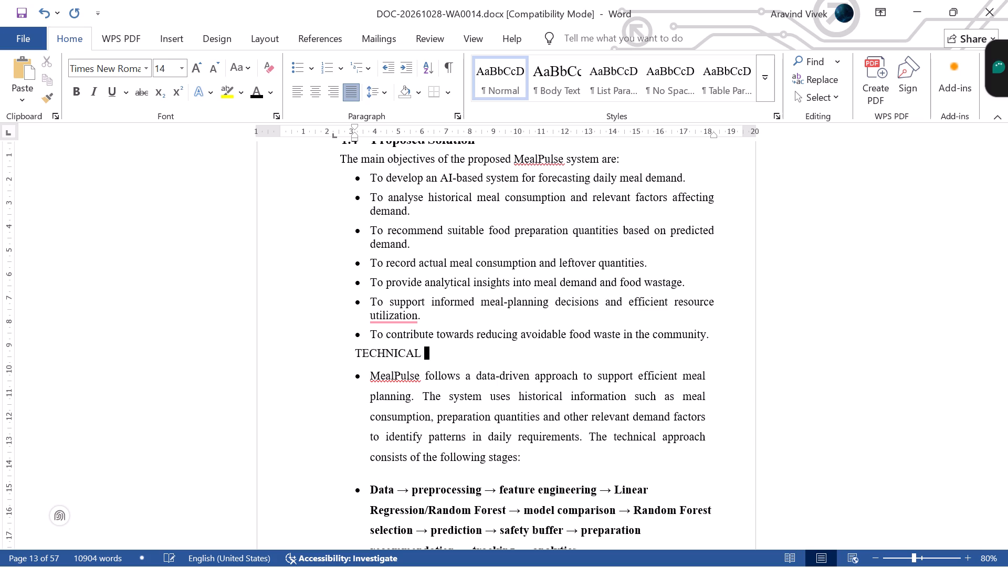
text(APPRO)
text(ACH)
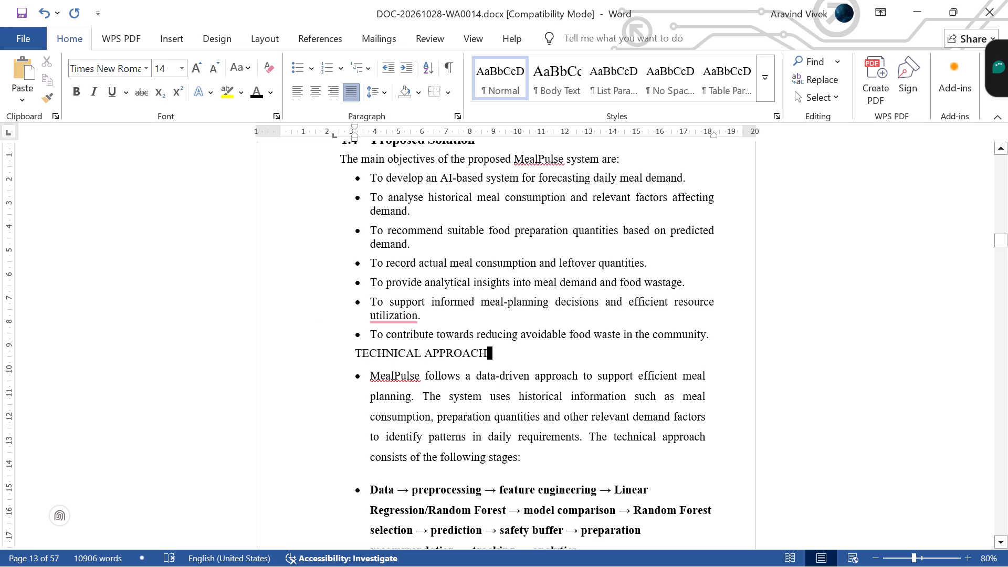
Make the "TECHNICAL APPROACH" line bold and add a colon at its end.
scroll(513, 365, up, 2)
drag(503, 455, 353, 458)
click(75, 91)
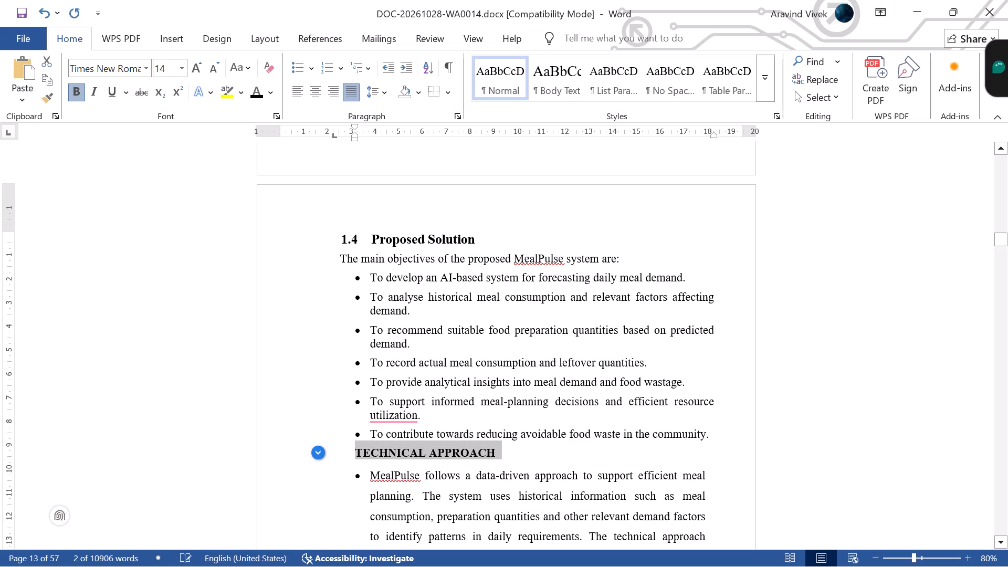
click(501, 457)
key(shift+colon)
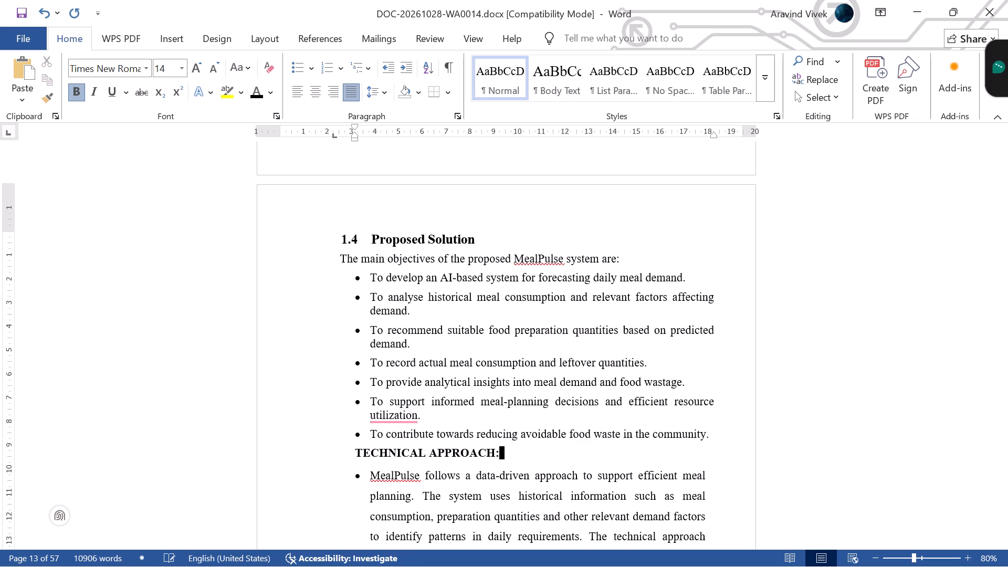
Remove the bullets and the left indentation from the MealPulse paragraph and the bold stage flow under TECHNICAL APPROACH.
scroll(500, 447, down, 4)
click(364, 393)
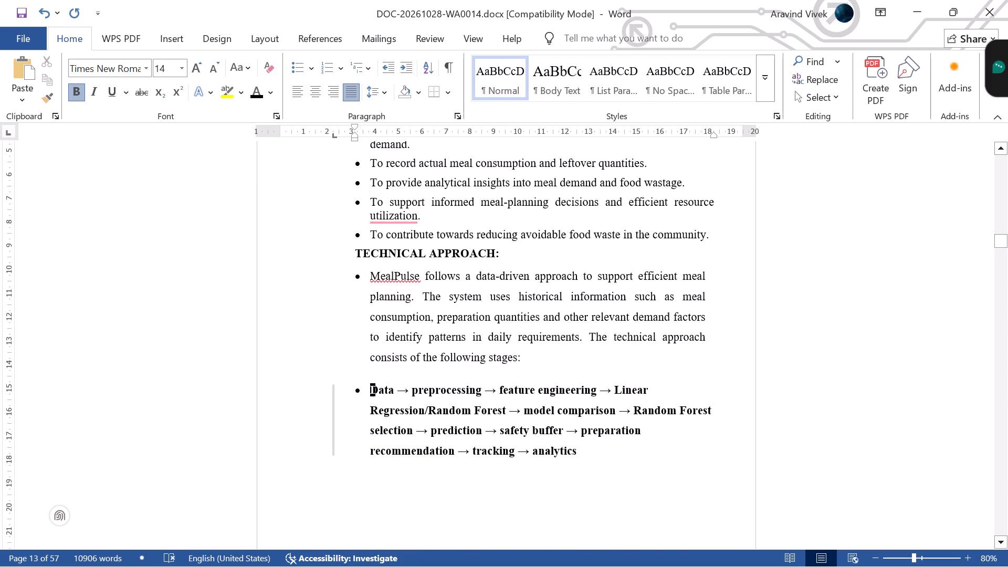
key(BackSpace)
key(Up)
key(Up)
key(Up)
key(Up)
key(Up)
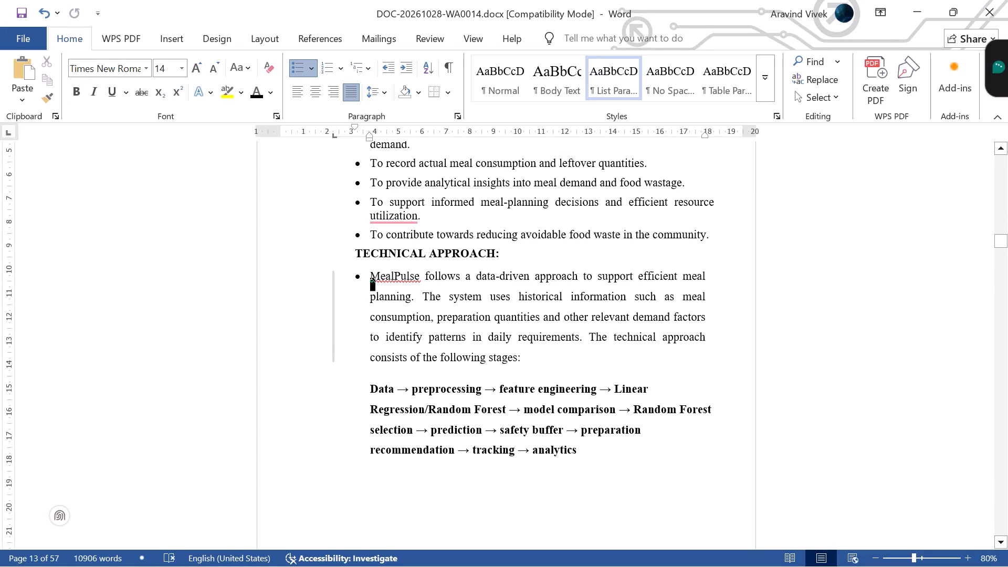
key(BackSpace)
key(BackSpace)
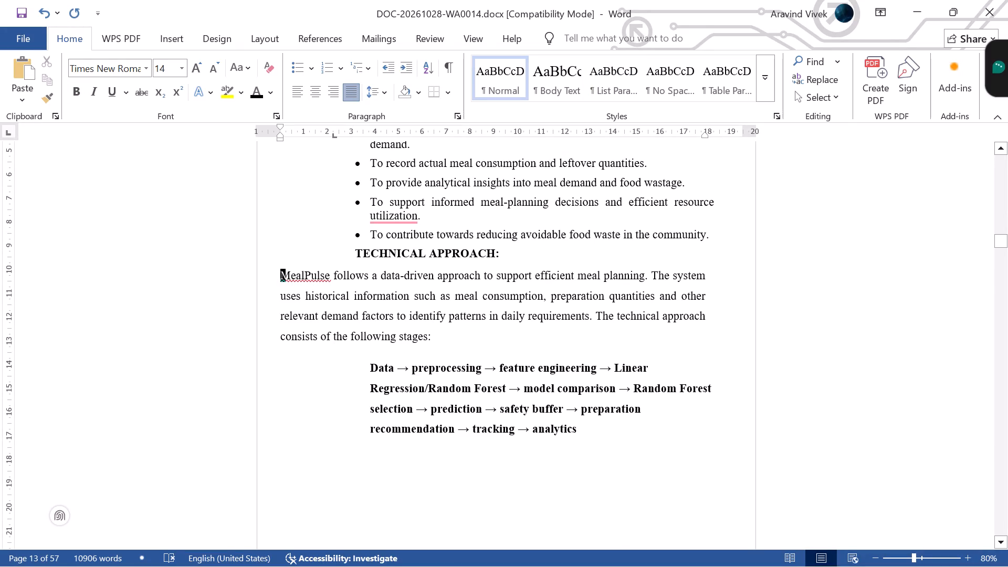
click(370, 367)
key(BackSpace)
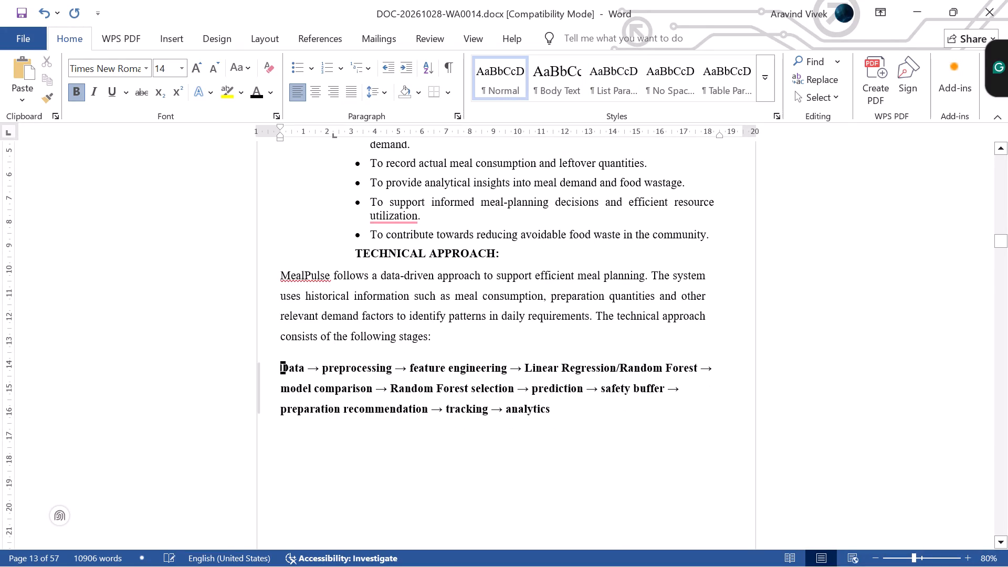
Indent both paragraphs under TECHNICAL APPROACH to about 3.25 on the left and 18.25 on the right of the ruler, in line with the objectives list.
drag(565, 410, 280, 267)
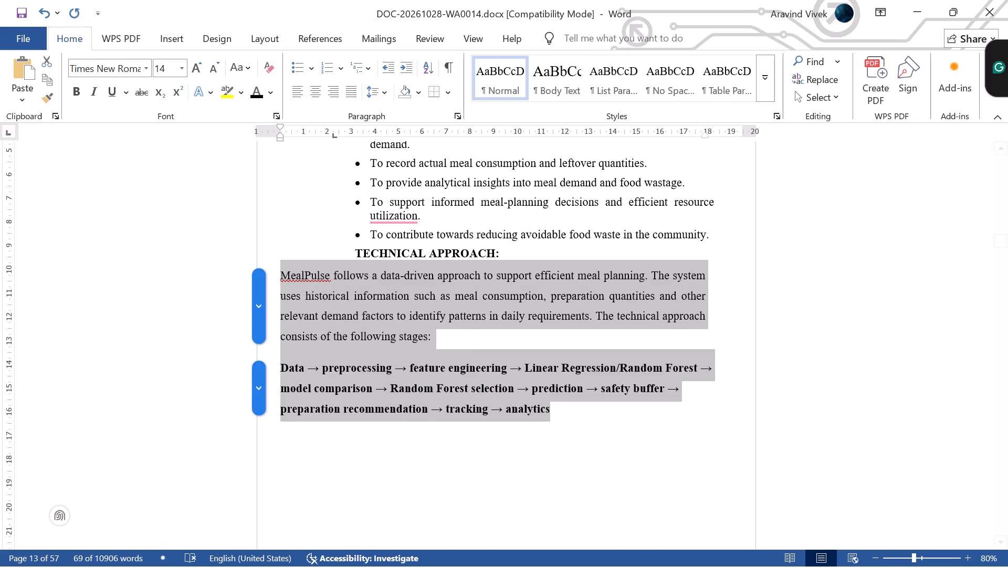
drag(281, 138, 351, 149)
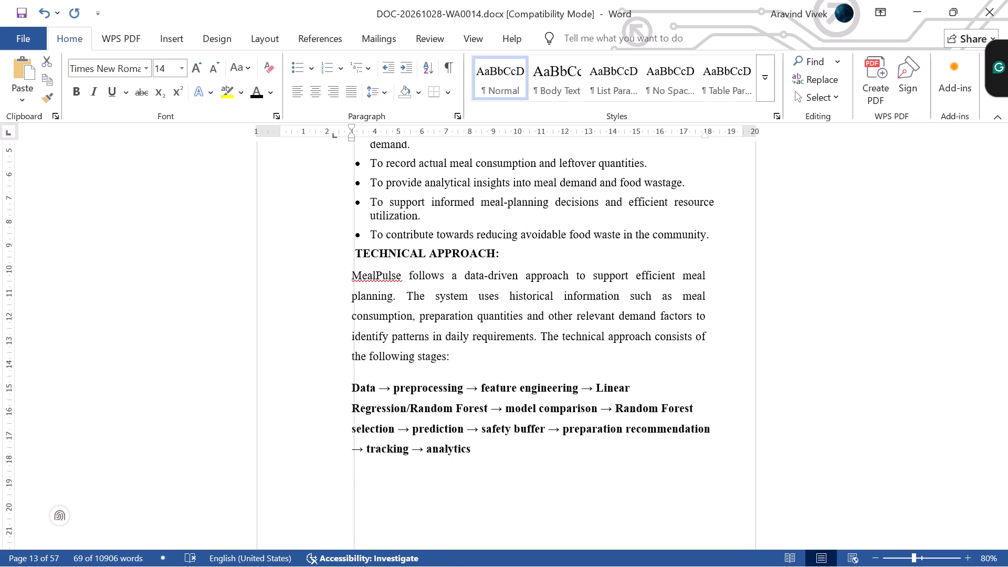
drag(351, 149, 359, 149)
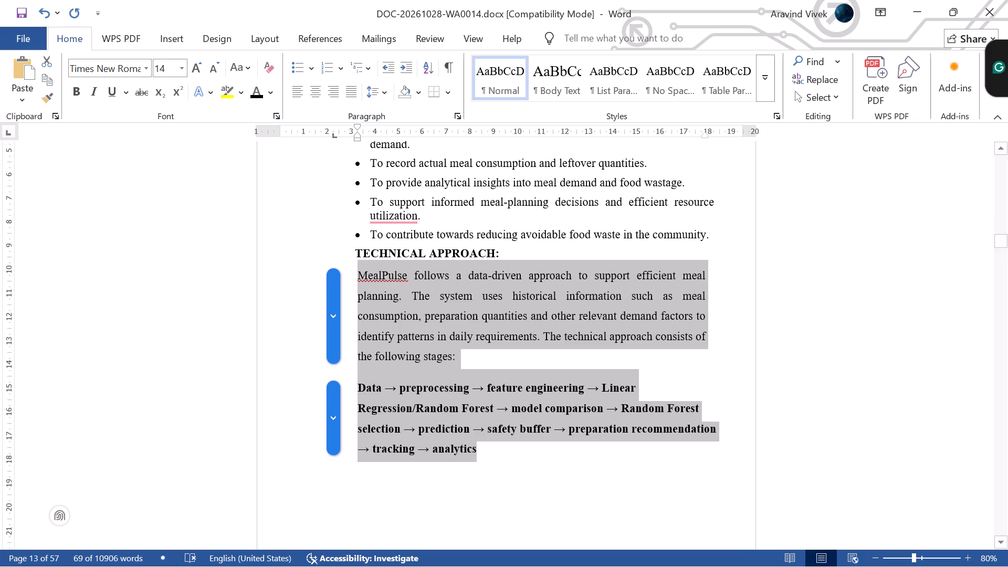
drag(705, 137, 721, 136)
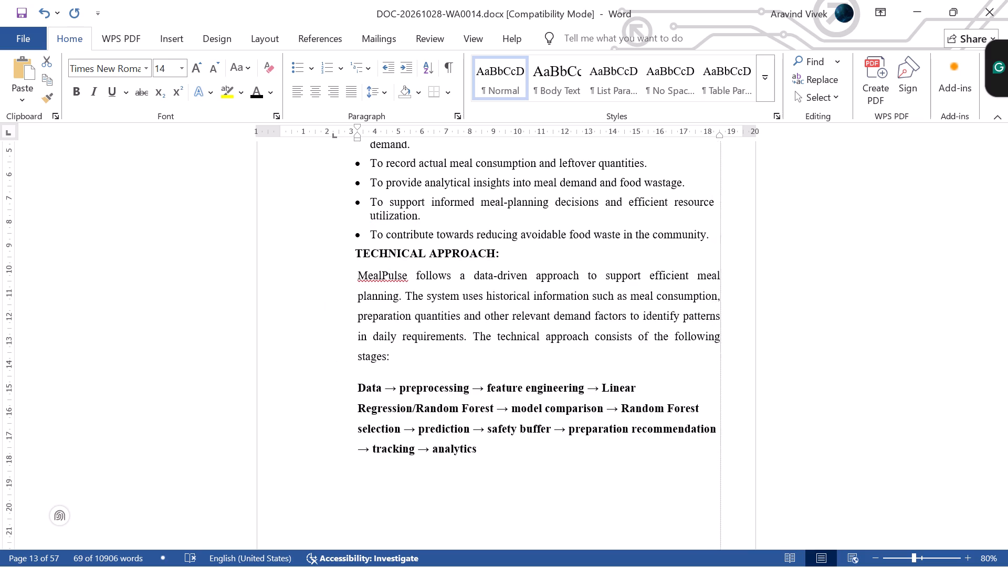
drag(721, 136, 717, 138)
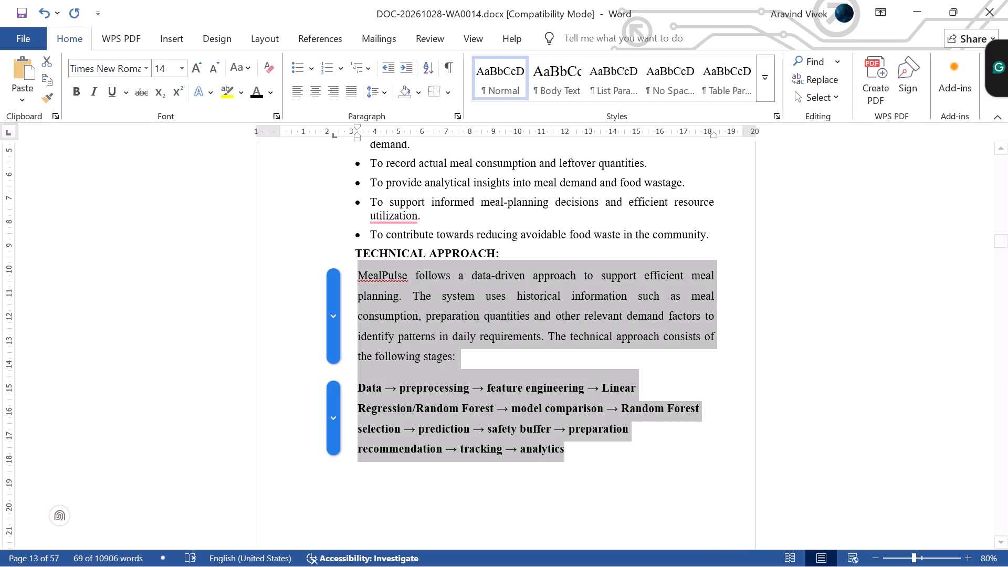
Justify only the MealPulse paragraph under TECHNICAL APPROACH, keeping the bold stage flow below it left-aligned.
click(354, 89)
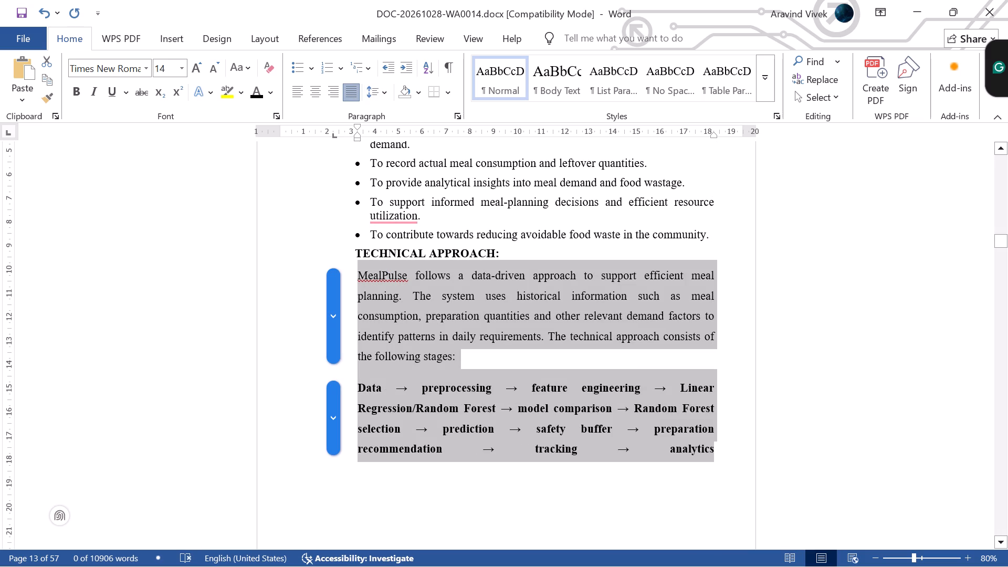
click(357, 92)
click(461, 355)
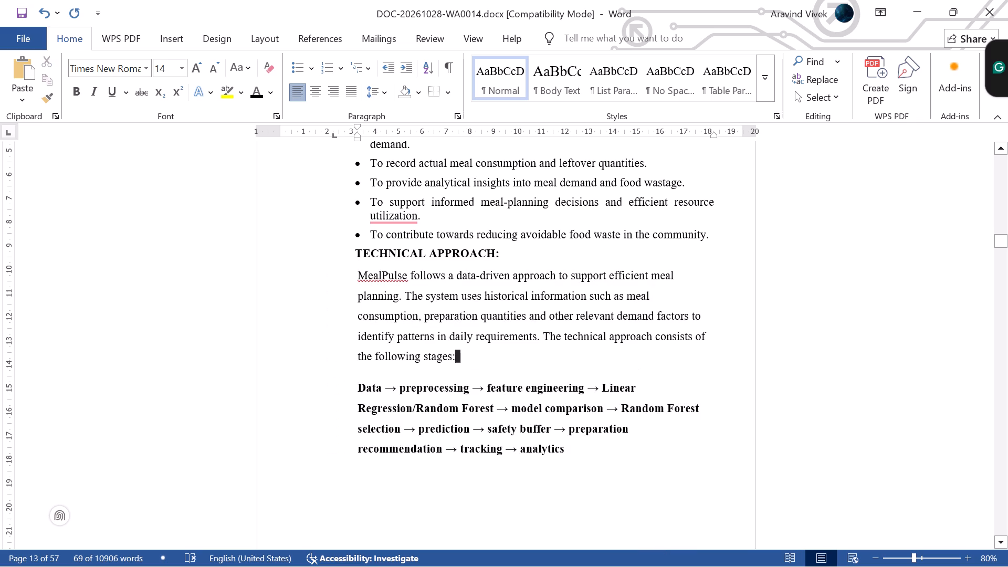
drag(461, 355, 372, 273)
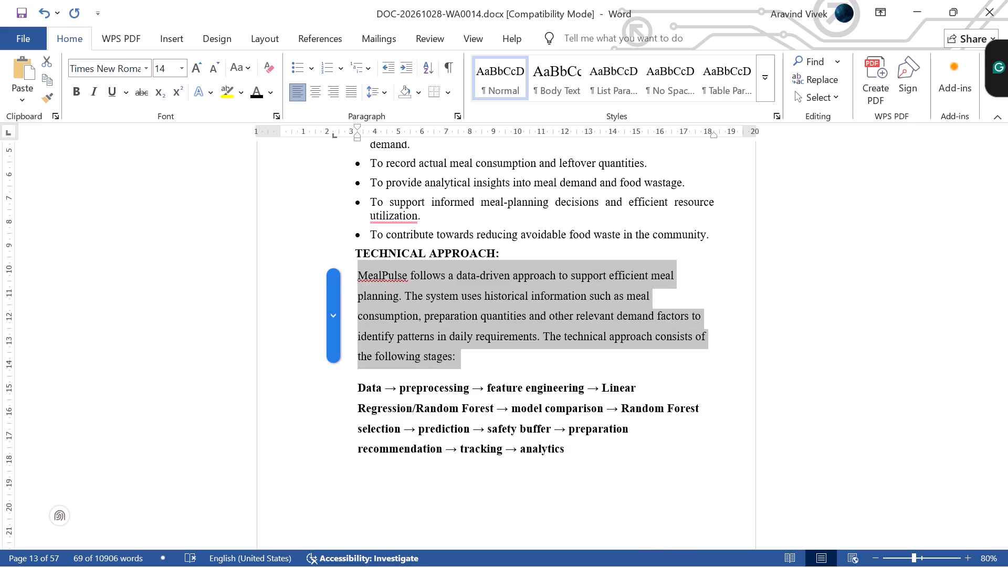
click(358, 92)
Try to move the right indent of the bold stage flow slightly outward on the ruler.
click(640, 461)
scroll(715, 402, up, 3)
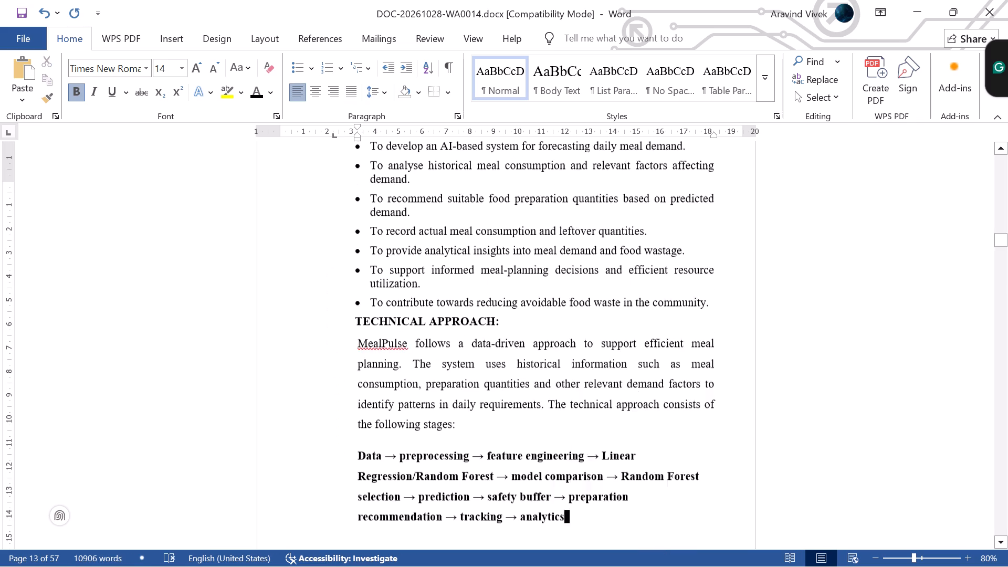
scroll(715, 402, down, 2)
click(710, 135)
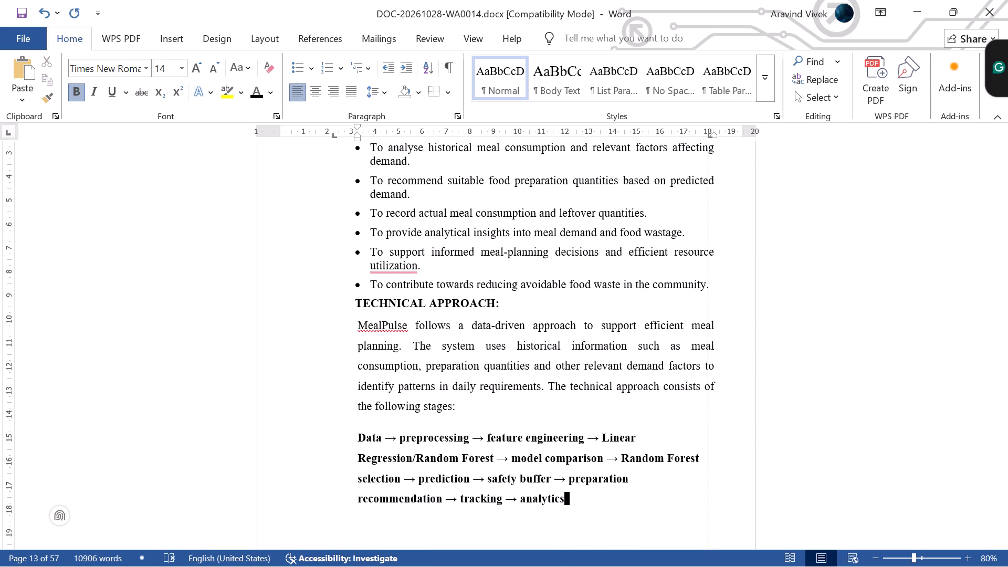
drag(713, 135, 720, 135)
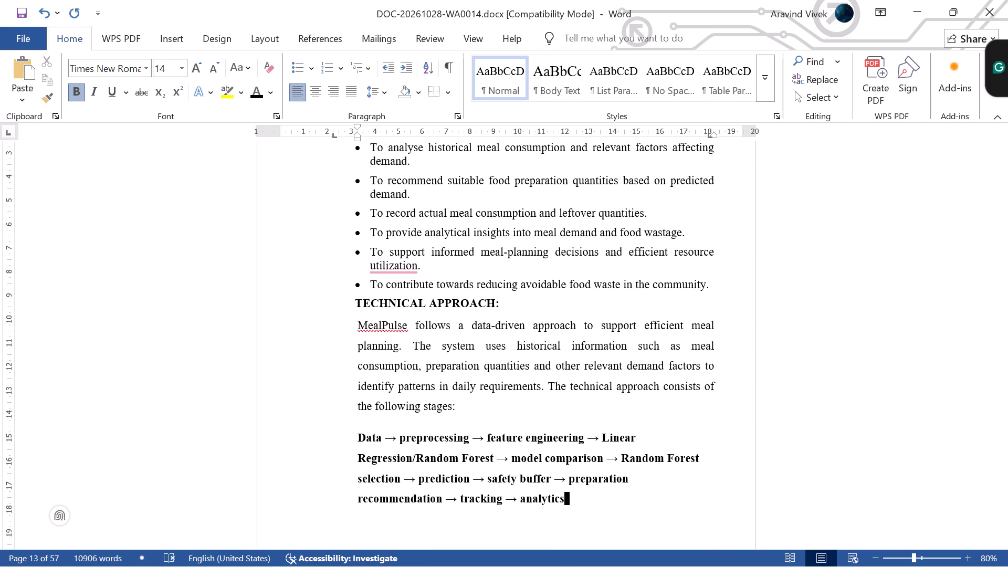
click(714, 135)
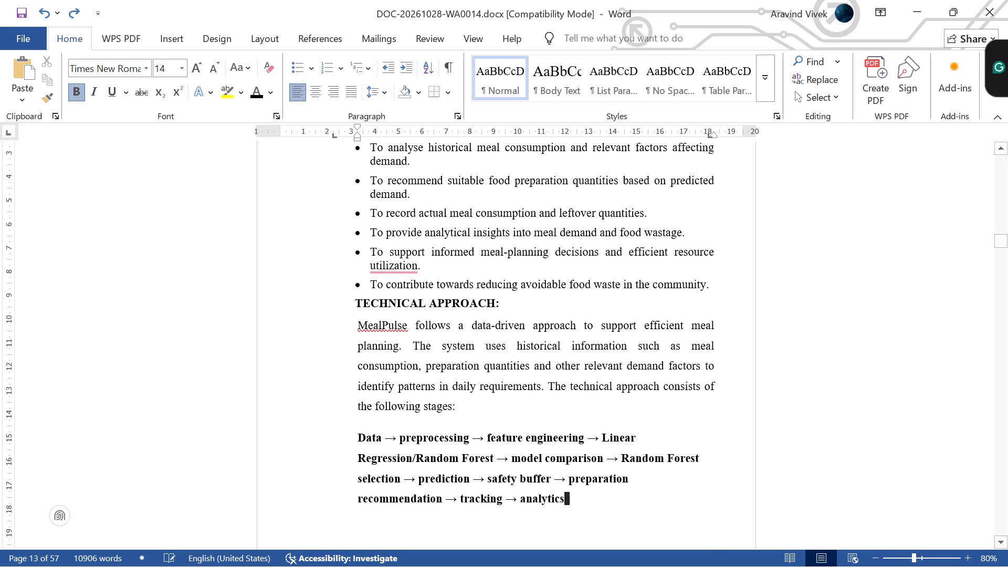
Insert an unbulleted blank line between the last objective and the TECHNICAL APPROACH line.
click(738, 302)
scroll(738, 302, down, 4)
scroll(680, 335, up, 7)
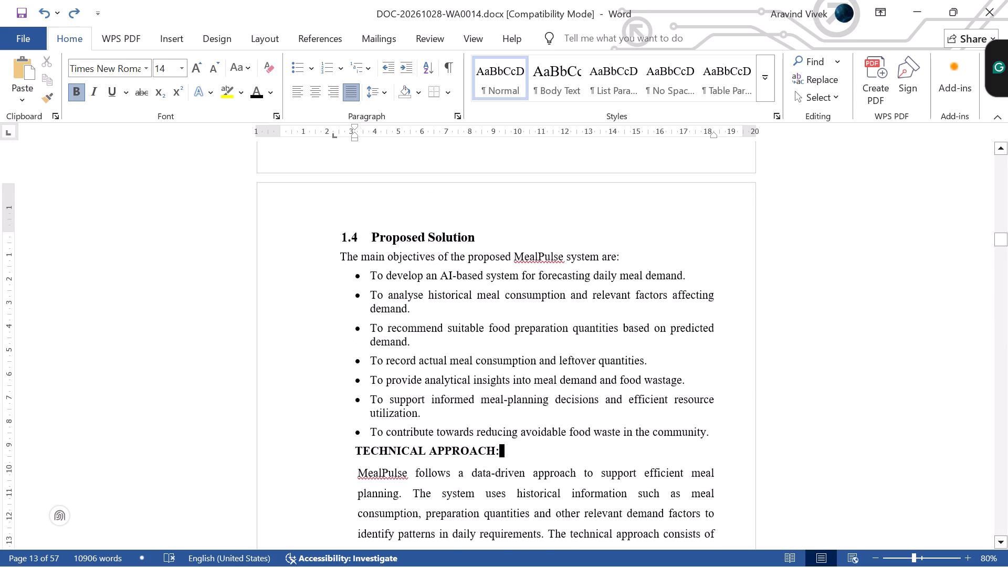
click(723, 430)
key(Return)
key(BackSpace)
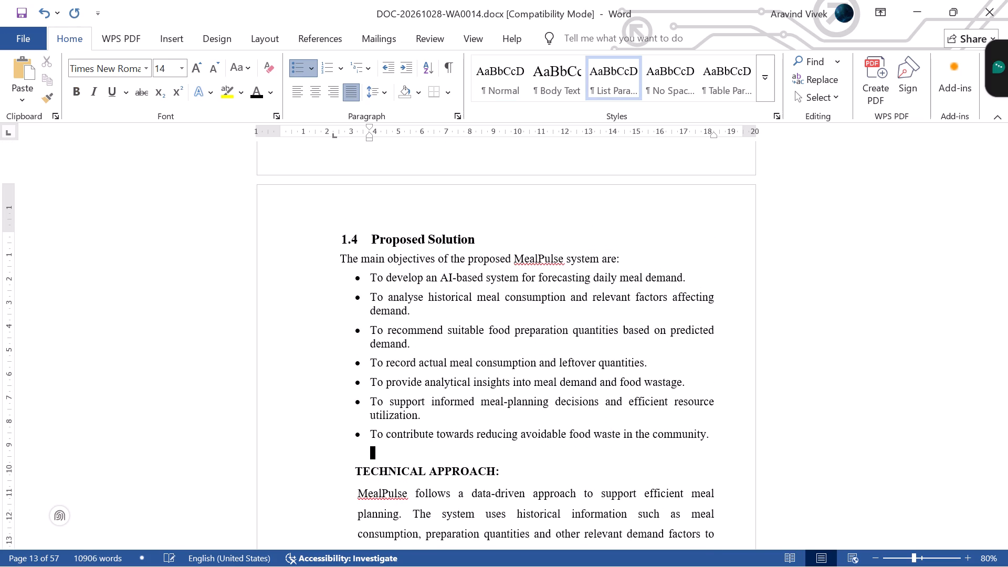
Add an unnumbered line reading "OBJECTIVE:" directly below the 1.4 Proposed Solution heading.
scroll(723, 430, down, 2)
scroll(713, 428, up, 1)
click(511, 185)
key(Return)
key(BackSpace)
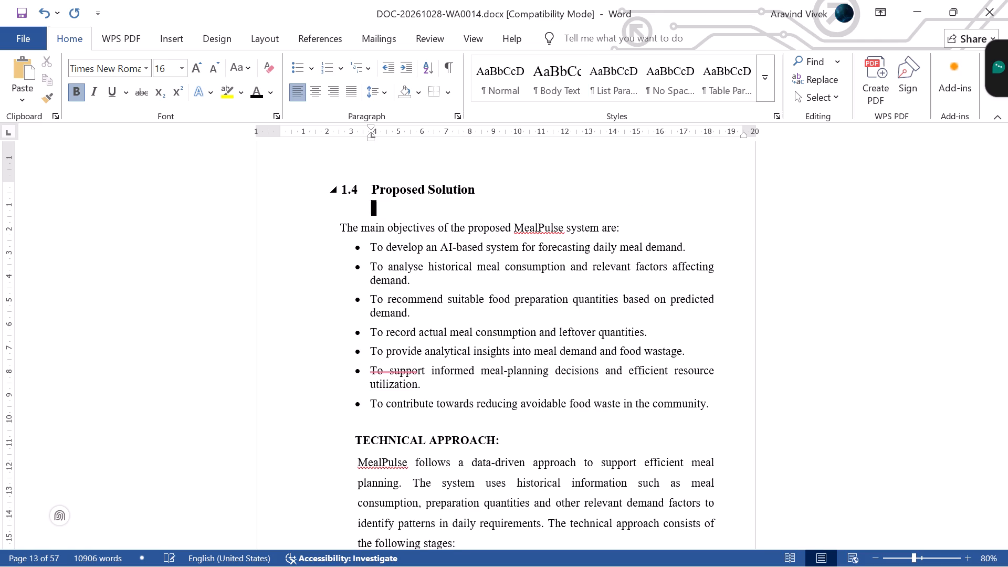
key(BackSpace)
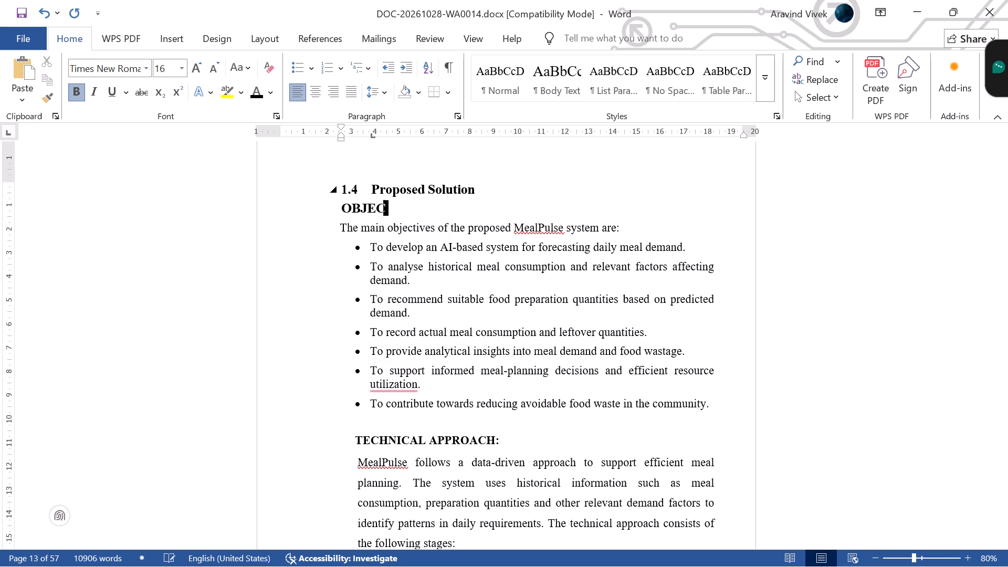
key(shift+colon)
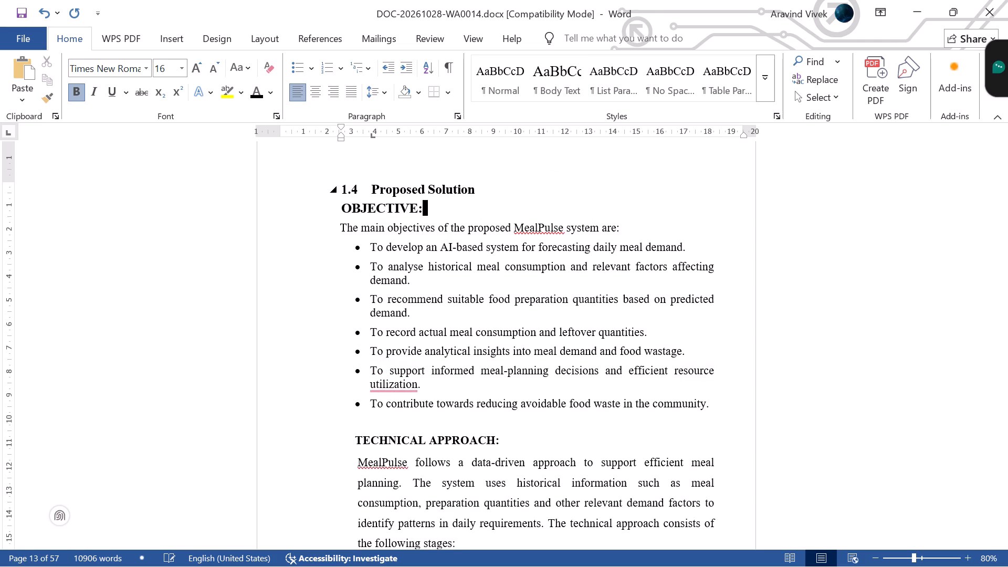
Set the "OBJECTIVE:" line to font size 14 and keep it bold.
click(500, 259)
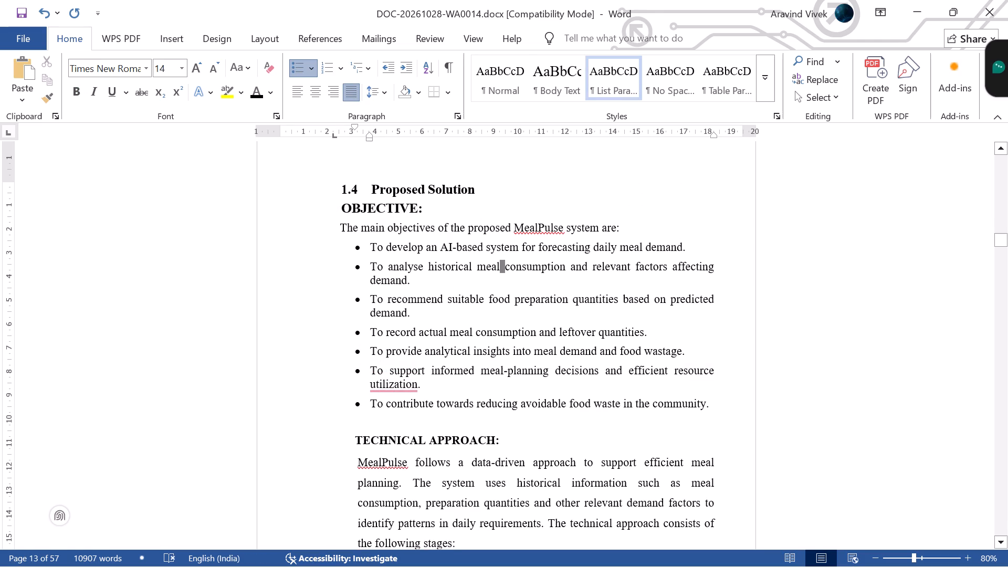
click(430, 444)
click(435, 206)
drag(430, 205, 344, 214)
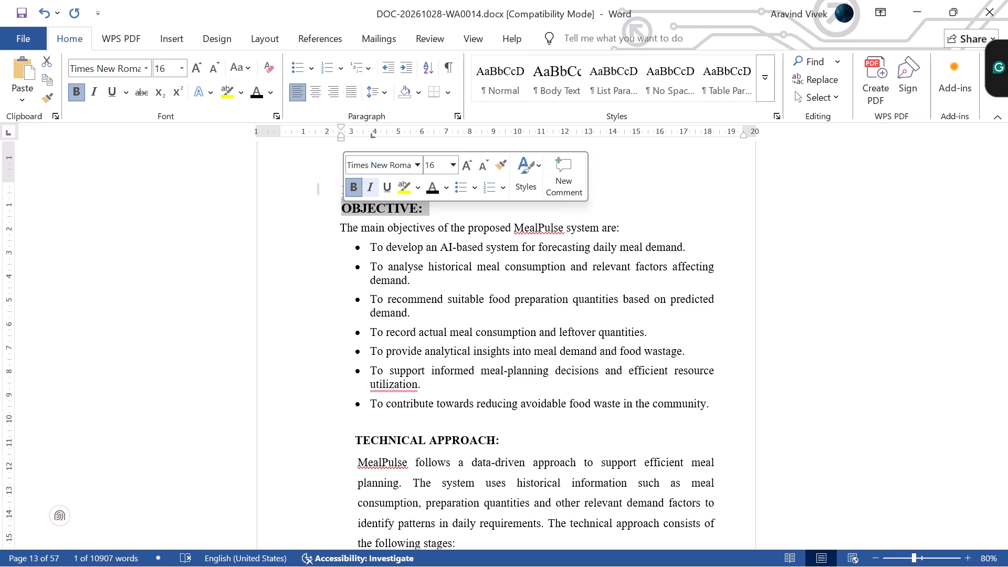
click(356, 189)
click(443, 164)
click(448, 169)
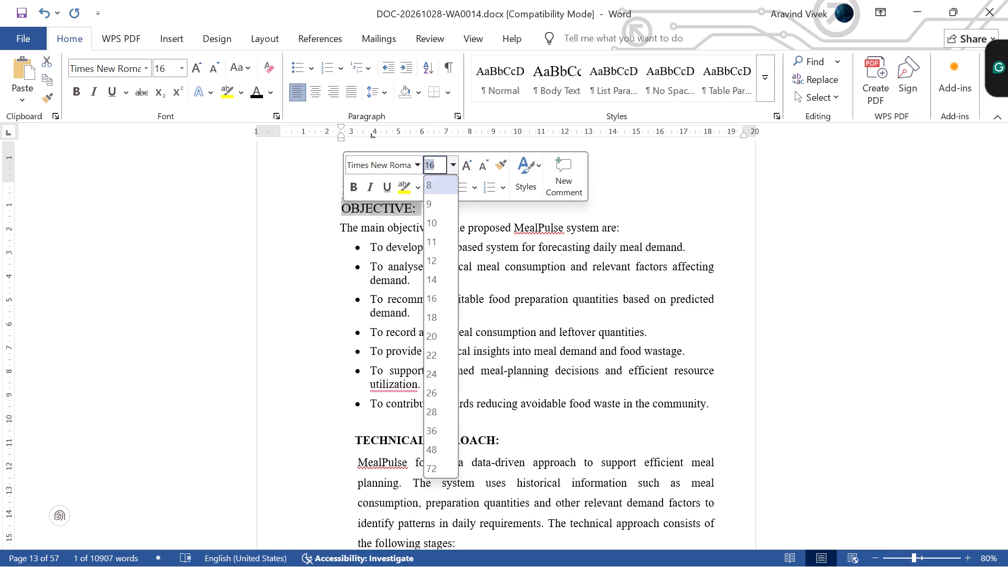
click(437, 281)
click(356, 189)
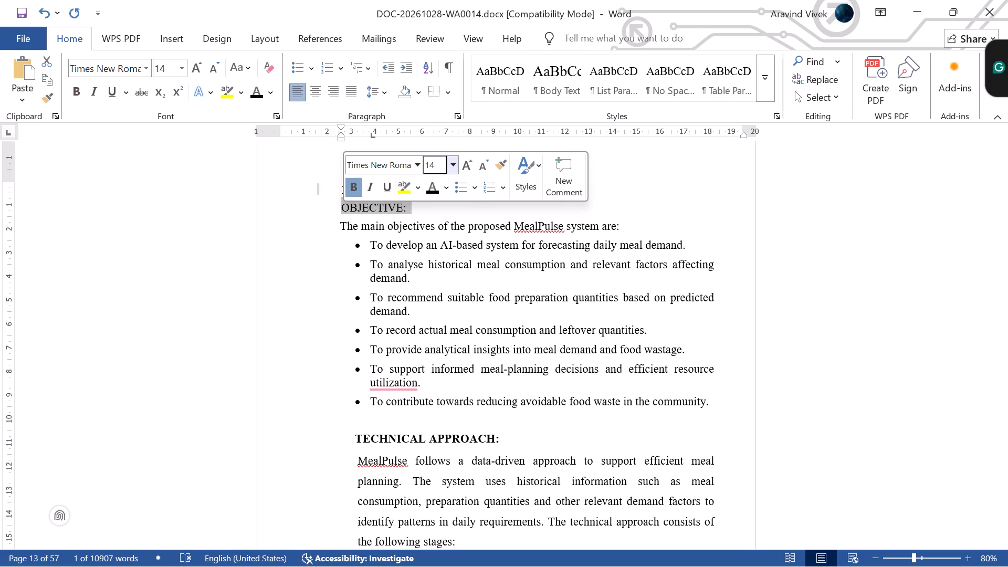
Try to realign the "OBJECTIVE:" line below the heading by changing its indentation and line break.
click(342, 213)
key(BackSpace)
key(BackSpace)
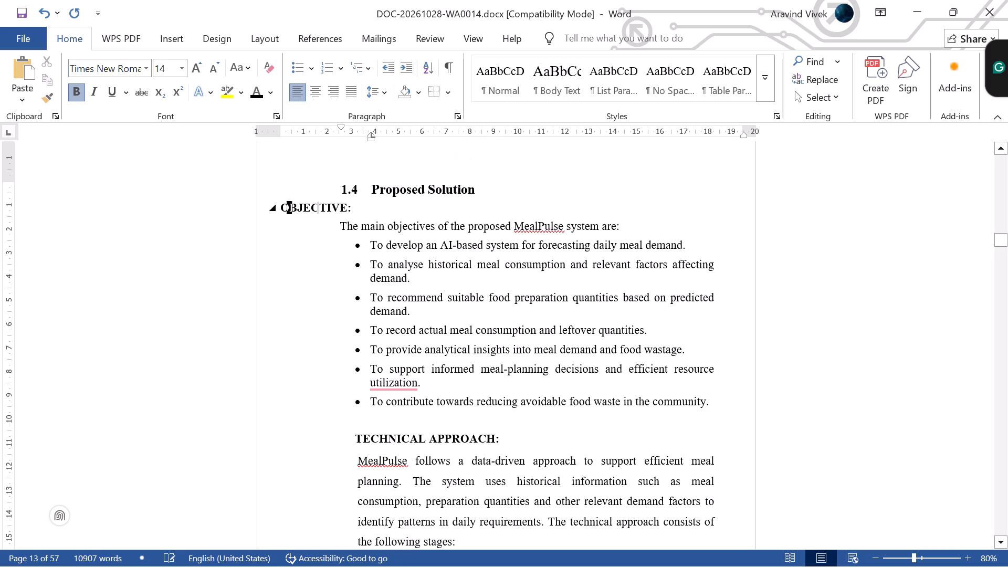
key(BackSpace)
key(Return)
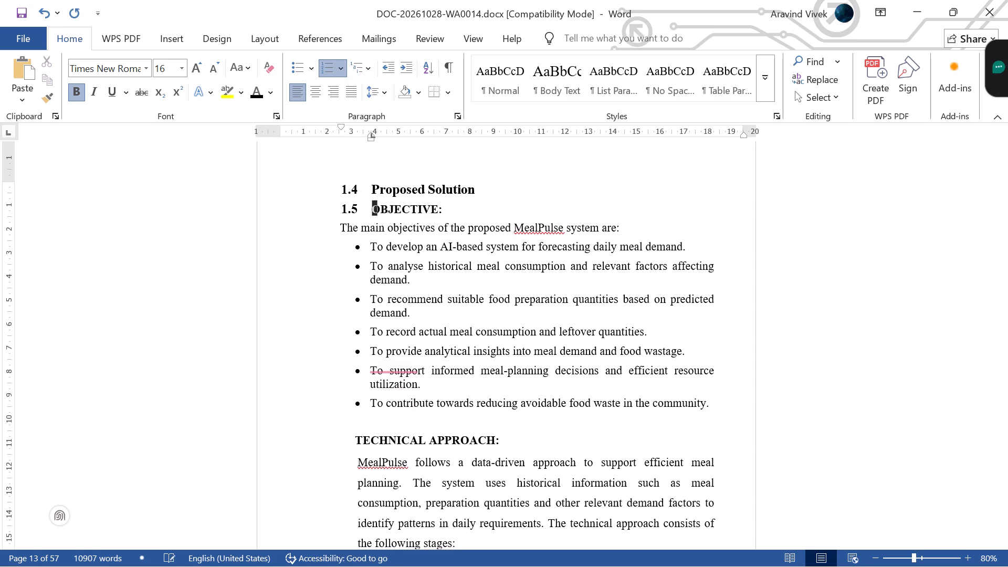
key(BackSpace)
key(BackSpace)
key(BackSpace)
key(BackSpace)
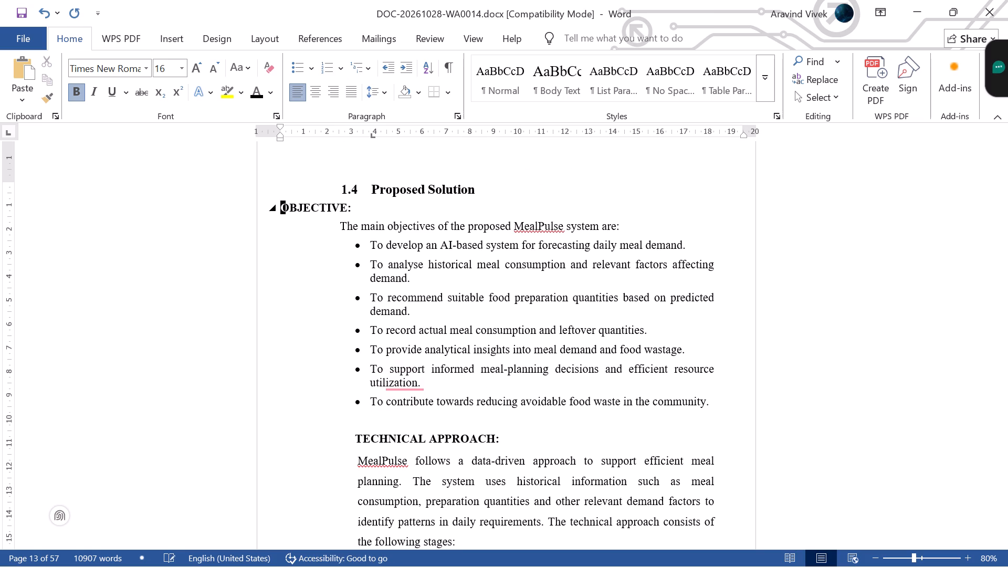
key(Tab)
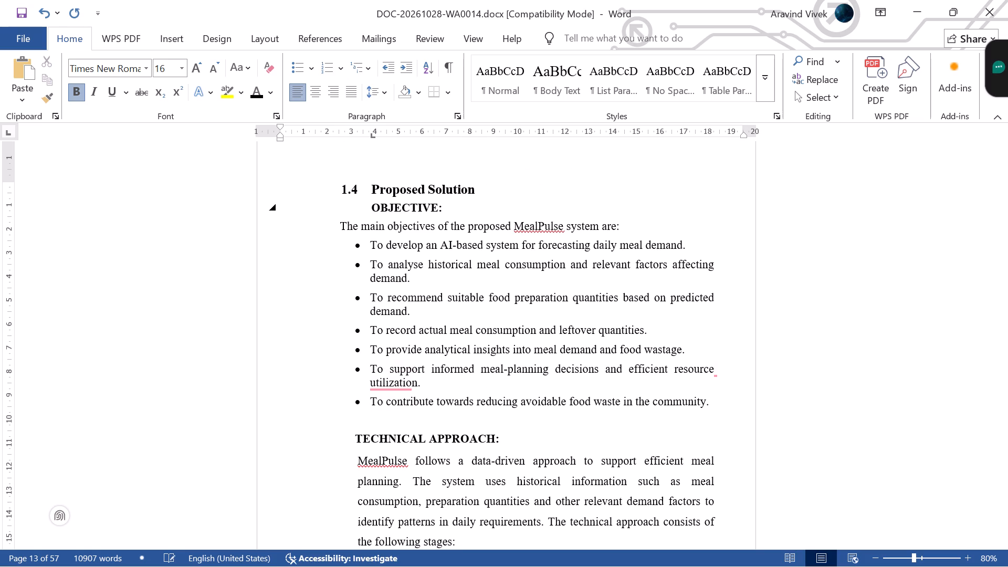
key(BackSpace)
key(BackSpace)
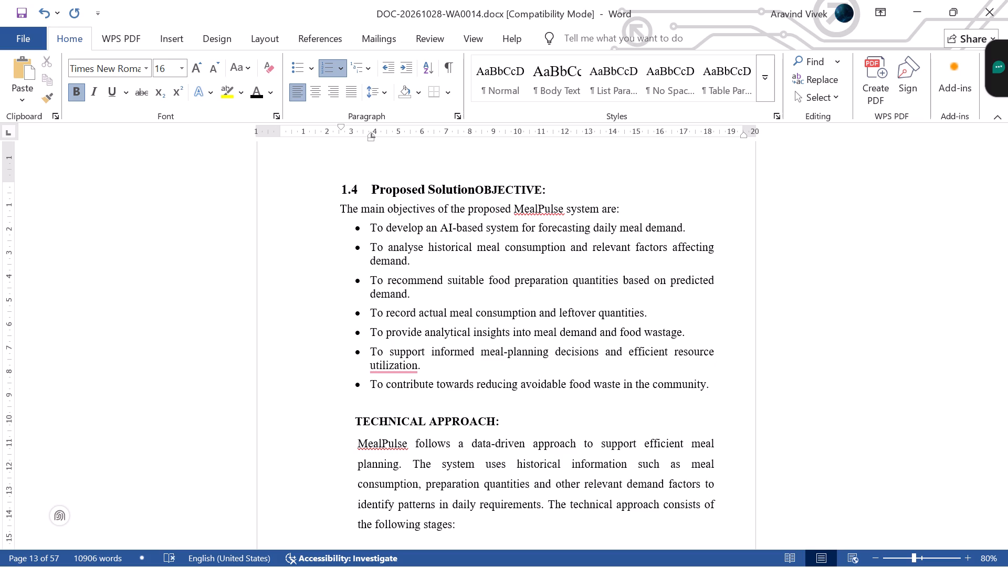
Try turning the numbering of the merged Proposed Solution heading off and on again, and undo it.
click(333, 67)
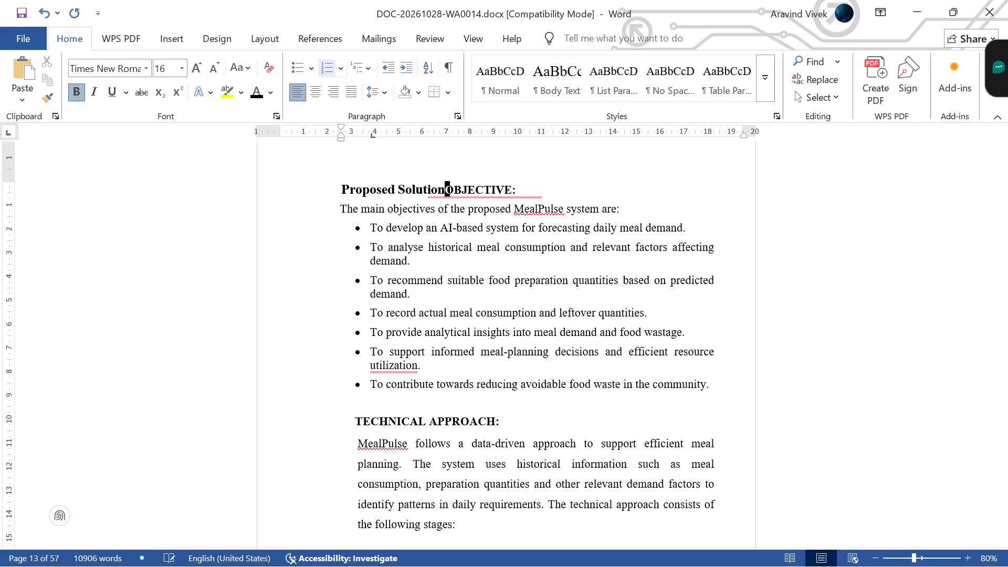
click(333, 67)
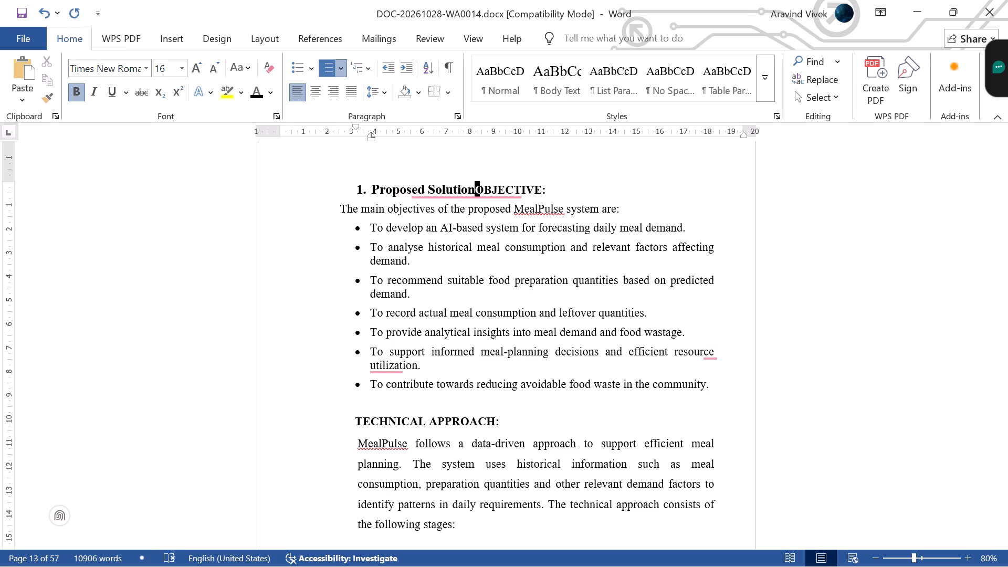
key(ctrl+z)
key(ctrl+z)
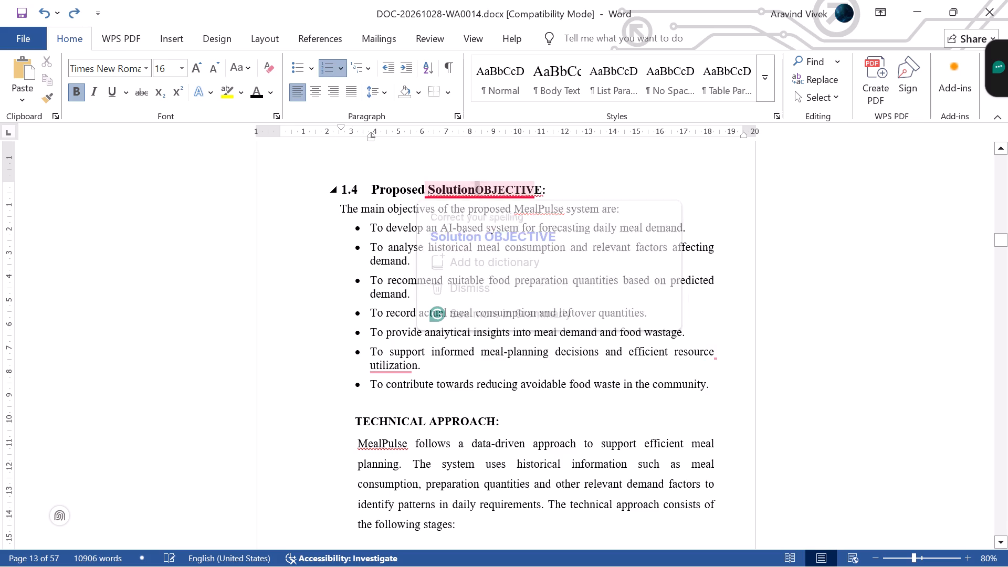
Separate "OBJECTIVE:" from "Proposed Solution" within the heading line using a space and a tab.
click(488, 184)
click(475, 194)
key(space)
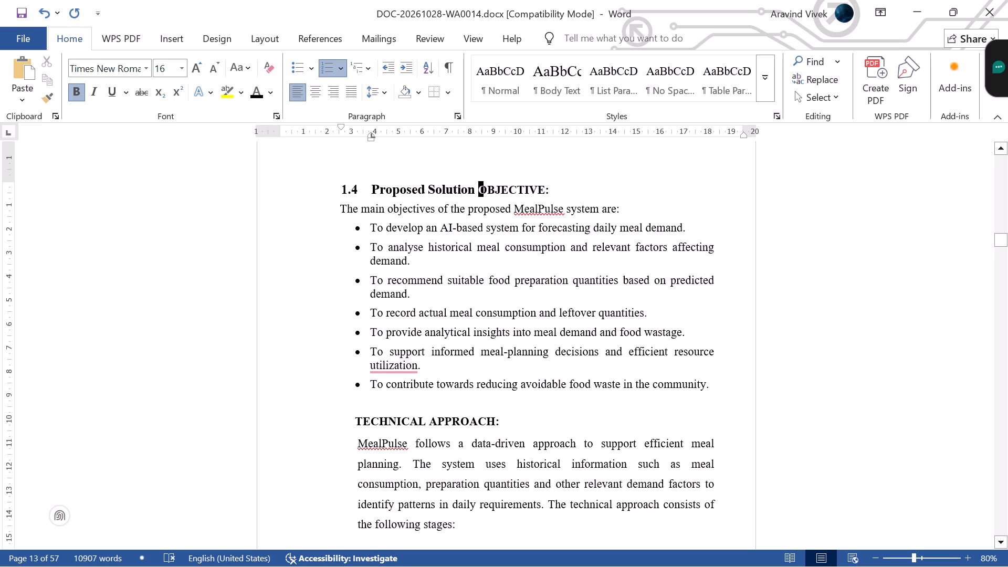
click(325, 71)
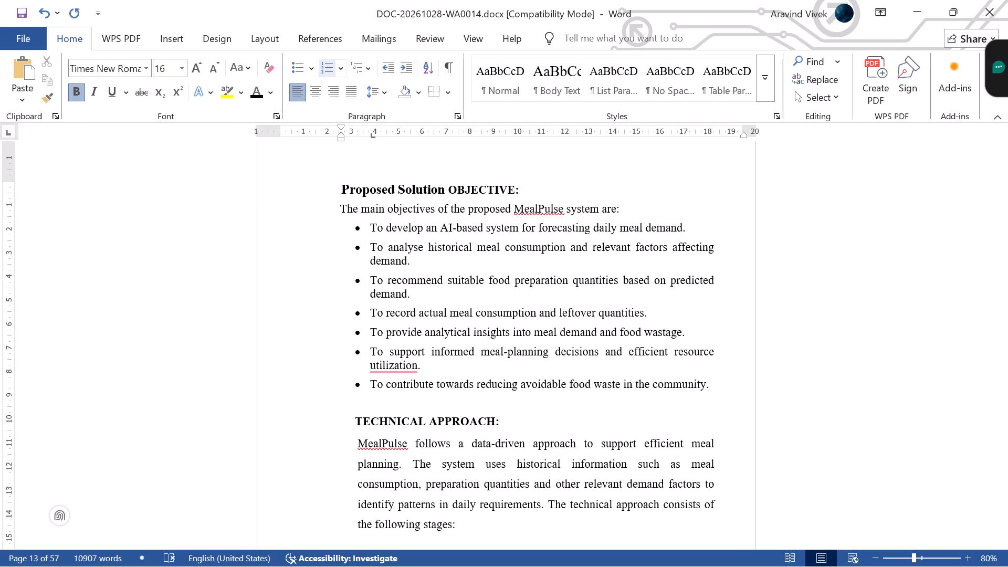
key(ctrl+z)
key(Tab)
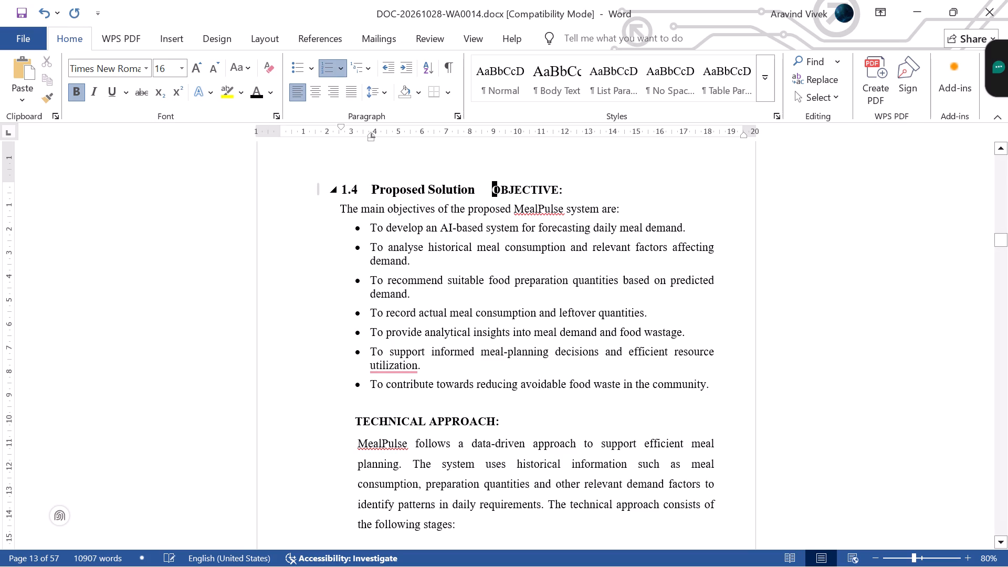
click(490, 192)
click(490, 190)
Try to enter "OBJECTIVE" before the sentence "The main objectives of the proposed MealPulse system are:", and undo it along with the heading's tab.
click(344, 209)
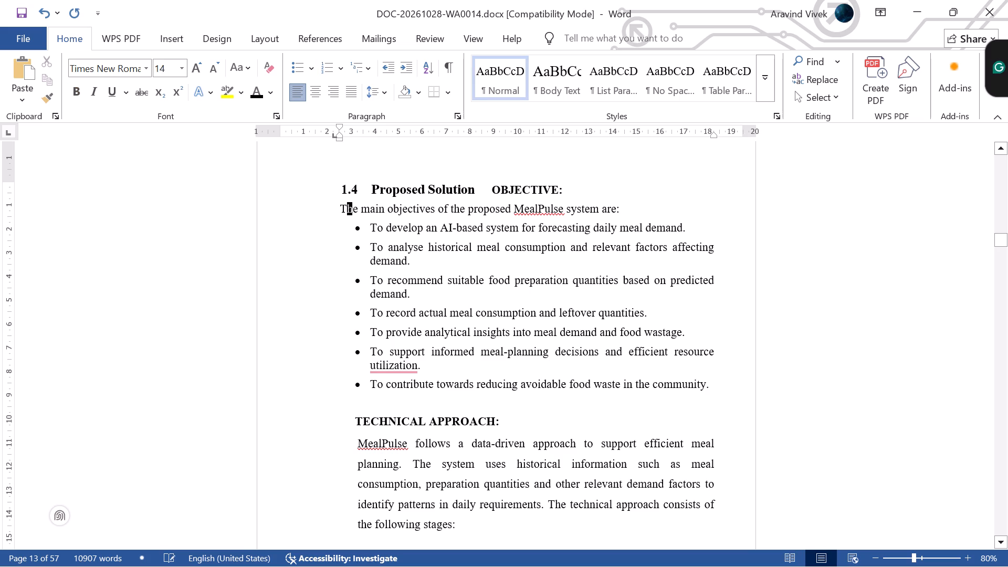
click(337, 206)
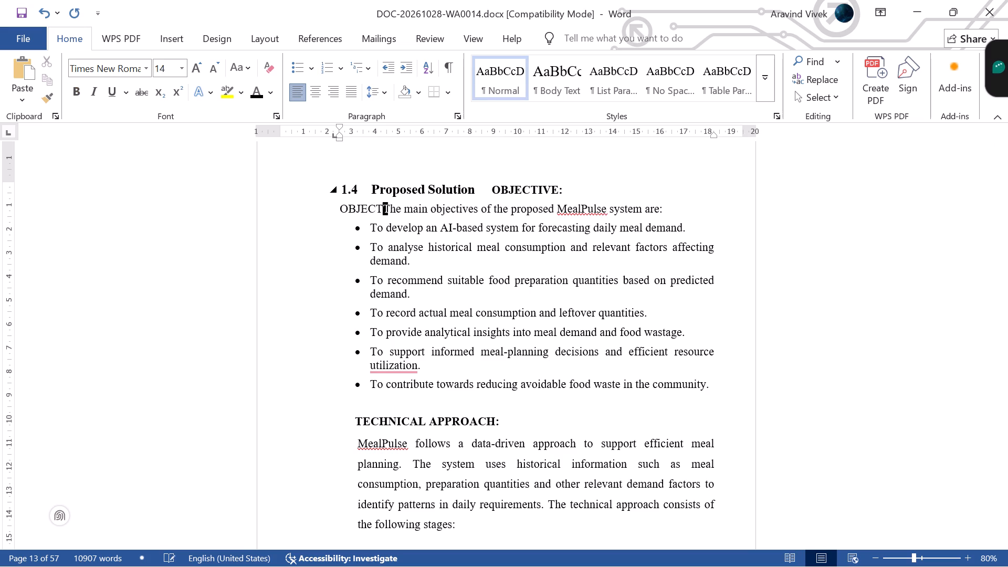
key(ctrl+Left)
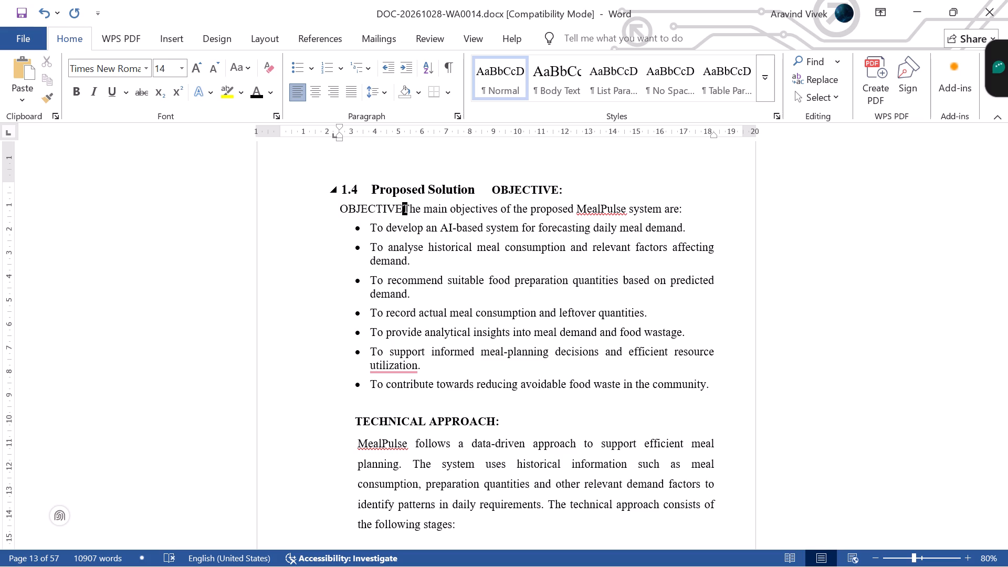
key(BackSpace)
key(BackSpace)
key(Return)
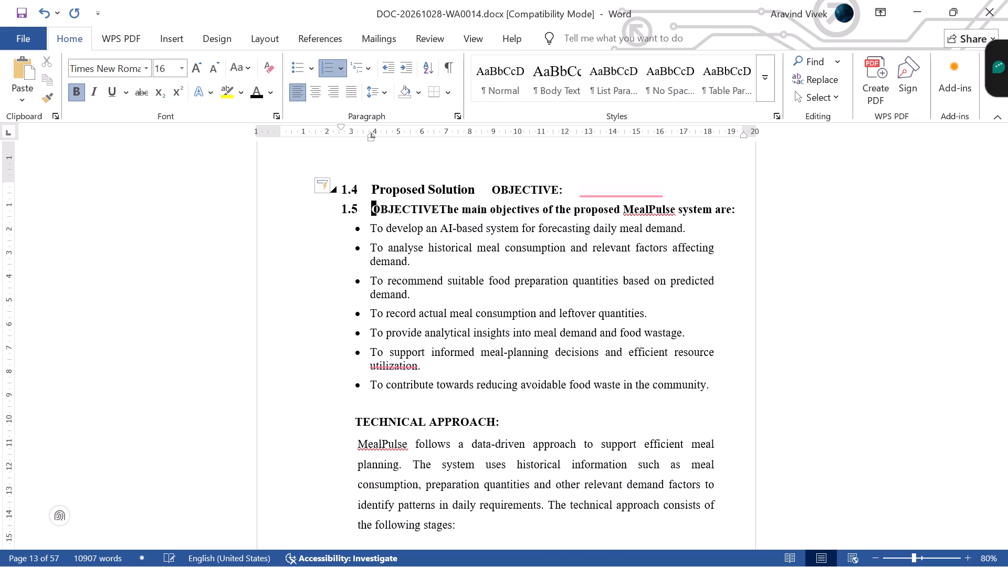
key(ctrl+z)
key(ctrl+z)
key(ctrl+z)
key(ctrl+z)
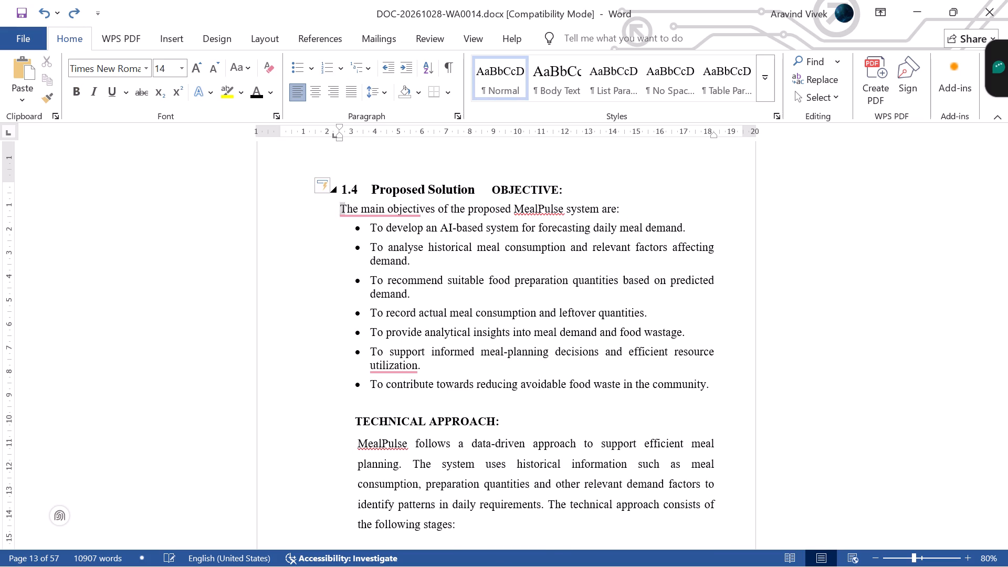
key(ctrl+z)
Delete "OBJECTIVE:" from the end of the 1.4 Proposed Solution heading line.
drag(583, 186, 489, 187)
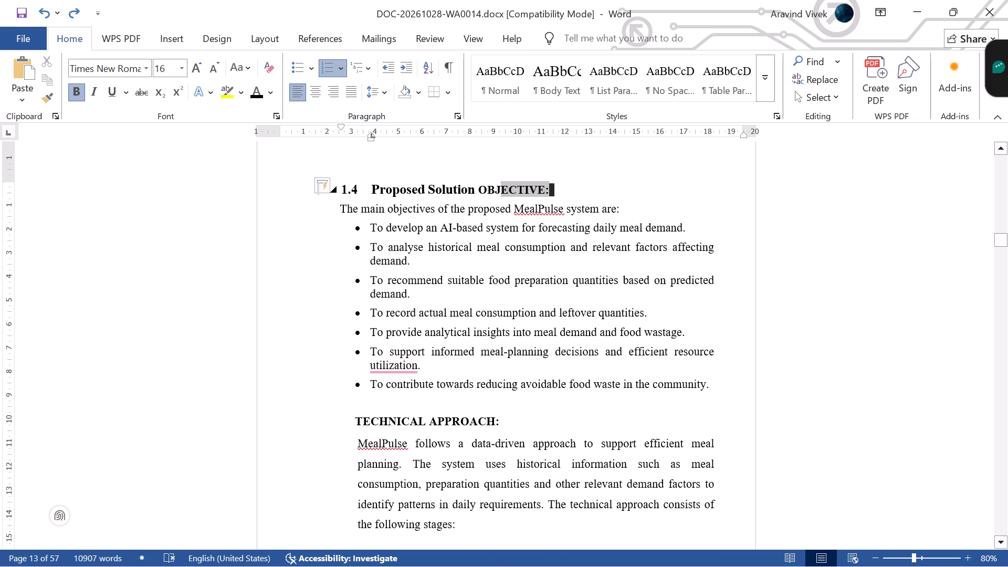
drag(489, 187, 471, 187)
click(471, 187)
drag(476, 185, 488, 185)
click(491, 186)
drag(481, 189, 562, 191)
key(BackSpace)
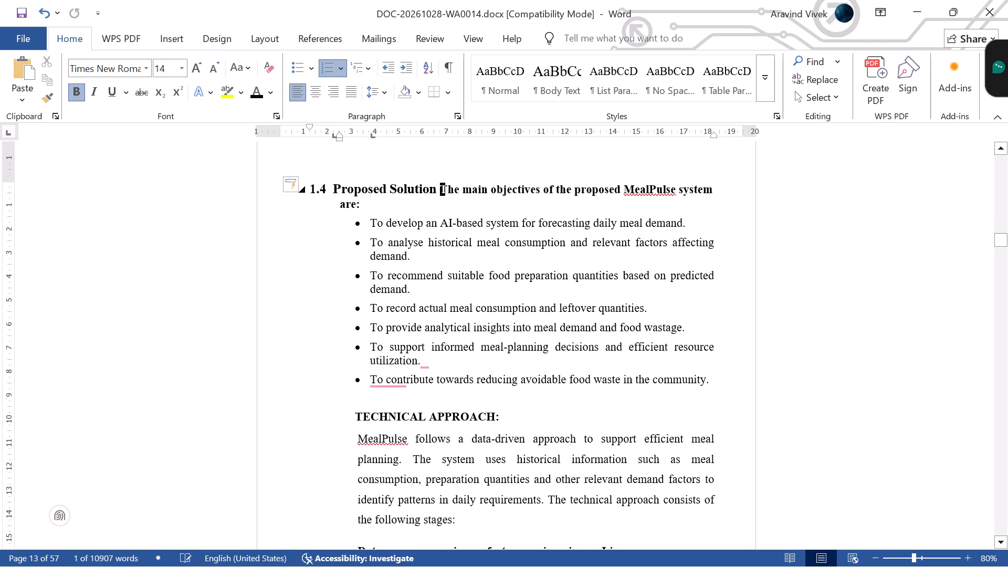
Undo the recent heading edits until "OBJECTIVE:" is back on its own line below 1.4 Proposed Solution.
key(ctrl+z)
key(ctrl+z)
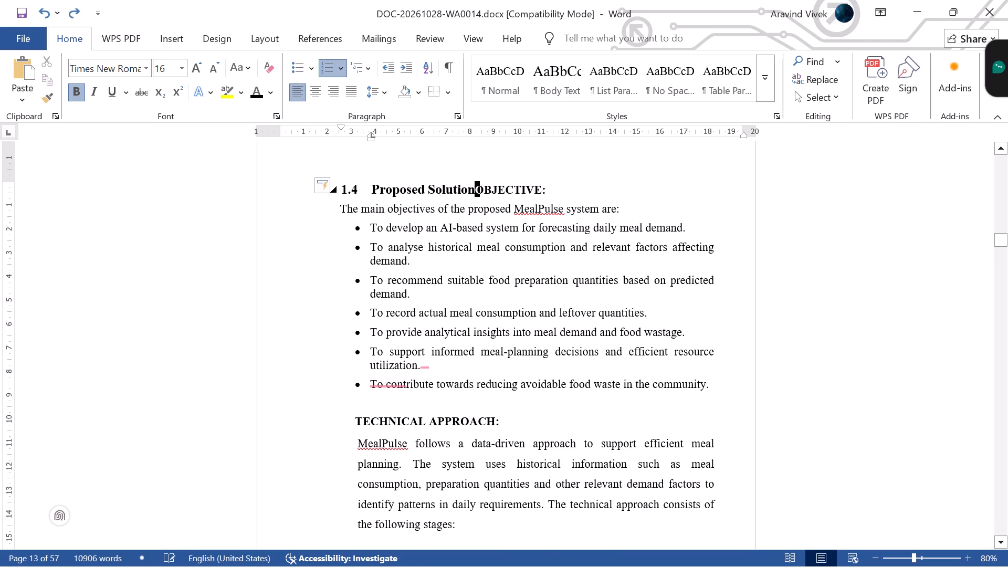
key(ctrl+z)
key(ctrl+z)
key(ctrl+z)
key(ctrl+z)
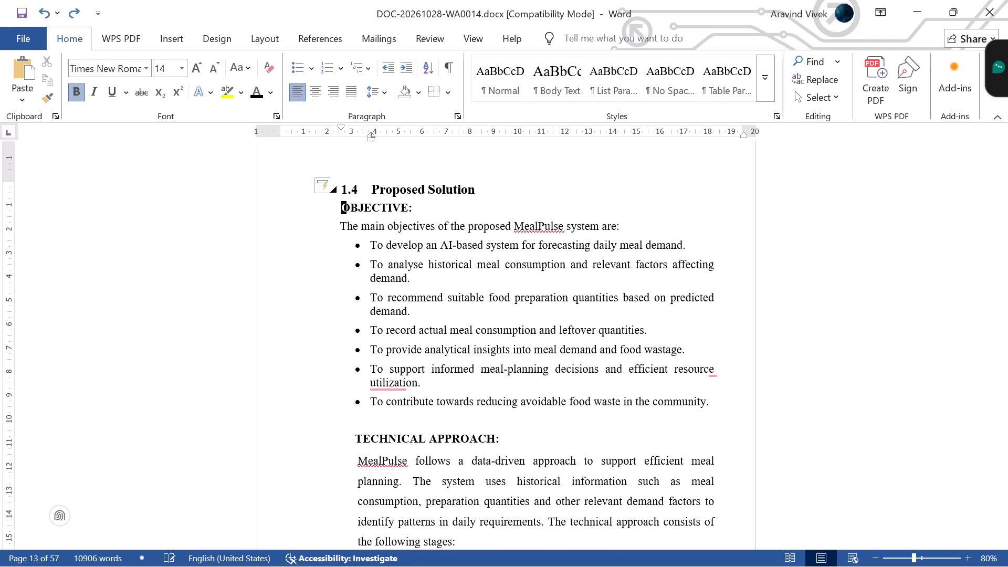
Insert an unnumbered blank line between the 1.4 Proposed Solution heading and "OBJECTIVE:".
click(562, 191)
scroll(564, 190, down, 4)
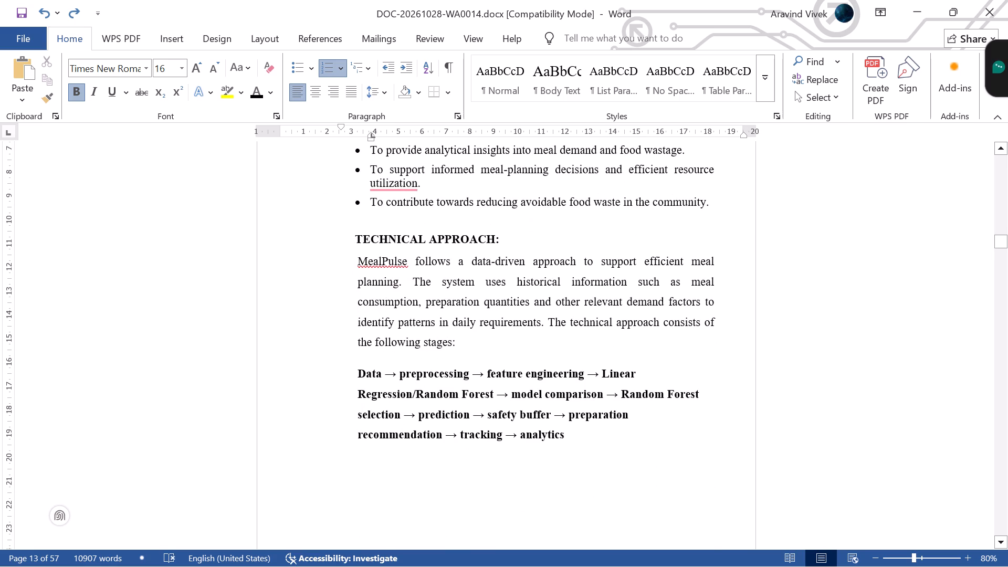
scroll(564, 190, up, 7)
key(Return)
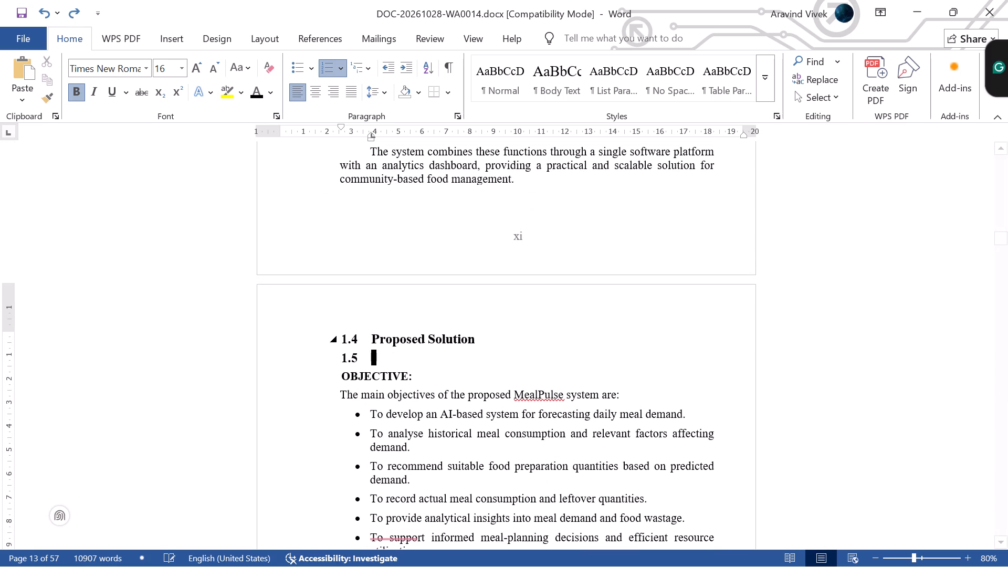
key(BackSpace)
key(BackSpace)
key(BackSpace)
key(BackSpace)
scroll(737, 358, down, 3)
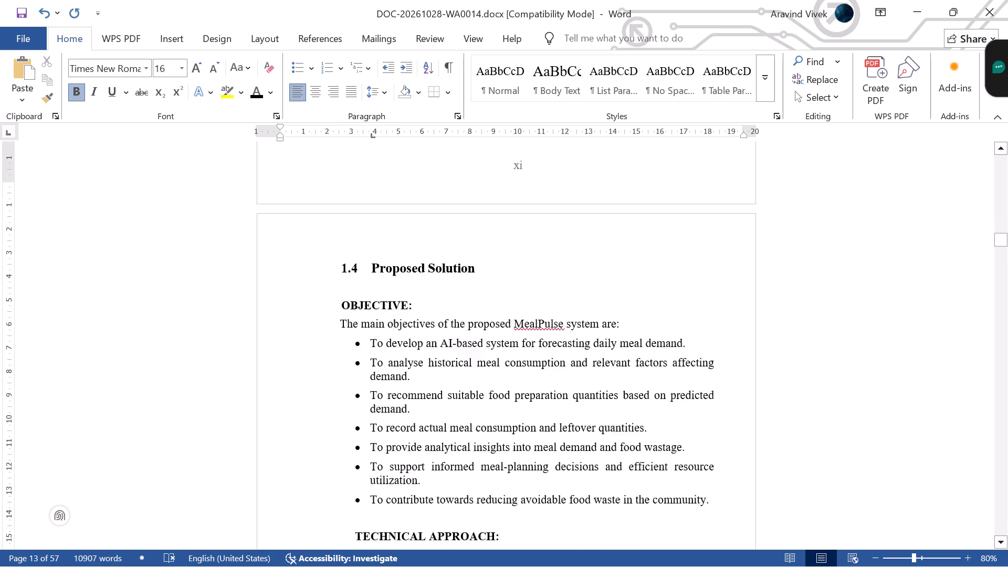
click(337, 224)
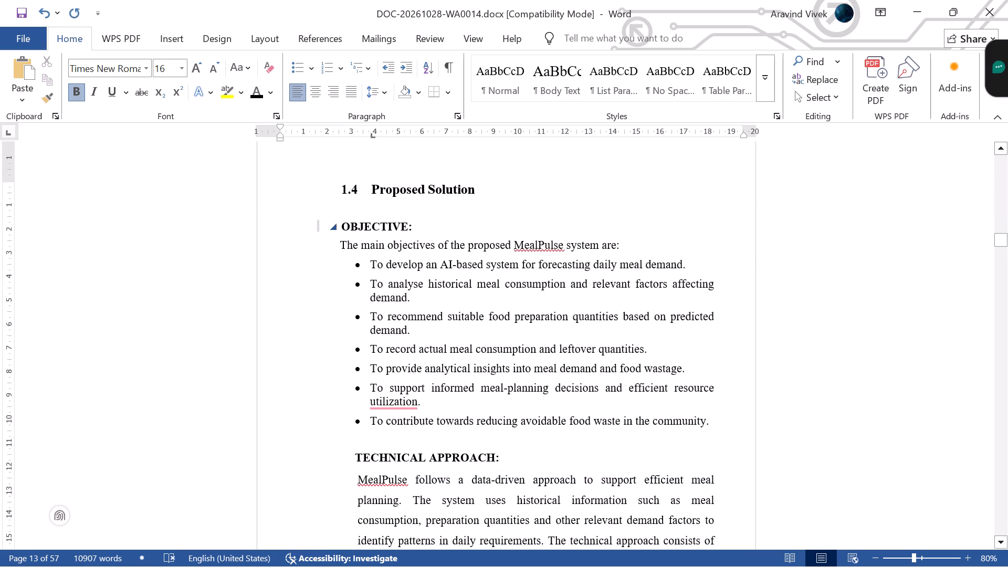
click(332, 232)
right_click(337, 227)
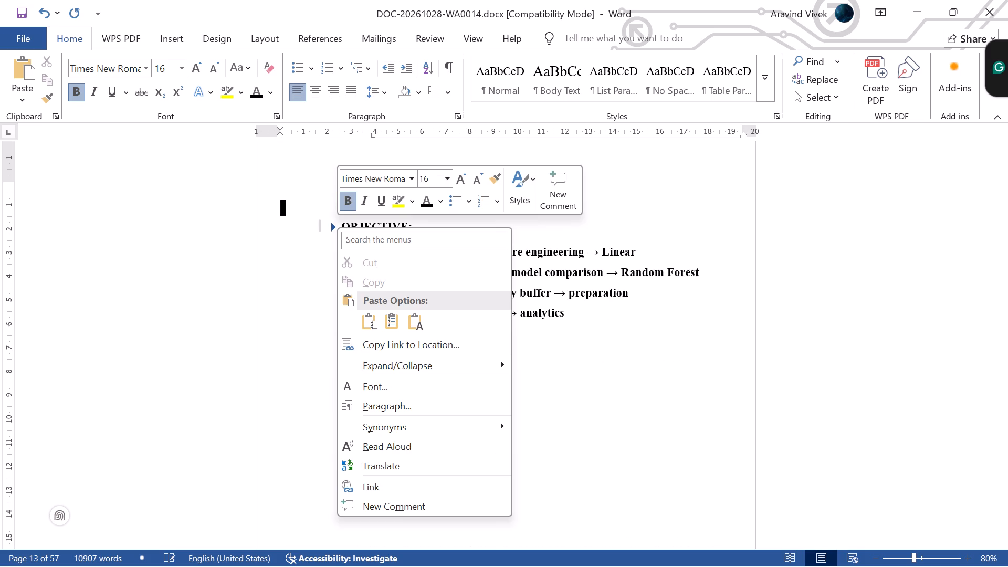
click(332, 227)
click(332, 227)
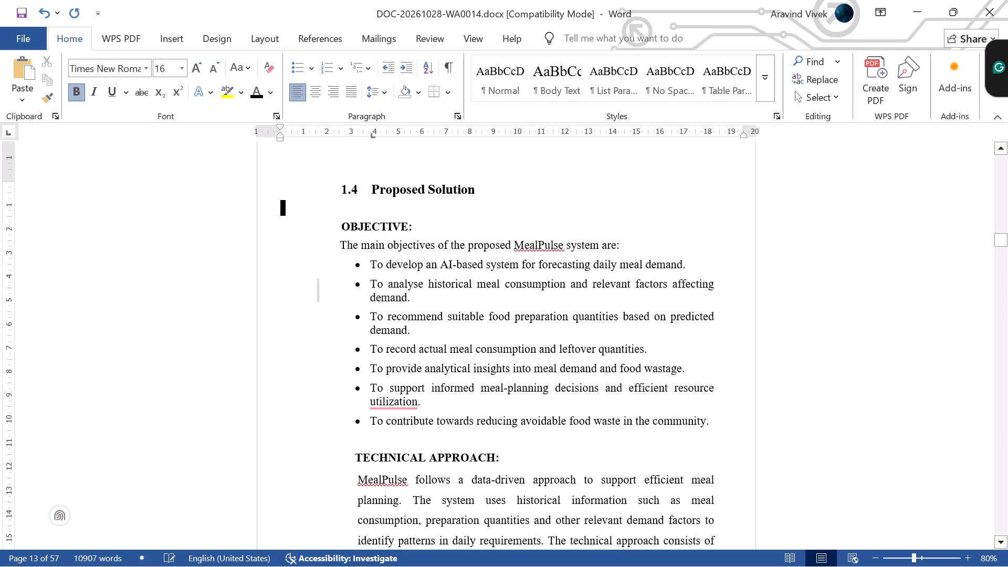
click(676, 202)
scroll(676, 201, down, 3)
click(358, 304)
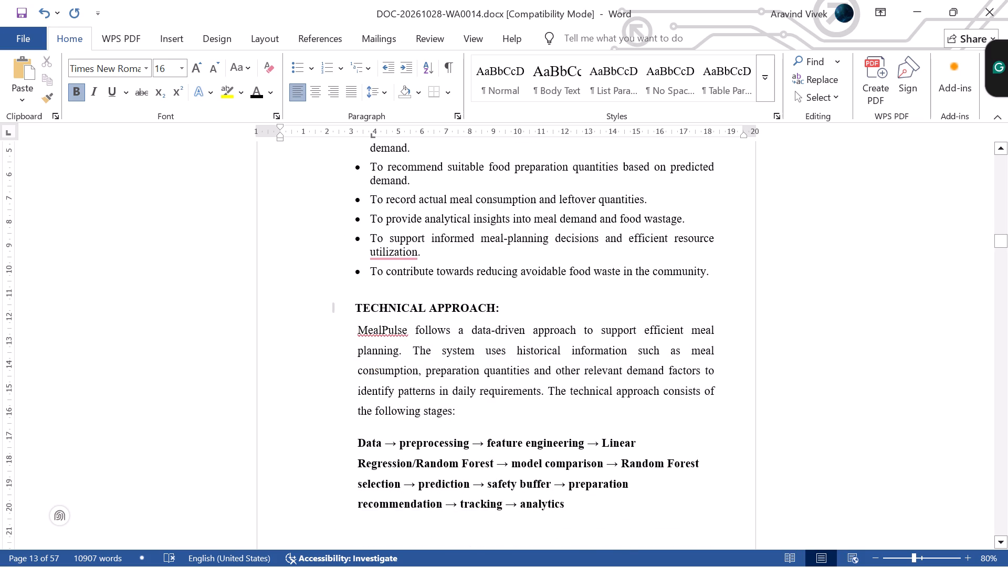
Remove the break after "recommendation → tracking → analytics" and start a new paragraph before the leftover "information, recording daily observations" text.
scroll(606, 324, down, 9)
scroll(619, 323, up, 4)
scroll(619, 323, down, 1)
key(alt+Tab)
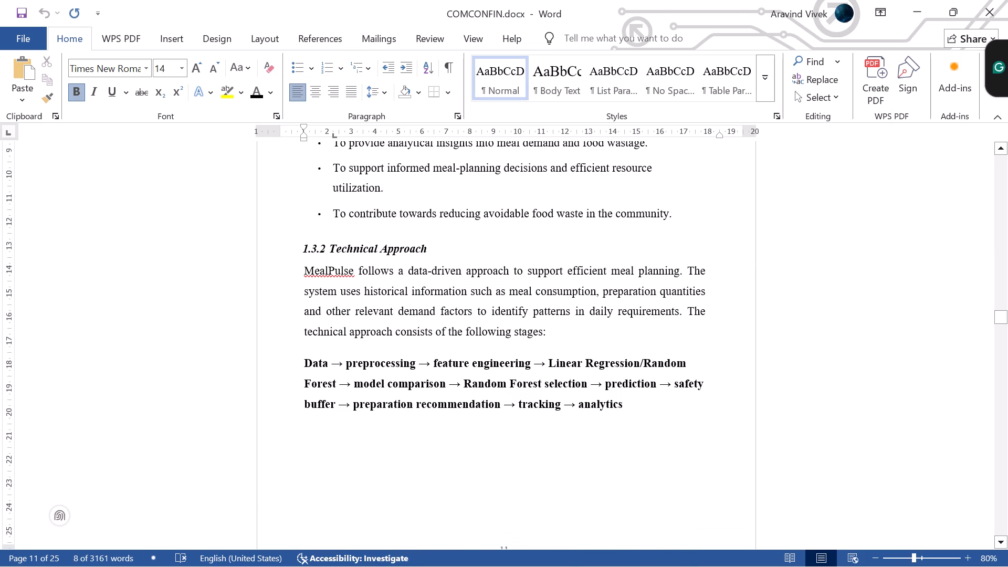
scroll(617, 335, down, 10)
key(alt+Tab)
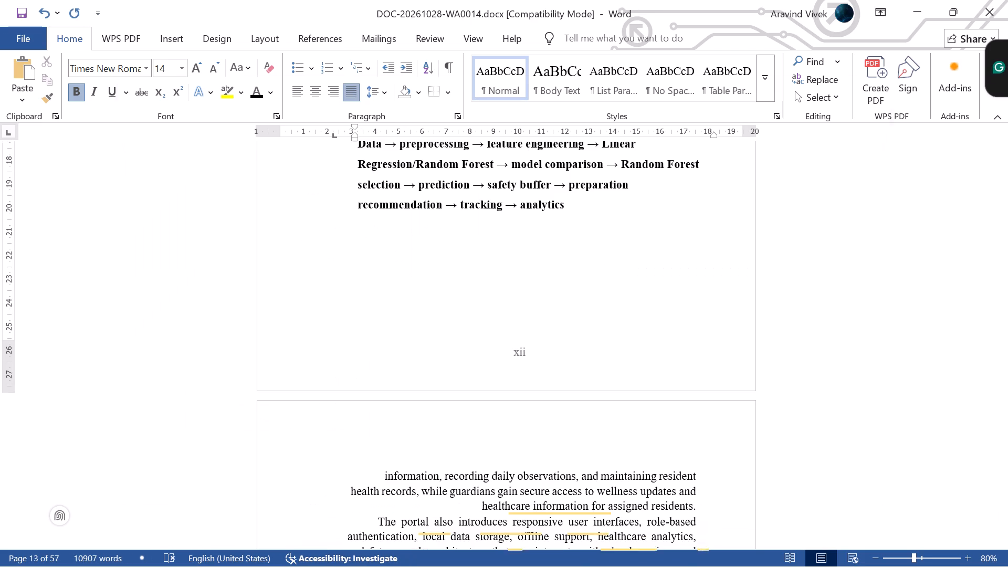
drag(378, 477, 581, 202)
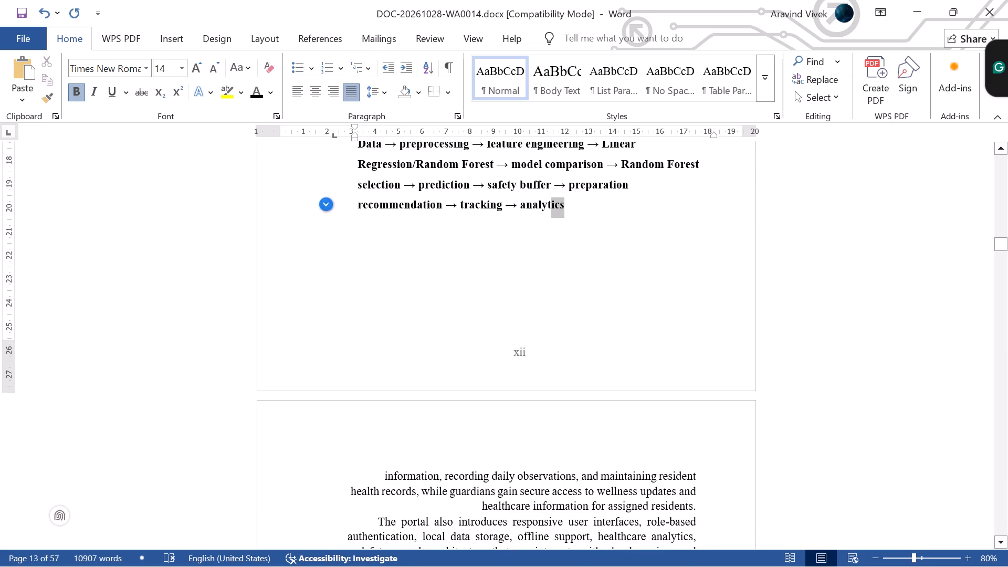
drag(581, 202, 577, 211)
key(BackSpace)
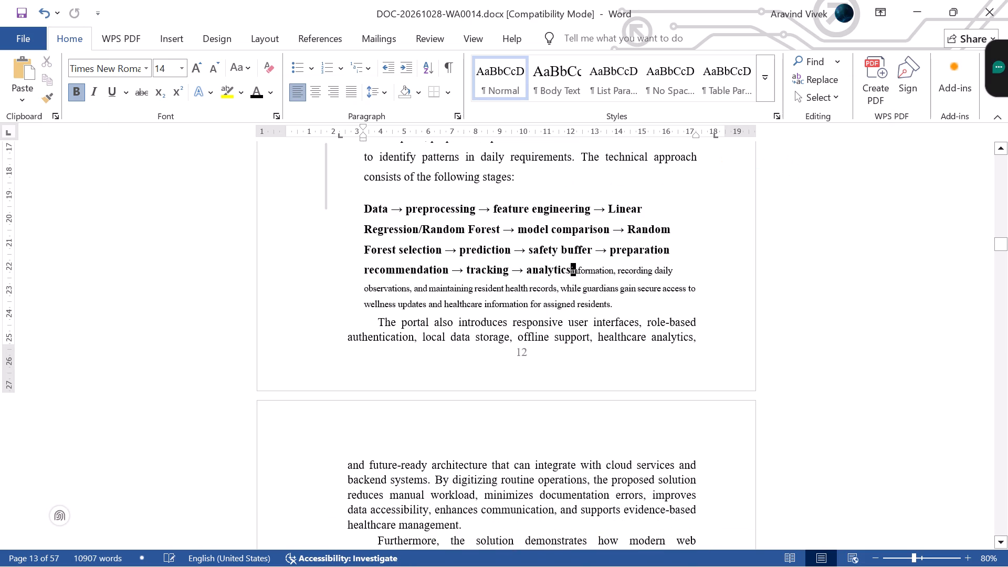
key(Return)
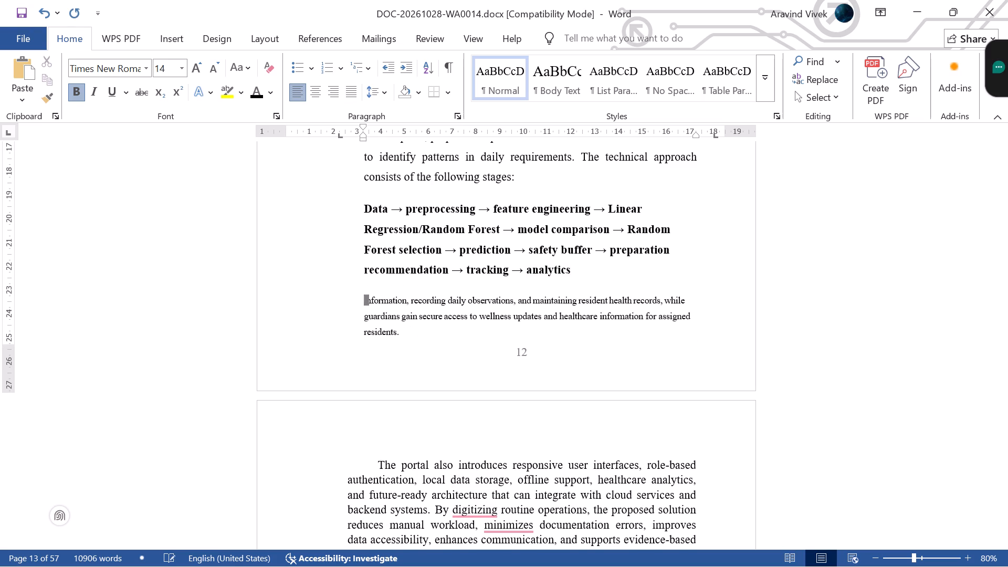
Copy the module intro sentence and bullets of section 1.3.3 from COMCONFIN.docx and paste them into the report after the technical approach stages.
key(alt+Tab)
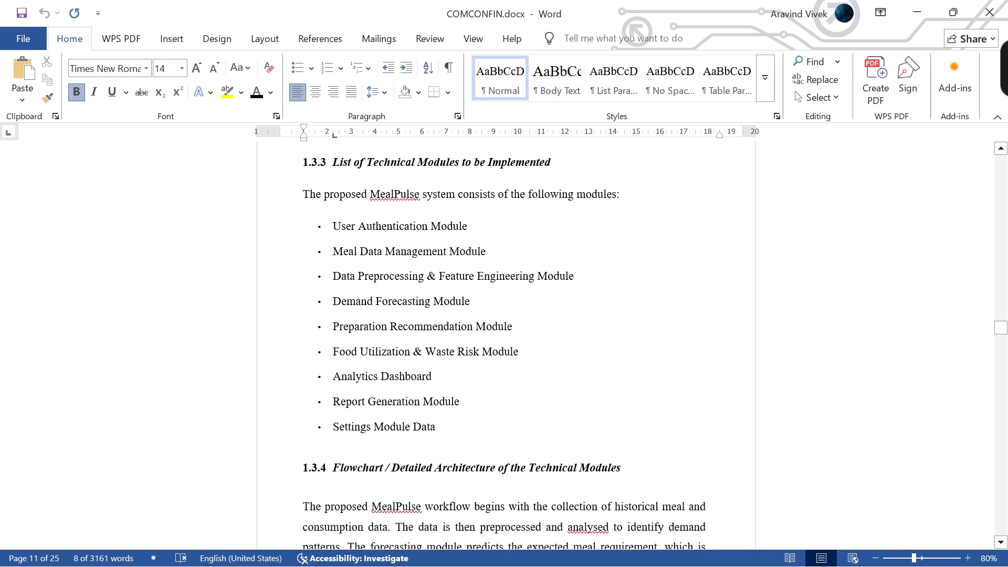
drag(302, 198, 453, 430)
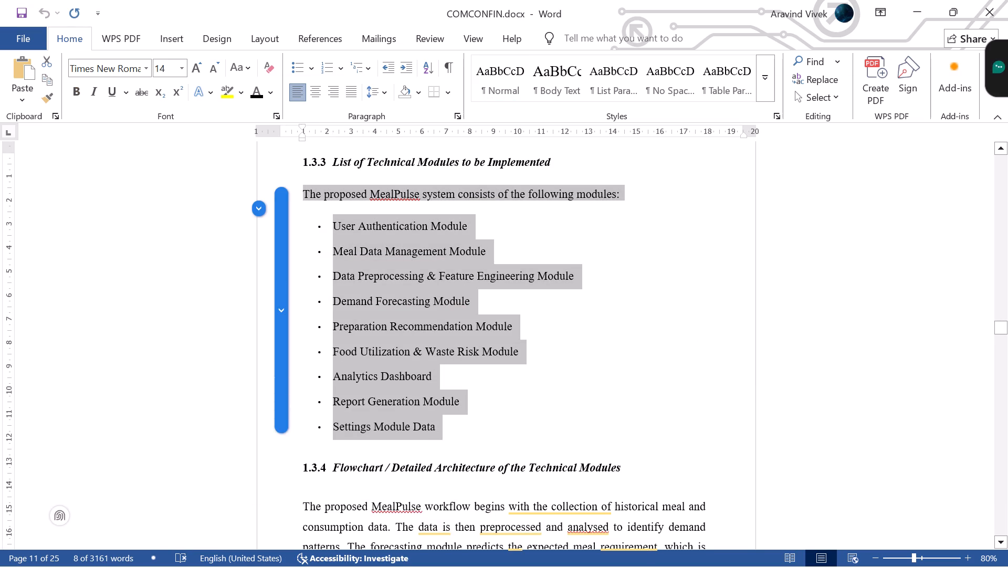
key(ctrl+c)
key(alt+Tab)
key(ctrl+v)
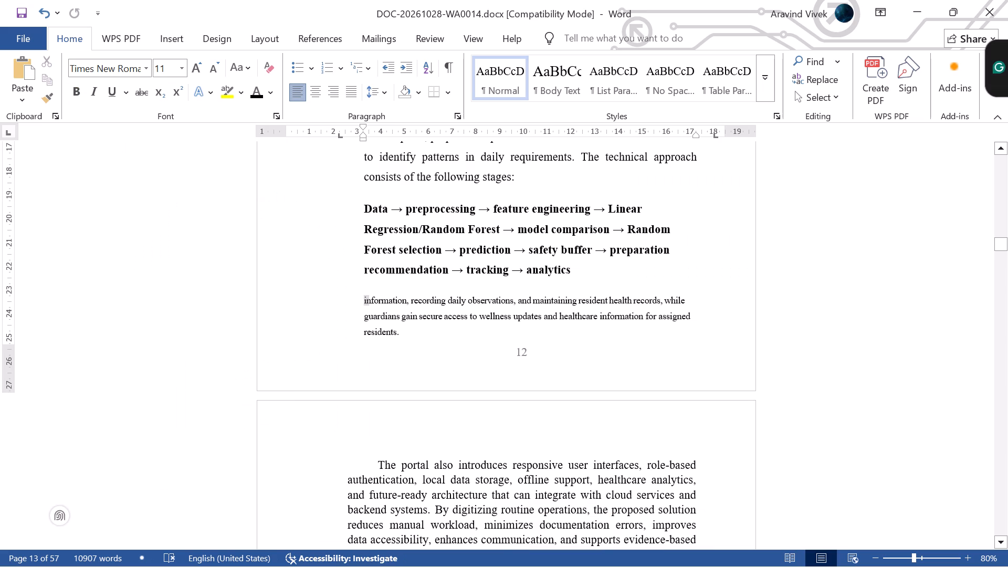
drag(475, 492, 366, 202)
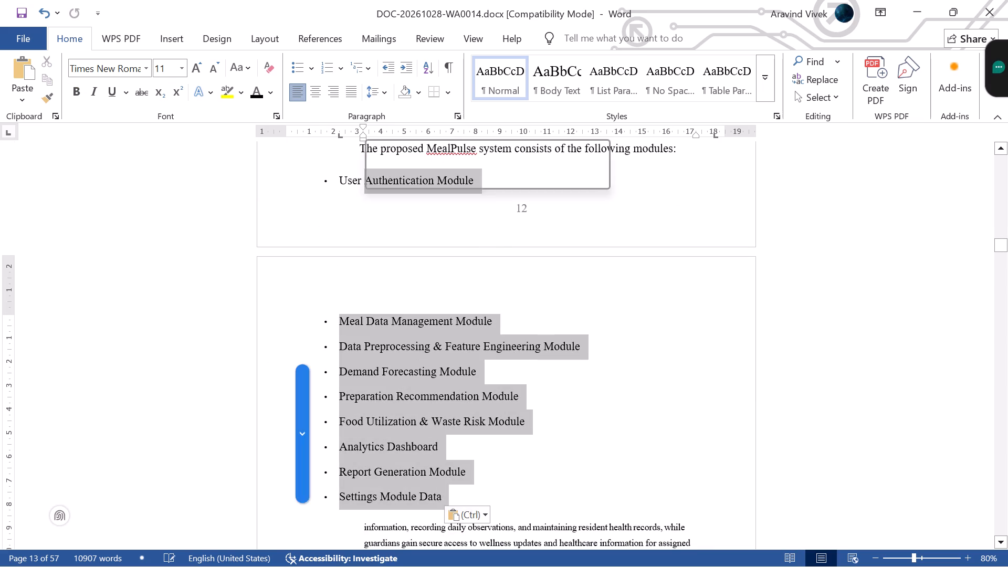
Add the heading "LIST OF TECHNICAL MODULES TO BE IMPLEMENTED" above the sentence "The proposed MealPulse system consists of the following modules:".
scroll(366, 202, up, 1)
scroll(508, 312, up, 2)
click(590, 279)
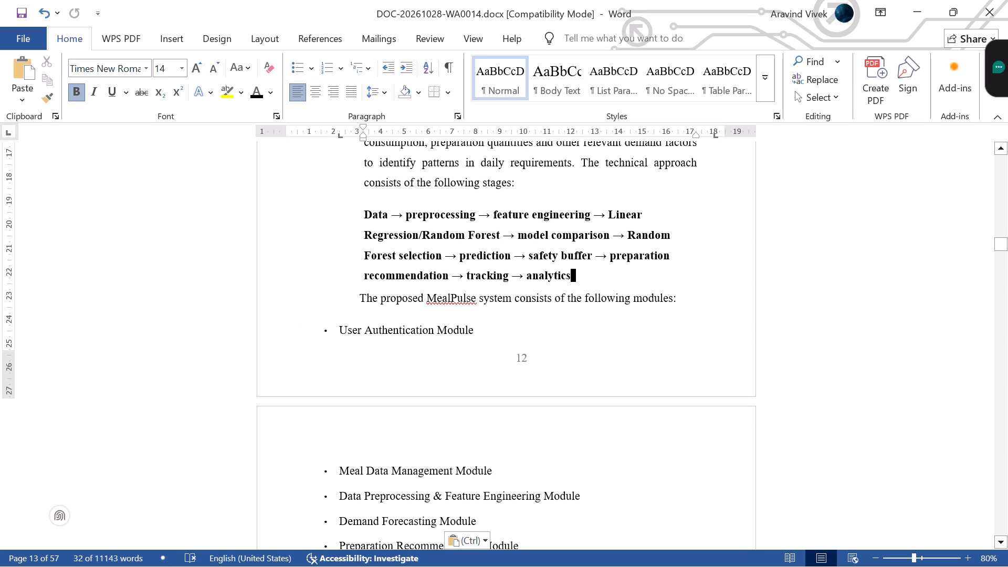
key(Return)
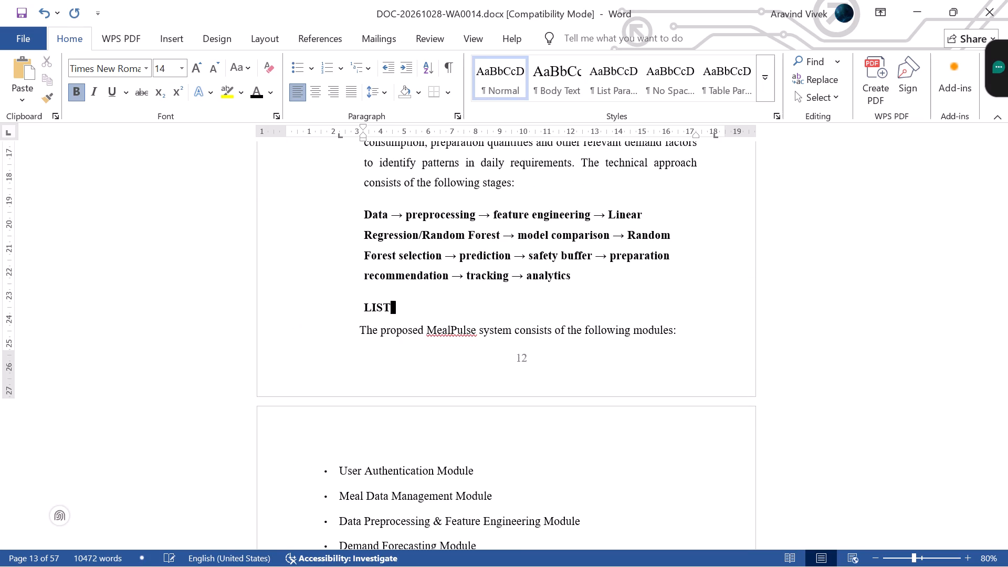
key(BackSpace)
text(ECHNICAL MODULES)
key(alt+Tab)
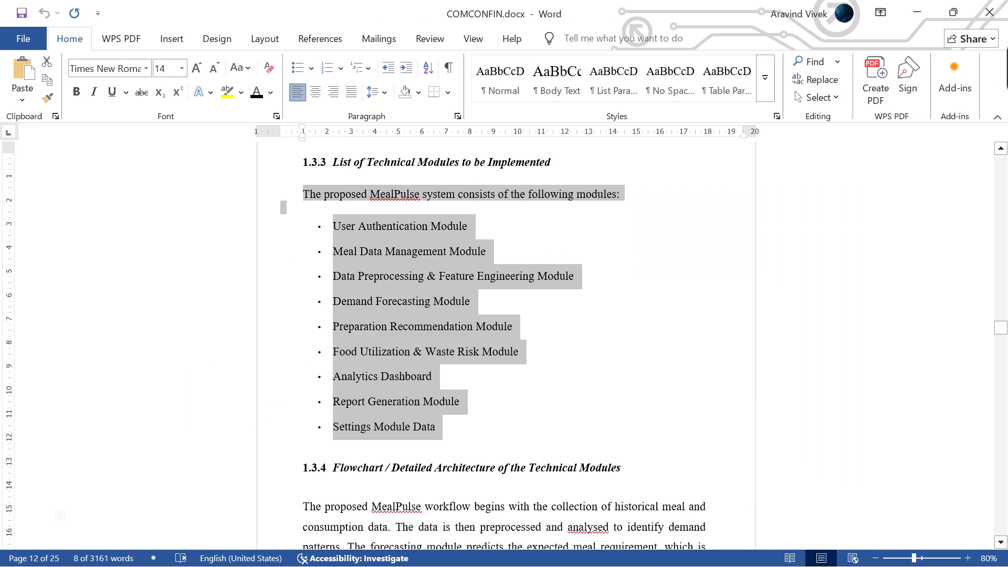
key(alt+Tab)
key(space)
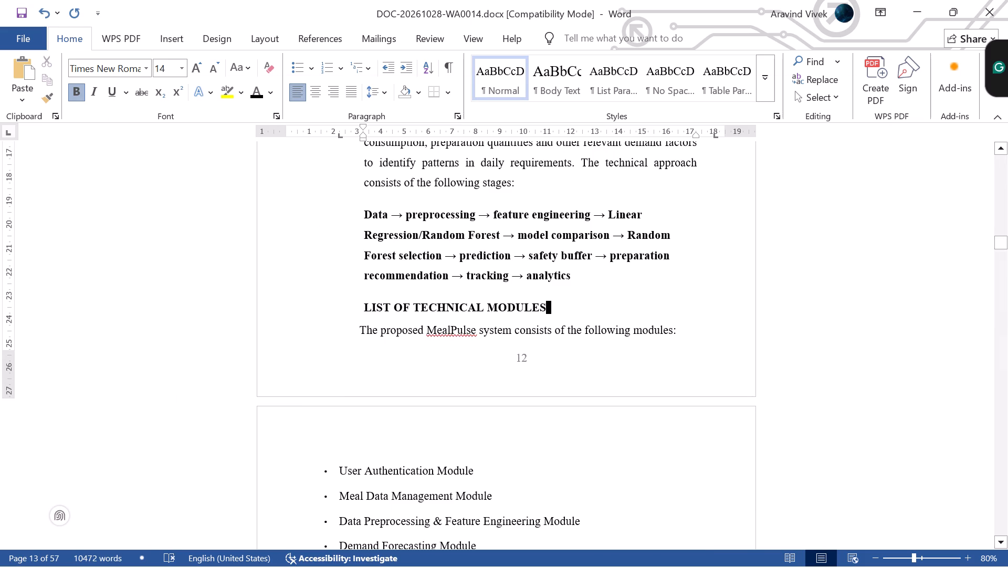
text(TO BE IMPLEMENTED)
Remove the bold formatting from the "TECHNICAL APPROACH:" heading.
scroll(642, 305, up, 5)
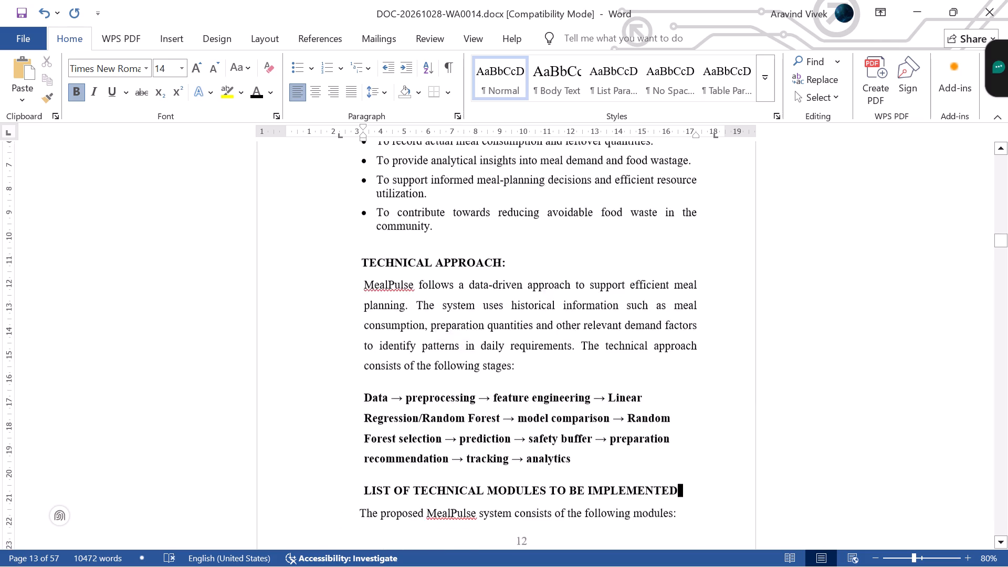
scroll(642, 305, up, 2)
drag(521, 432, 357, 424)
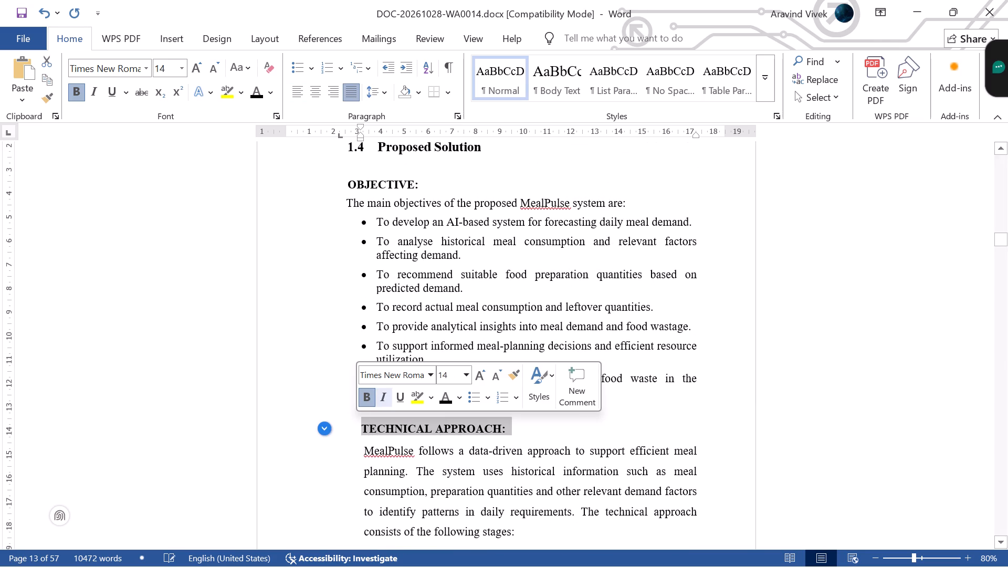
click(385, 398)
click(391, 396)
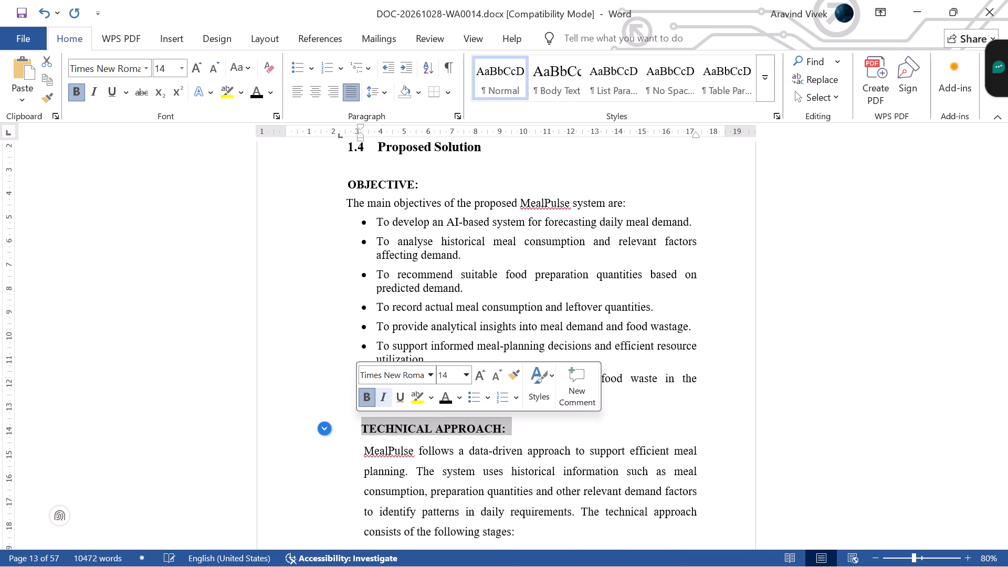
click(366, 396)
click(373, 398)
click(368, 397)
click(384, 394)
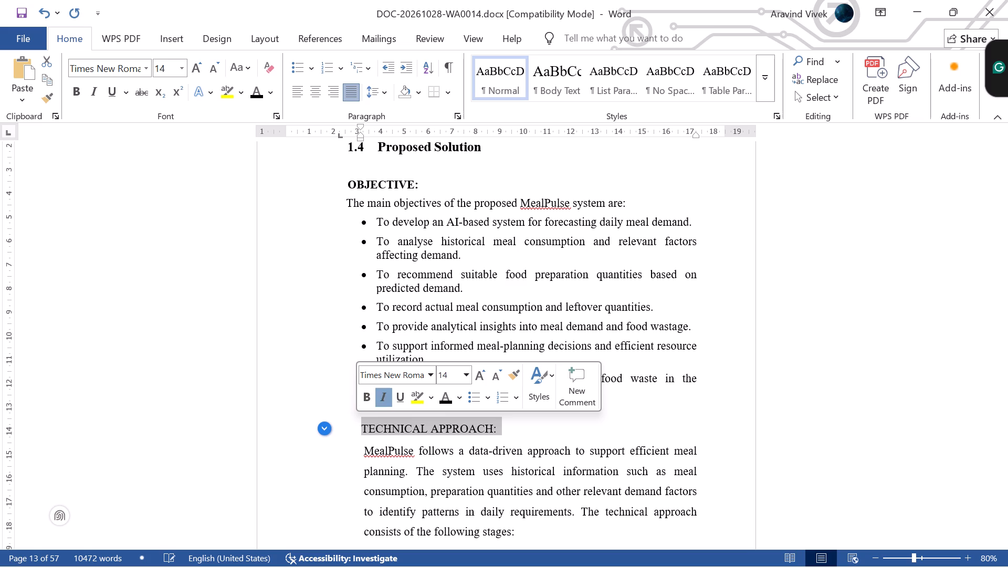
click(387, 394)
Remove the bold formatting from the "OBJECTIVE:" heading under 1.4 Proposed Solution.
drag(432, 187, 412, 182)
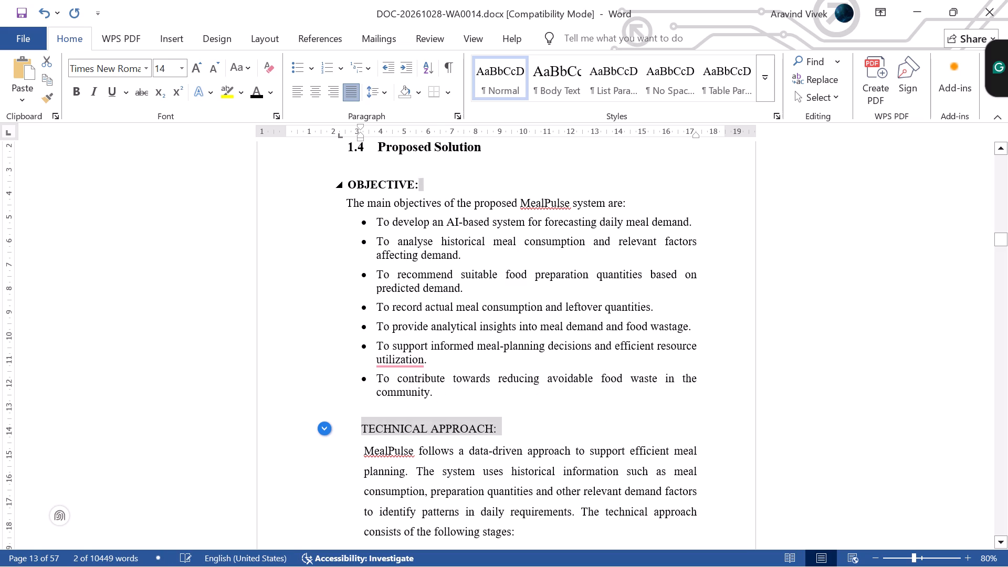
drag(412, 182, 348, 184)
click(356, 155)
click(609, 433)
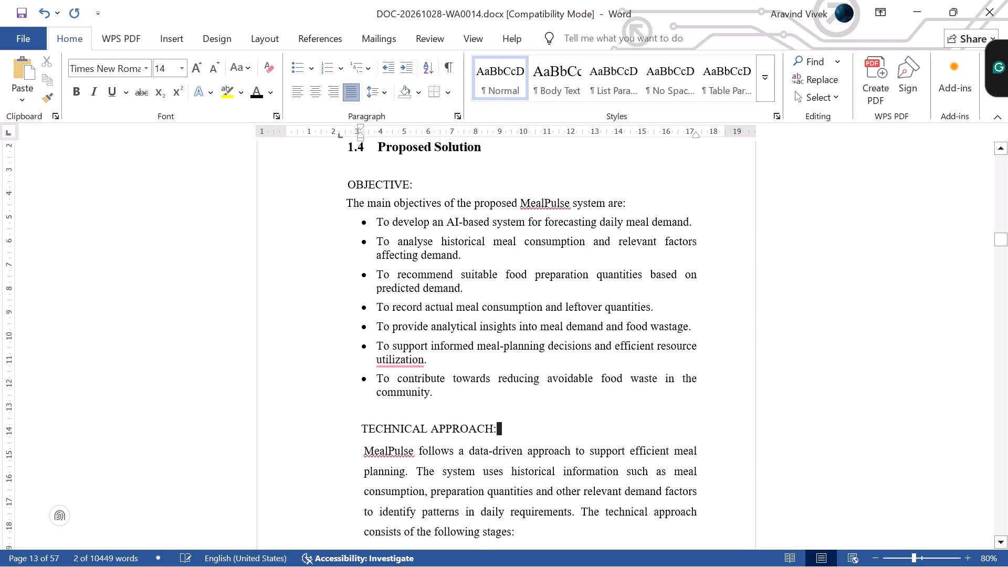
Remove the bold formatting from the "LIST OF TECHNICAL MODULES TO BE IMPLEMENTED" heading.
scroll(605, 390, down, 7)
drag(683, 302, 369, 316)
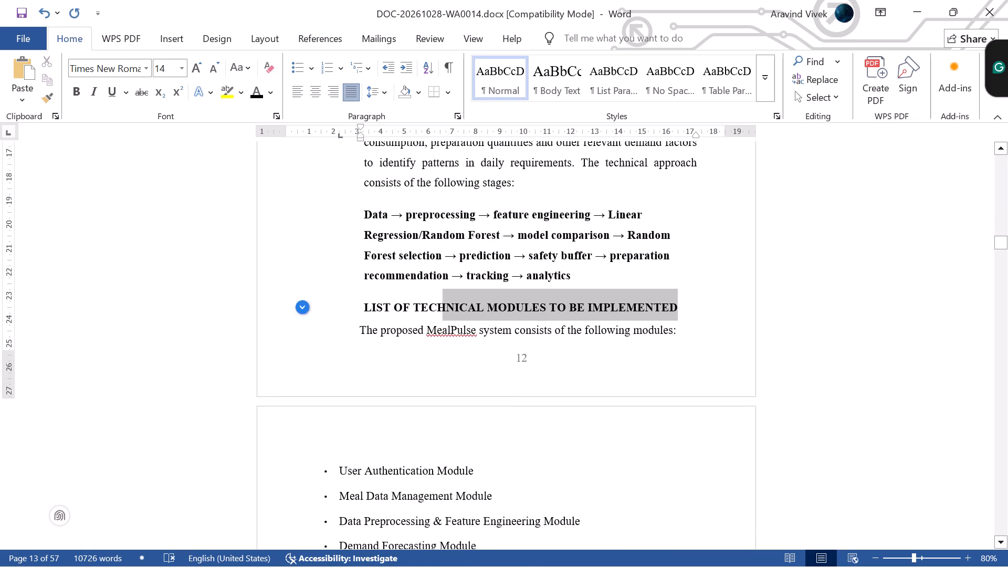
drag(369, 316, 369, 316)
click(381, 287)
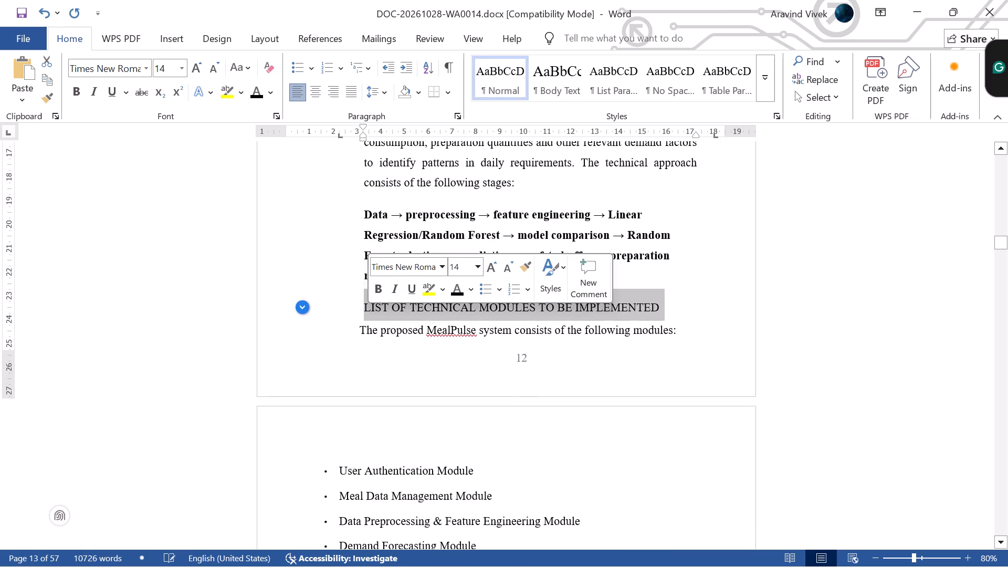
Increase the left indent of the modules intro sentence and bullets, from "User Authentication Module" to "Settings Module Data", to about 3.5 on the ruler.
drag(363, 334, 561, 466)
scroll(559, 466, down, 4)
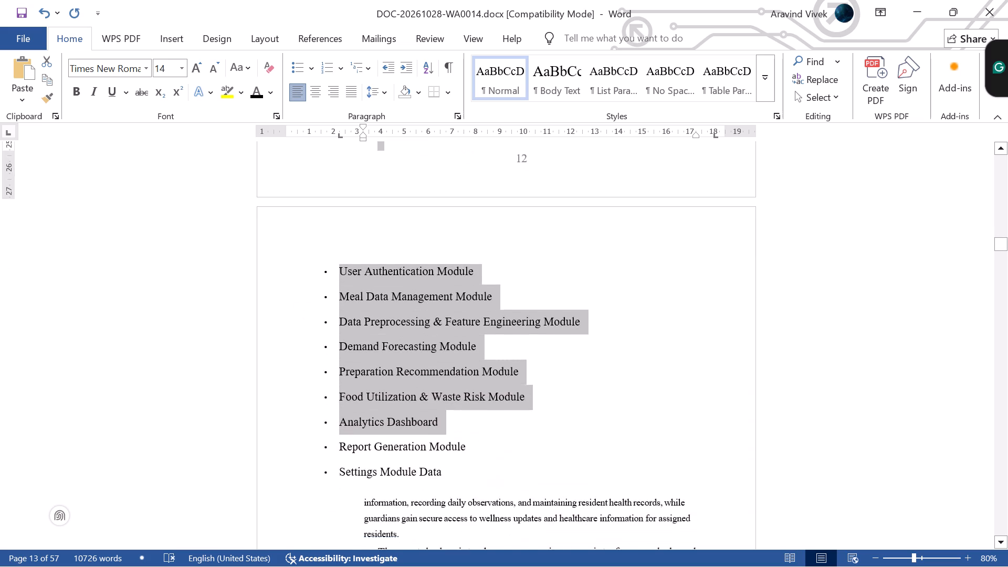
drag(561, 466, 464, 411)
scroll(561, 466, down, 1)
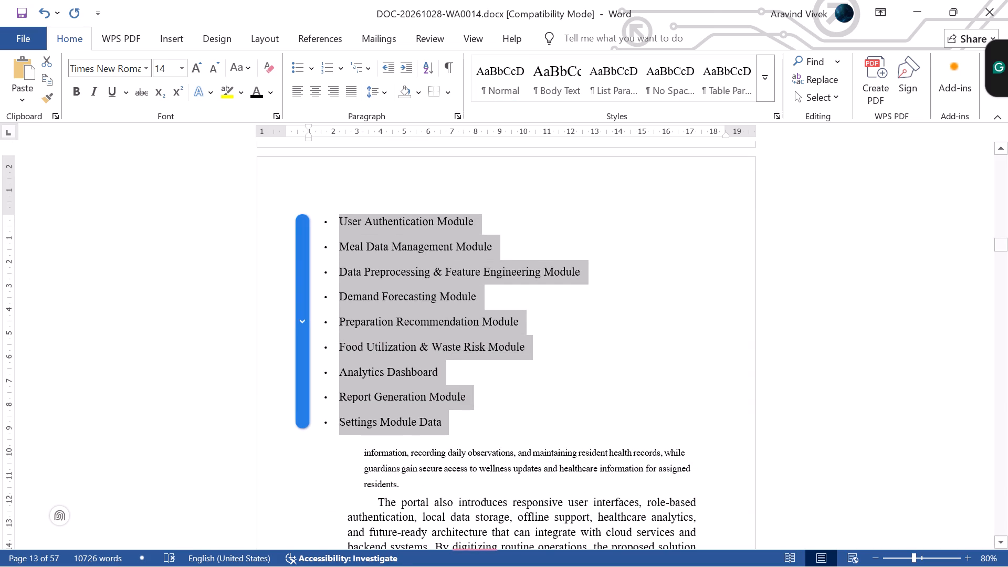
drag(306, 135, 344, 140)
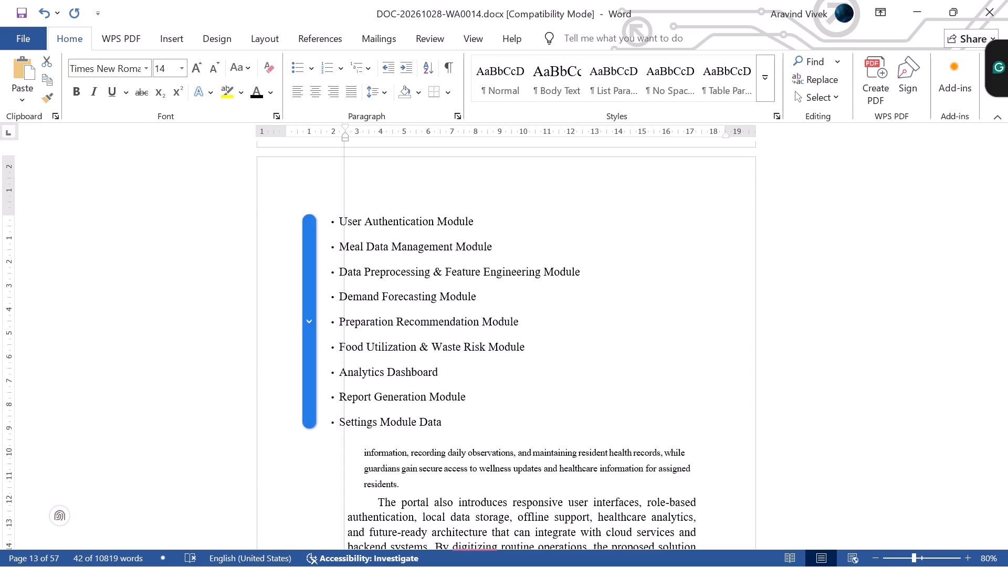
drag(344, 140, 366, 144)
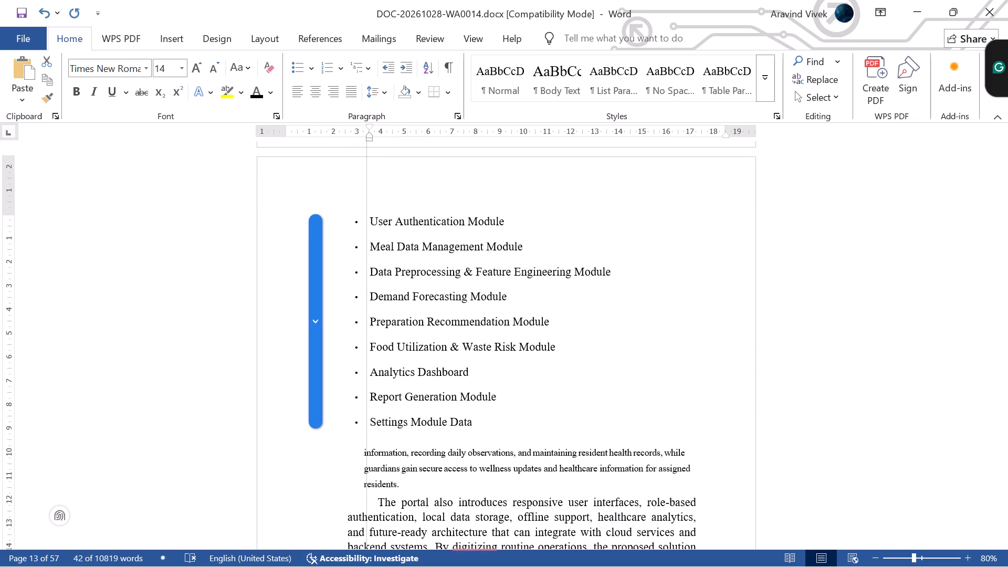
Reduce the left indent of the modules intro sentence and bullets, from "User Authentication Module" to "Settings Module Data", to about 3.25 on the ruler.
drag(366, 144, 361, 150)
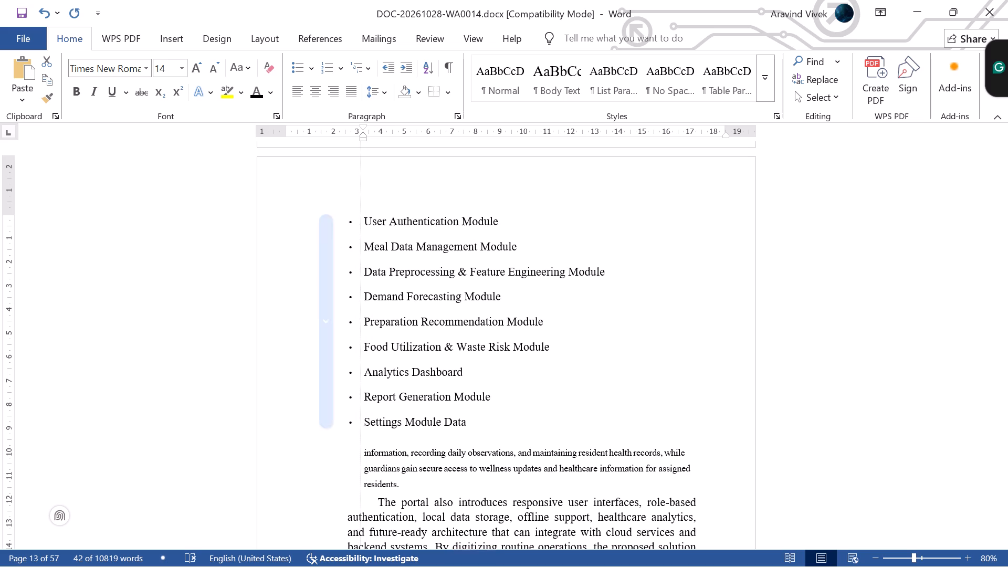
drag(361, 150, 362, 150)
scroll(362, 150, up, 7)
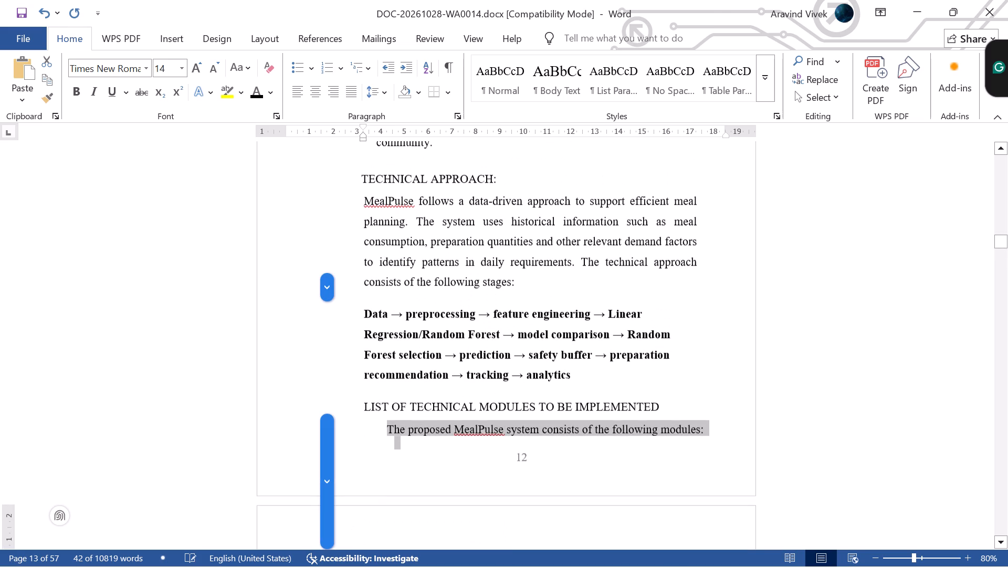
click(364, 142)
Examine the alignment of the module bullets against the heading and text above them.
scroll(364, 151, down, 9)
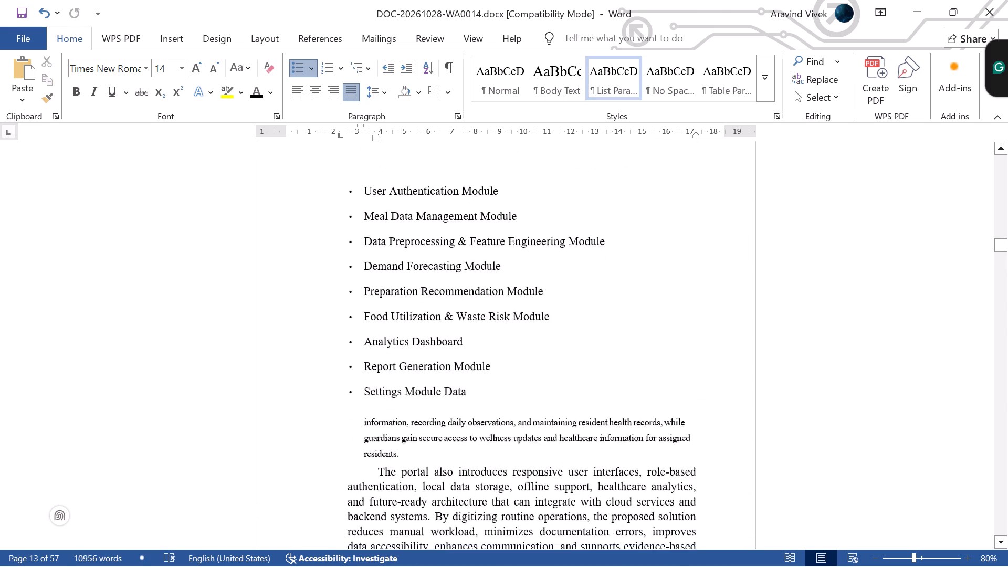
scroll(518, 300, up, 3)
scroll(724, 345, up, 3)
scroll(680, 312, down, 7)
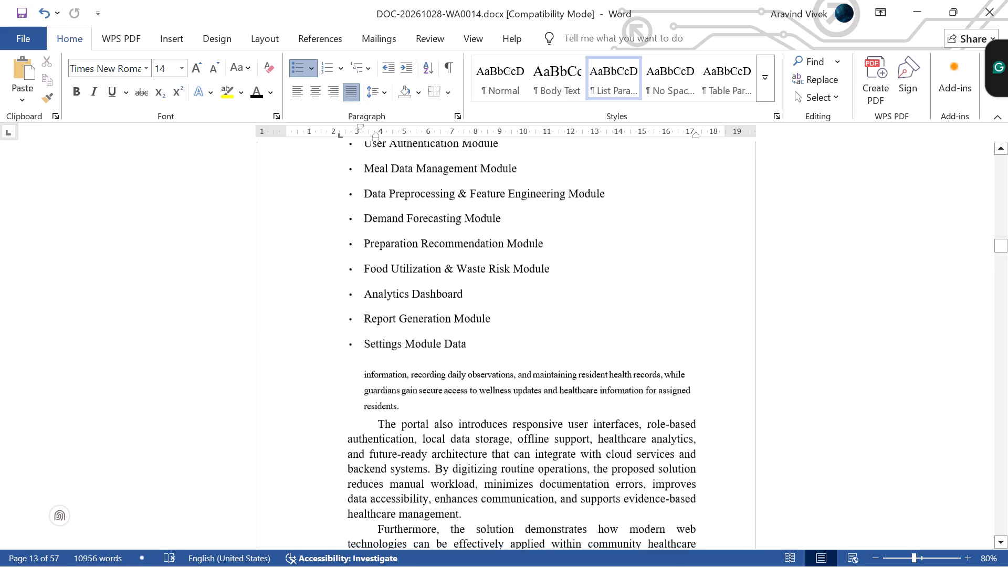
scroll(666, 265, up, 2)
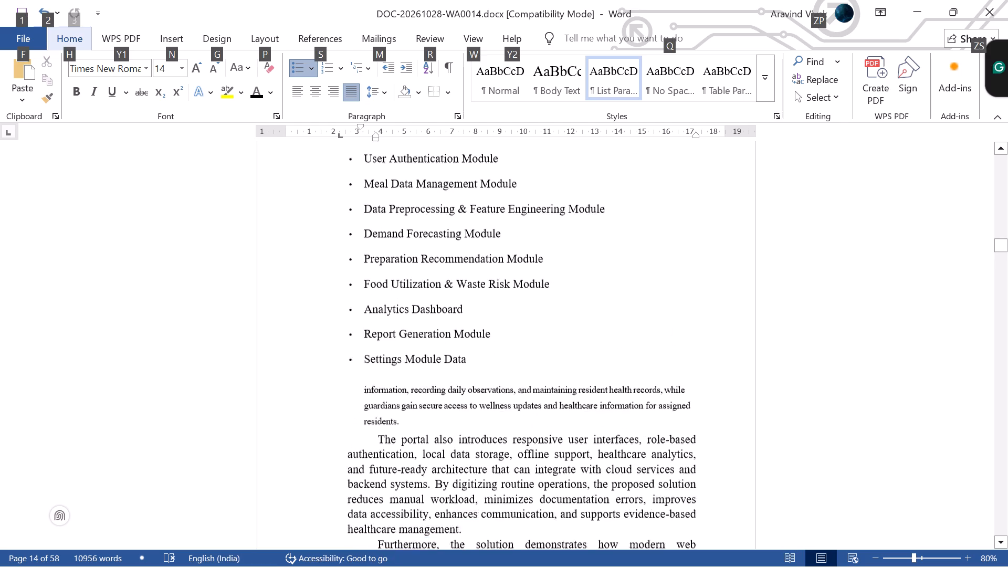
click(666, 265)
scroll(666, 265, up, 5)
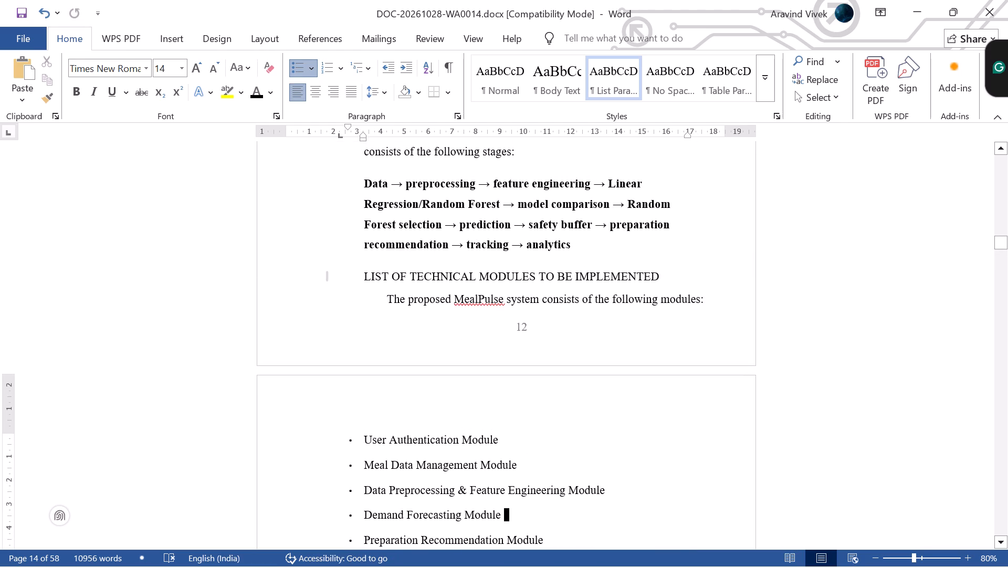
Set the right indent from the "LIST OF TECHNICAL MODULES TO BE IMPLEMENTED" heading through "Settings Module Data" to about 17.25 on the ruler.
drag(361, 277, 673, 408)
scroll(673, 408, down, 4)
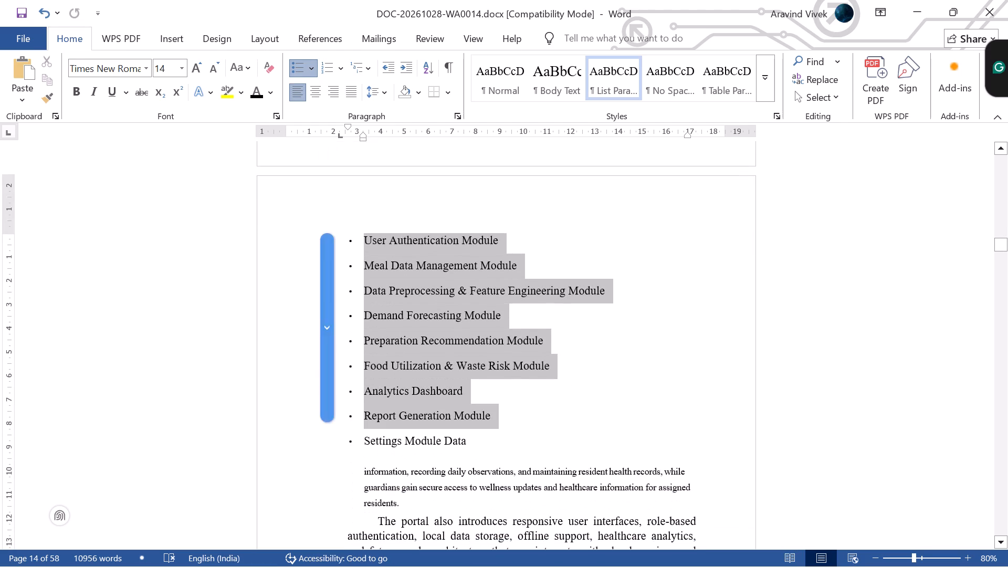
drag(673, 408, 712, 507)
scroll(673, 408, down, 2)
scroll(717, 448, down, 2)
scroll(713, 501, down, 3)
scroll(712, 507, up, 2)
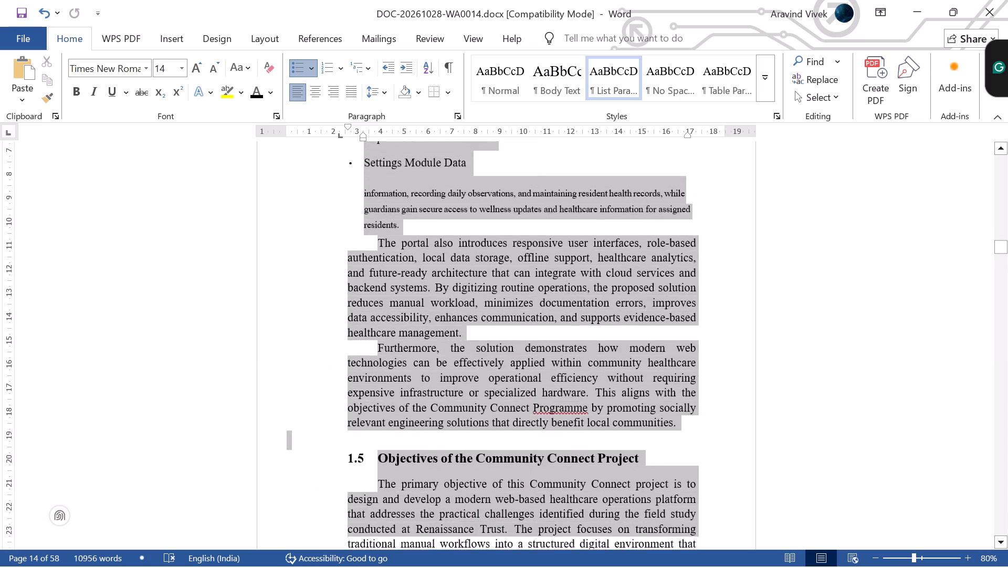
drag(712, 507, 708, 451)
scroll(708, 452, up, 7)
scroll(708, 451, down, 6)
scroll(708, 451, up, 6)
scroll(708, 451, down, 2)
scroll(705, 450, up, 1)
drag(696, 135, 691, 138)
scroll(691, 138, down, 9)
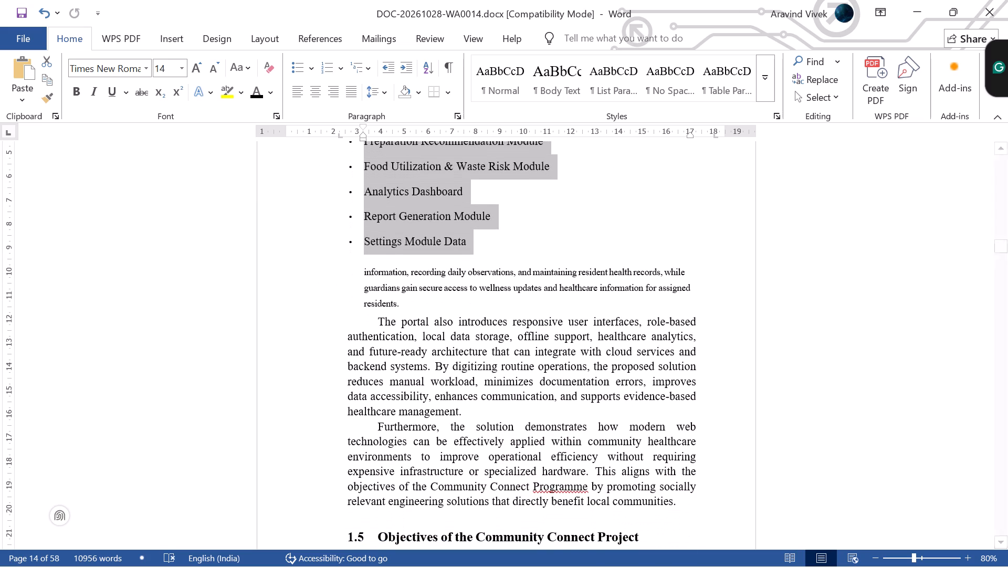
click(691, 136)
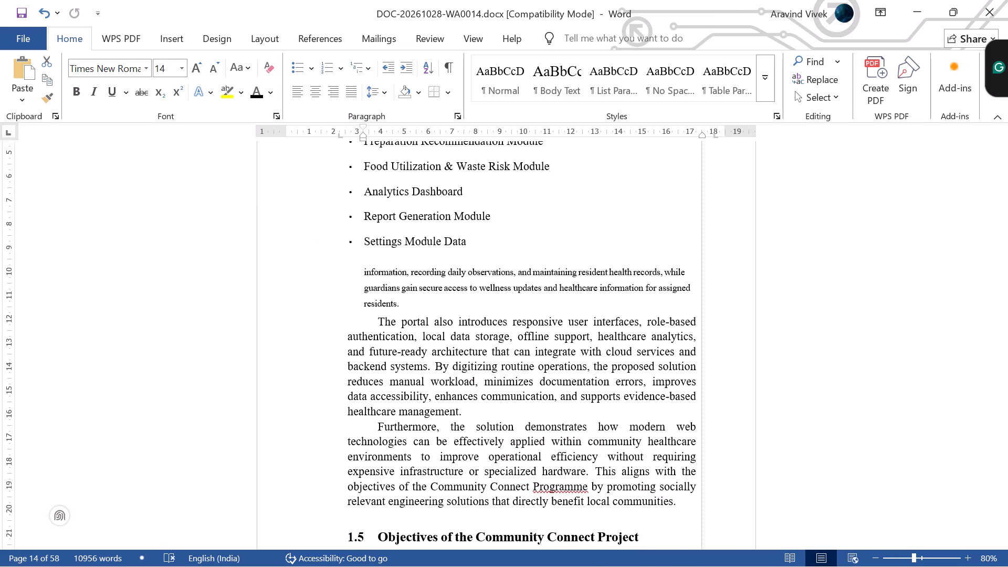
scroll(691, 193, up, 8)
click(703, 259)
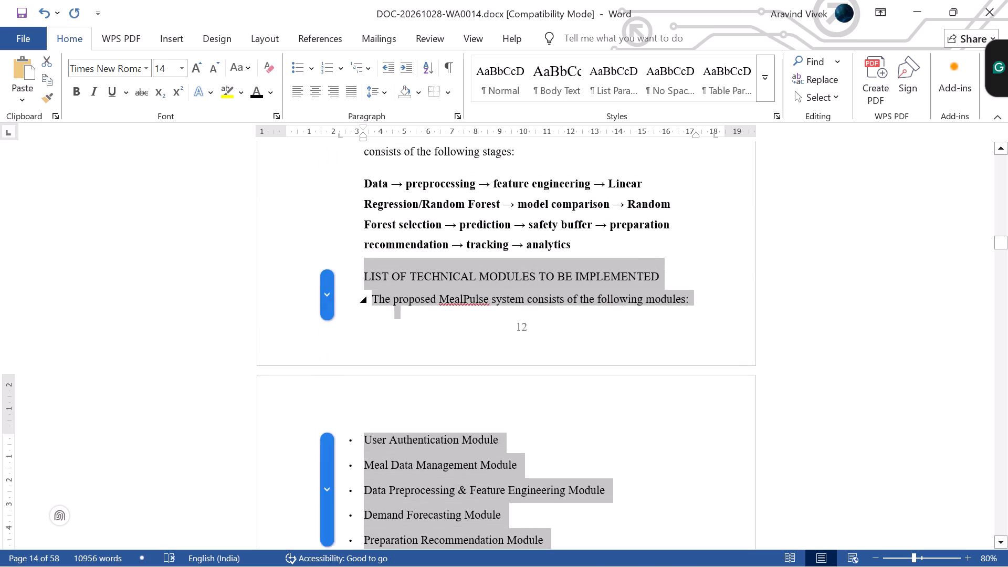
Remove the gap before "The proposed MealPulse system consists of the following modules:" so it lines up with its heading.
click(371, 302)
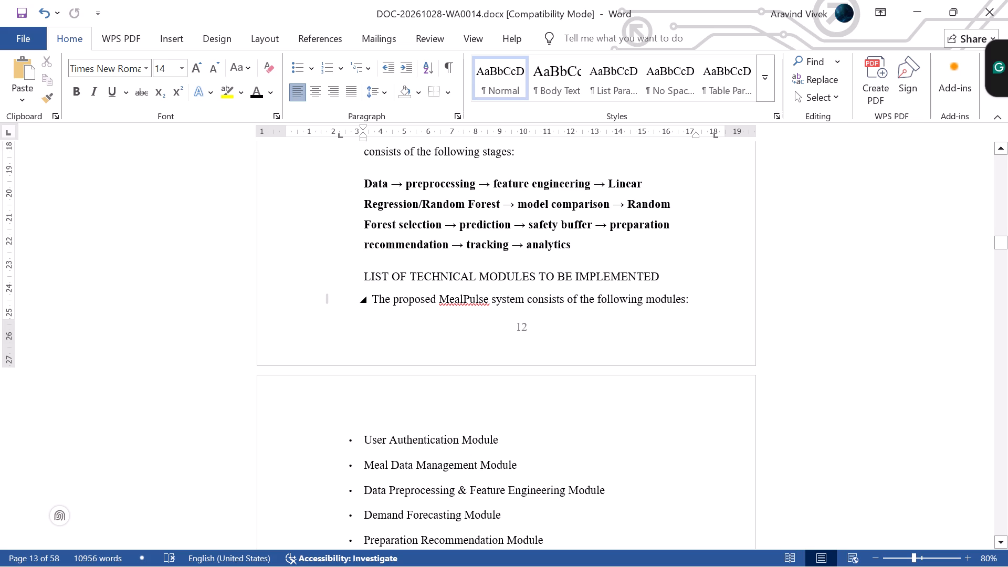
key(BackSpace)
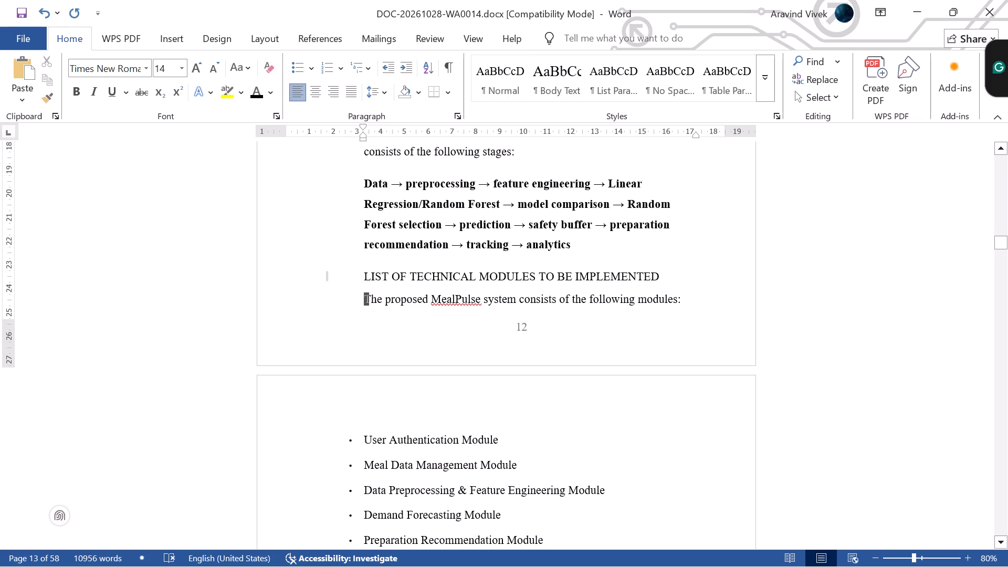
Set the line spacing to 1.0 from the "TECHNICAL APPROACH:" heading through the "Settings Module Data" bullet.
scroll(615, 366, down, 6)
drag(501, 347, 395, 280)
scroll(395, 280, up, 13)
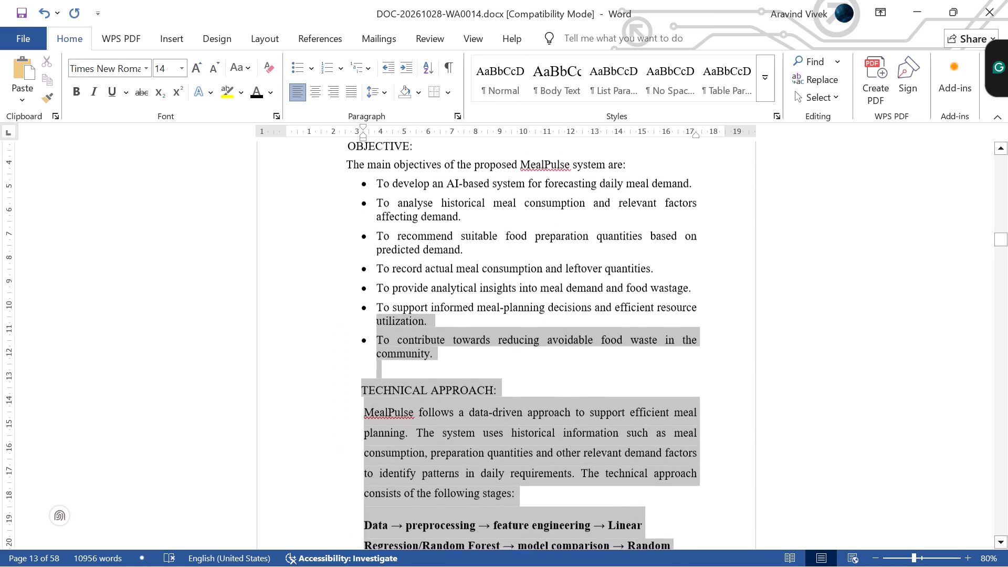
drag(395, 280, 370, 313)
scroll(395, 280, up, 4)
scroll(395, 280, down, 6)
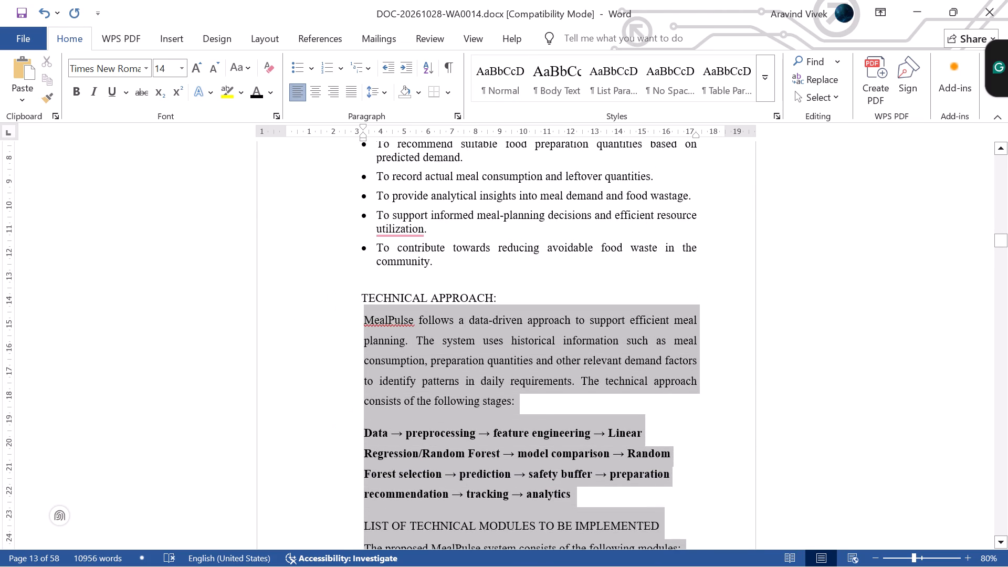
drag(370, 313, 370, 293)
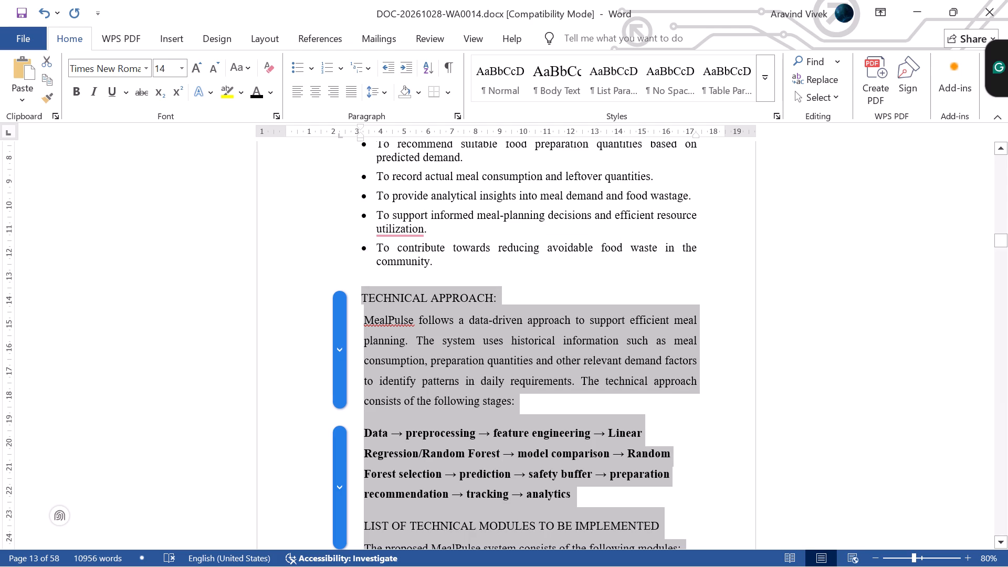
click(386, 92)
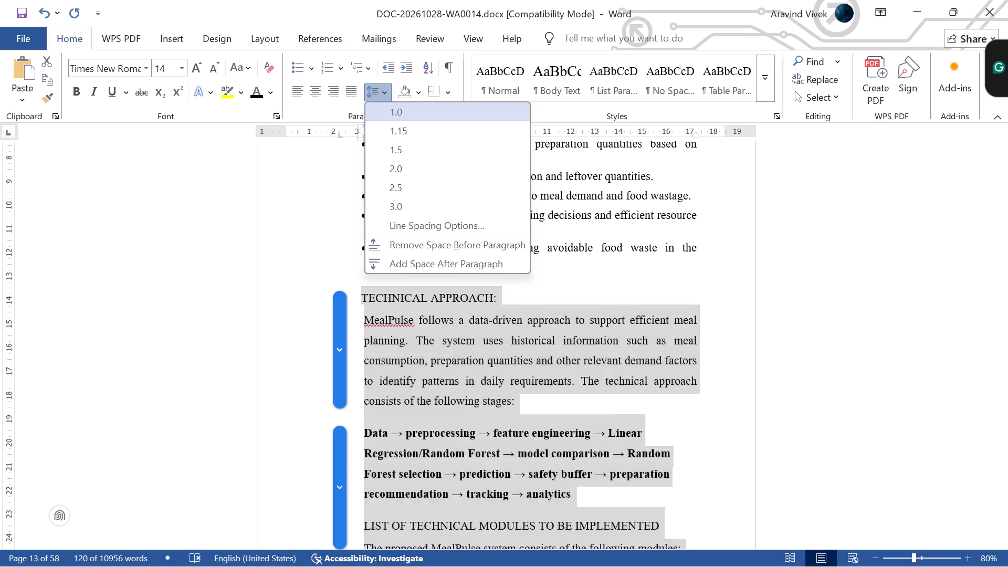
click(398, 106)
click(658, 282)
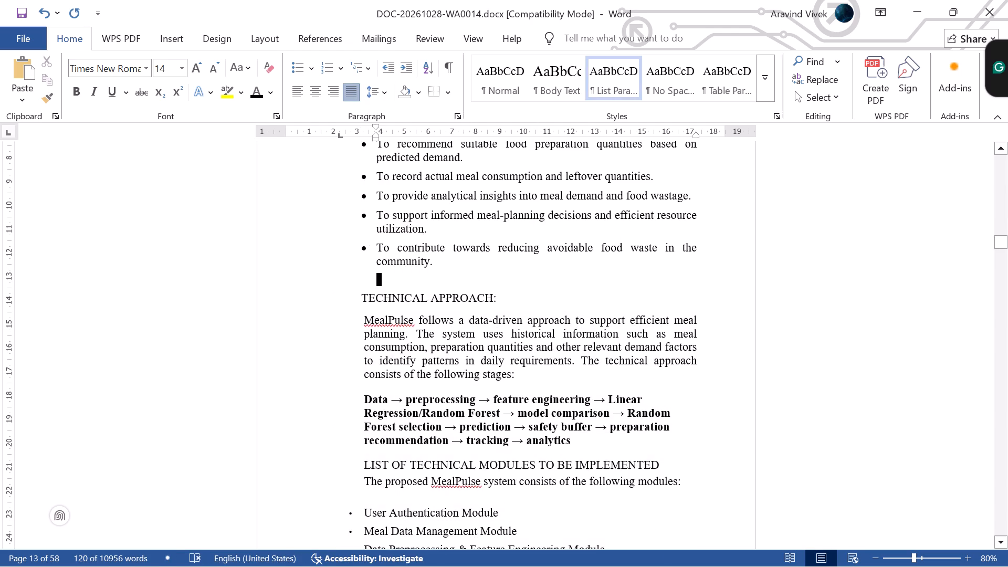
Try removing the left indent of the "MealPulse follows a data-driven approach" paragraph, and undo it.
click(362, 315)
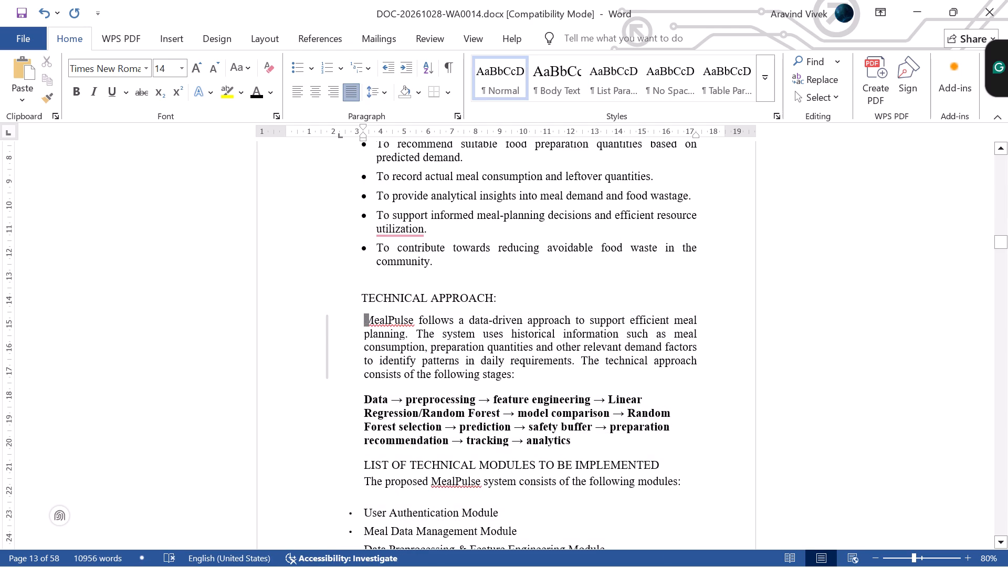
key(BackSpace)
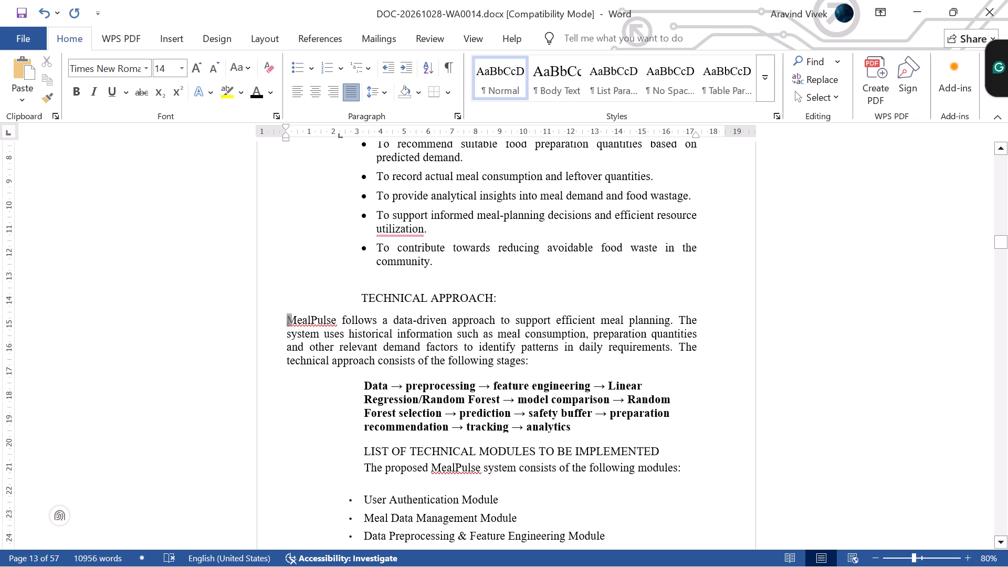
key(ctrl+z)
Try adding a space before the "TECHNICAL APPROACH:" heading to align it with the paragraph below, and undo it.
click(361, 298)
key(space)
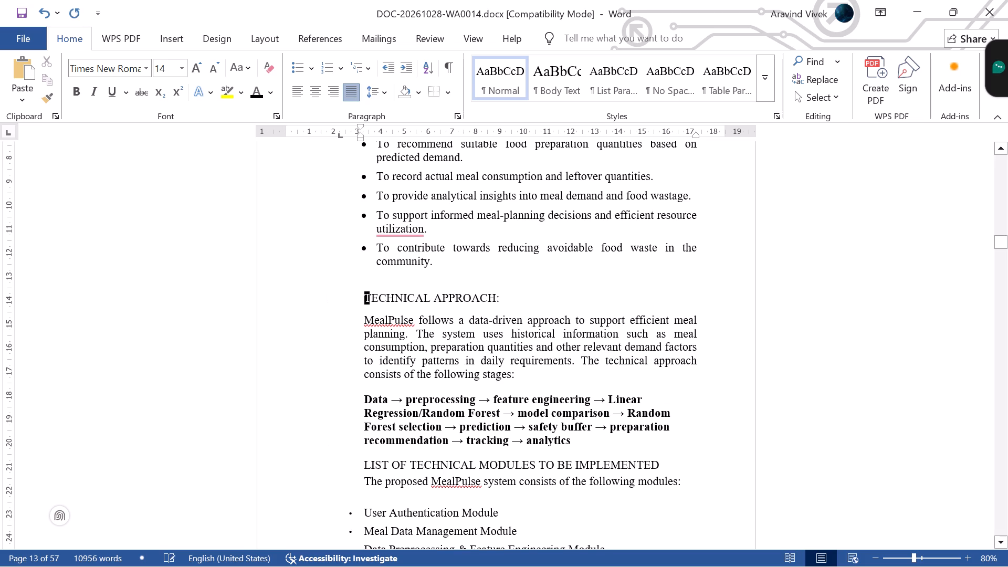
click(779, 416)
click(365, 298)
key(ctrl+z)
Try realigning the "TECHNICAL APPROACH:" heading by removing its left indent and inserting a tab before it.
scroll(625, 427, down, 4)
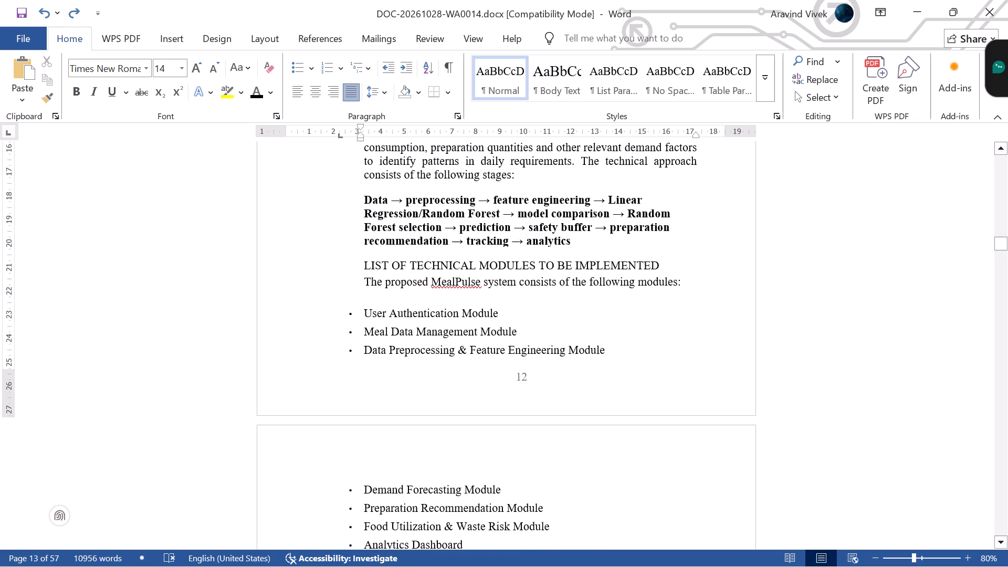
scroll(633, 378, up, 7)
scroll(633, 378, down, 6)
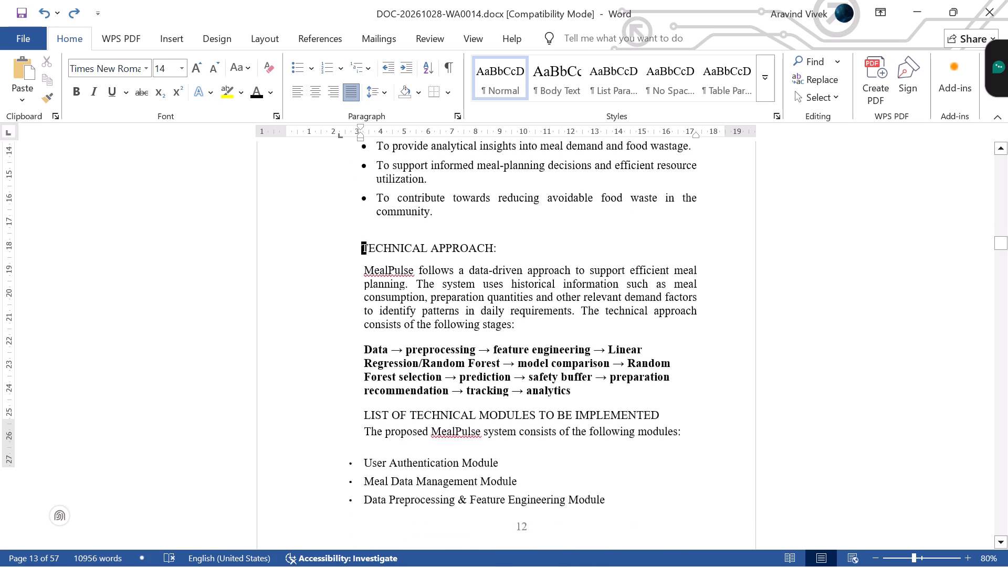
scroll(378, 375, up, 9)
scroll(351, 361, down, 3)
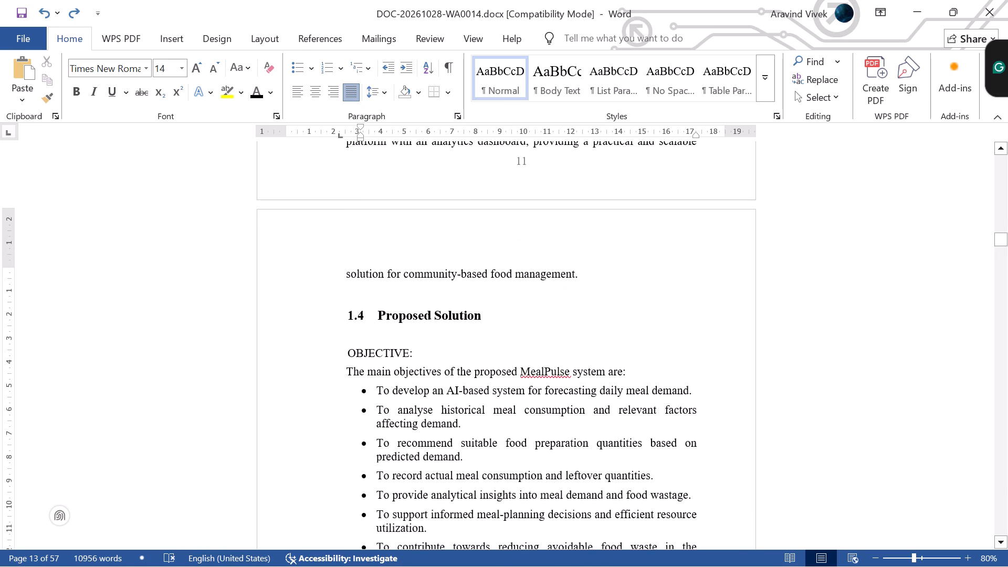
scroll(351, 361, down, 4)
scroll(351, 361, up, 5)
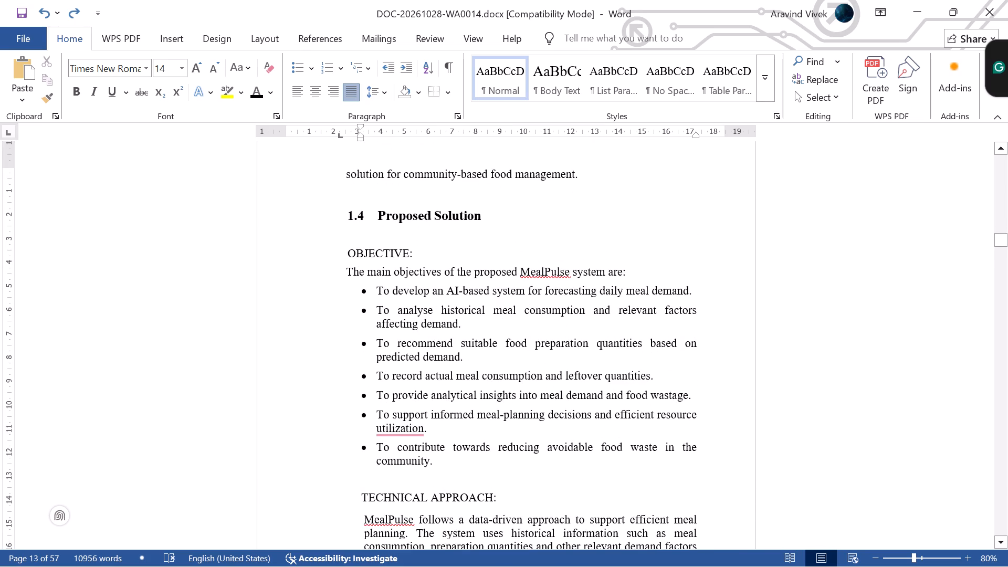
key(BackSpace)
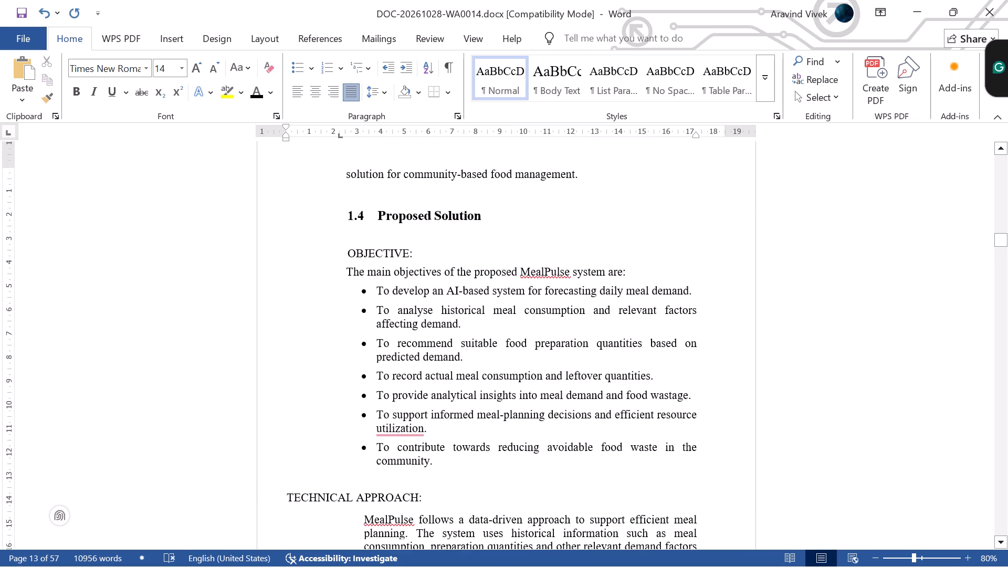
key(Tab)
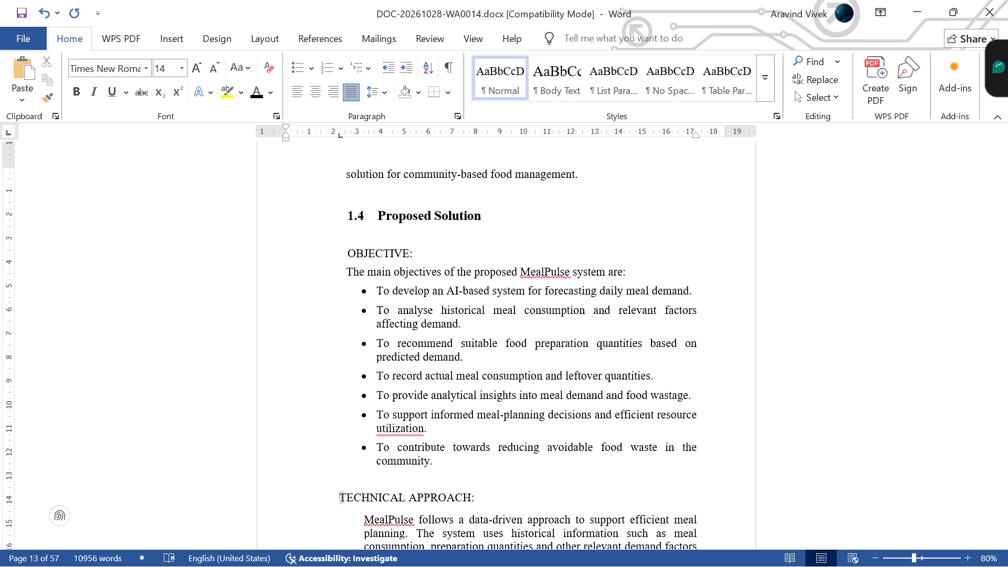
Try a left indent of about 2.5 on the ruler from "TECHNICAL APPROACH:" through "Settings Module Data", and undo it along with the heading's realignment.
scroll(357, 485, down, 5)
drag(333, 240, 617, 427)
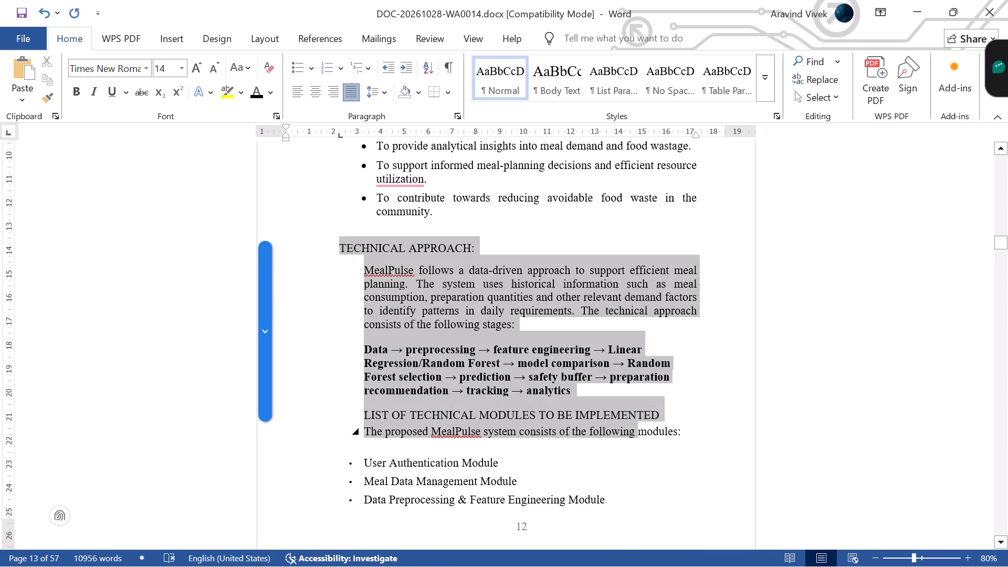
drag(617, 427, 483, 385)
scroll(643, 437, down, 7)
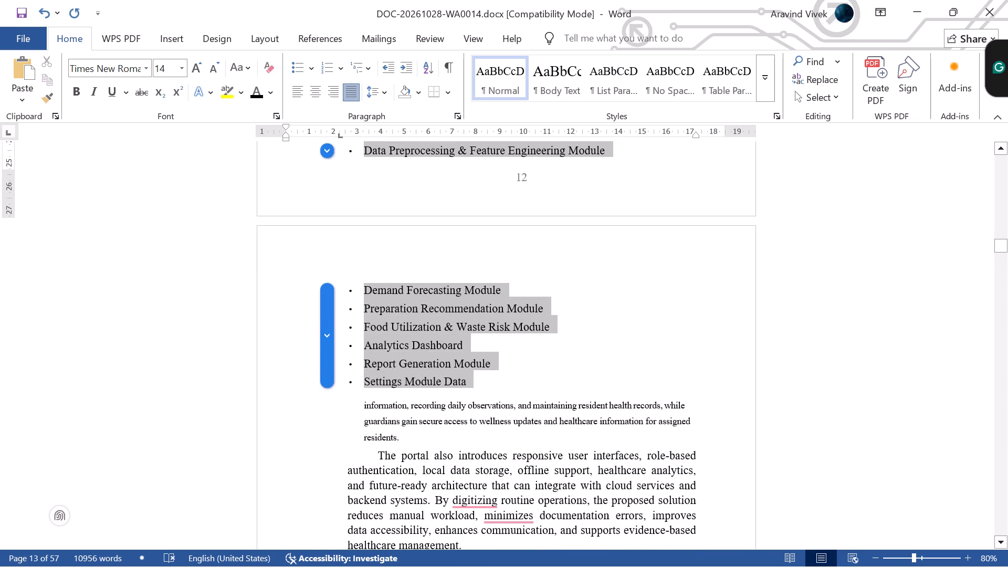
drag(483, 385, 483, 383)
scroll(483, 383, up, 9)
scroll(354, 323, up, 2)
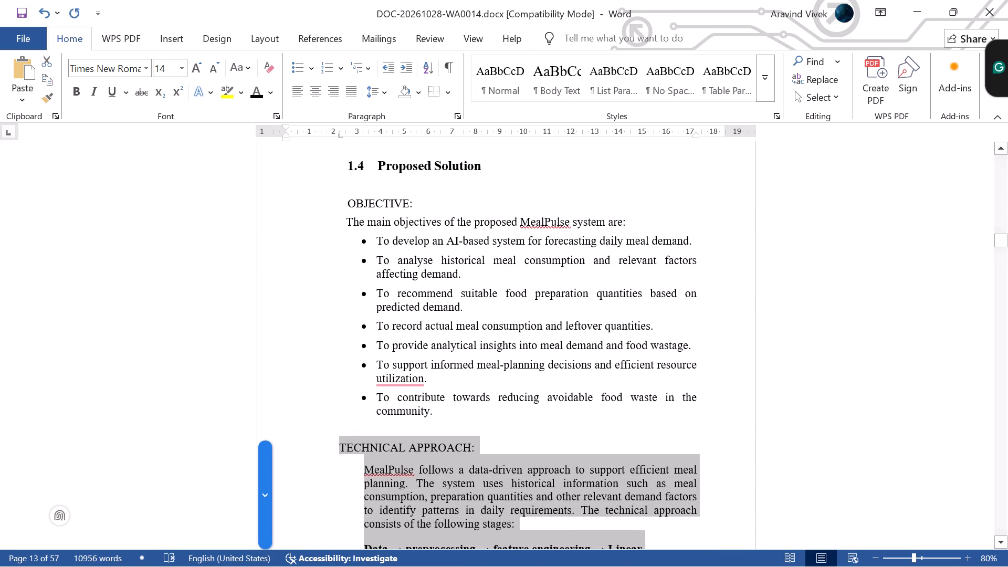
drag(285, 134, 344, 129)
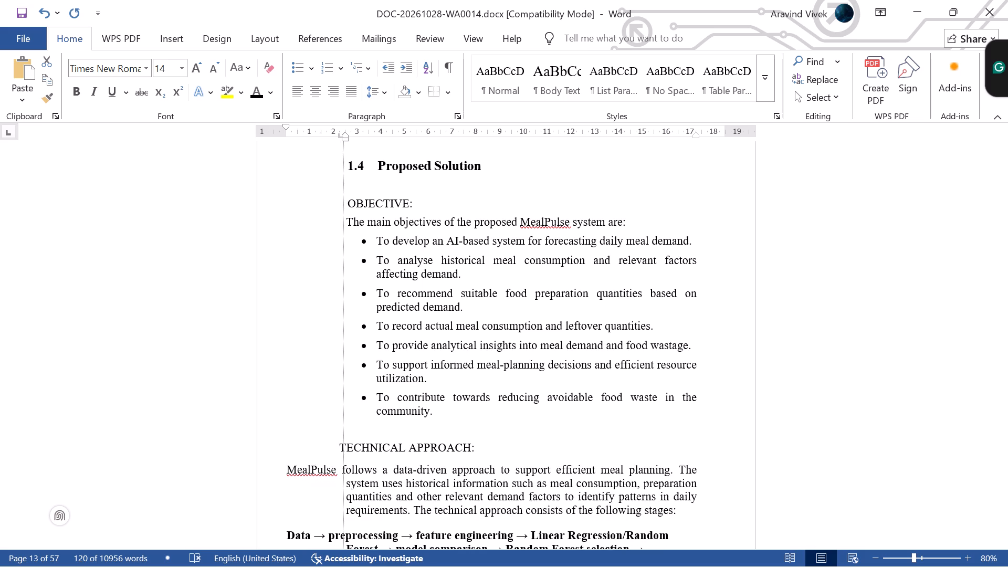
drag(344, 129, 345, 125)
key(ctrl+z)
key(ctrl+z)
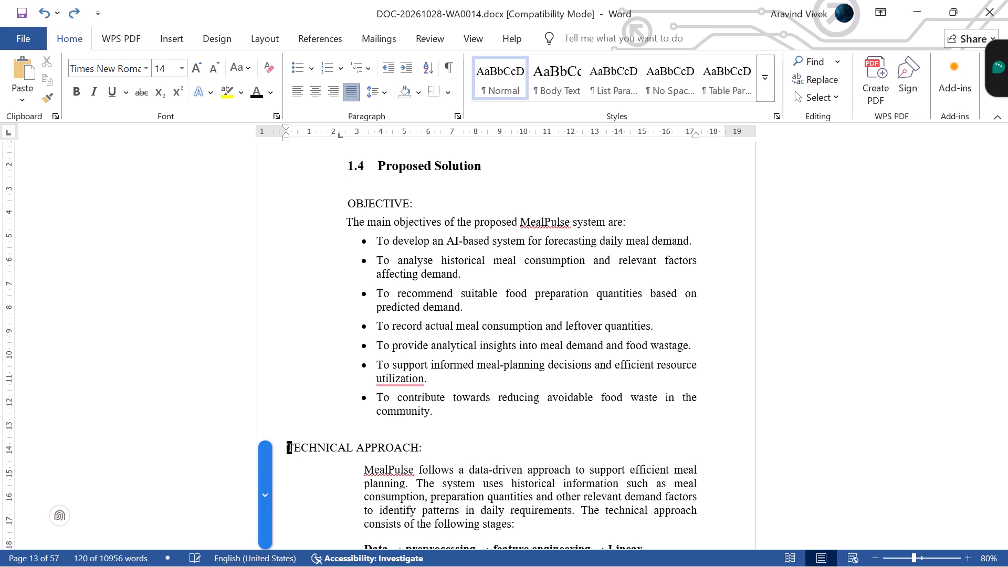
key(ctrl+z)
Set a left indent of about 2.5 on the ruler for everything from "TECHNICAL APPROACH:" through "Settings Module Data".
drag(362, 448, 585, 472)
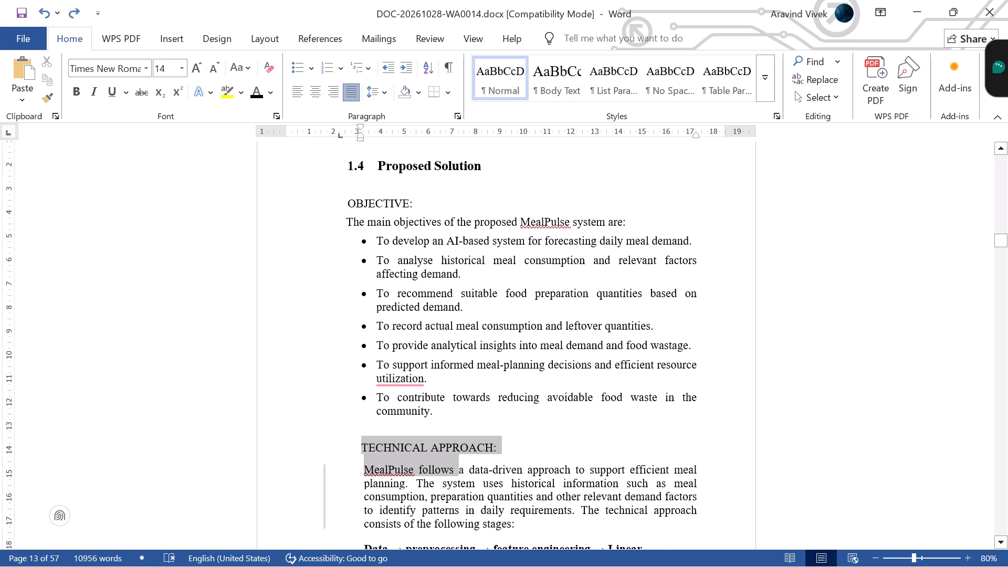
drag(585, 472, 475, 482)
scroll(588, 472, down, 9)
scroll(475, 482, up, 8)
scroll(367, 141, up, 2)
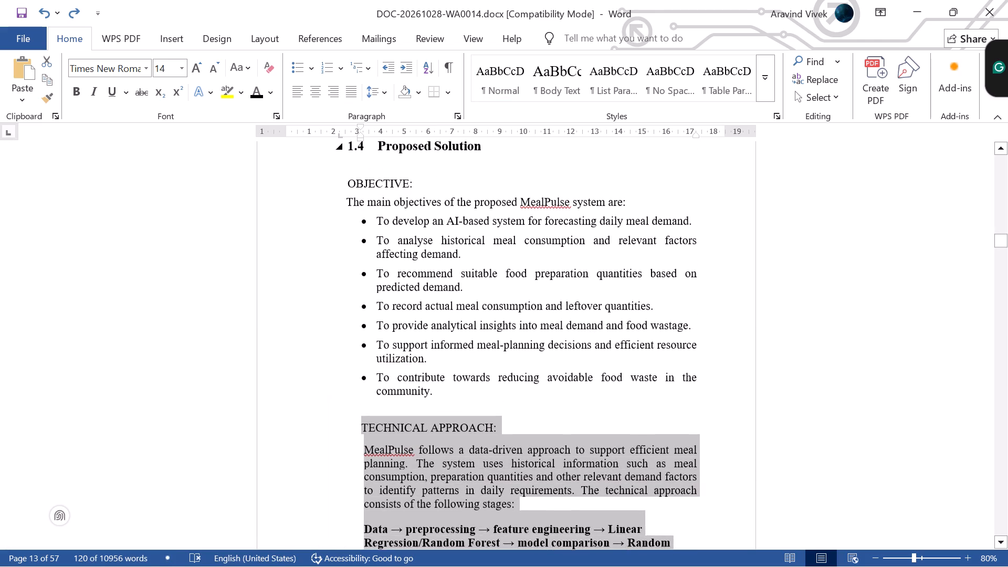
drag(360, 135, 359, 135)
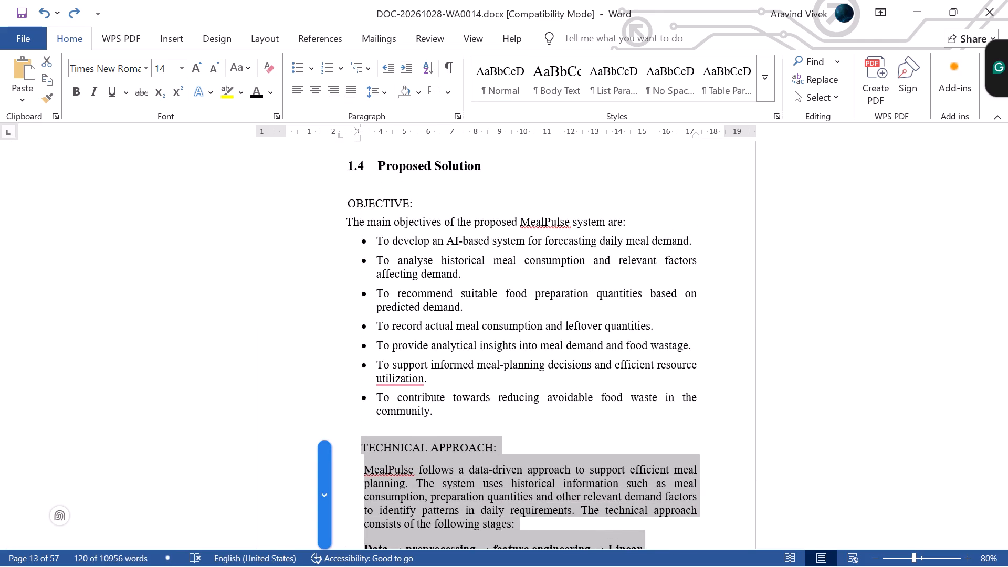
drag(359, 135, 346, 135)
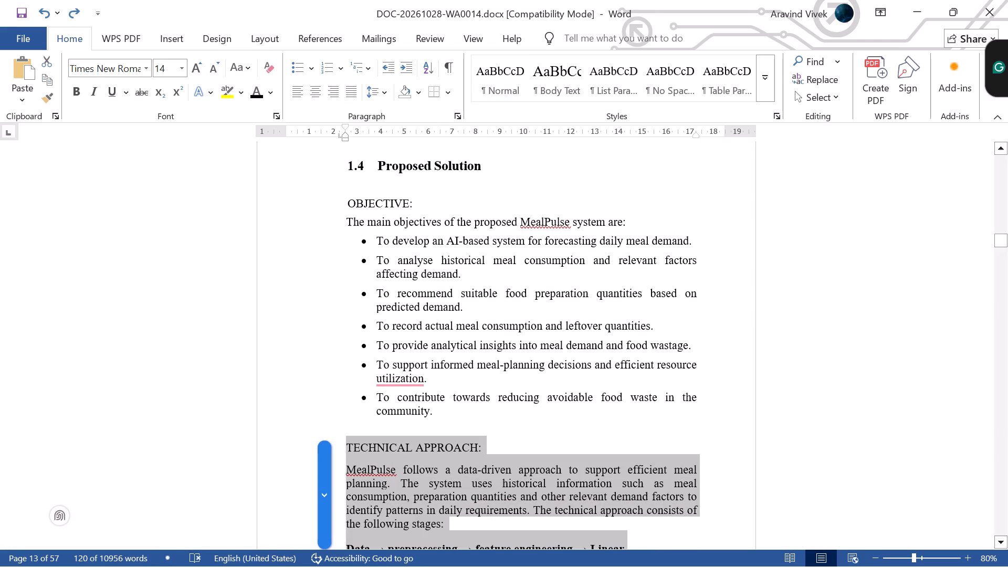
click(696, 133)
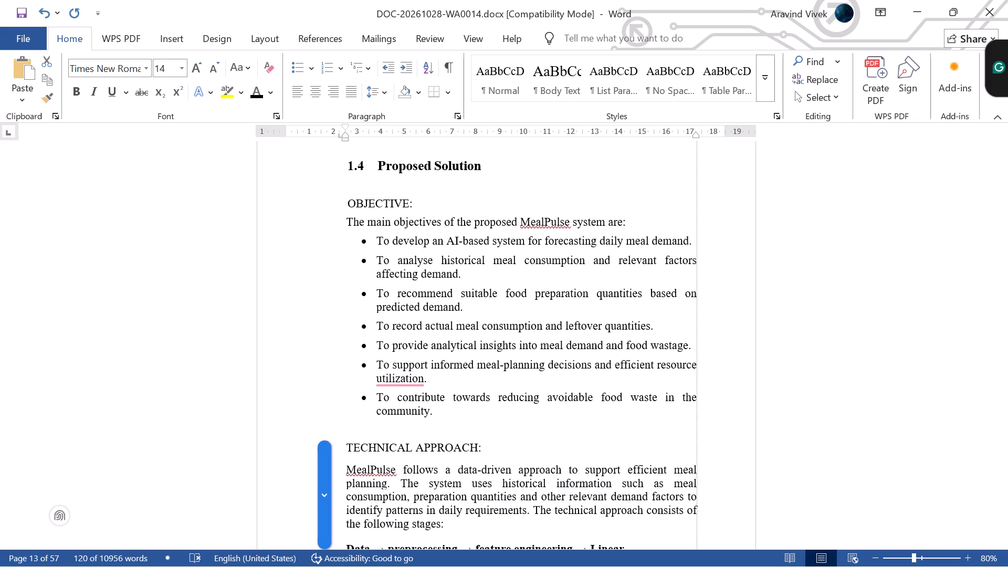
scroll(694, 134, down, 9)
click(707, 424)
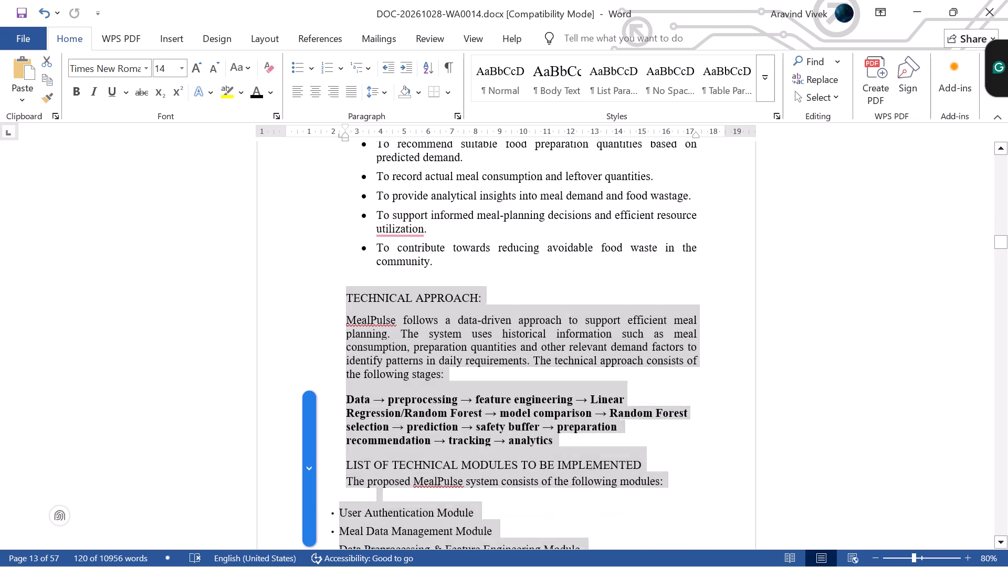
scroll(707, 424, down, 3)
scroll(707, 424, up, 6)
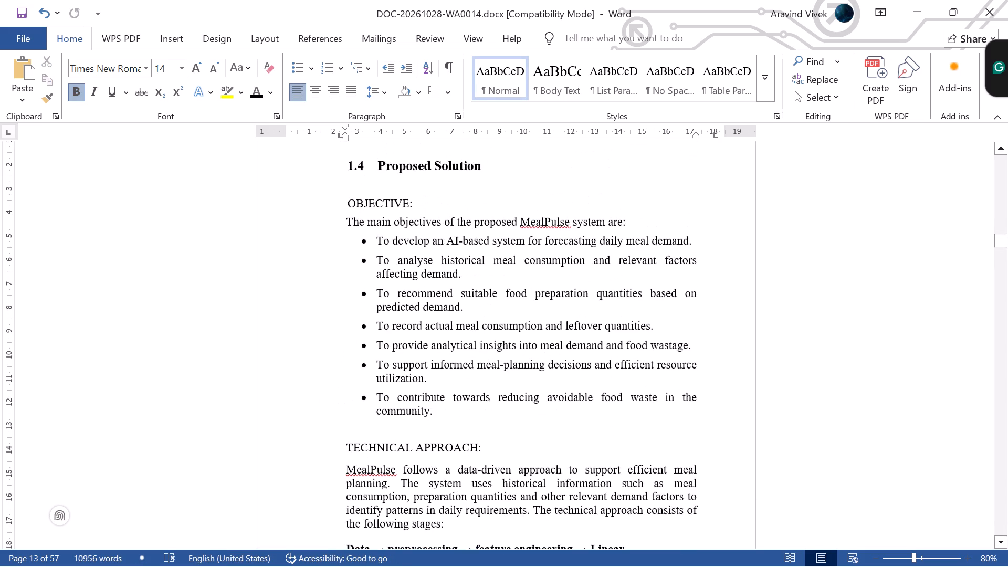
Move the left indent of the module bullet list, "User Authentication Module" through "Settings Module Data", to about 3.25 on the ruler.
scroll(707, 424, down, 5)
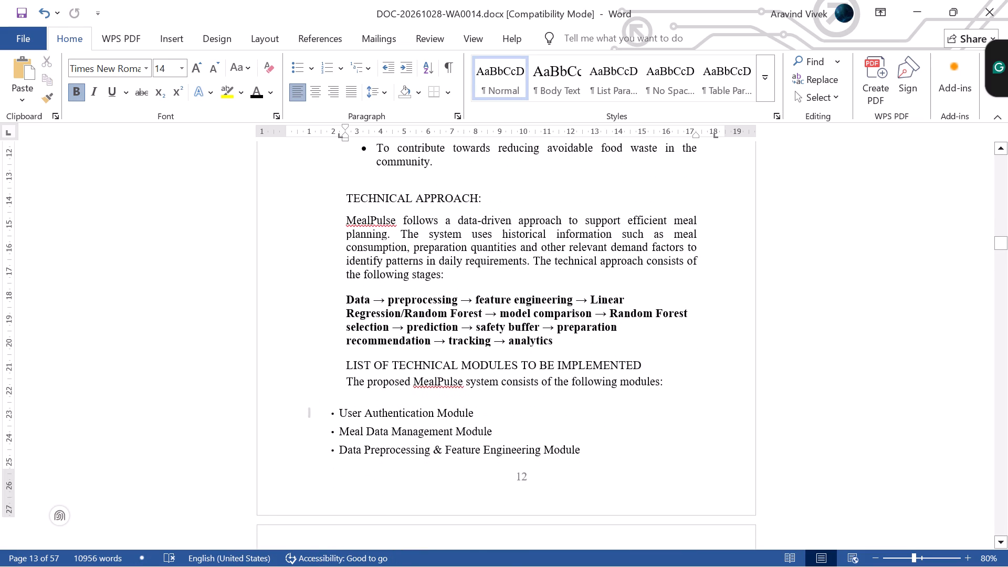
drag(323, 402, 619, 451)
scroll(619, 451, down, 5)
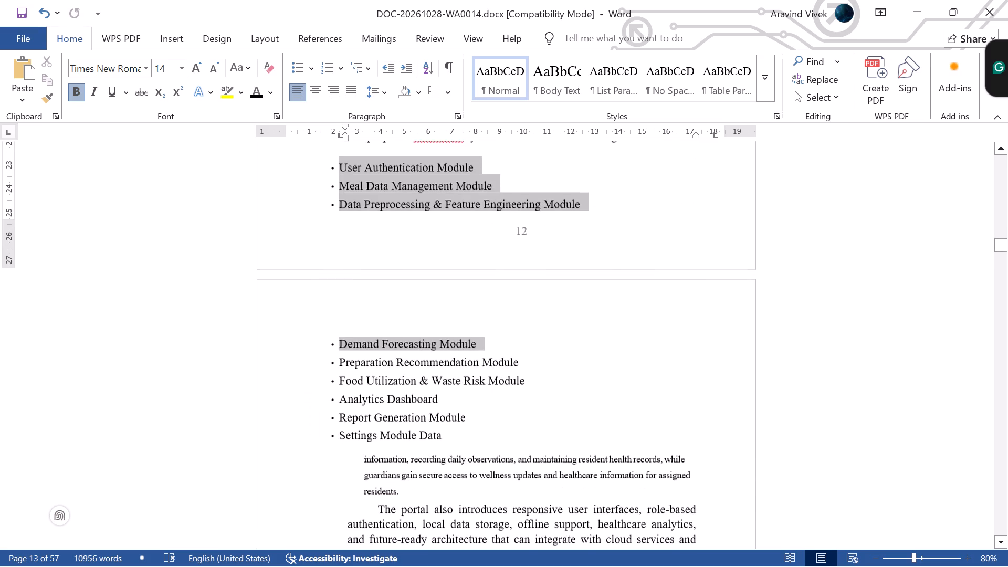
drag(619, 451, 467, 423)
scroll(467, 423, up, 4)
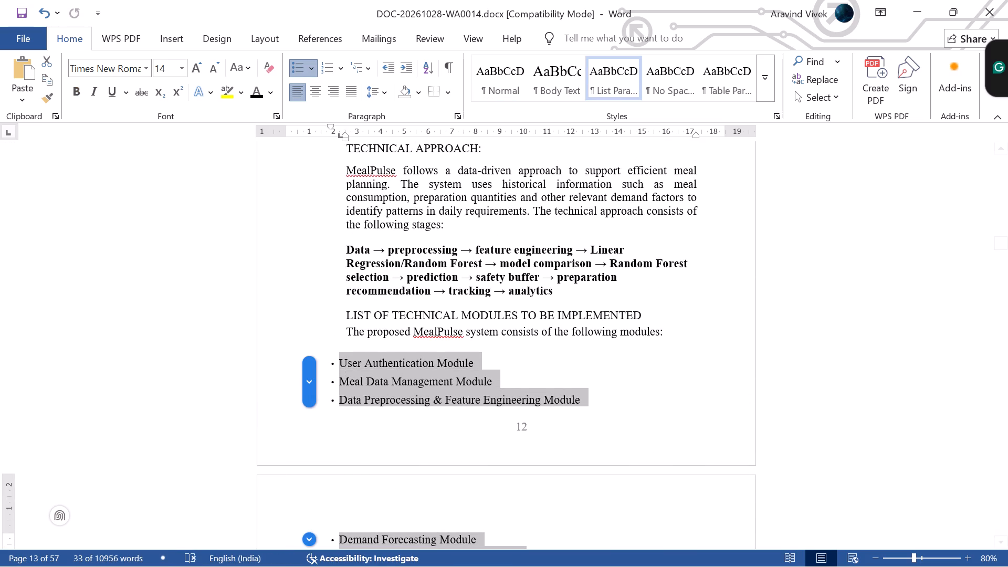
drag(346, 136, 363, 134)
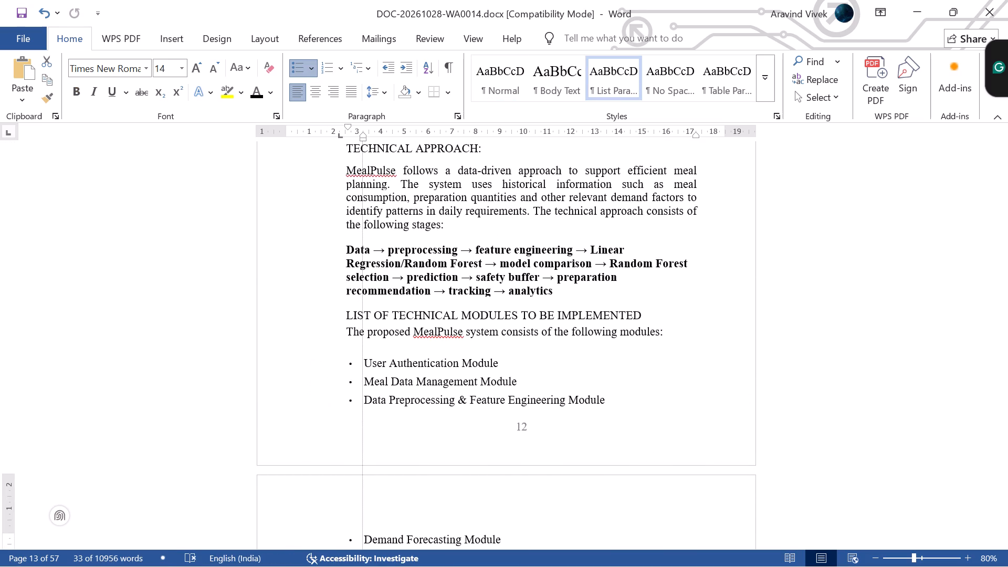
drag(363, 134, 347, 135)
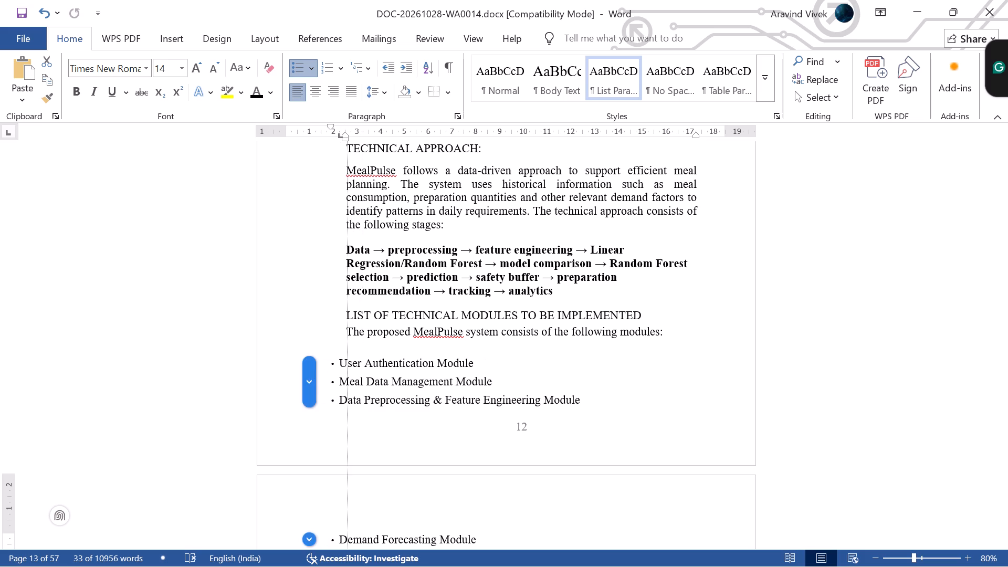
drag(347, 135, 364, 134)
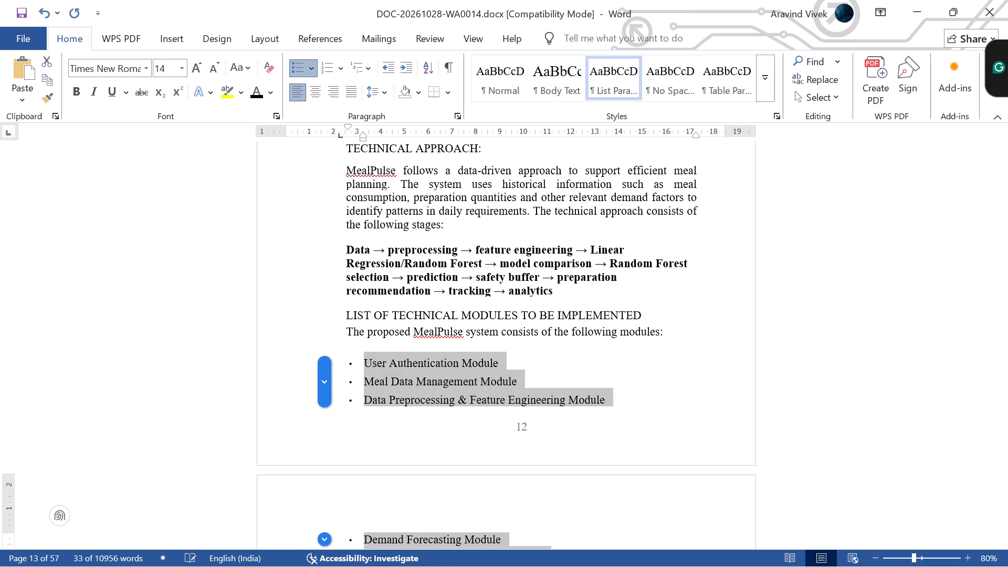
scroll(364, 134, down, 7)
scroll(686, 350, down, 4)
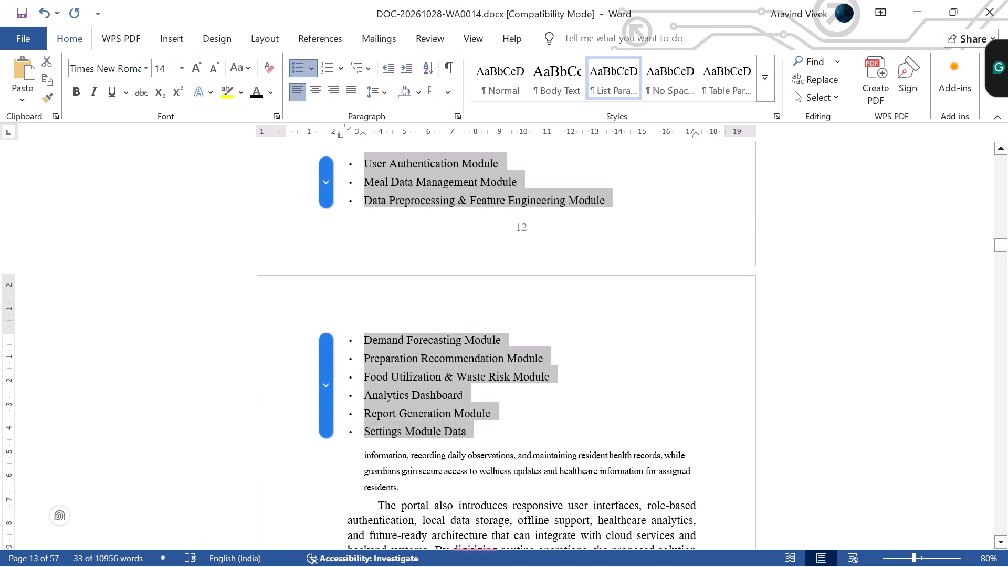
click(544, 407)
scroll(544, 407, up, 5)
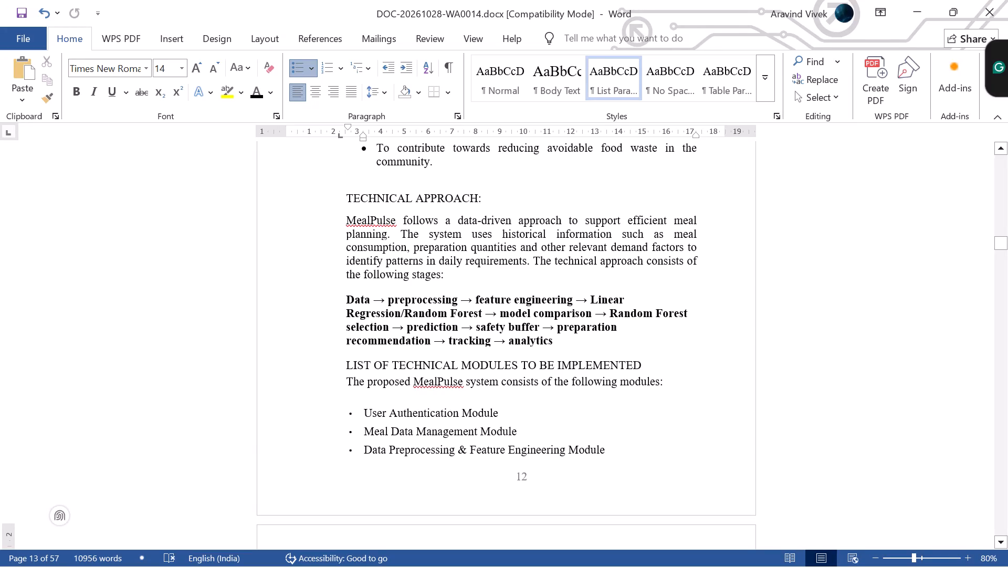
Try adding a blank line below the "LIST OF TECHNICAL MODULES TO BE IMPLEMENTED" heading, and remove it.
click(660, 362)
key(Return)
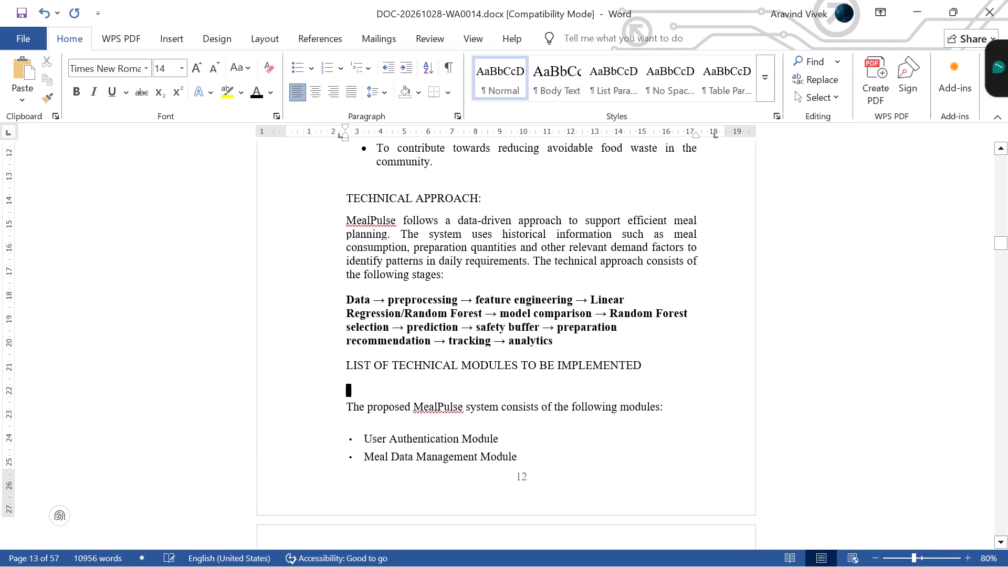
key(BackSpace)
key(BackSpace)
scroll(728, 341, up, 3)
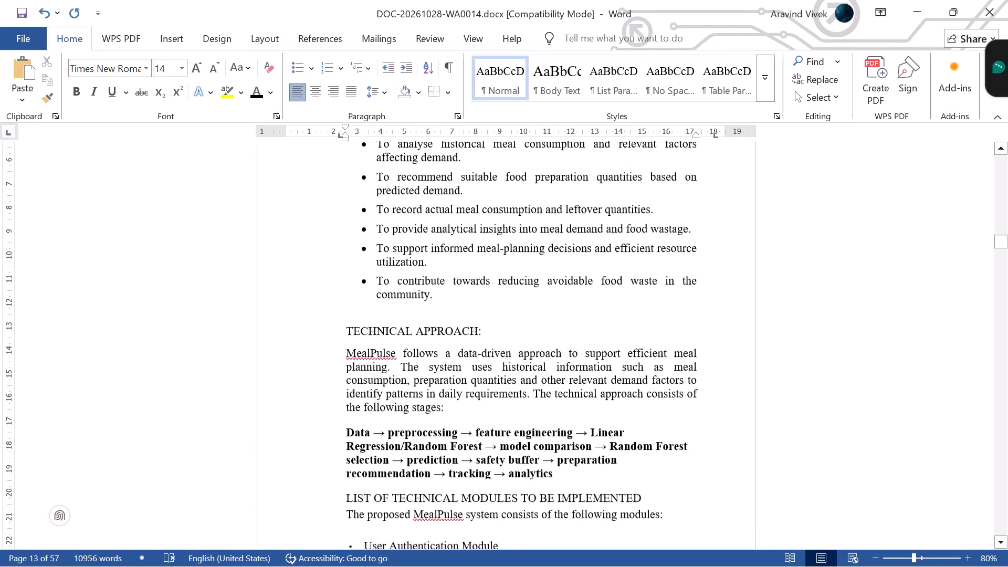
Check the section that follows the module list in COMCONFIN.docx and start an unbulleted paragraph below "Settings Module Data" in the report.
scroll(728, 341, down, 5)
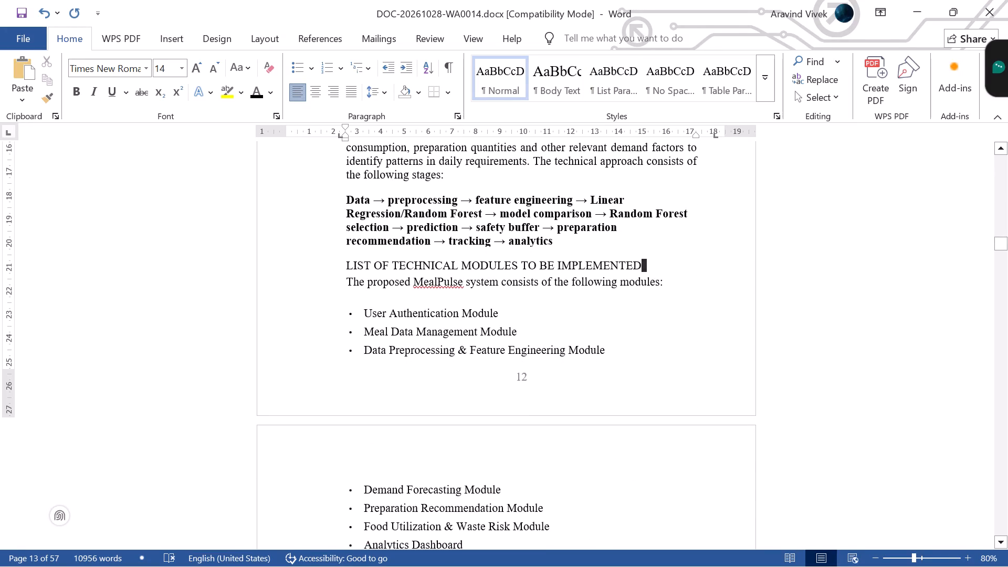
scroll(655, 341, down, 5)
key(alt+Tab)
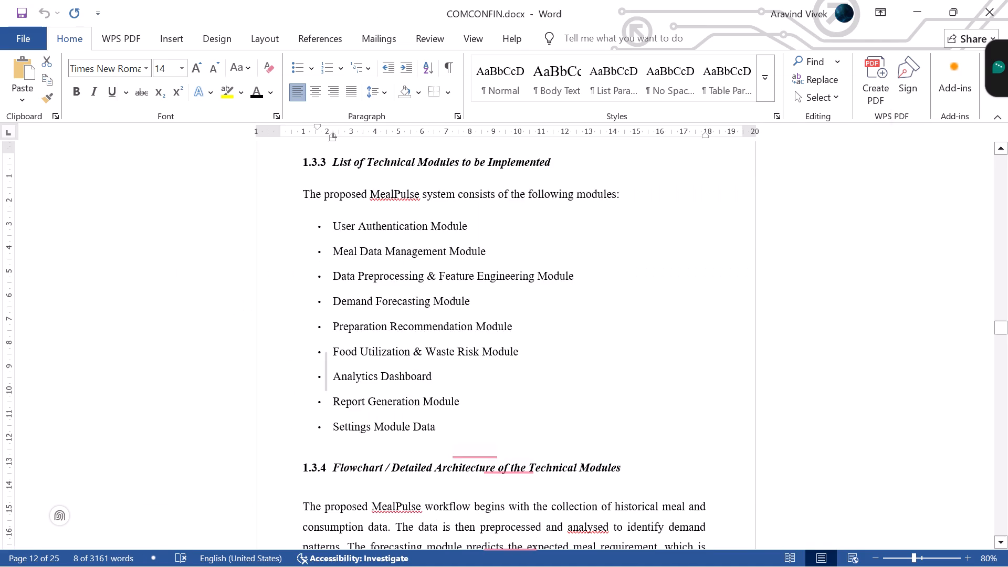
click(608, 401)
scroll(608, 401, down, 5)
key(alt+Tab)
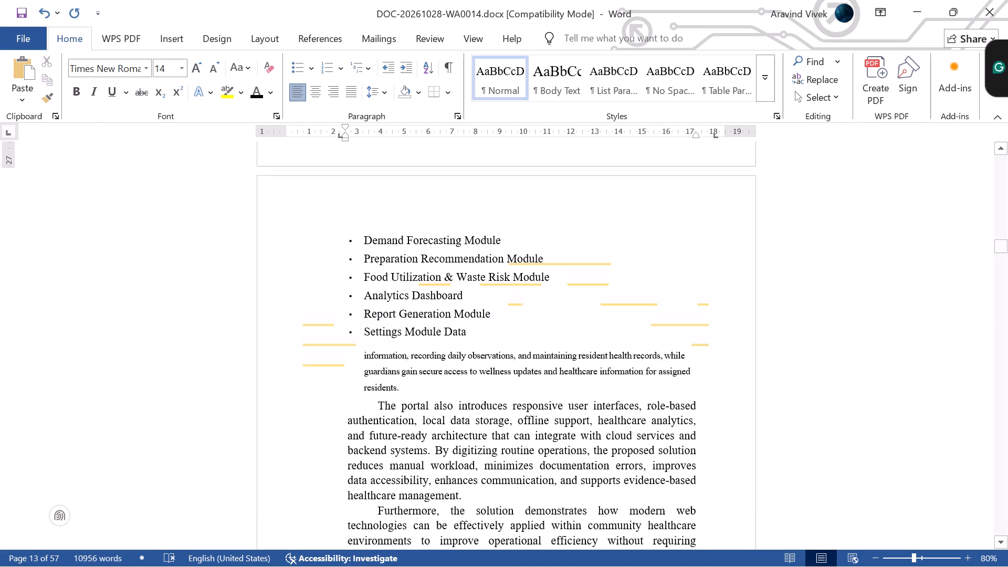
click(531, 330)
key(Return)
key(BackSpace)
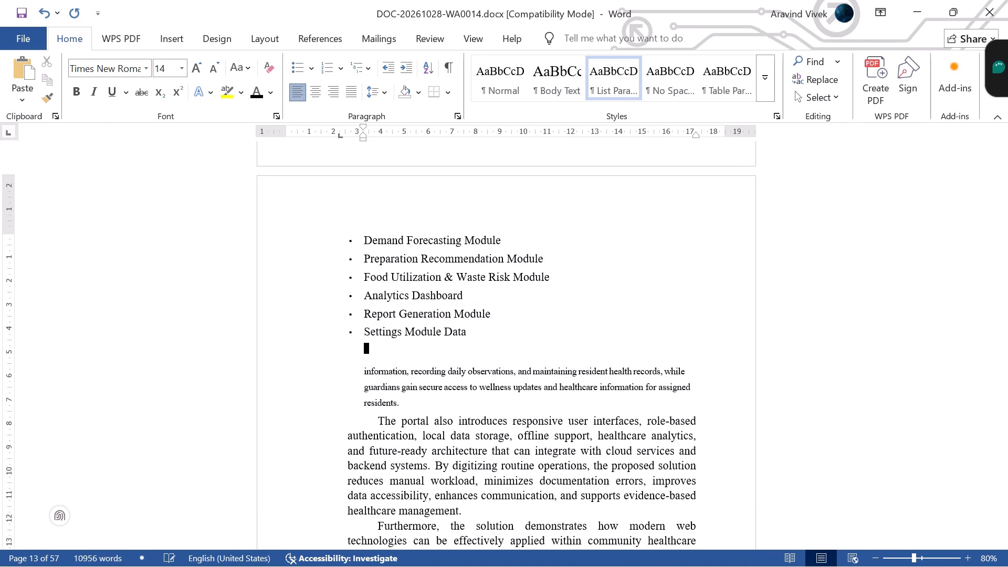
key(BackSpace)
key(Return)
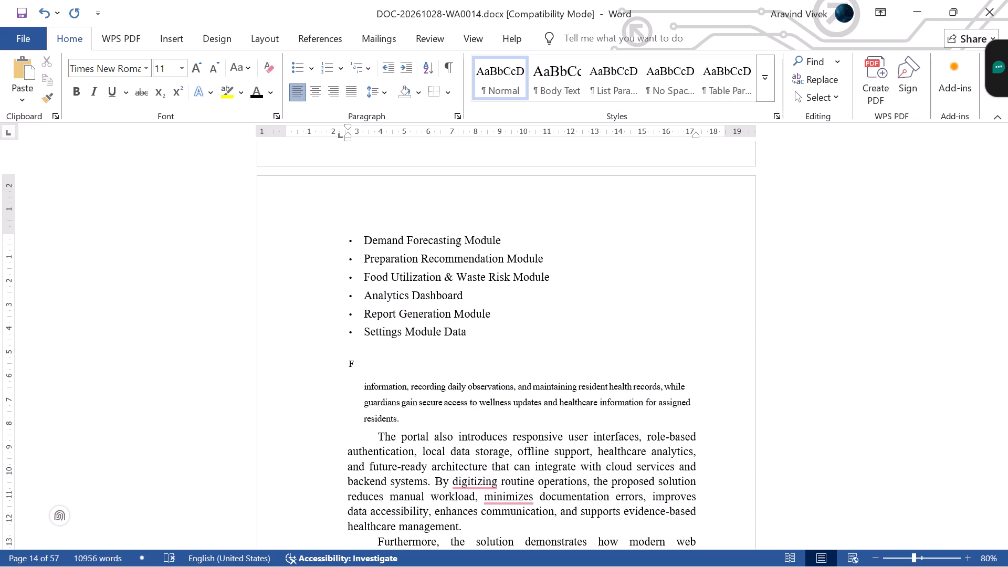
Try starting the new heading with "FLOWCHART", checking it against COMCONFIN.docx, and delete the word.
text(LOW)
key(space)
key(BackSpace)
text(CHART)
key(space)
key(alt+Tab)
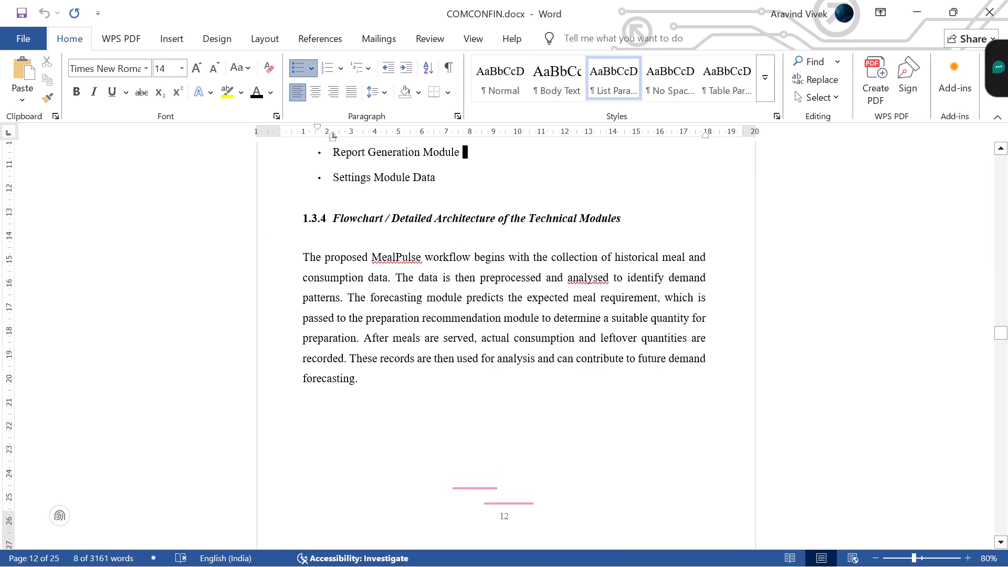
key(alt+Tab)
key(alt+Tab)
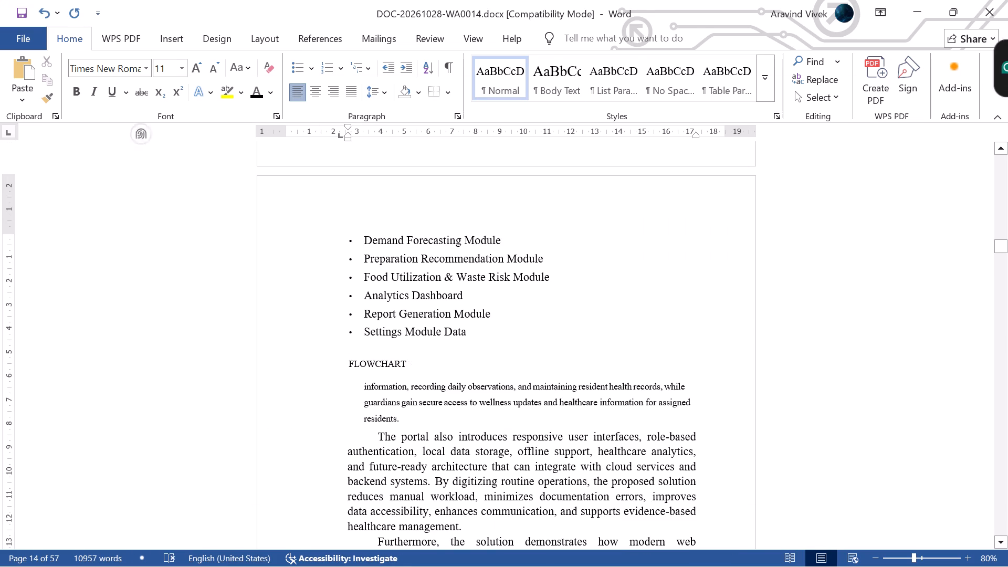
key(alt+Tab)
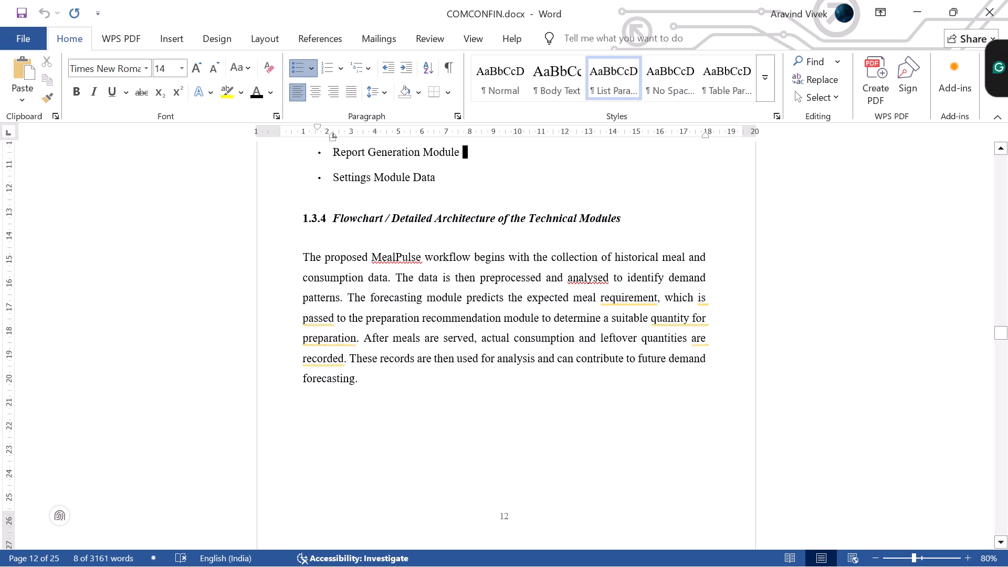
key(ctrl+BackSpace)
Enter the heading "DETAILED ARCHITECTURE OF THE TECHNICAL MODULES" below the module list, following section 1.3.4 of COMCONFIN.docx.
text(DETAILED ARCHITECTURE OF)
key(space)
key(alt+Tab)
key(alt+Tab)
text(THE TECHIN)
key(BackSpace)
key(BackSpace)
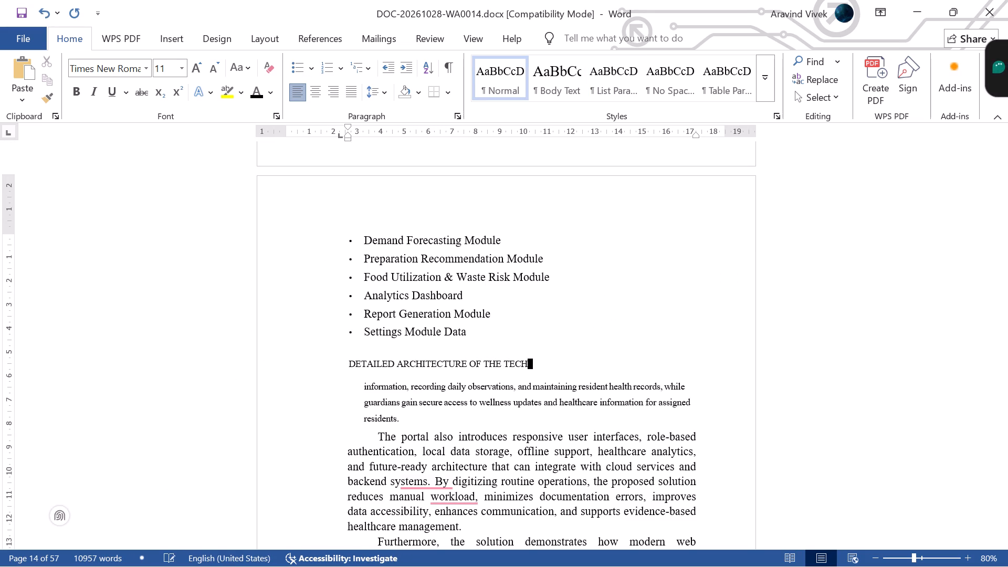
text(NICA;)
key(space)
key(alt+Tab)
key(alt+Tab)
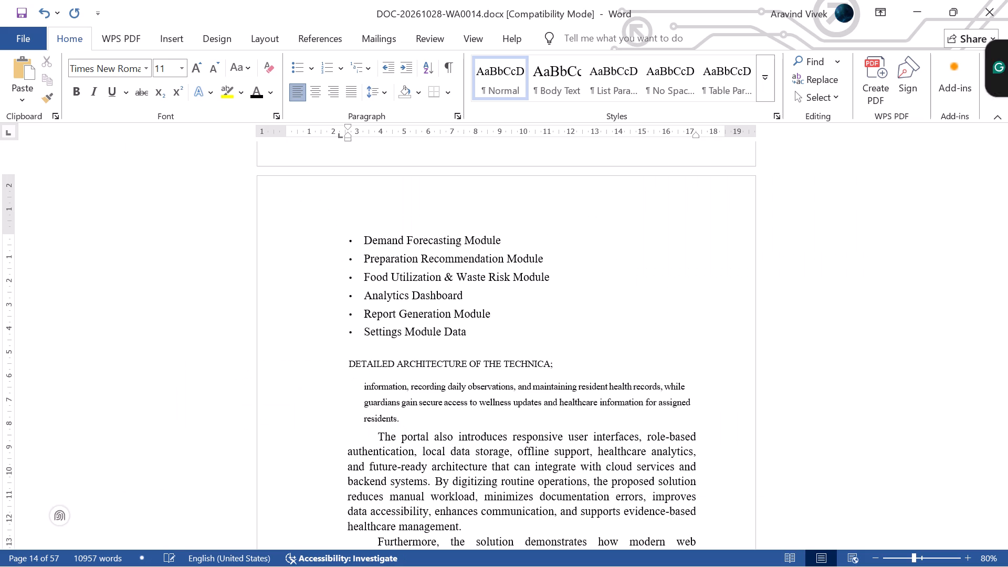
key(BackSpace)
key(BackSpace)
text(L MODULES)
key(alt+Tab)
key(alt+Tab)
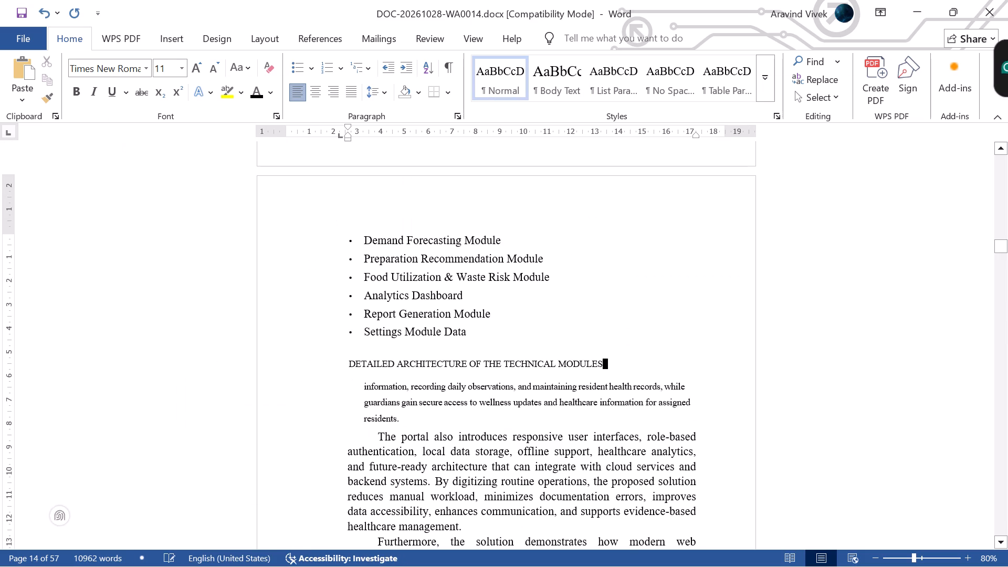
Set the font size of the "DETAILED ARCHITECTURE OF THE TECHNICAL MODULES" heading to 14.
drag(620, 359, 338, 357)
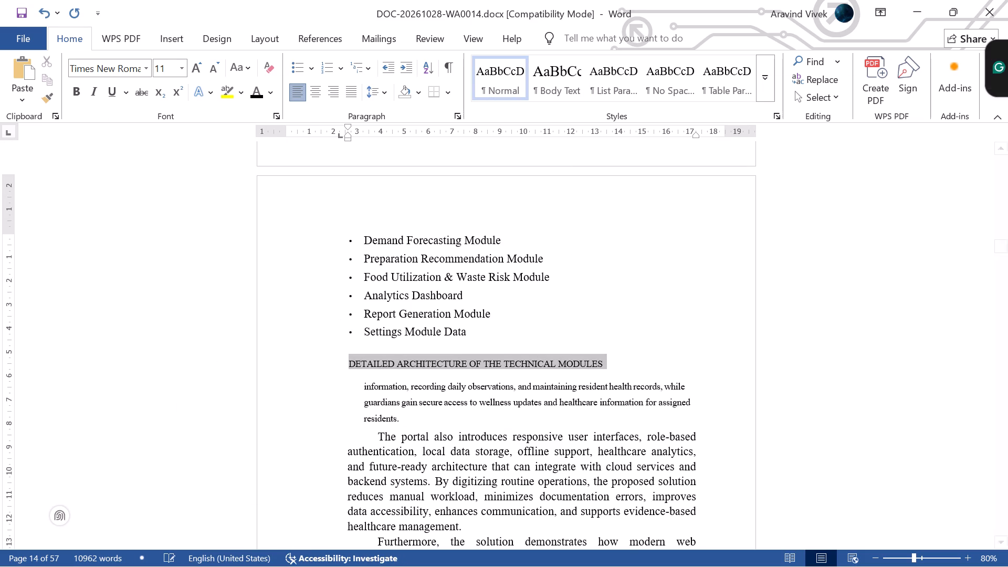
scroll(465, 317, up, 5)
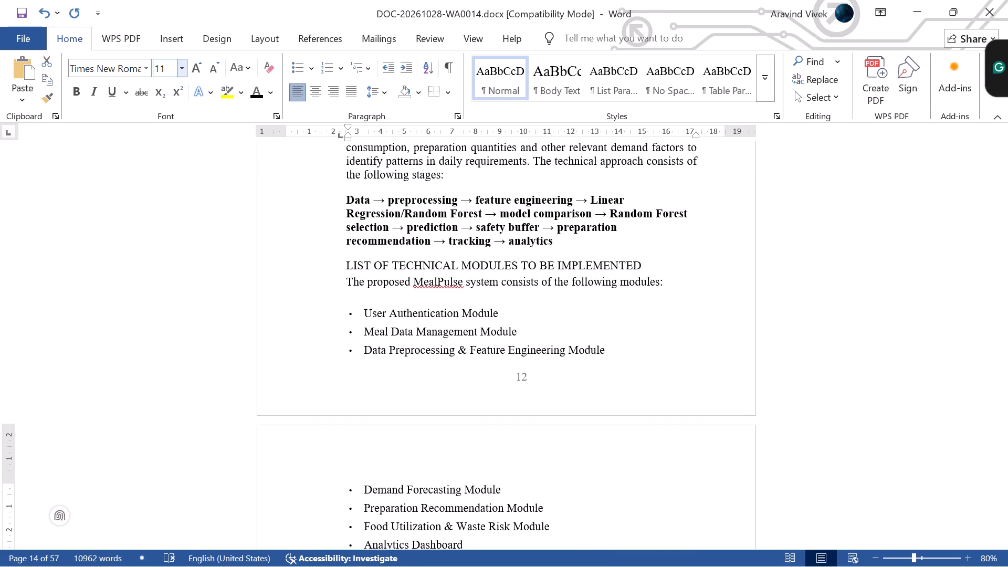
click(182, 71)
click(169, 188)
scroll(486, 345, down, 5)
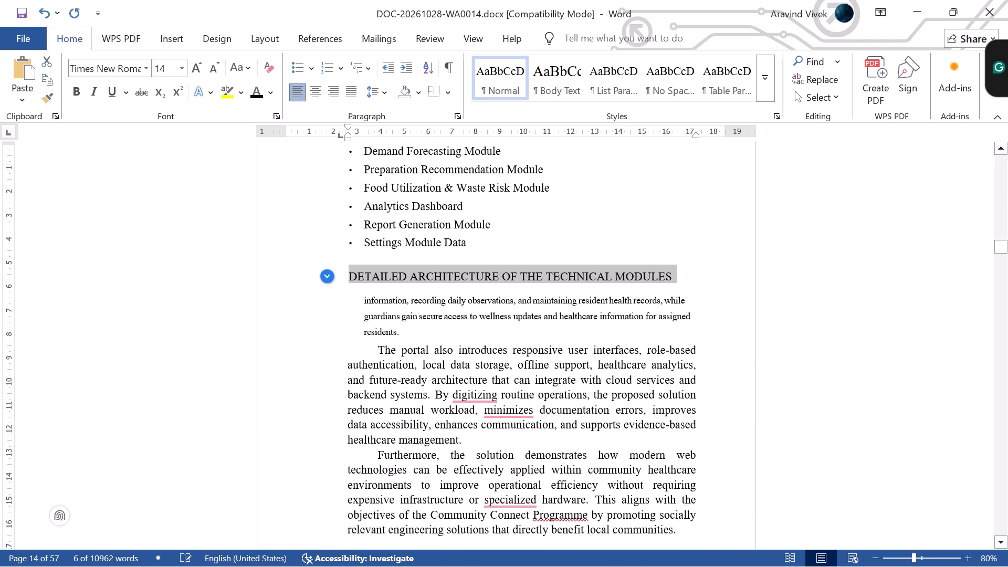
Copy the MealPulse workflow paragraph and flowchart from section 1.3.4 of COMCONFIN.docx into the report below "DETAILED ARCHITECTURE OF THE TECHNICAL MODULES".
click(682, 275)
key(Return)
key(alt+Tab)
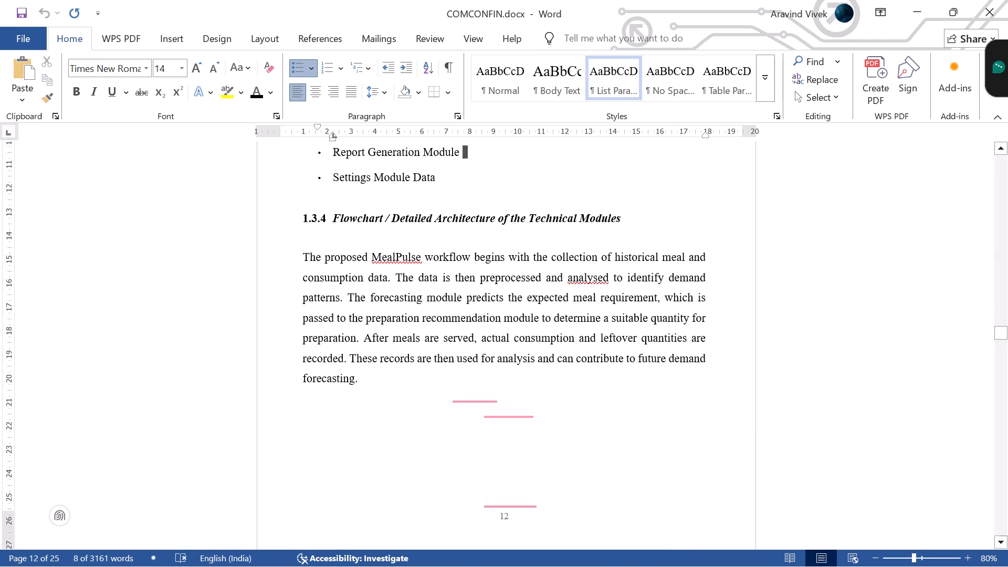
drag(299, 257, 430, 414)
scroll(430, 414, down, 5)
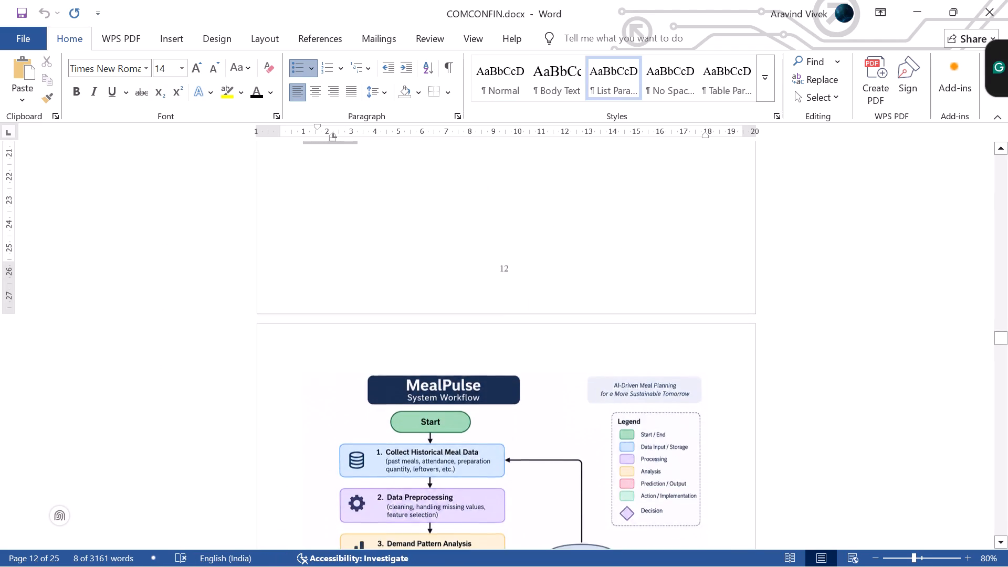
drag(430, 414, 551, 416)
scroll(535, 413, down, 14)
scroll(577, 405, up, 5)
key(ctrl+c)
key(alt+Tab)
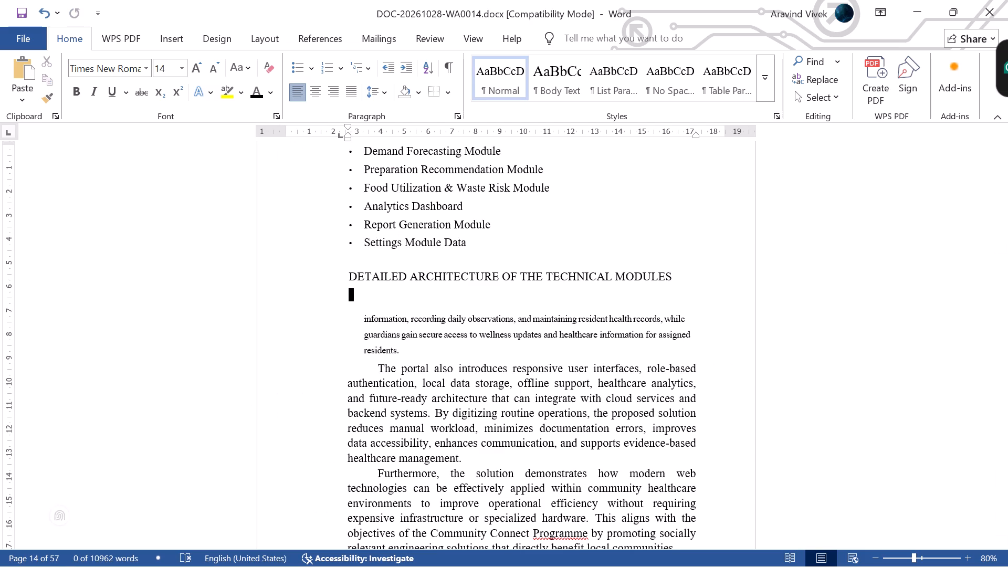
key(ctrl+v)
Set the pasted "The proposed MealPulse workflow begins" paragraph to single line spacing.
scroll(551, 416, up, 16)
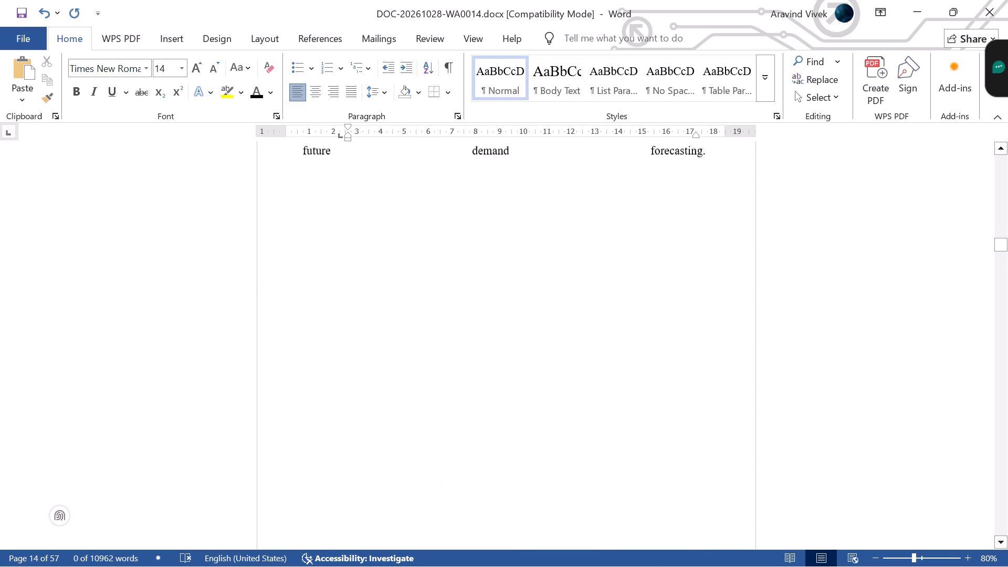
scroll(544, 419, up, 2)
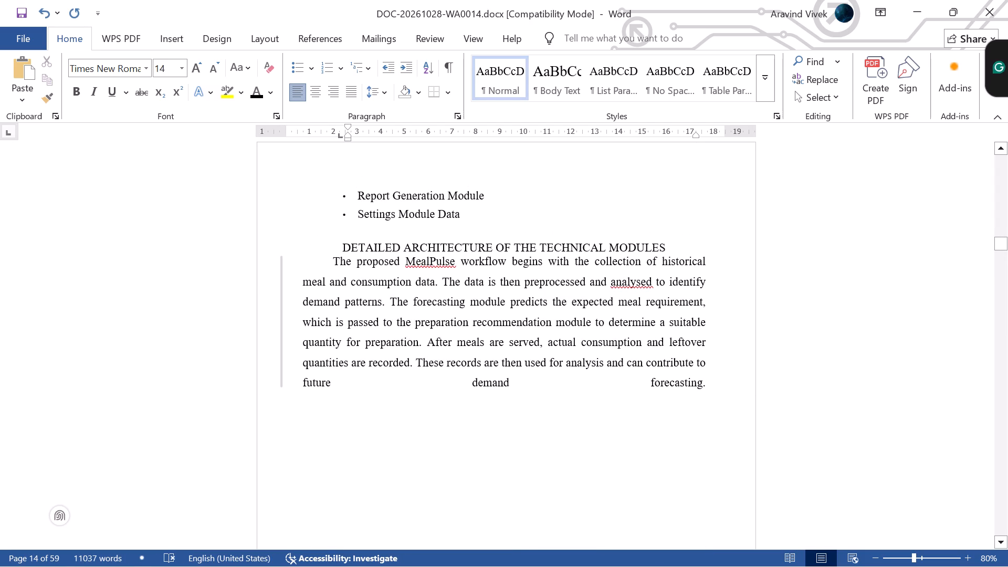
drag(329, 258, 729, 388)
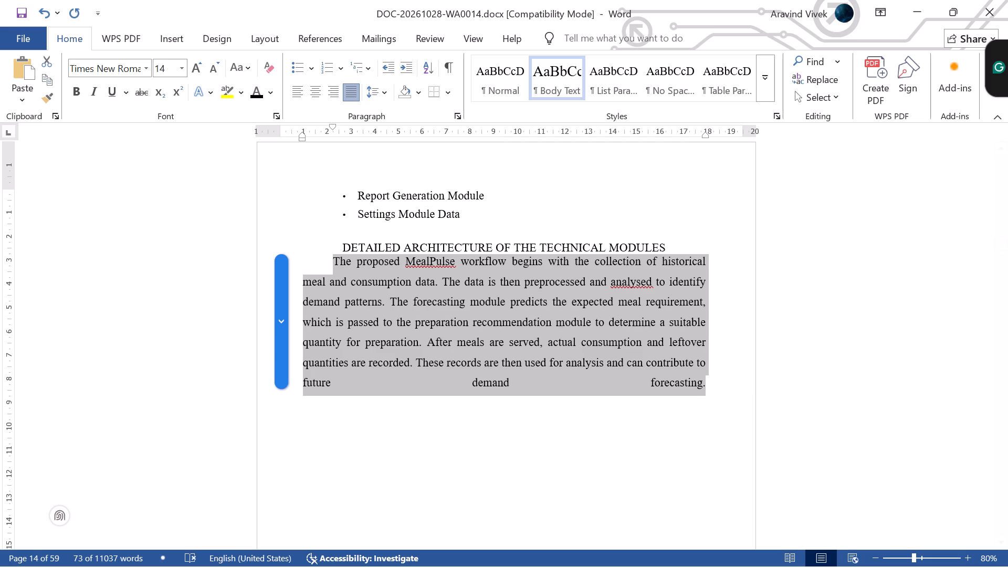
click(386, 94)
click(394, 113)
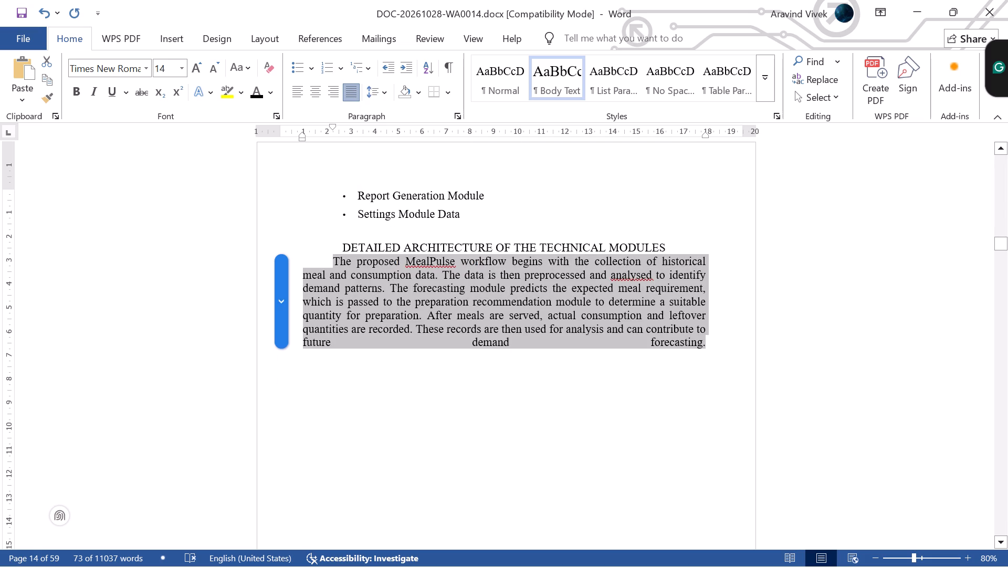
Align the workflow paragraph with the sections above by setting its left indent at about 2.5 cm and right indent at about 18.3 cm.
scroll(359, 171, up, 4)
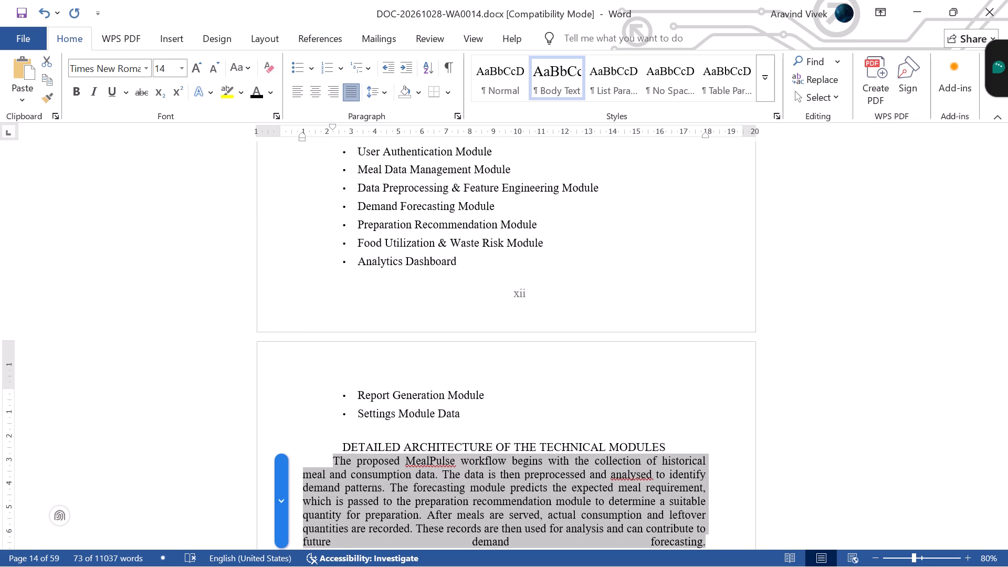
scroll(329, 180, up, 1)
drag(304, 138, 312, 138)
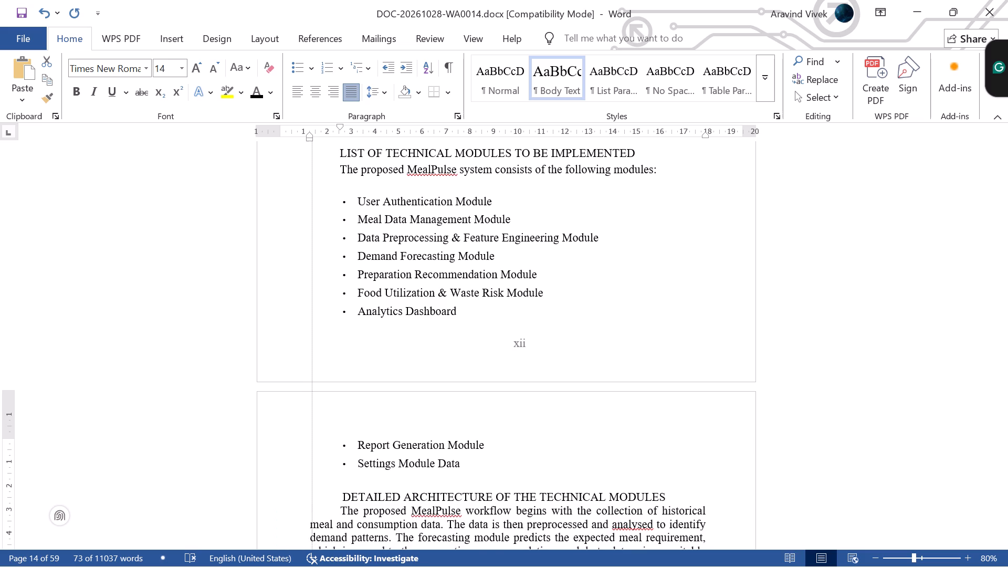
drag(312, 138, 338, 140)
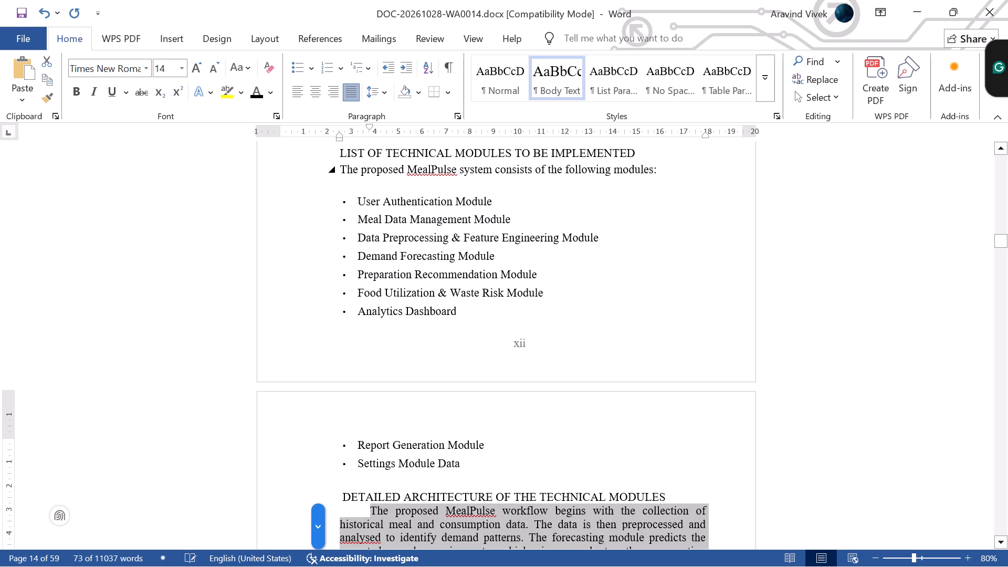
click(708, 135)
scroll(705, 214, up, 3)
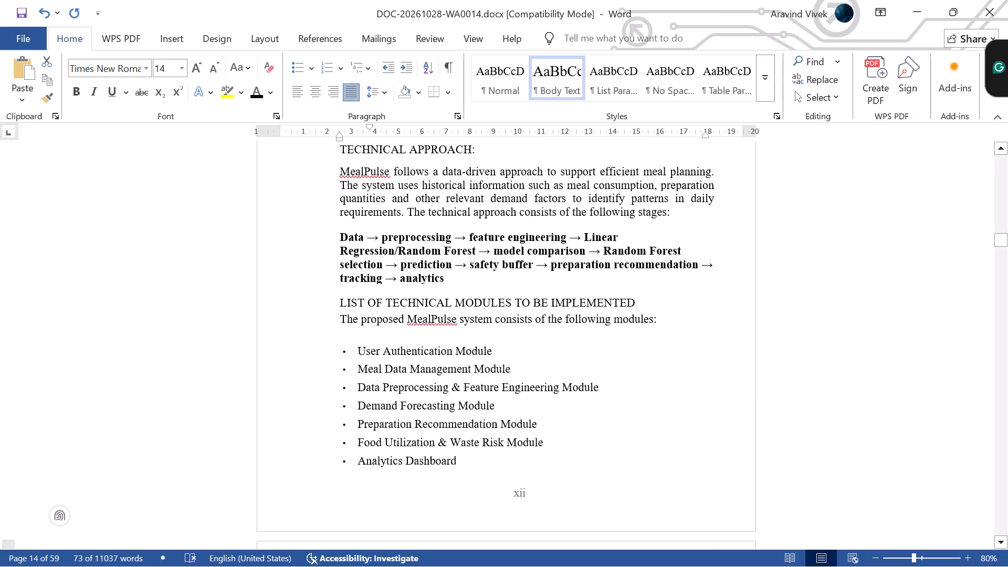
drag(707, 135, 717, 135)
Compare the workflow paragraph's alignment and spacing with the TECHNICAL APPROACH and module list sections above it.
scroll(711, 191, up, 5)
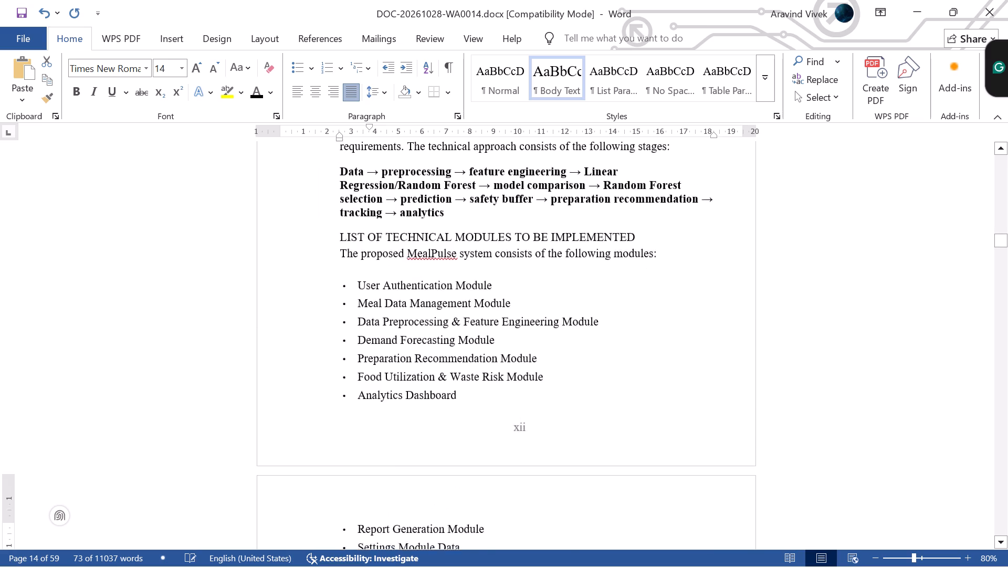
scroll(711, 191, up, 4)
scroll(711, 191, down, 6)
scroll(711, 191, up, 3)
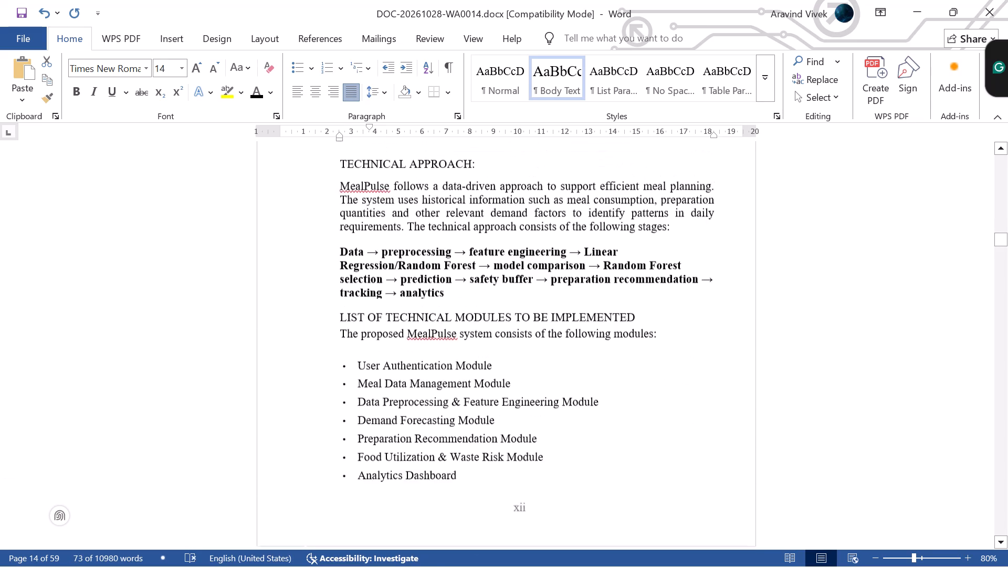
drag(688, 297, 335, 259)
click(744, 328)
scroll(702, 346, down, 9)
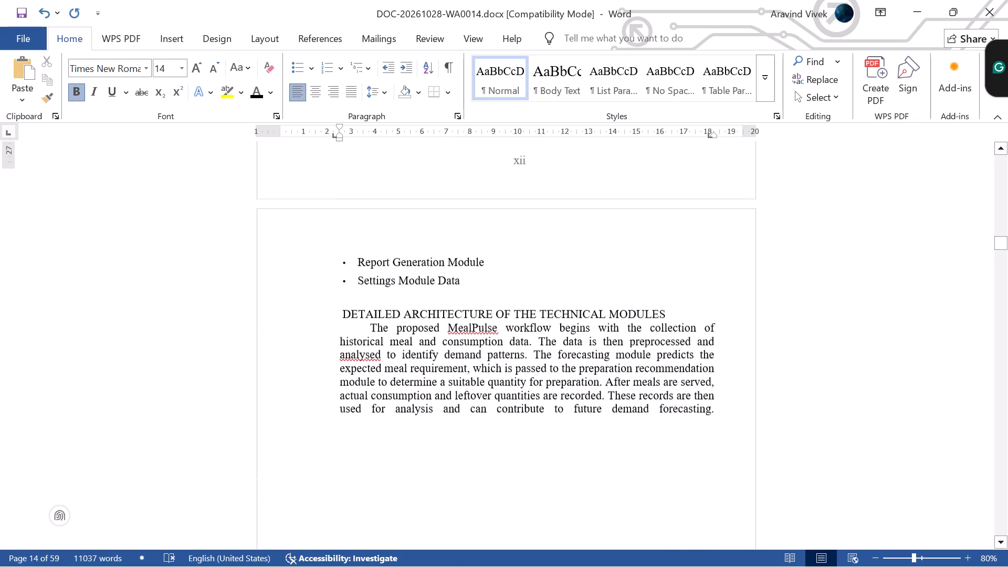
drag(721, 381, 361, 290)
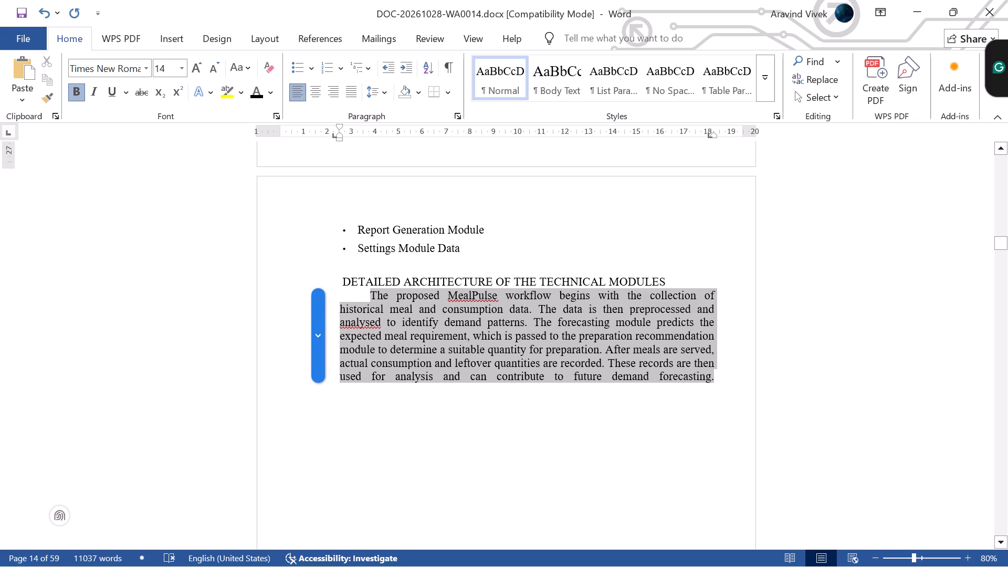
drag(361, 290, 348, 288)
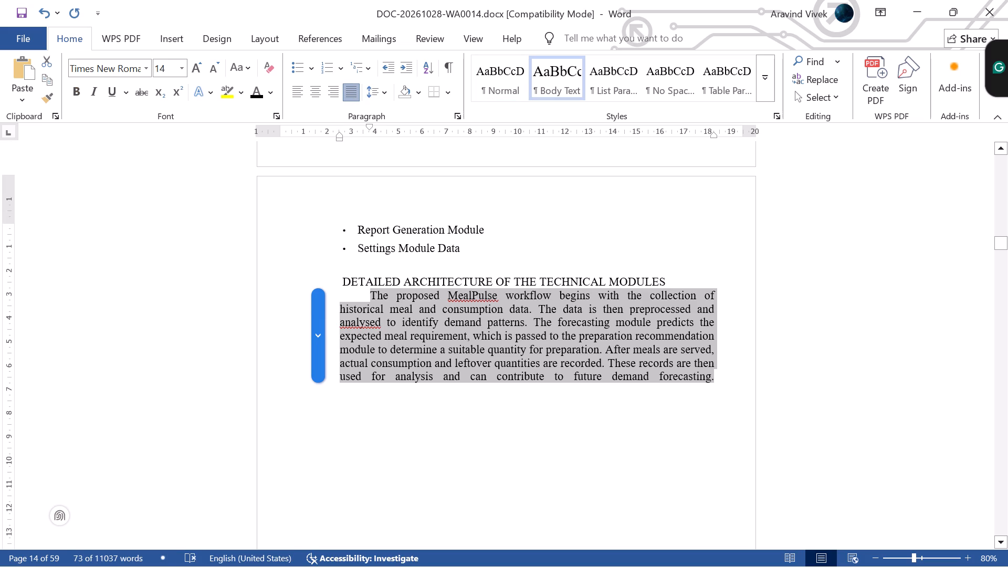
click(552, 434)
Reduce the height of the MealPulse System Workflow flowchart picture to about 10.5 cm, keeping its width.
scroll(627, 426, down, 11)
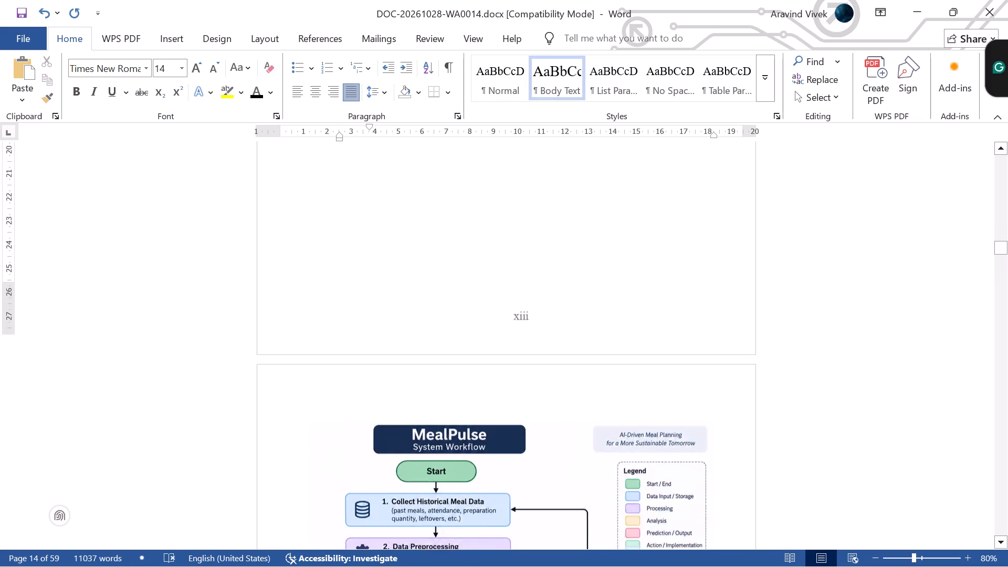
scroll(627, 426, down, 12)
click(543, 176)
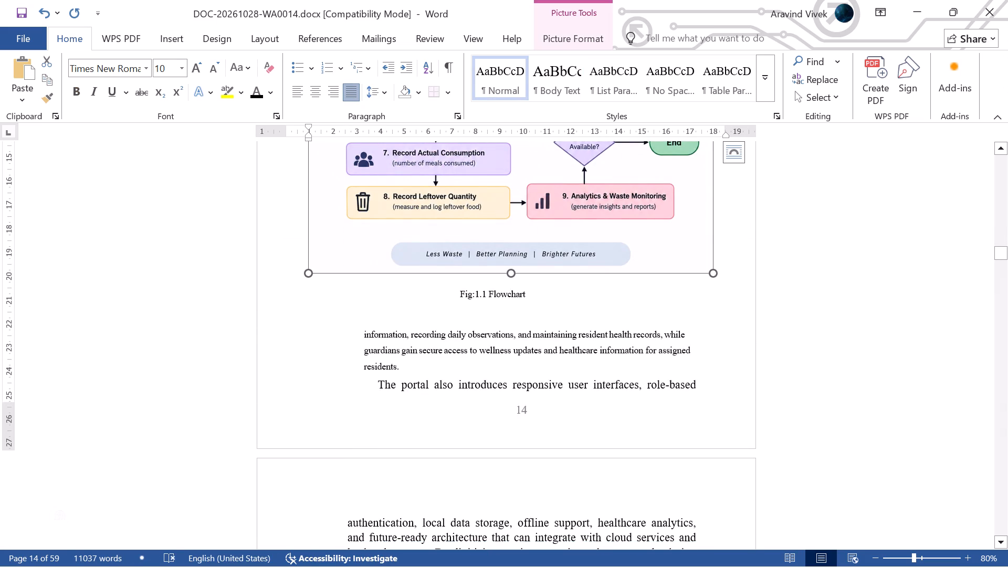
drag(513, 272, 524, 199)
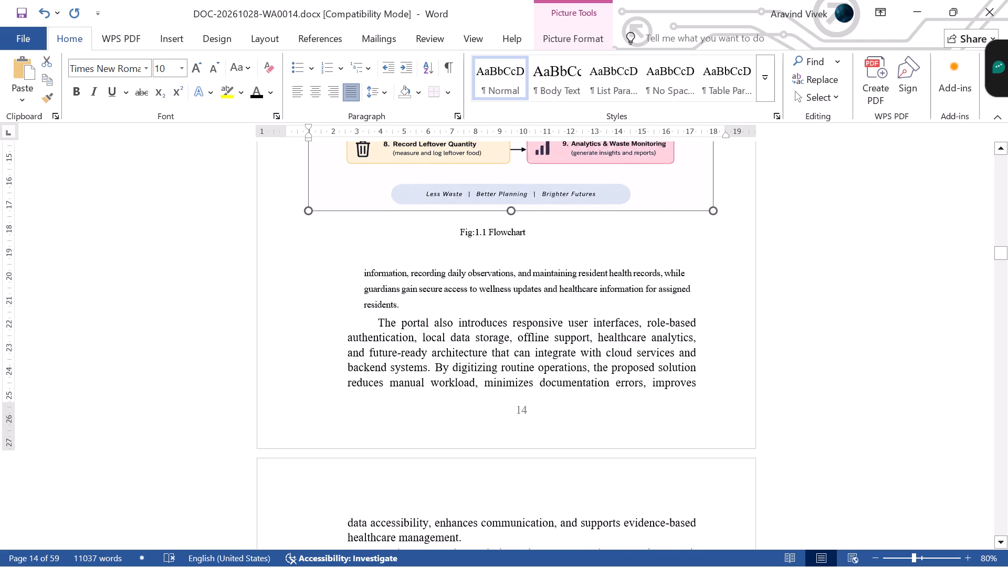
drag(524, 199, 527, 188)
scroll(522, 458, down, 3)
scroll(522, 458, up, 4)
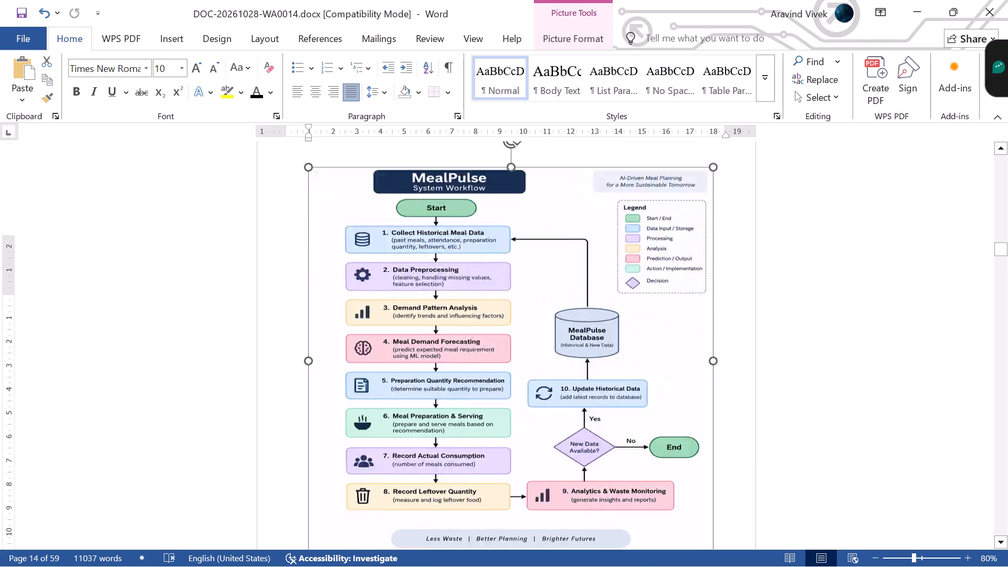
scroll(522, 458, up, 12)
scroll(522, 458, down, 14)
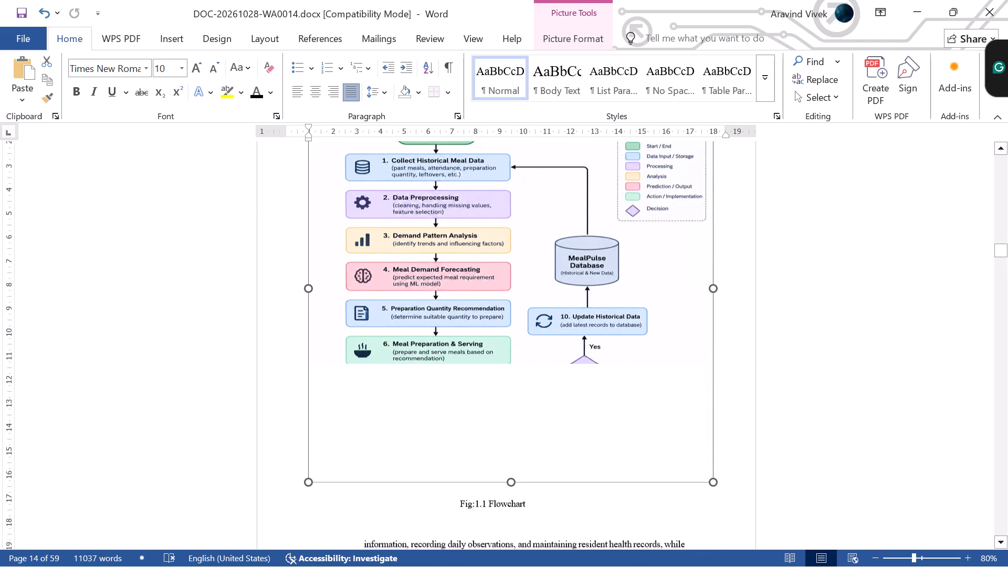
drag(509, 486, 520, 343)
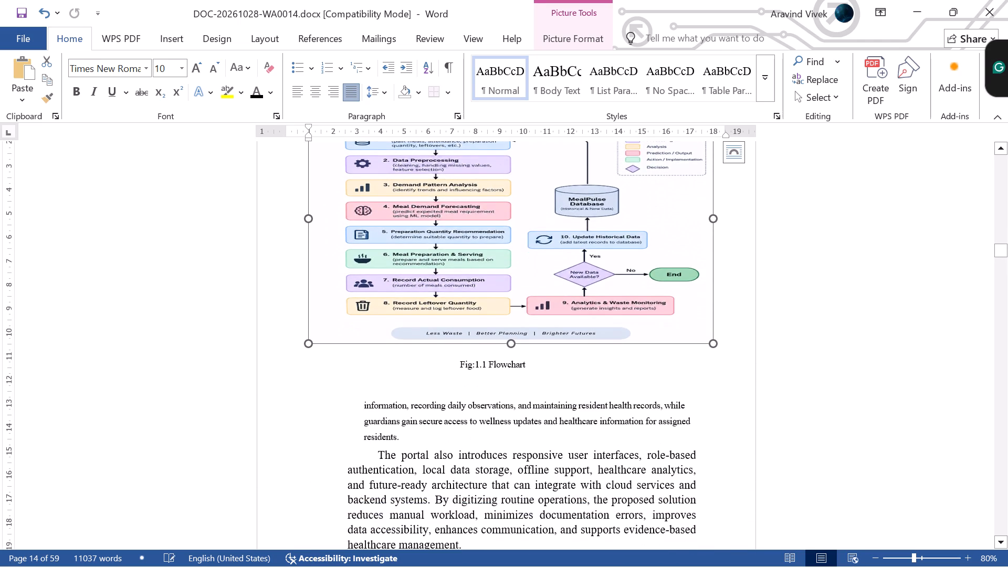
Remove the break after "future demand forecasting." and put the flowchart on its own line directly below the workflow paragraph.
scroll(524, 352, up, 8)
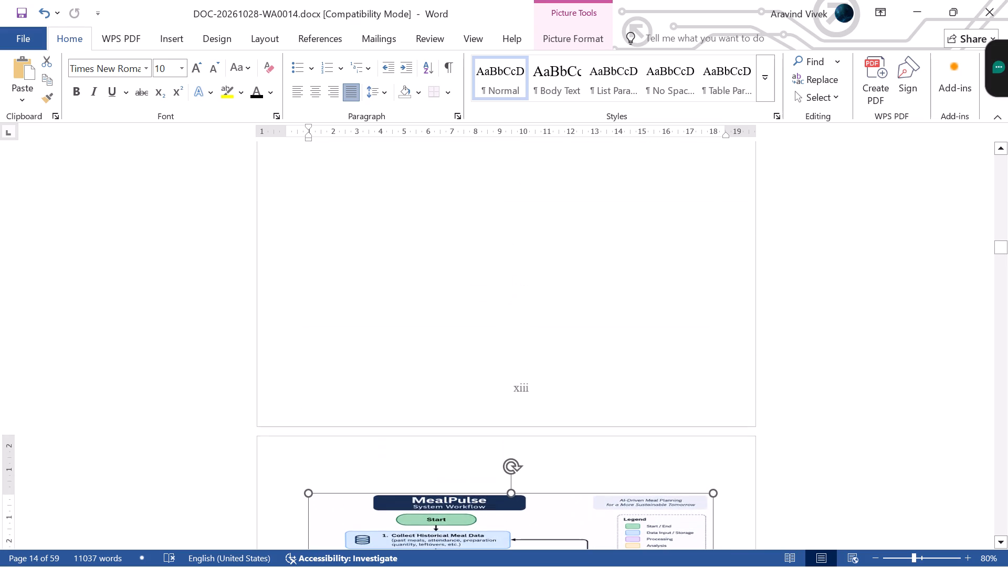
click(306, 495)
click(296, 493)
drag(296, 493, 301, 464)
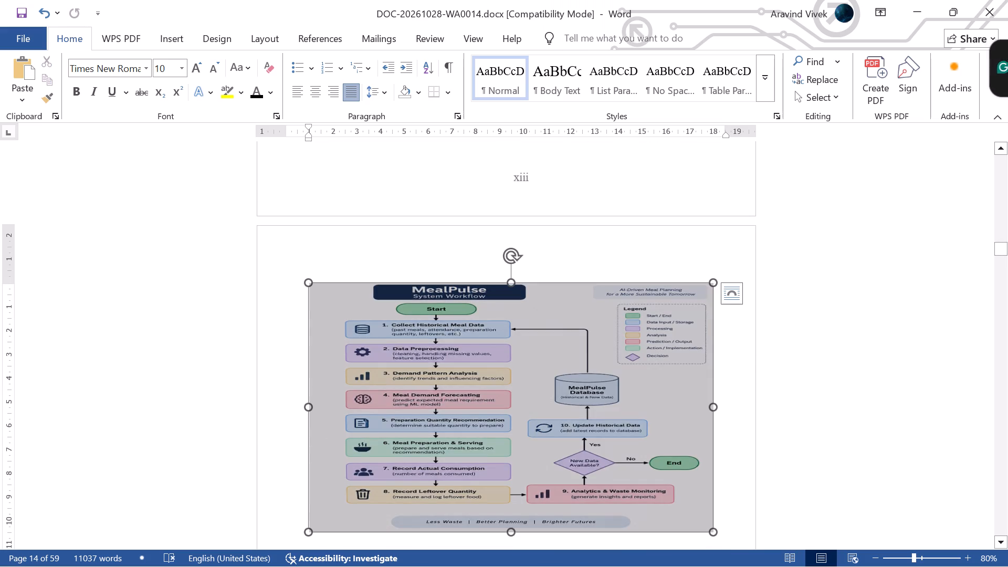
drag(301, 464, 305, 449)
click(279, 264)
drag(303, 281, 300, 203)
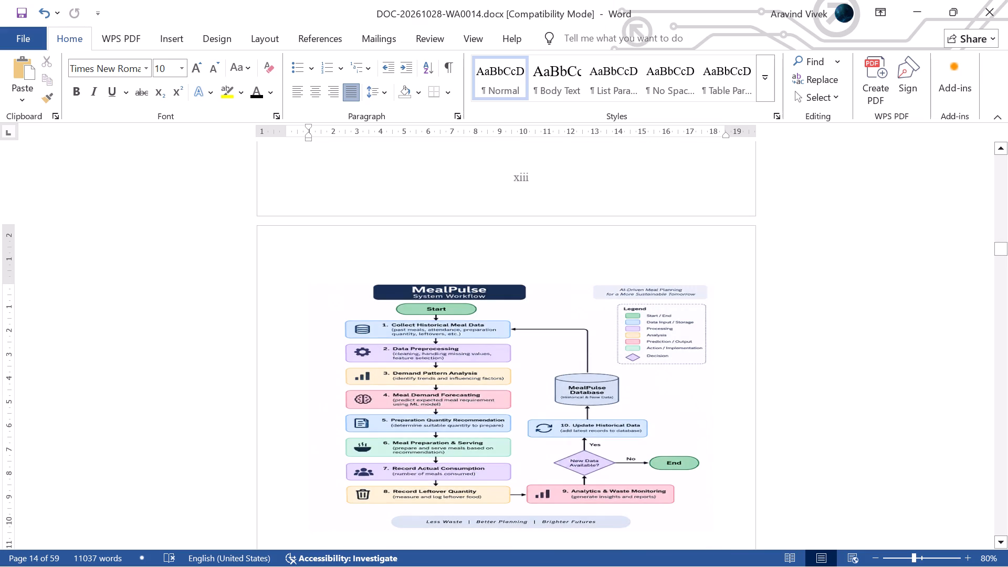
drag(300, 203, 717, 333)
scroll(308, 185, up, 8)
scroll(411, 247, up, 5)
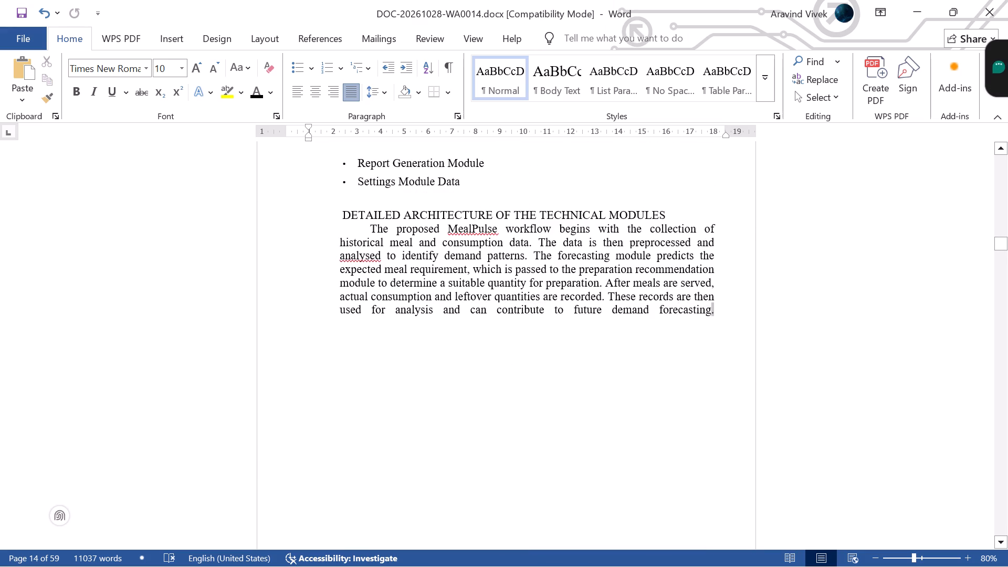
drag(717, 333, 723, 314)
key(BackSpace)
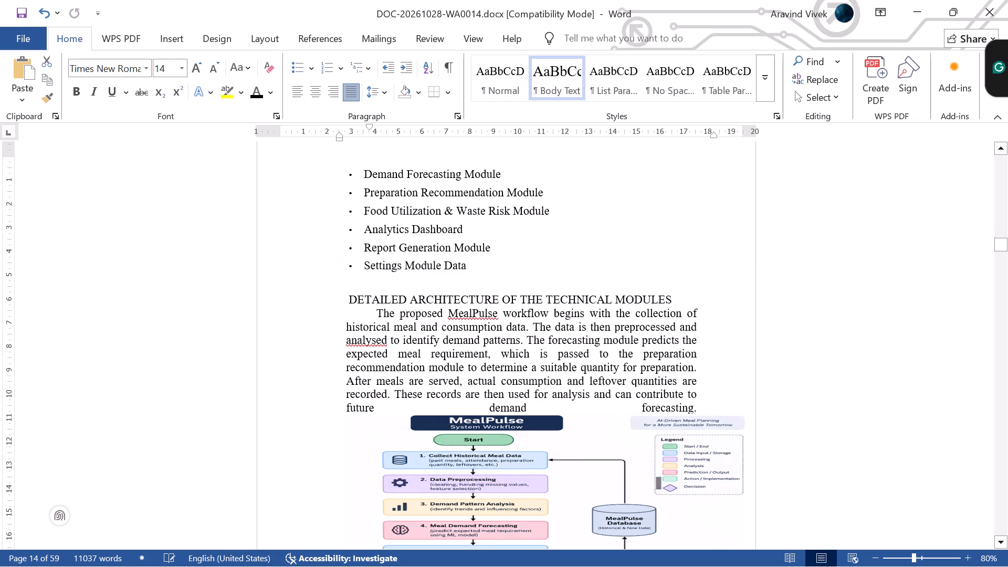
key(Return)
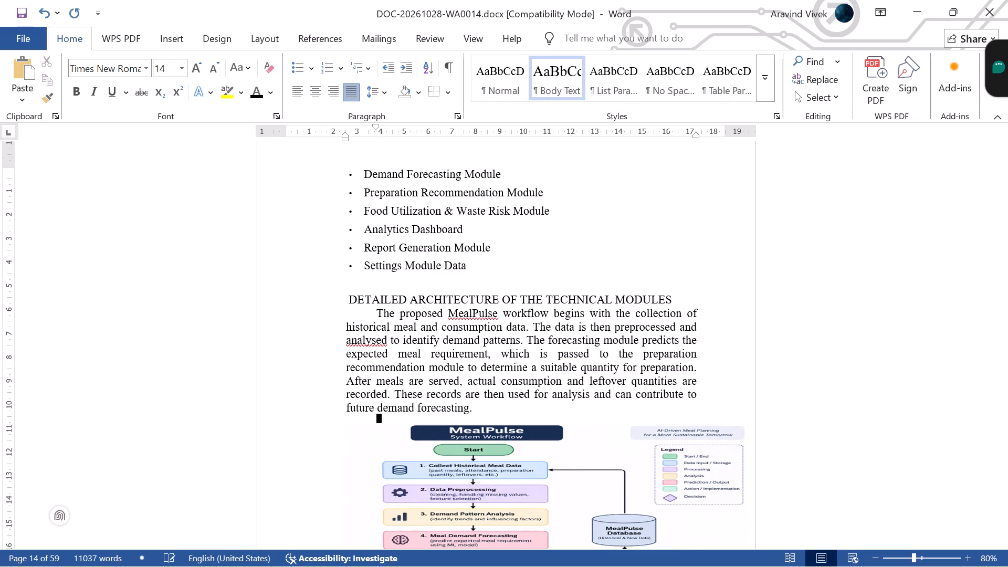
Centre the MealPulse System Workflow flowchart picture.
scroll(723, 314, down, 6)
click(514, 250)
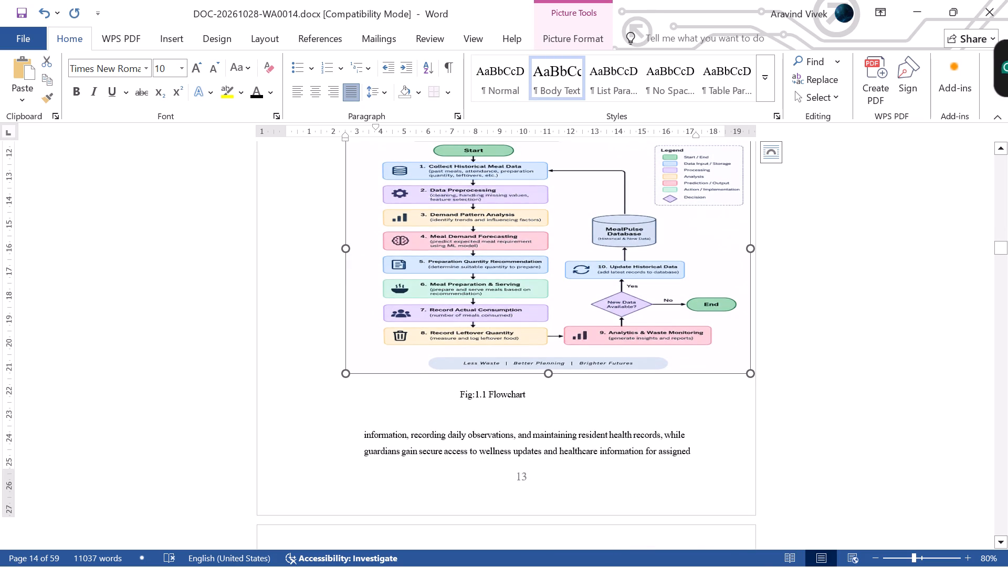
click(319, 95)
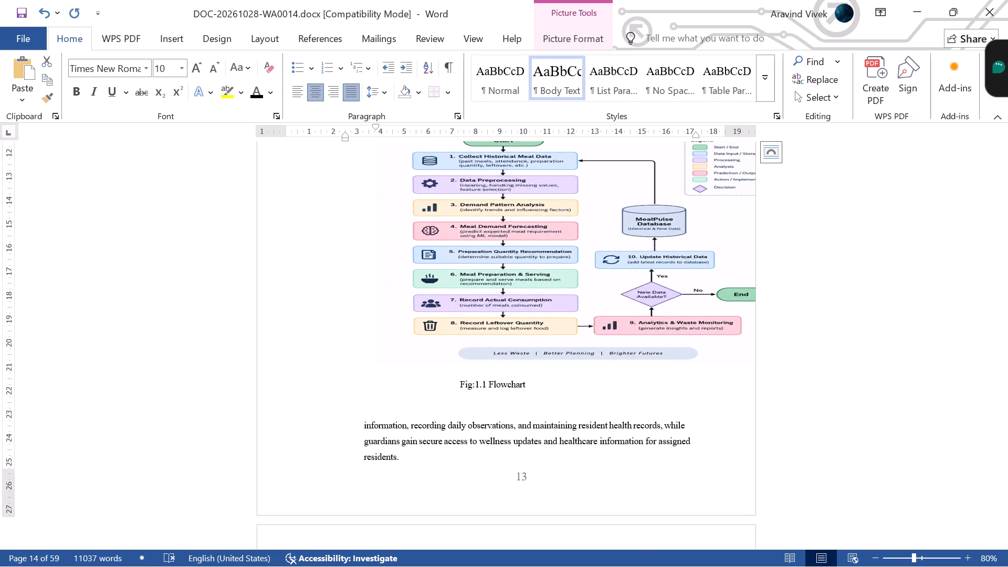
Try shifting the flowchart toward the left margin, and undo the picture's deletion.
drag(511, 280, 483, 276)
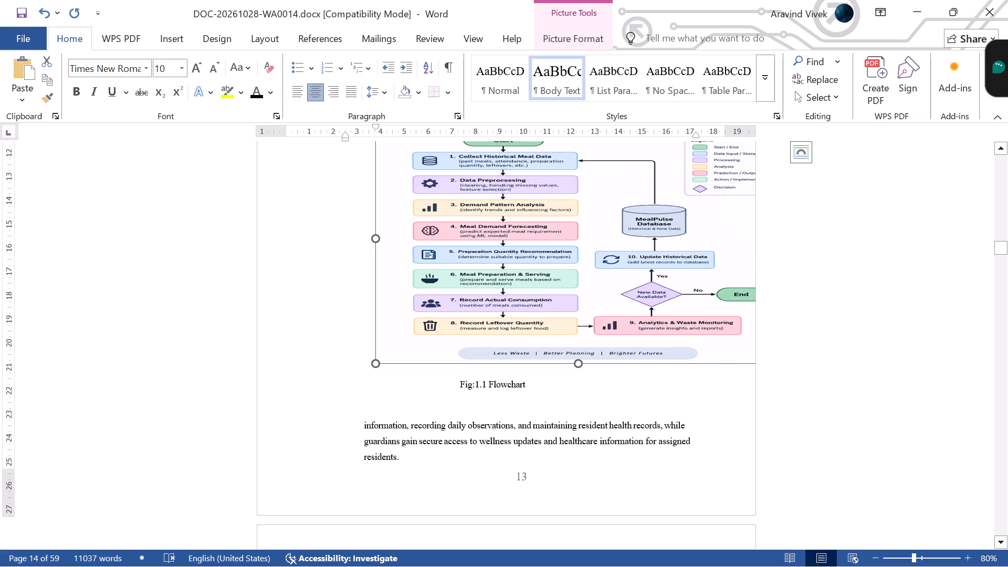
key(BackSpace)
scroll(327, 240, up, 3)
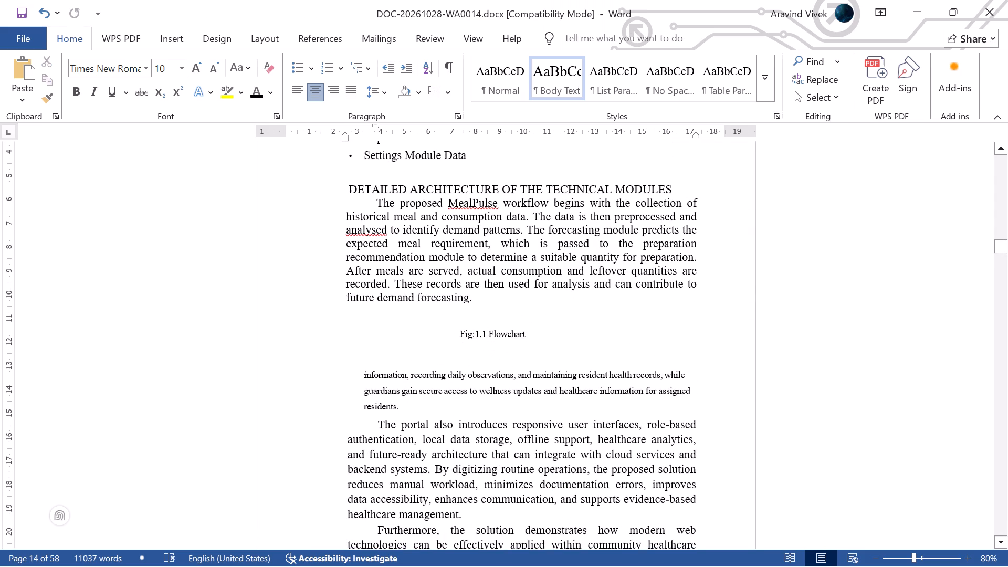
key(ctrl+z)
Shift the MealPulse System Workflow flowchart left by setting its paragraph's left indent about 0.5 cm outside the left margin.
drag(584, 421, 466, 411)
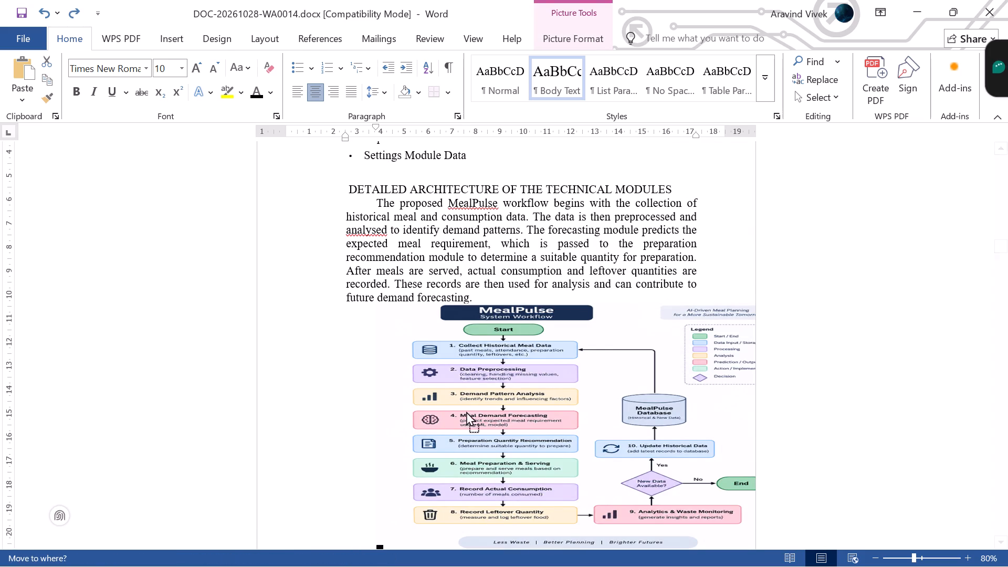
drag(466, 411, 378, 402)
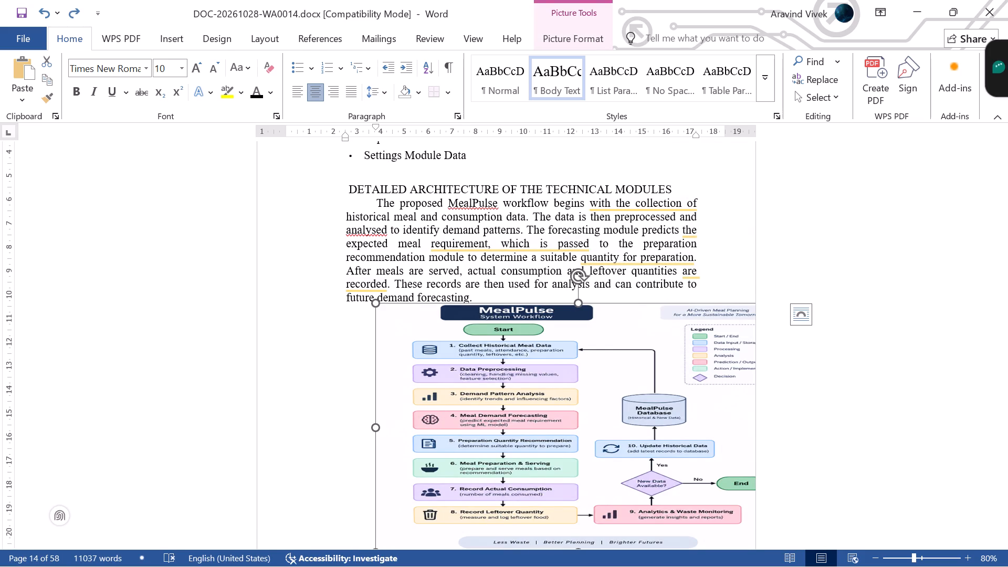
click(345, 142)
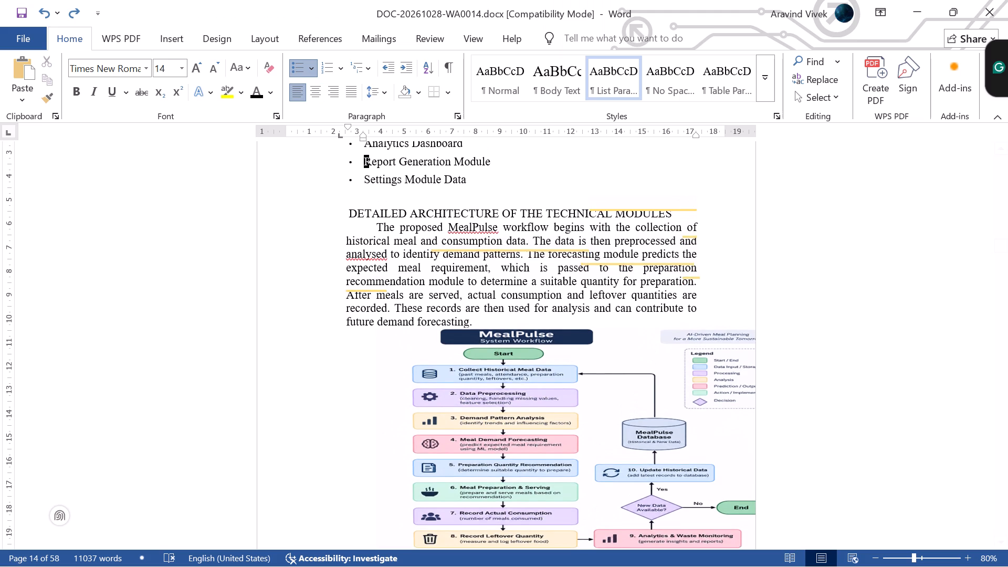
click(446, 408)
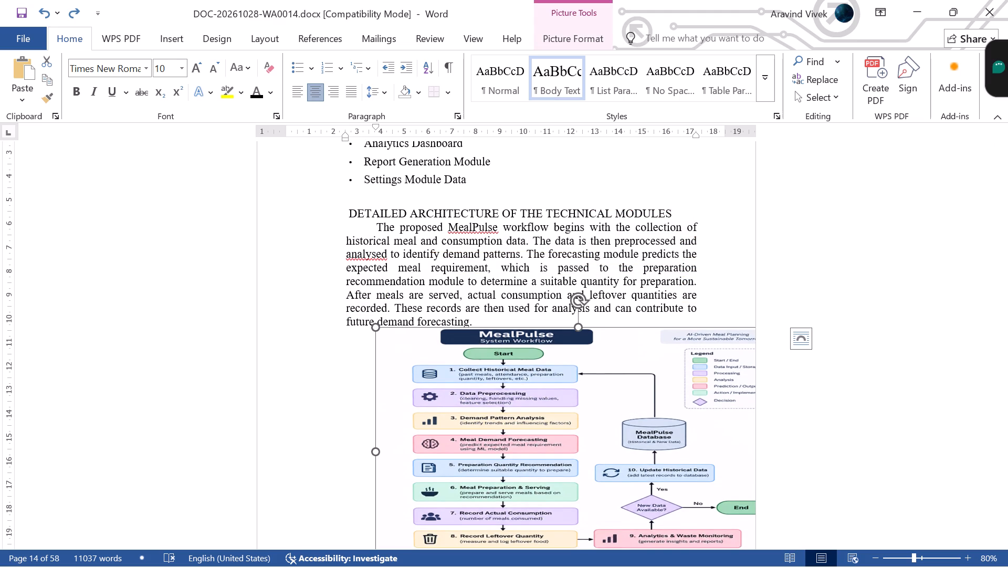
drag(347, 137, 279, 141)
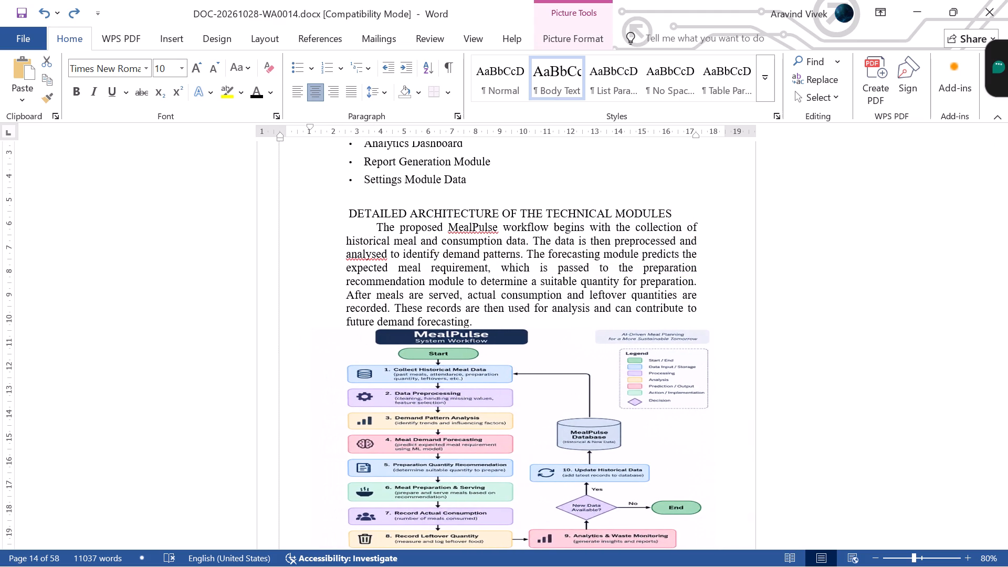
drag(279, 141, 273, 139)
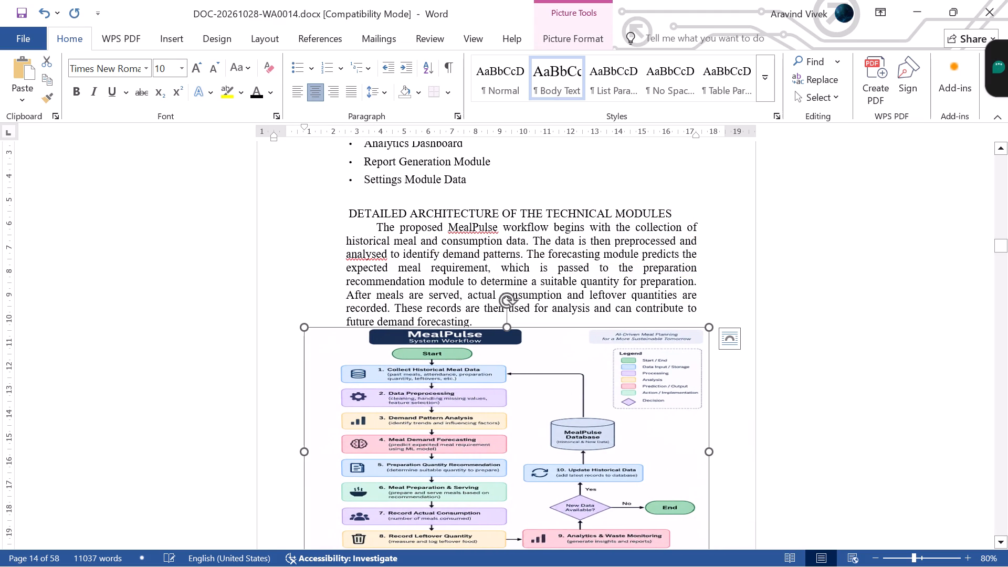
Insert a line break after "future demand forecasting." to separate the workflow paragraph from the flowchart.
click(486, 319)
key(Return)
Stretch the MealPulse System Workflow flowchart taller from its bottom edge until it moves onto the following page.
scroll(498, 320, down, 6)
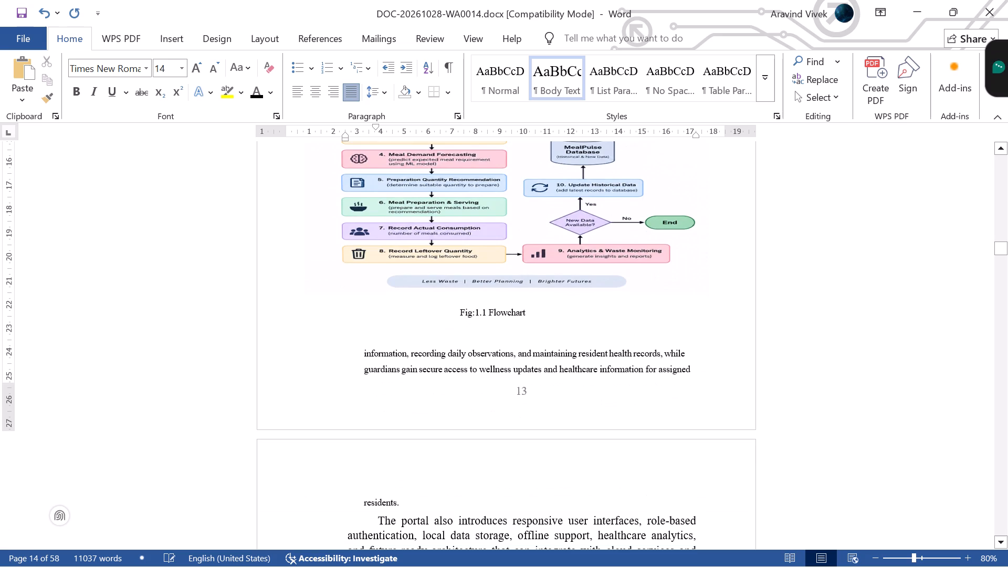
click(514, 214)
drag(507, 285, 507, 292)
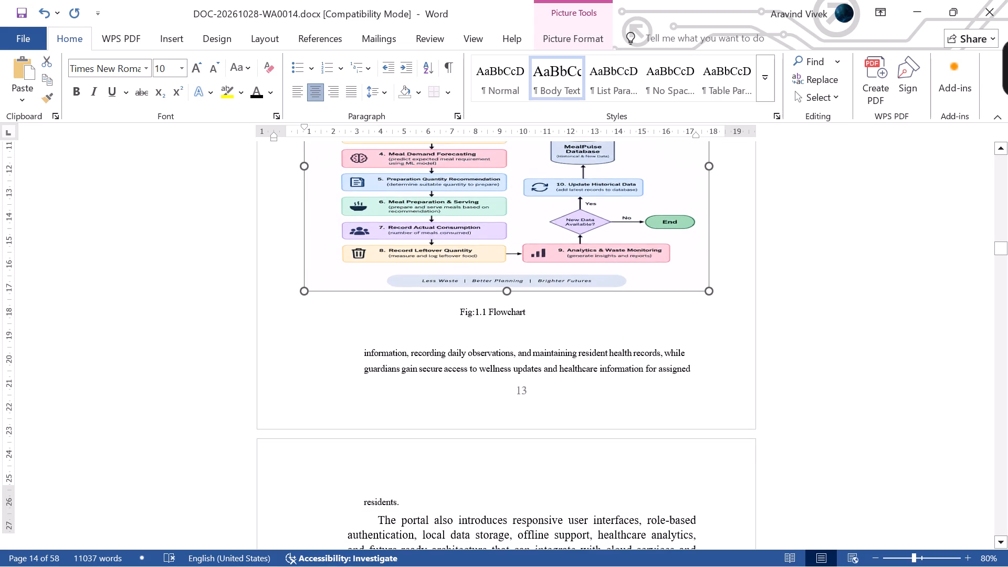
drag(507, 396, 509, 419)
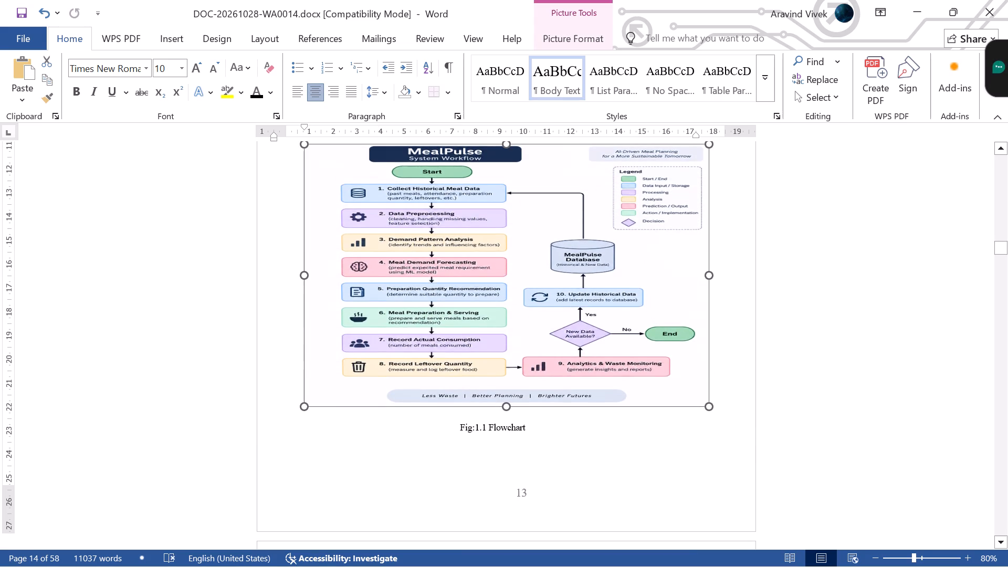
drag(509, 419, 509, 459)
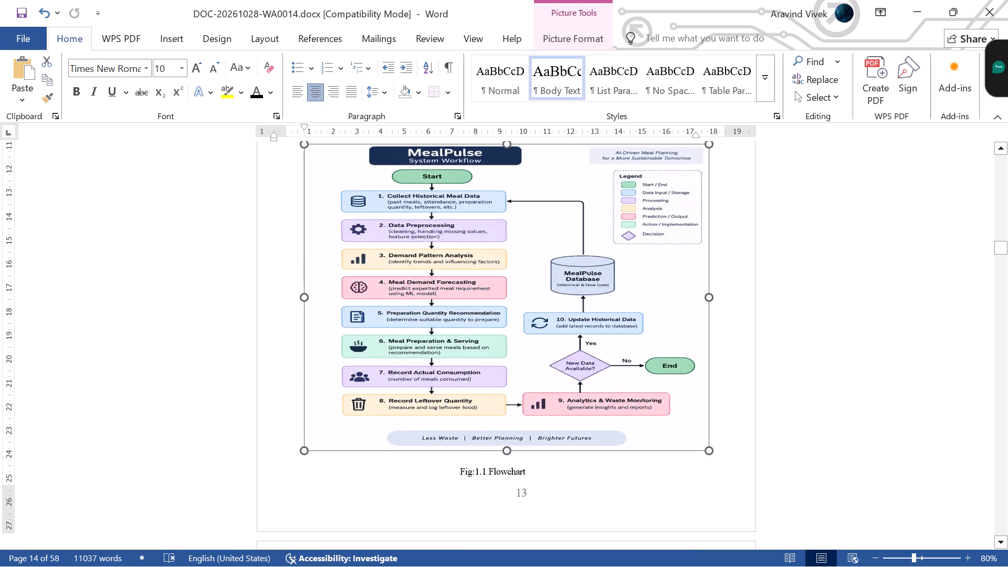
drag(509, 459, 507, 459)
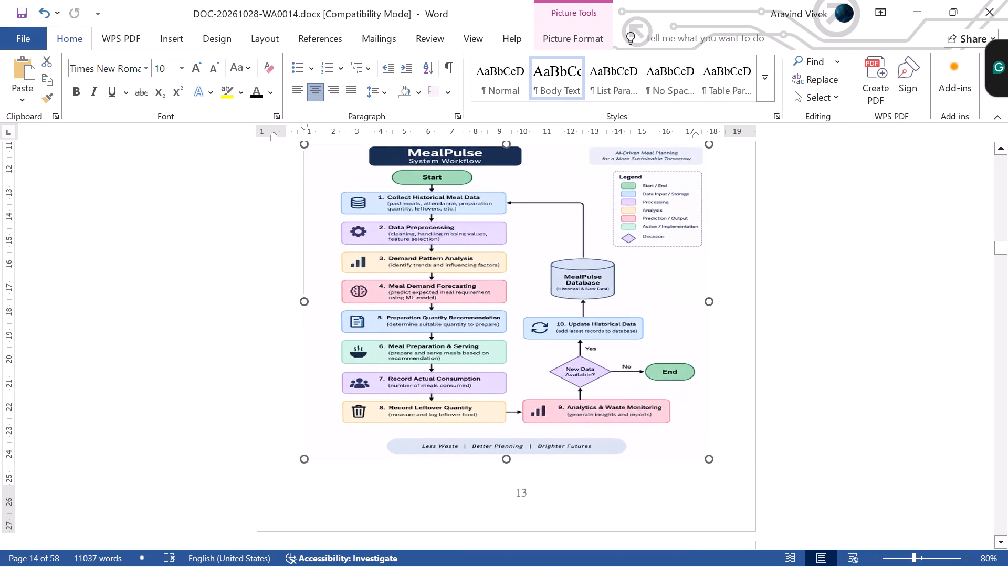
drag(507, 459, 508, 457)
scroll(547, 329, up, 2)
scroll(554, 332, down, 6)
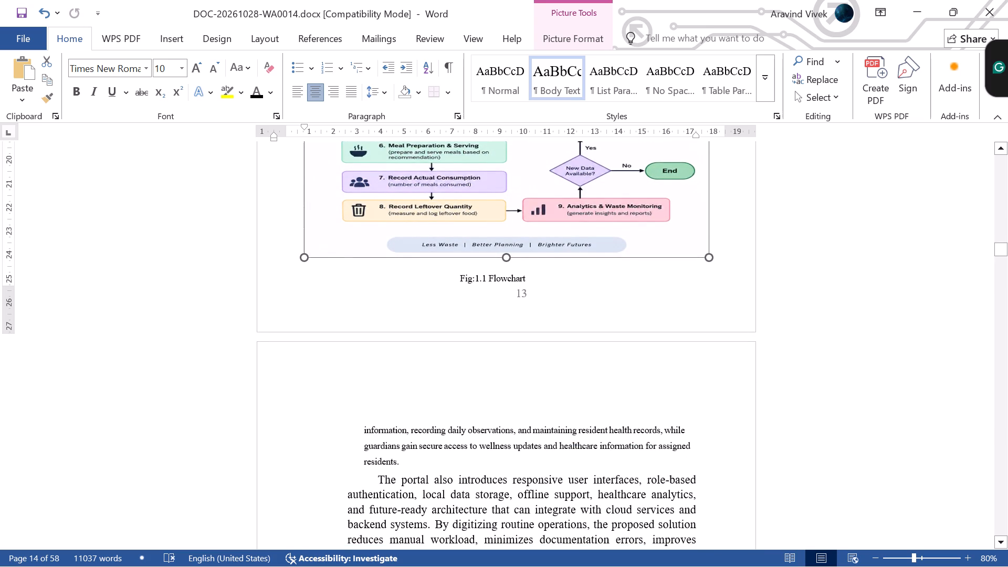
drag(508, 259, 518, 339)
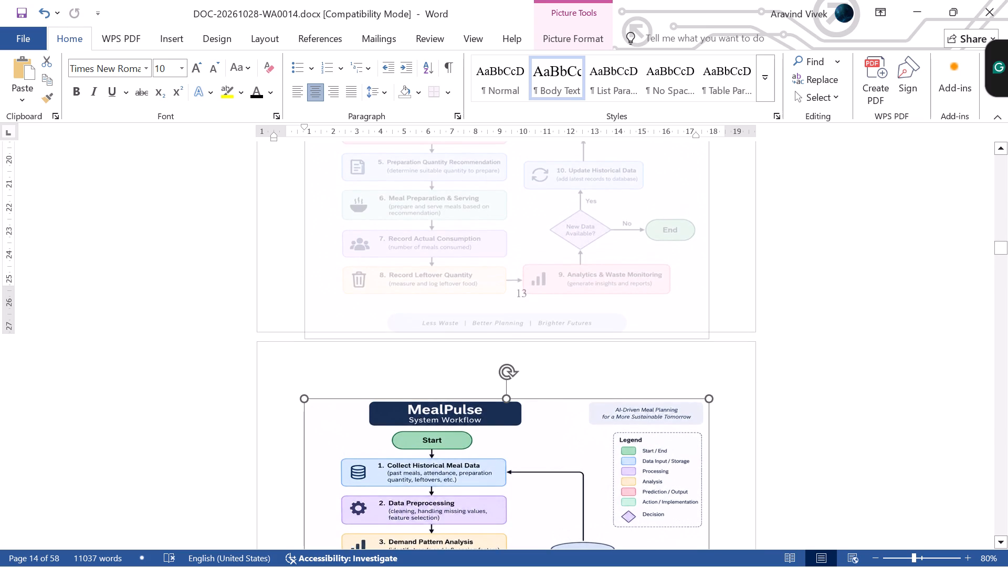
drag(518, 339, 522, 360)
scroll(522, 360, down, 4)
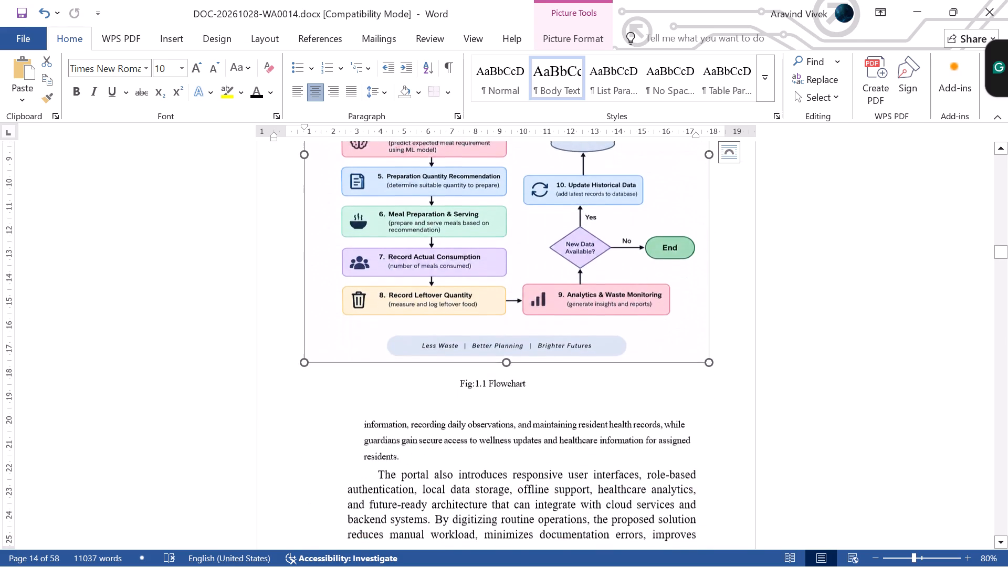
Insert an empty line between the DETAILED ARCHITECTURE OF THE TECHNICAL MODULES heading and its paragraph.
scroll(571, 363, up, 20)
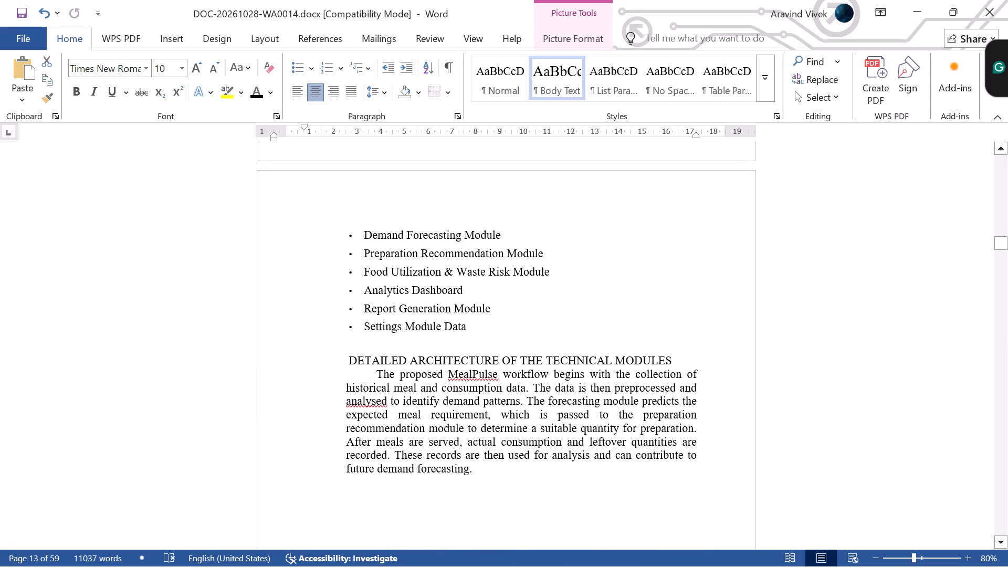
scroll(688, 417, up, 7)
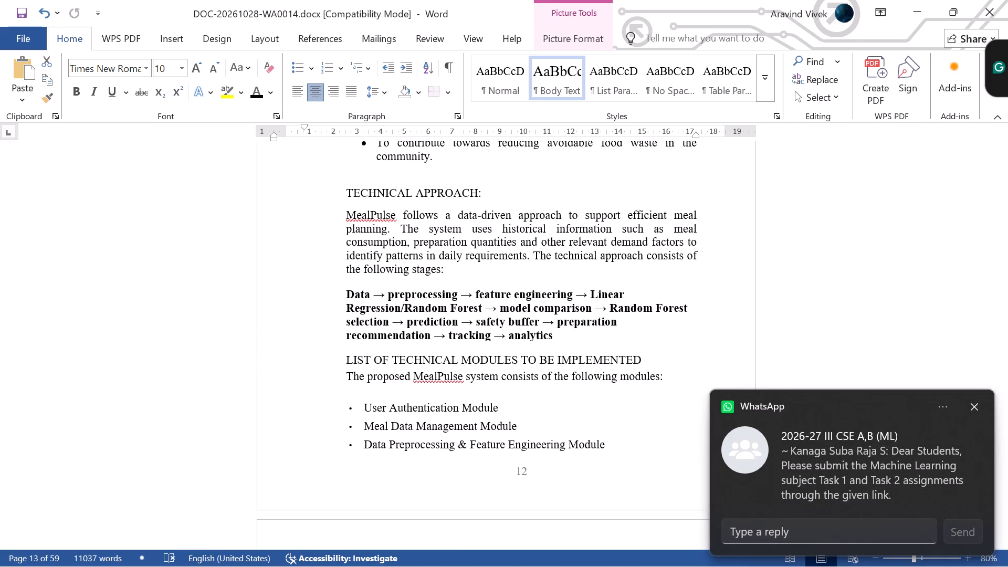
click(980, 407)
scroll(786, 299, up, 6)
scroll(745, 315, down, 17)
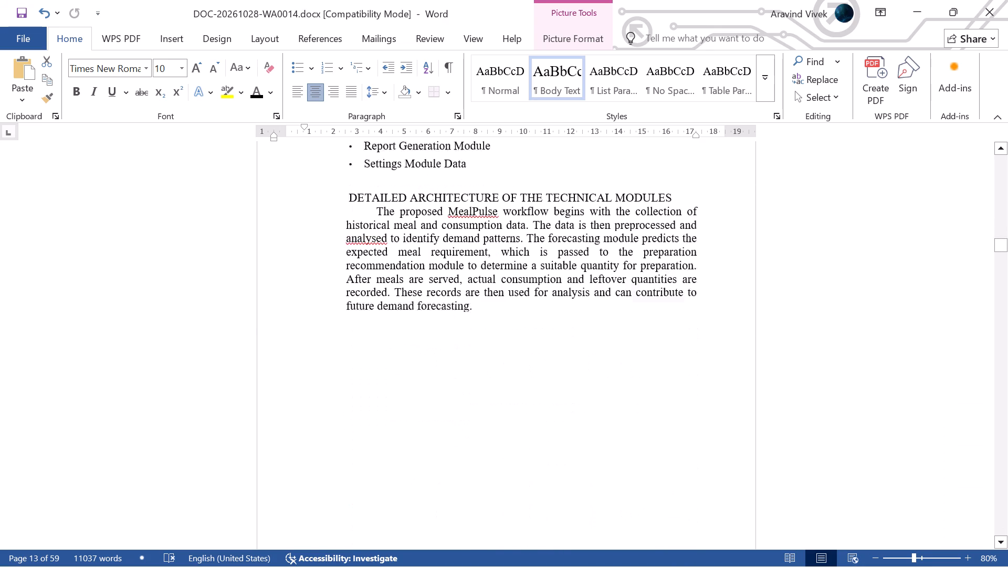
click(693, 157)
key(Return)
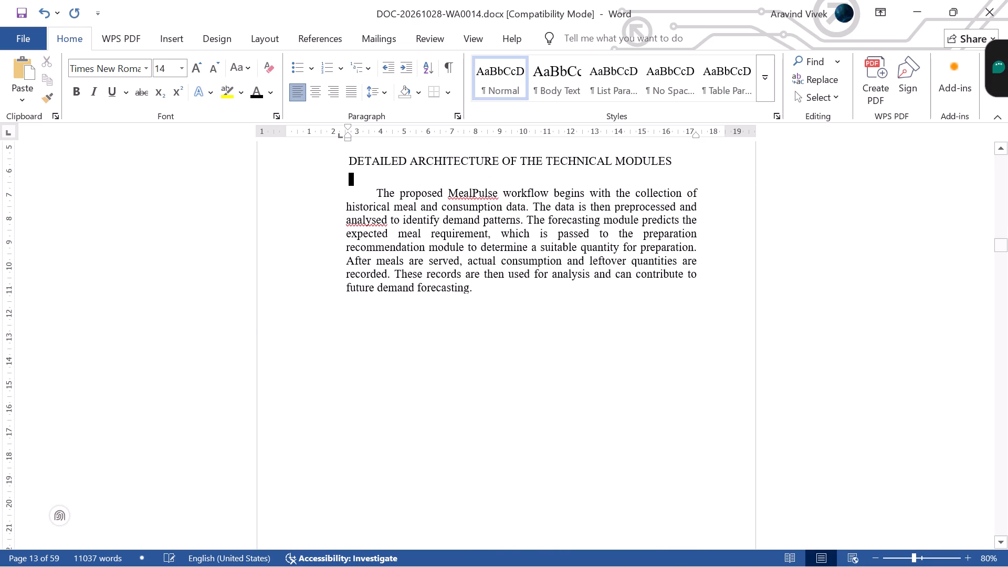
Using COMCONFIN.docx as reference, delete the leftover text from "information, recording daily observations" to "residents." below the Fig:1.1 Flowchart caption.
scroll(694, 435, up, 5)
scroll(694, 435, down, 7)
scroll(695, 437, down, 18)
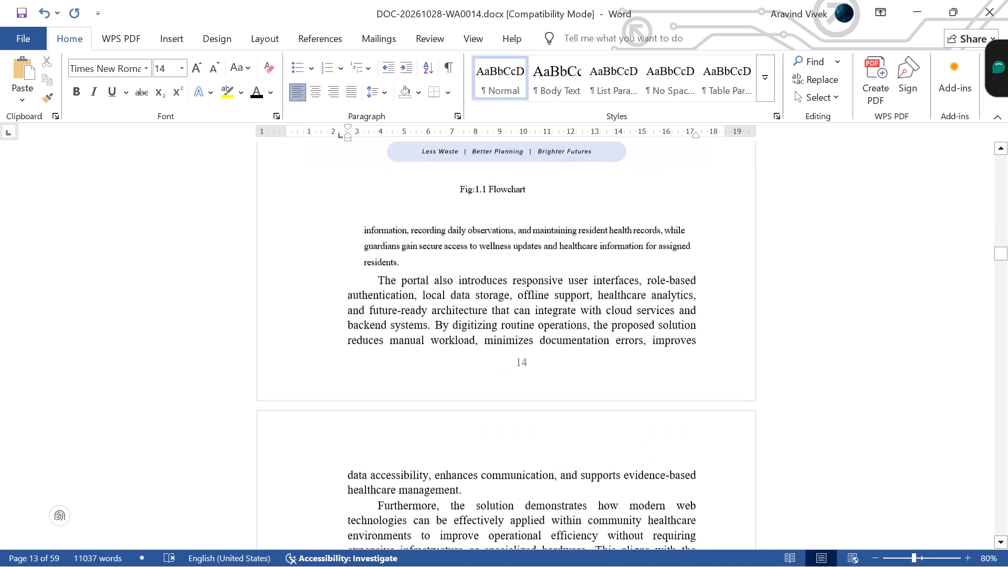
key(alt+Tab)
click(656, 447)
scroll(559, 431, down, 3)
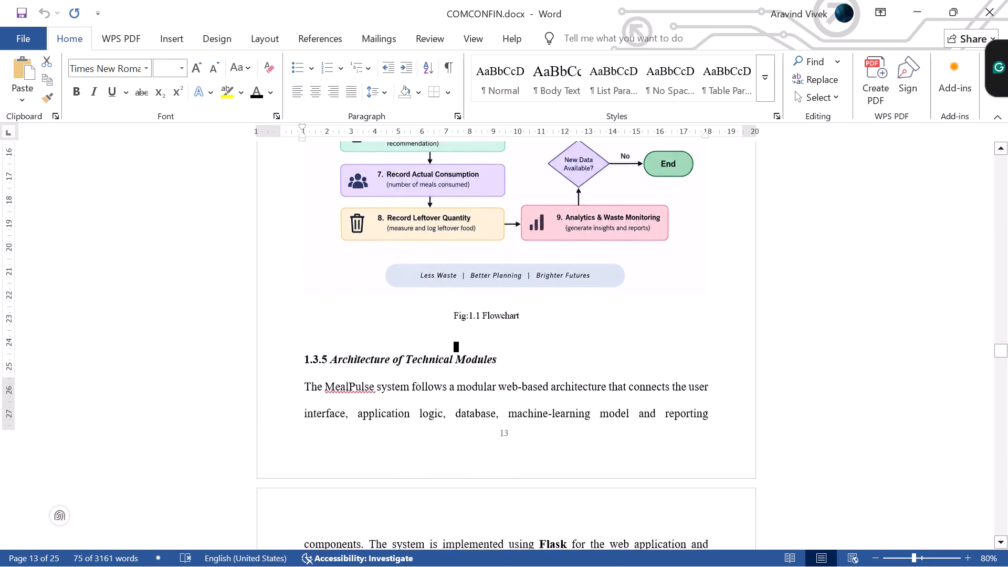
key(alt+Tab)
drag(408, 256, 368, 223)
key(BackSpace)
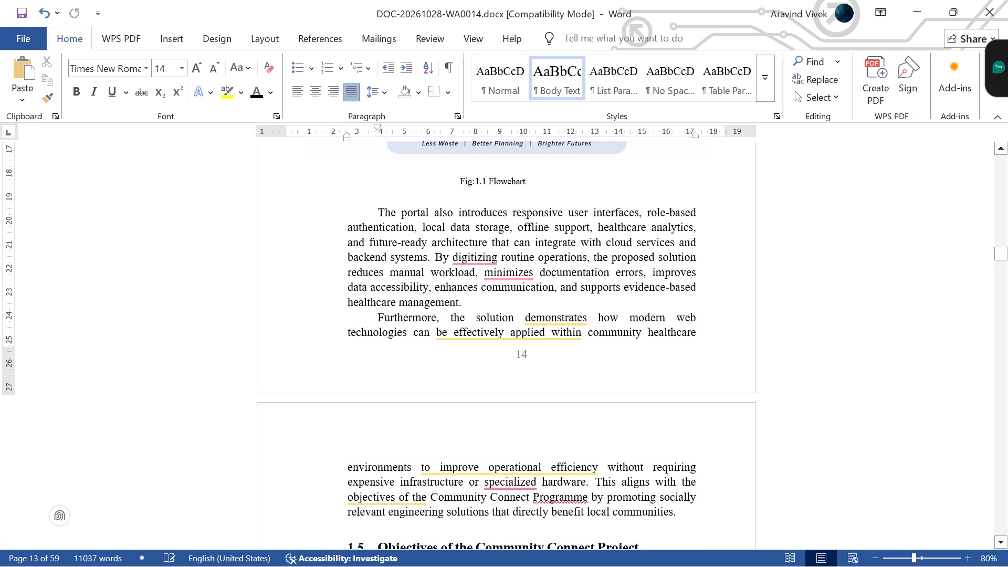
Insert an empty line above "The portal also introduces" and check the section following the flowchart in COMCONFIN.docx.
key(Return)
key(Up)
key(alt+Tab)
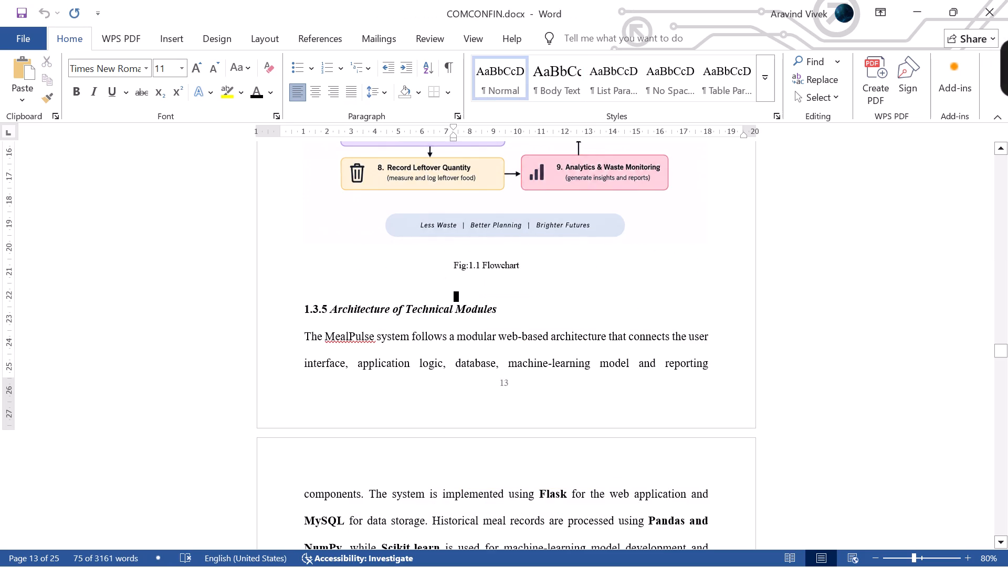
key(alt+Tab)
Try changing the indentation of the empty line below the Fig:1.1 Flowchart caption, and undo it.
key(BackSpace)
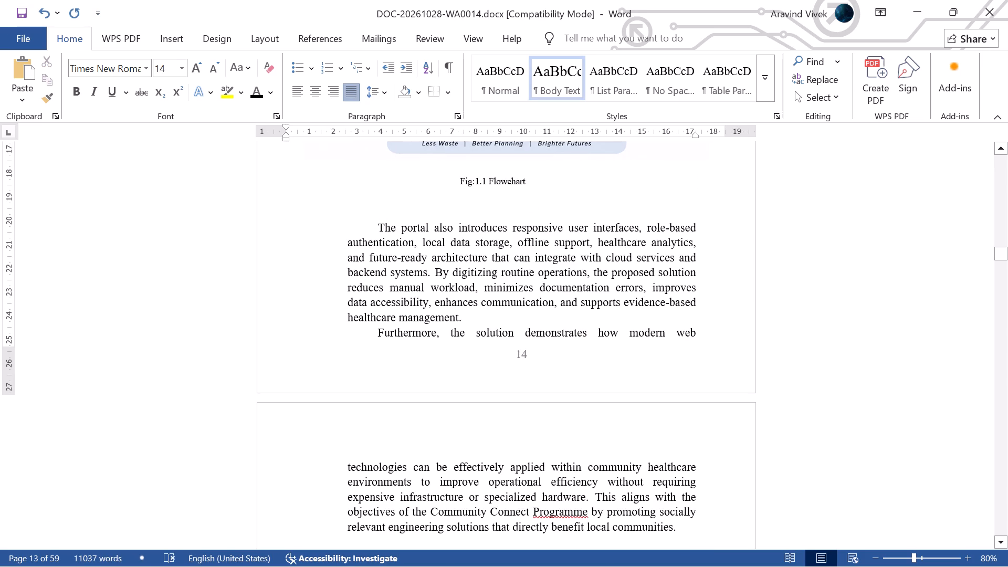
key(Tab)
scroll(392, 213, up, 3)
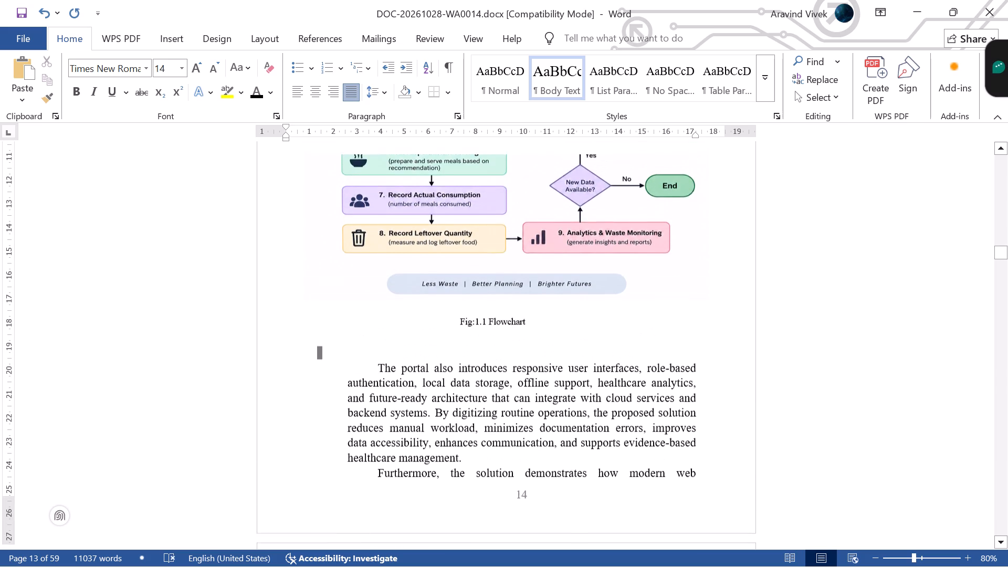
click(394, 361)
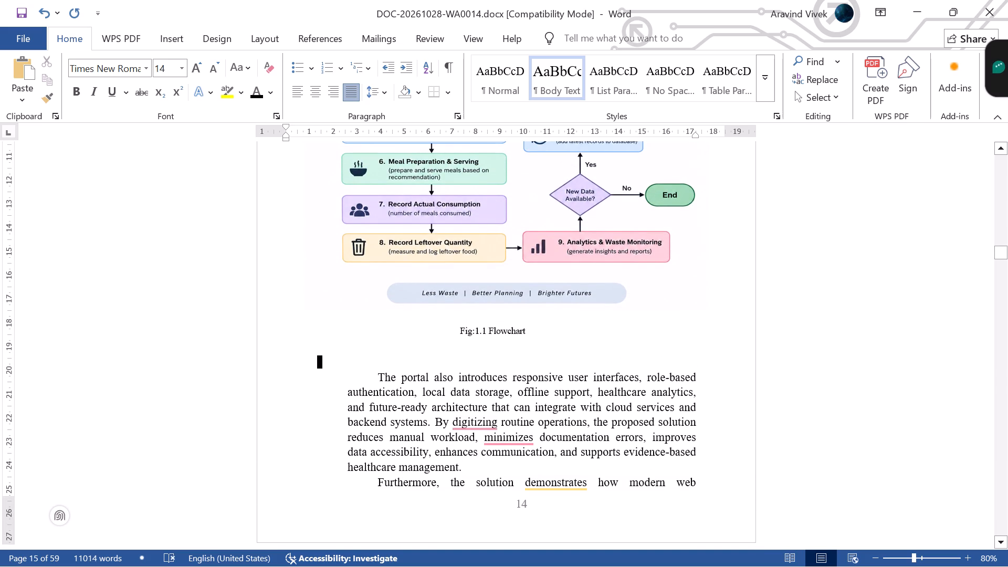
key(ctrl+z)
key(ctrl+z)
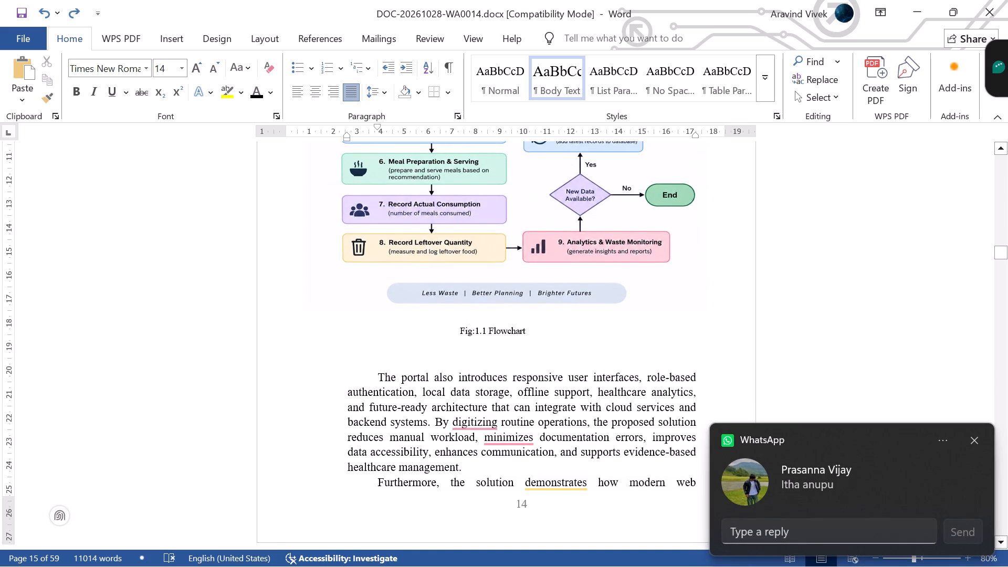
Switch to COMCONFIN.docx at section 1.3.5 Architecture of Technical Modules.
key(alt+Tab)
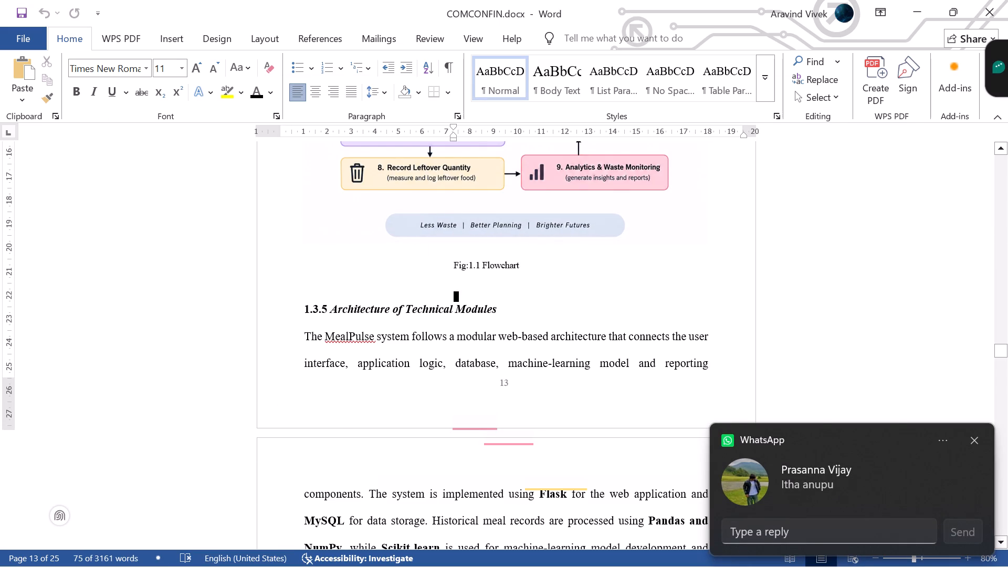
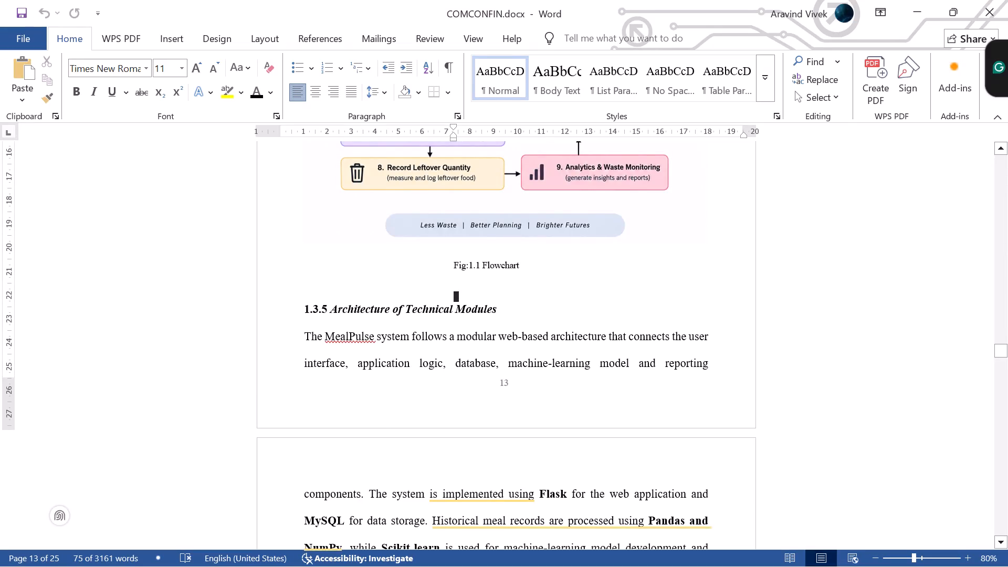
Return to the report document and enter the heading "ARCHITECTURE OF TECHINICAL MODULES" on the empty line below the Fig:1.1 Flowchart caption.
key(alt+Tab)
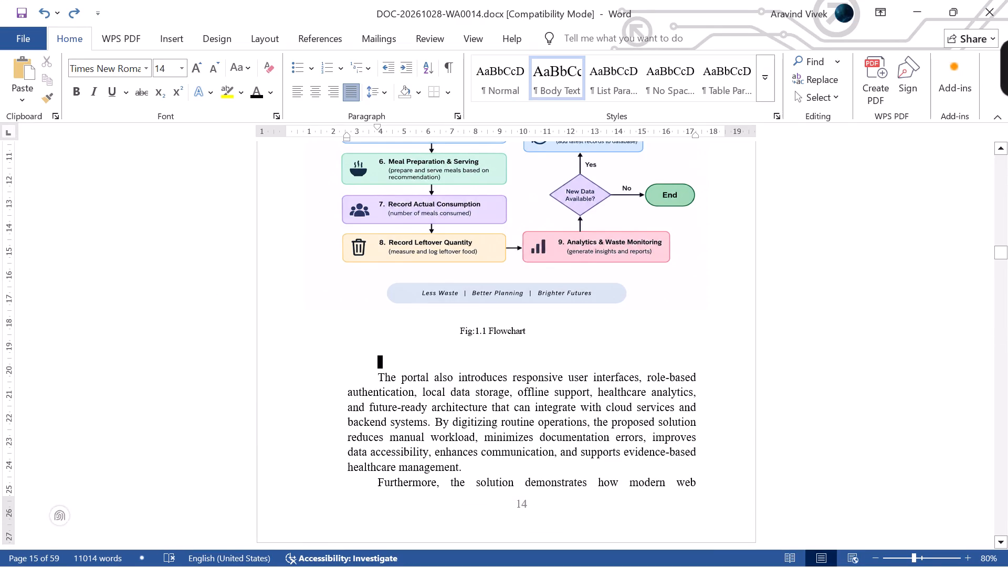
key(a)
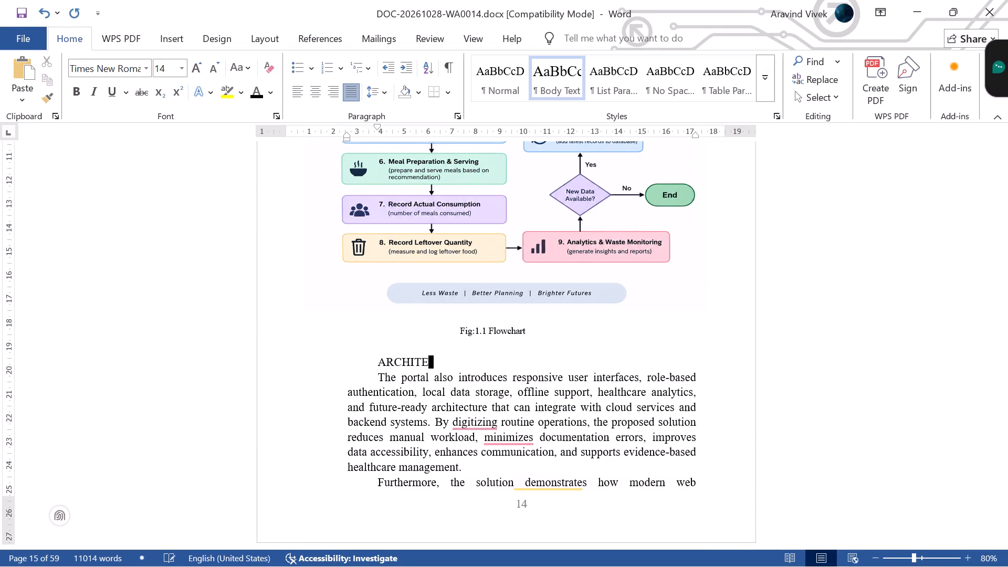
text(CTURE)
key(space)
key(alt+Tab)
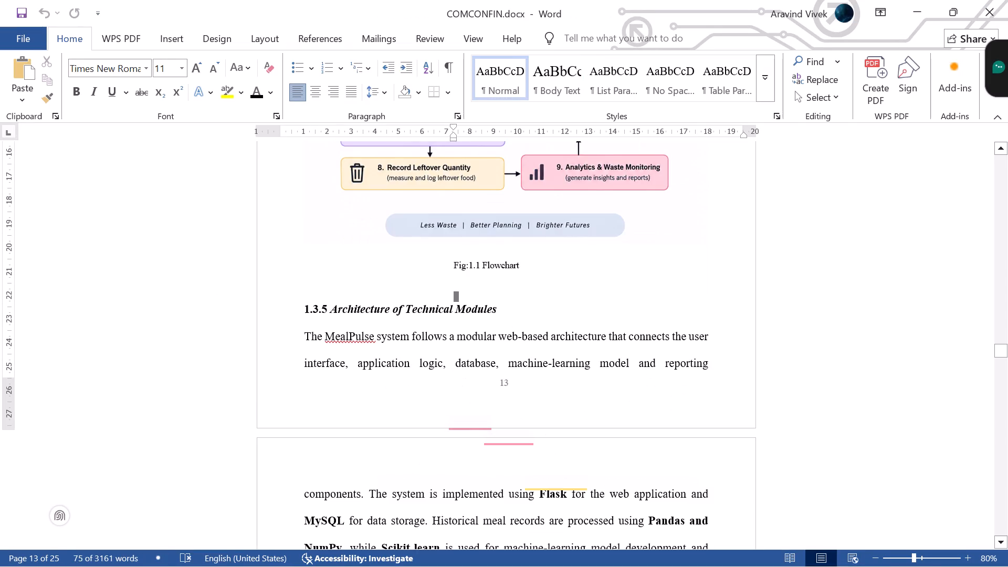
key(alt+Tab)
text(OF TECHINICAL)
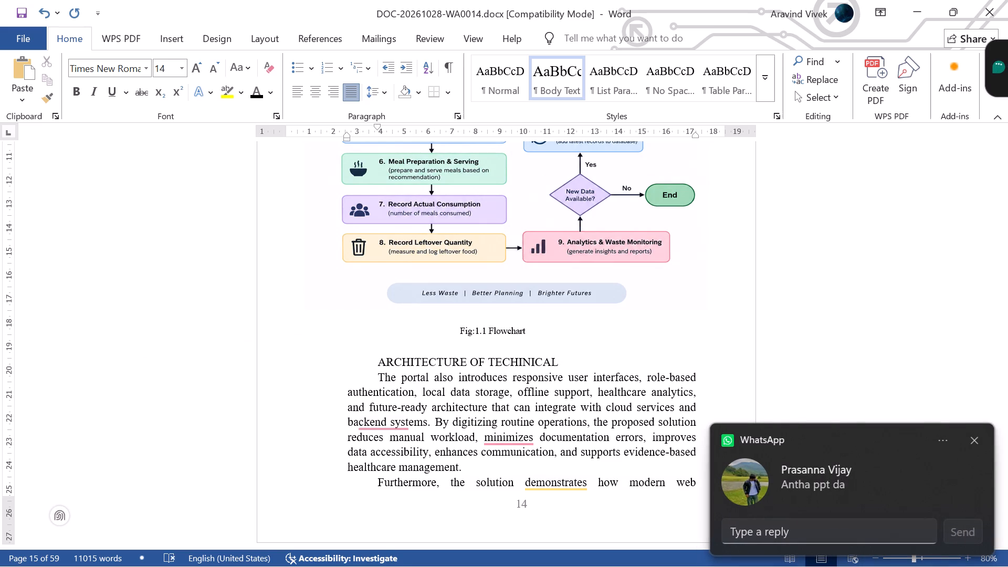
key(space)
text(MODULES)
key(space)
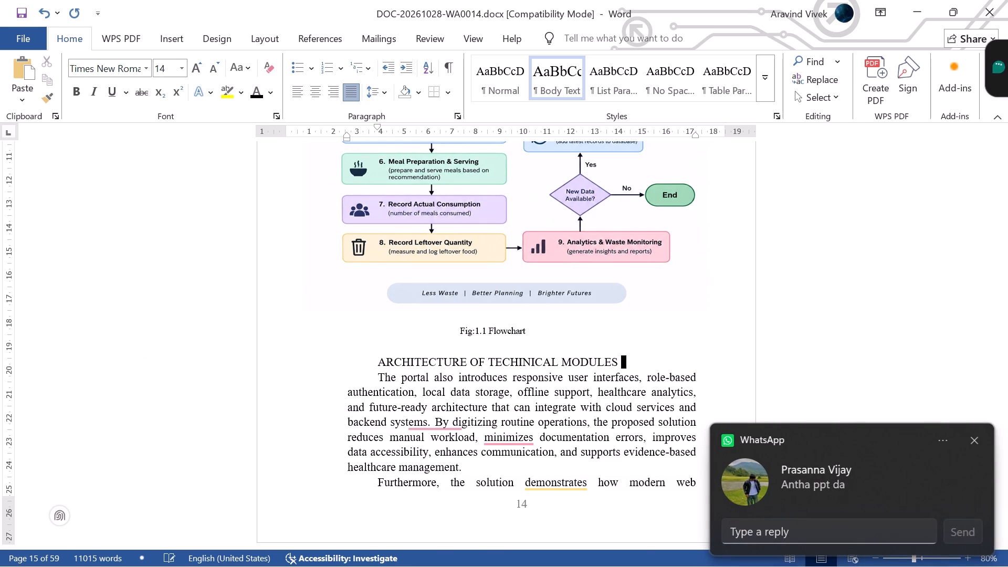
Switch to COMCONFIN.docx at the text under section 1.3.5 Architecture of Technical Modules.
key(alt+Tab)
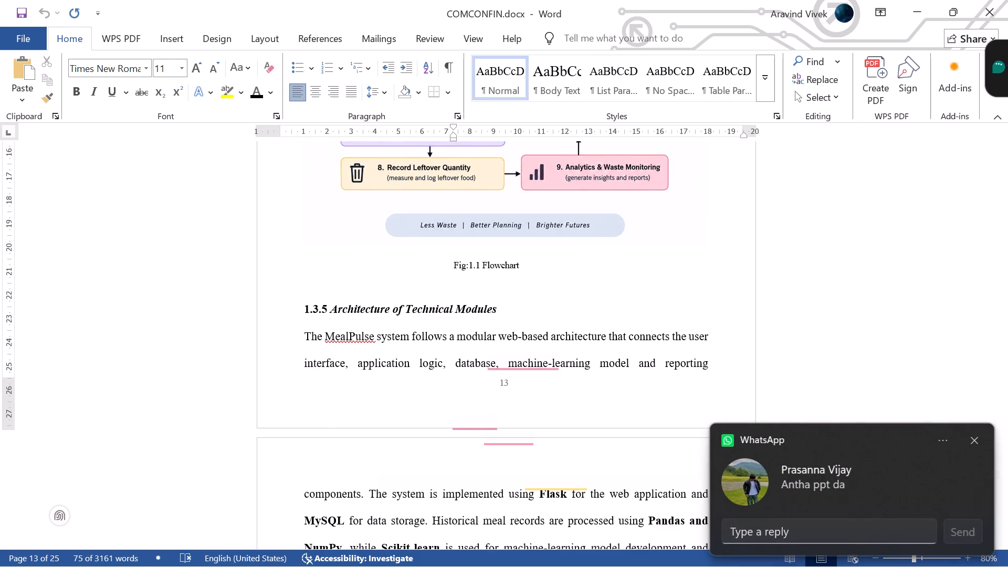
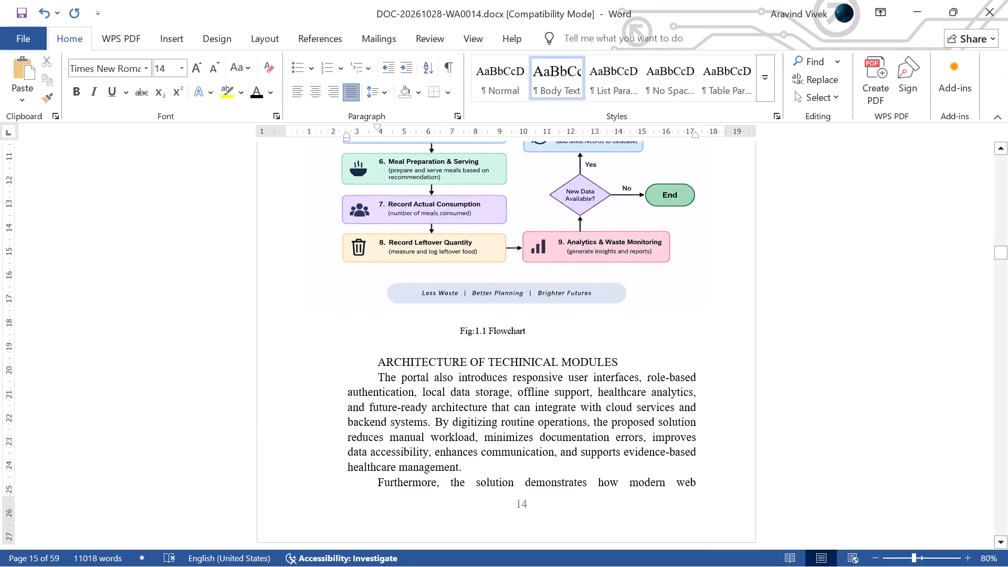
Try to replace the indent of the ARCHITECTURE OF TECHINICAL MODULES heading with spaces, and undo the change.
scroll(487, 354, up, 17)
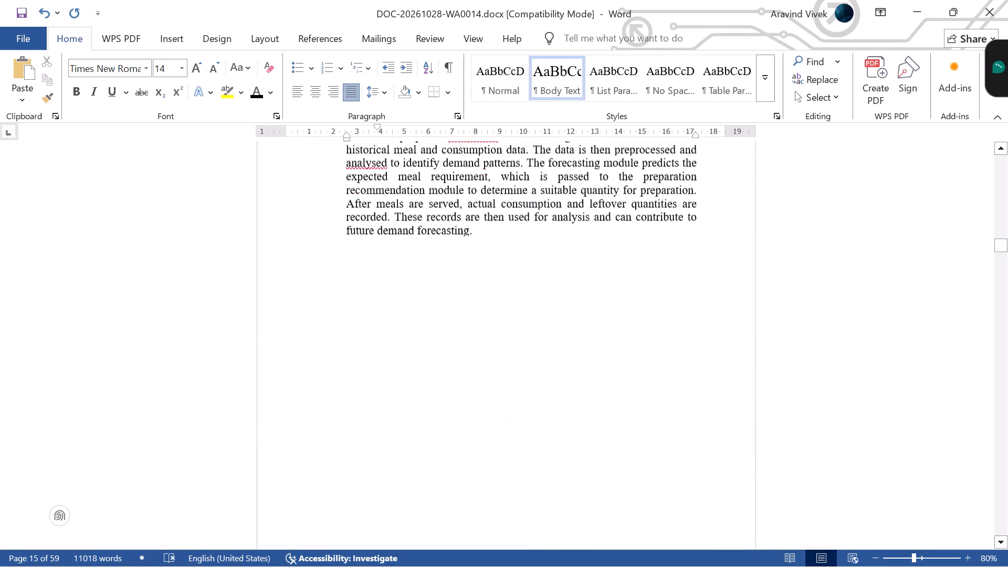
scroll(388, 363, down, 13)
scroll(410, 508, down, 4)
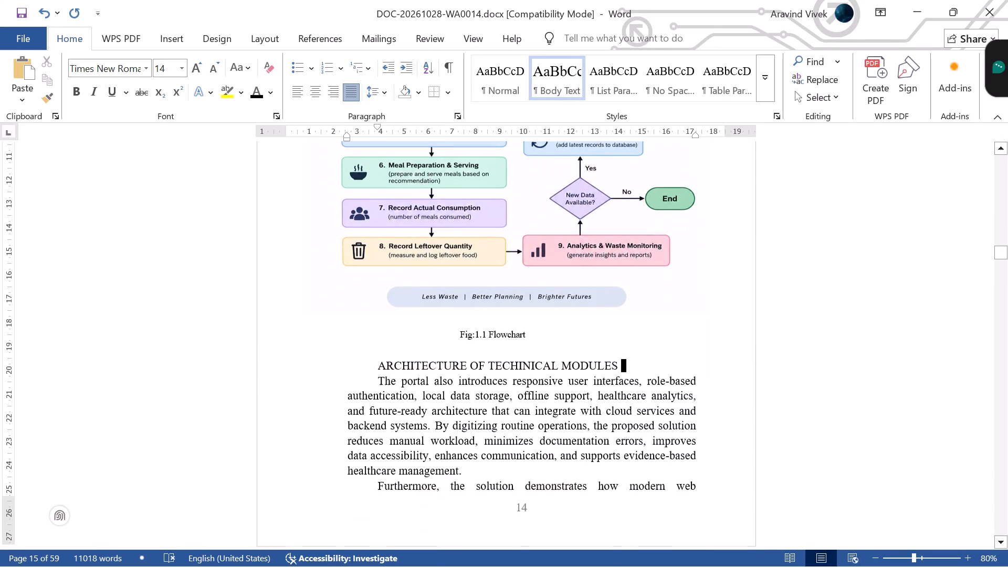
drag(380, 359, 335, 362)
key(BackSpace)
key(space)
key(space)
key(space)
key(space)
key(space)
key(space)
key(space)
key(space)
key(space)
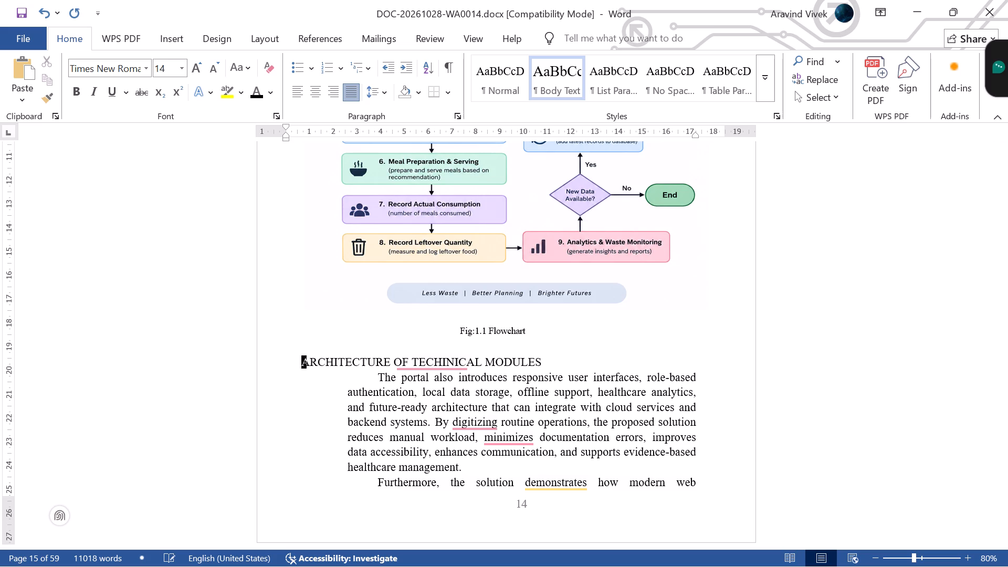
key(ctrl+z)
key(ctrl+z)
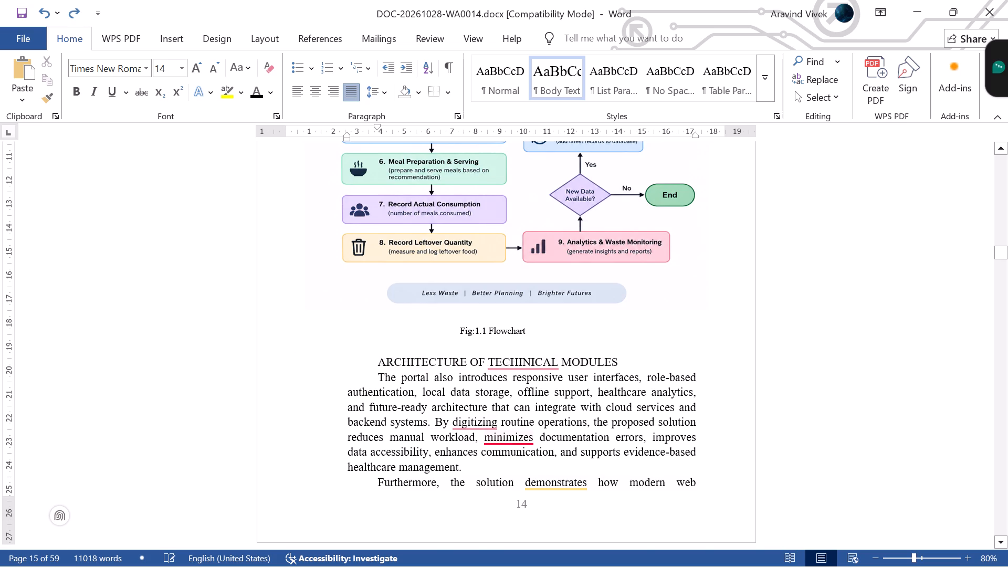
In COMCONFIN.docx, copy the section 1.3.5 content from "The MealPulse system follows" through the Fig 1.1 (b): Architecture caption.
key(alt+Tab)
drag(305, 337, 643, 413)
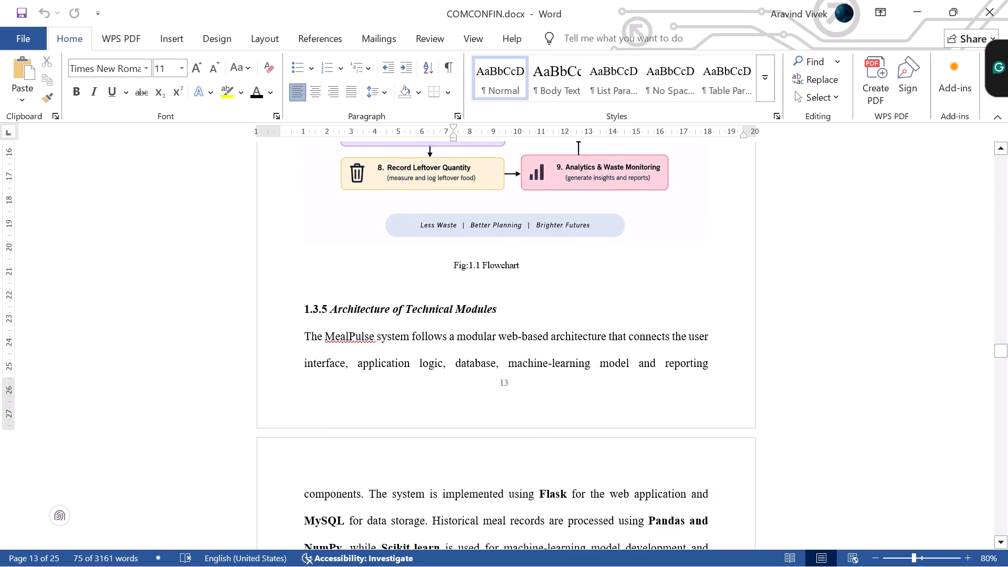
drag(302, 333, 640, 437)
scroll(640, 437, down, 13)
scroll(640, 437, up, 1)
scroll(640, 437, down, 7)
scroll(640, 437, up, 1)
scroll(640, 437, down, 10)
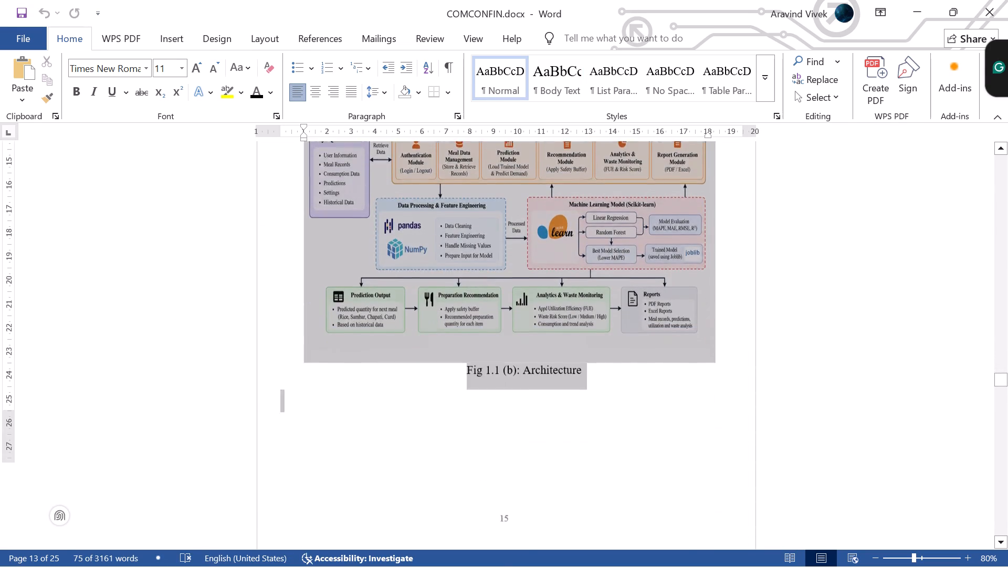
drag(640, 437, 588, 424)
scroll(640, 437, down, 4)
scroll(640, 437, up, 7)
key(ctrl+c)
In the report, replace the healthcare portal paragraphs between the architecture heading and section 1.5 with the copied text and figure.
key(alt+Tab)
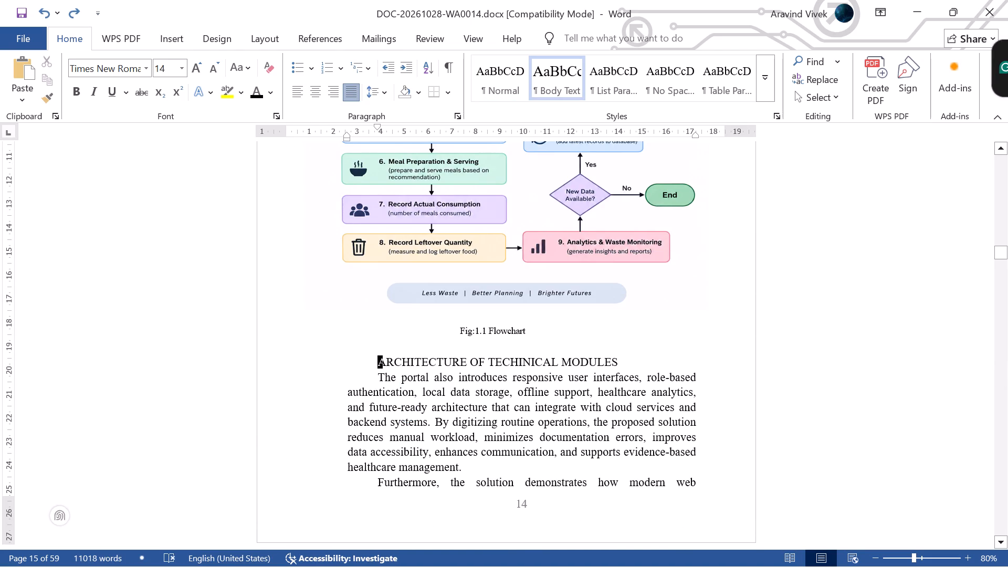
drag(376, 377, 598, 453)
scroll(598, 453, down, 5)
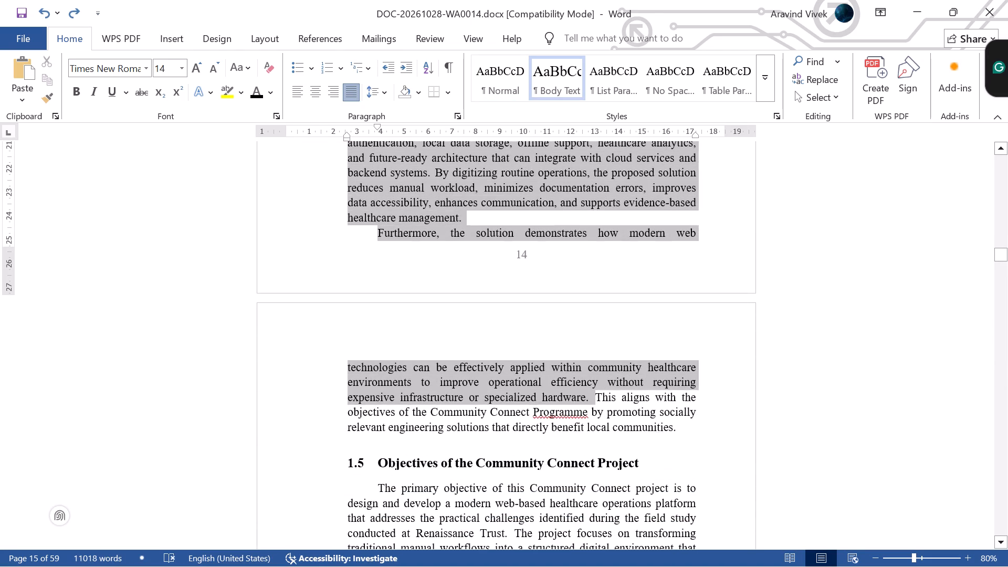
drag(598, 453, 667, 435)
key(ctrl+v)
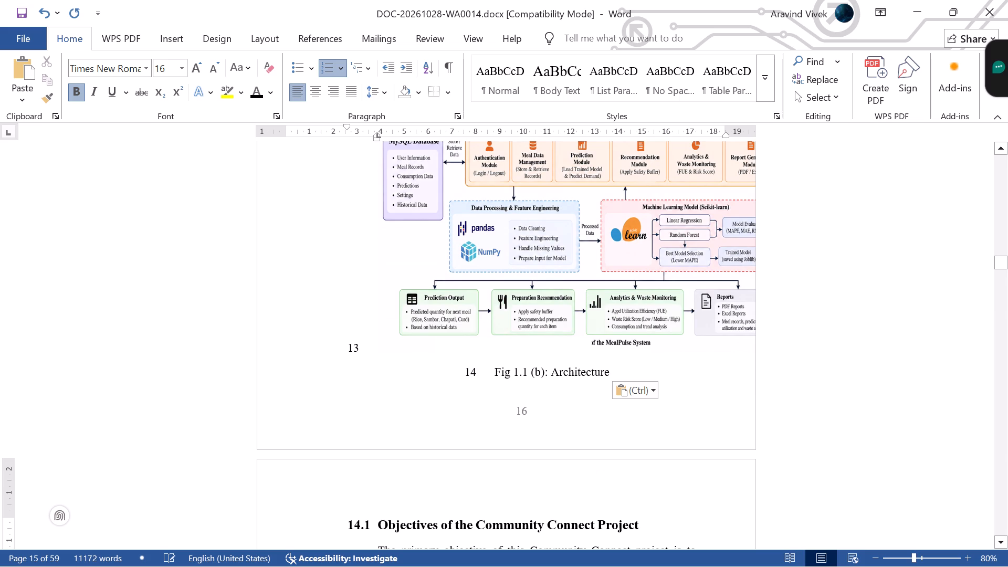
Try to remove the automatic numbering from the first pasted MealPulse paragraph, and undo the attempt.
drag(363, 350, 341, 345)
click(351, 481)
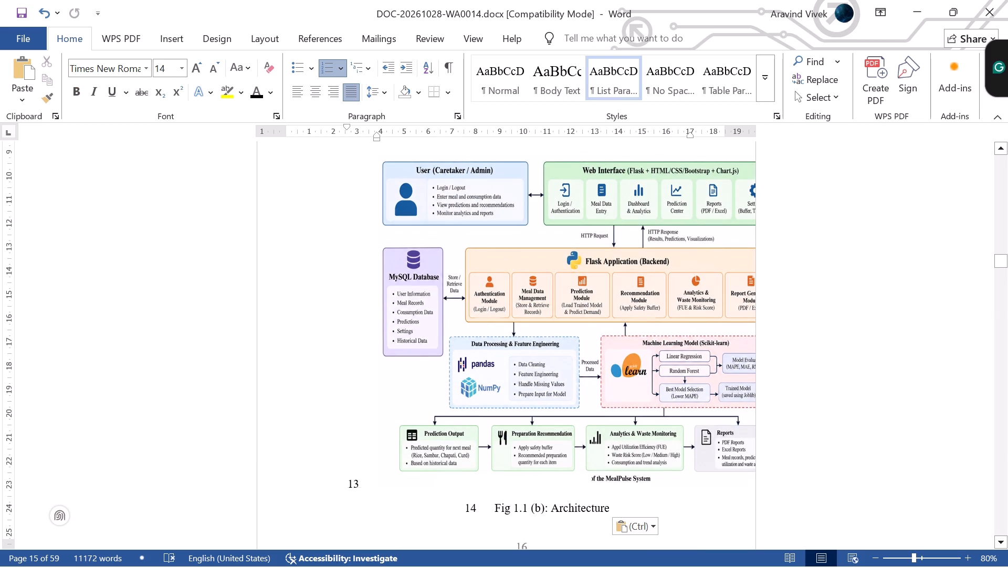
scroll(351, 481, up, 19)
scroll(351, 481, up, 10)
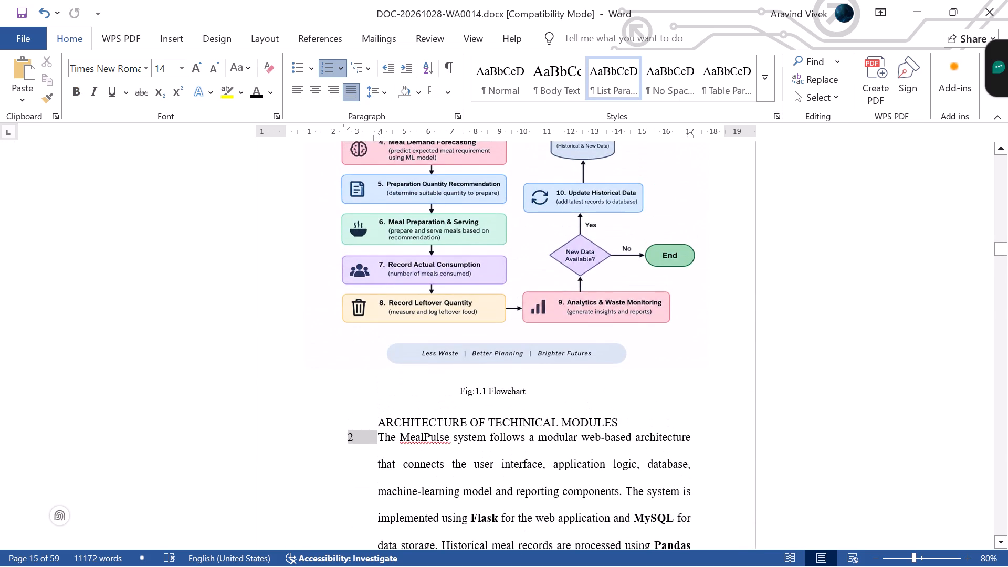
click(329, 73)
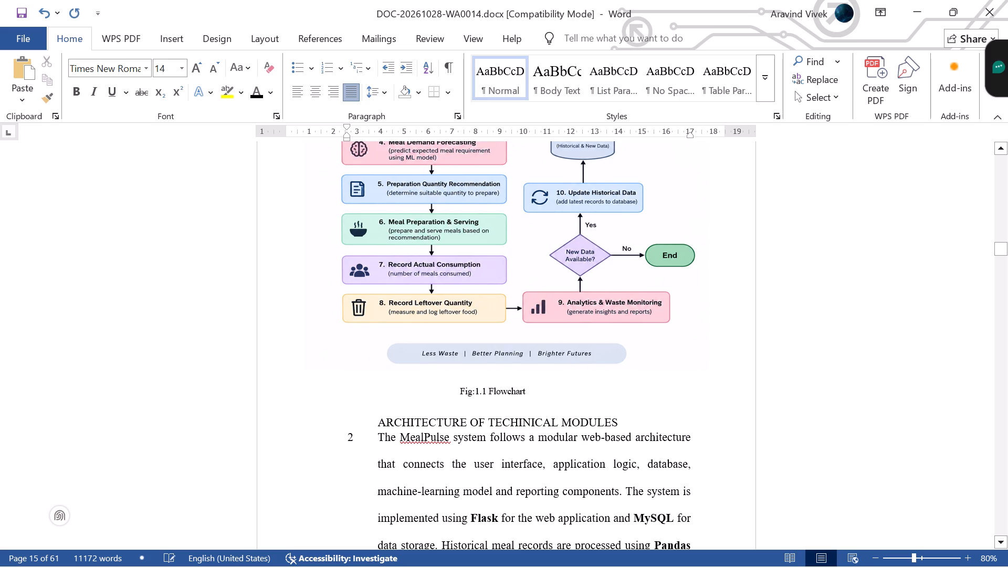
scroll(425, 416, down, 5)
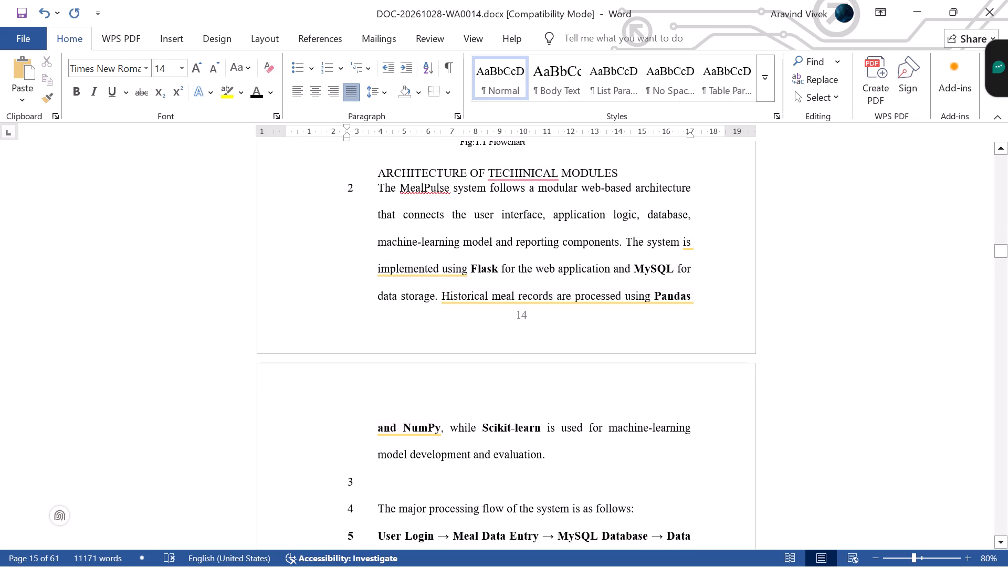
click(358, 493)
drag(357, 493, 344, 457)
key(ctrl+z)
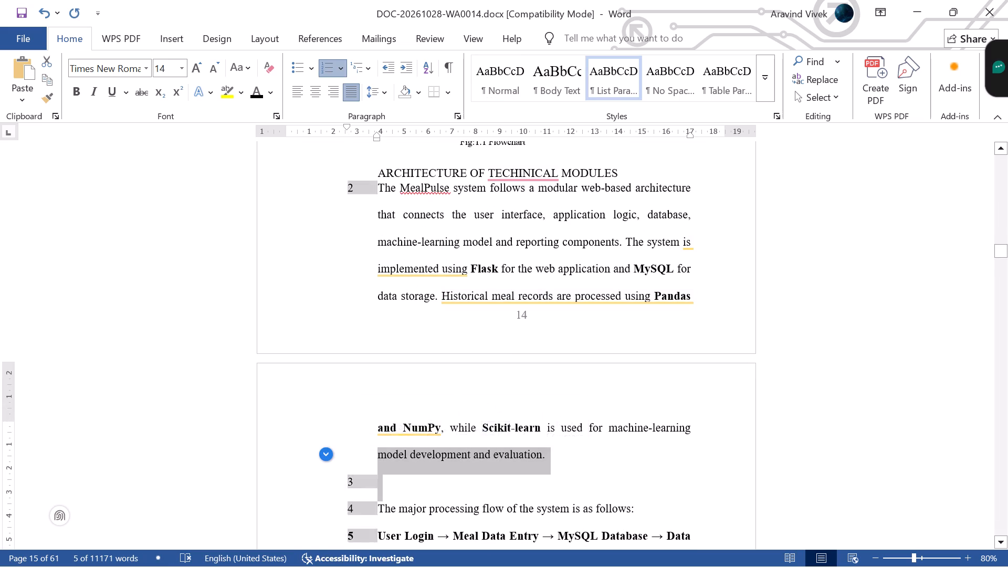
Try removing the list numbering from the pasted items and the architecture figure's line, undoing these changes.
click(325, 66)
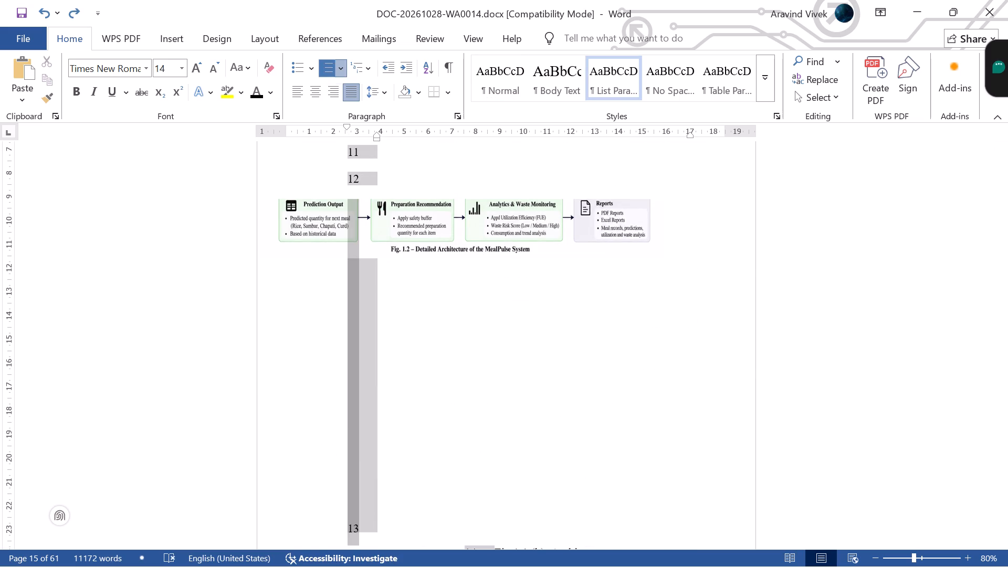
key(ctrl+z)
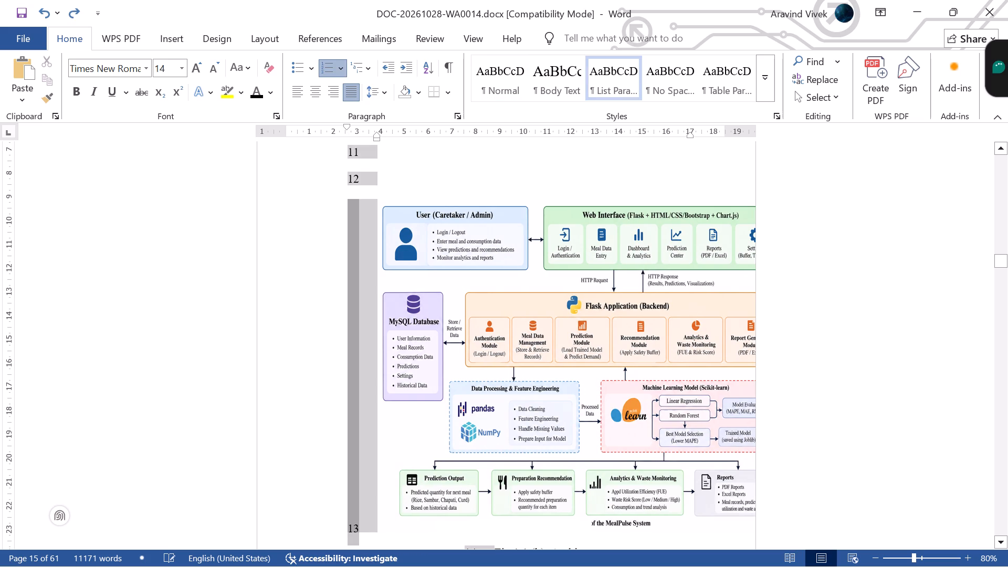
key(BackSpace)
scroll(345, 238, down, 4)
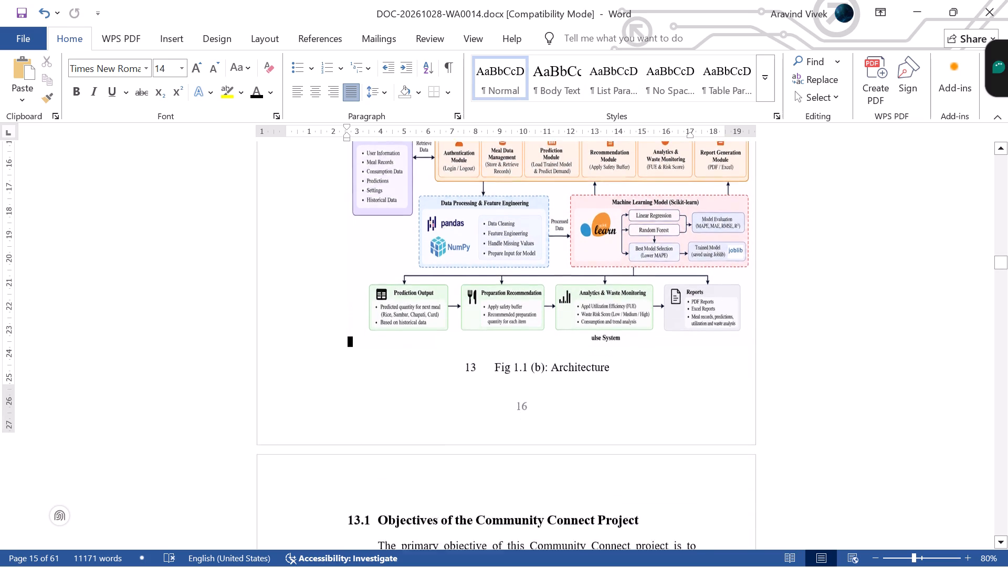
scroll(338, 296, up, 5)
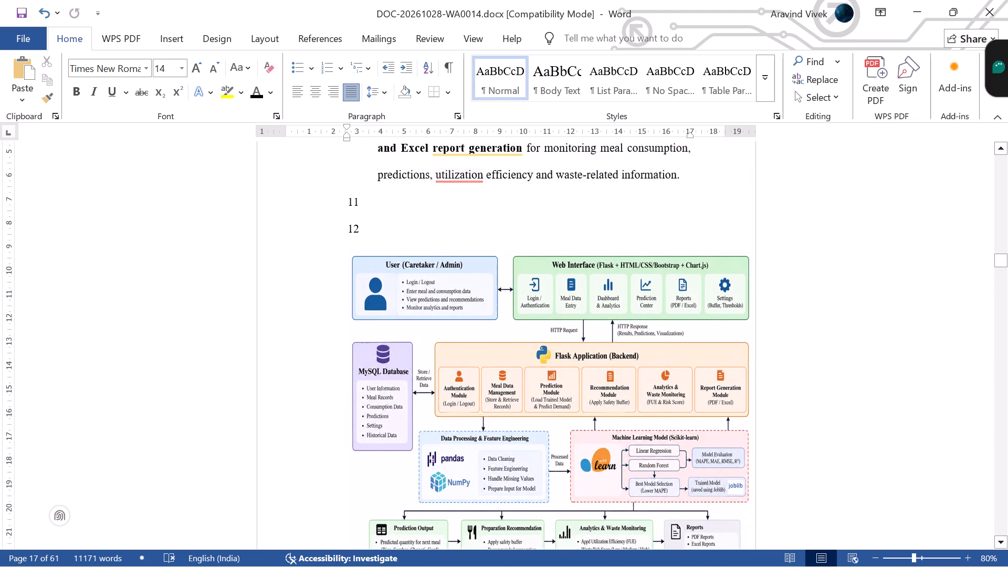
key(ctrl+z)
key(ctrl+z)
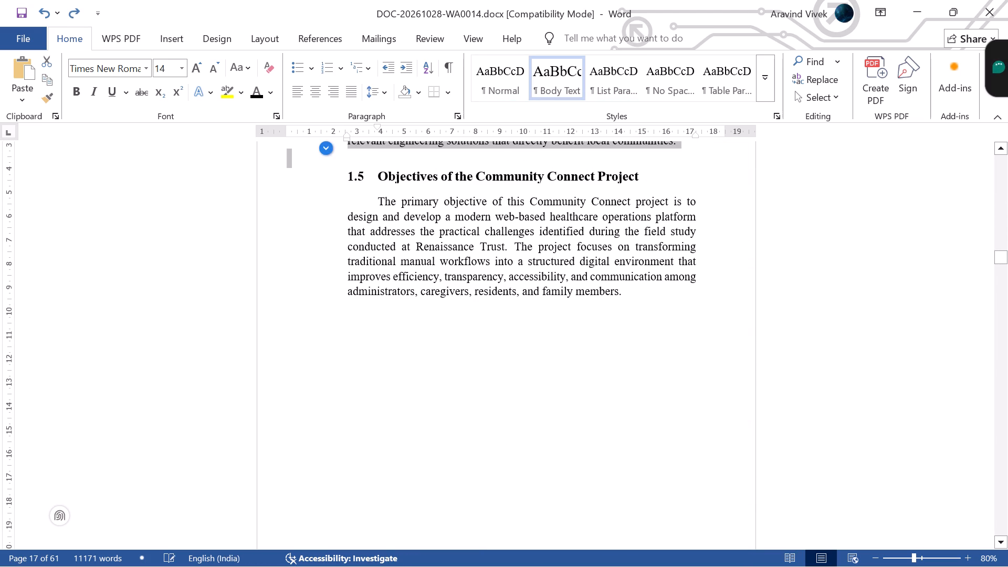
Replace the selected healthcare portal paragraphs under the architecture heading with the copied MealPulse text and architecture figure.
key(ctrl+y)
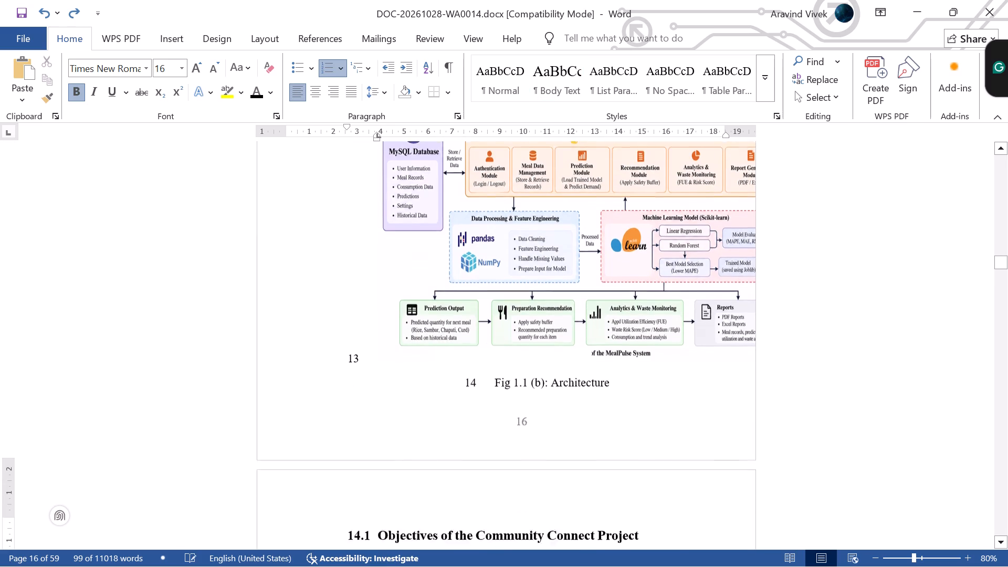
key(ctrl+z)
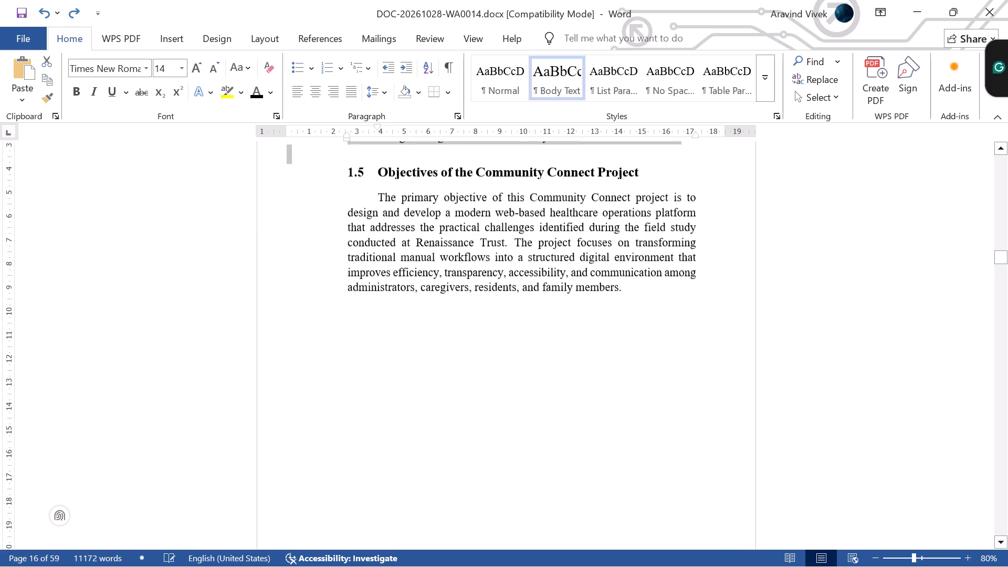
scroll(559, 388, up, 3)
scroll(537, 338, up, 9)
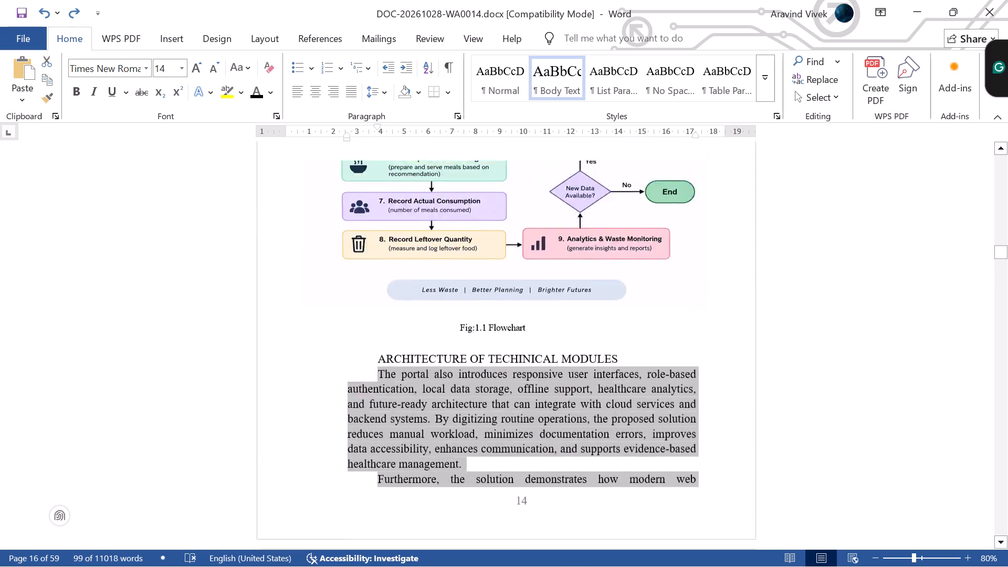
scroll(537, 338, up, 1)
scroll(537, 338, down, 4)
key(ctrl+v)
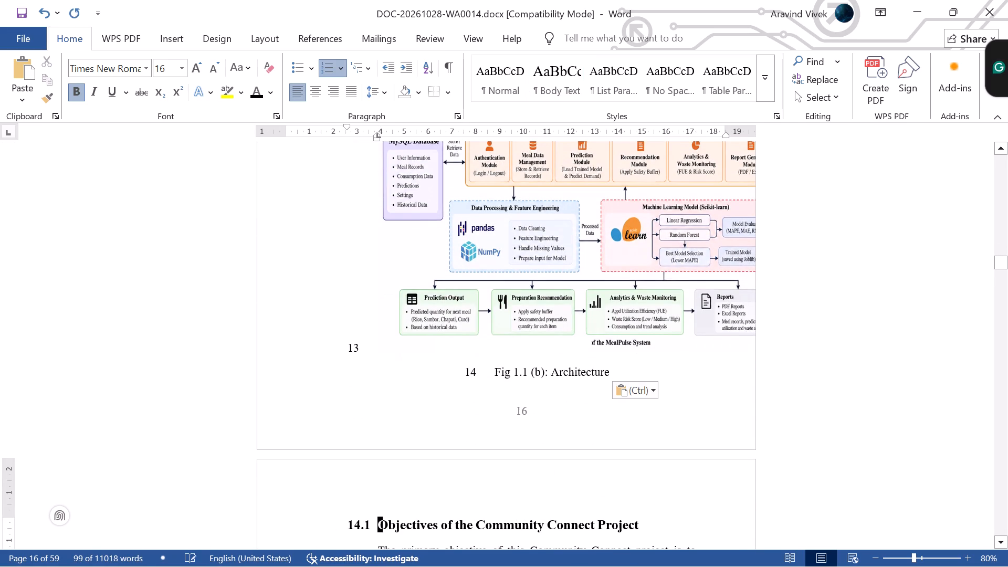
scroll(484, 463, down, 5)
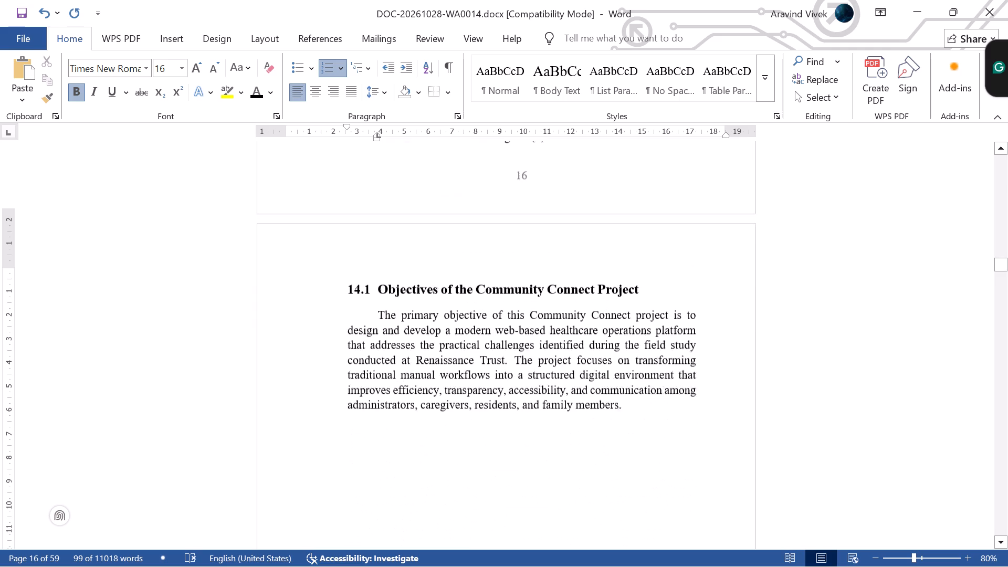
Remove the list numbering from all pasted content, from "The MealPulse system follows" through the Fig 1.1 (b): Architecture caption.
scroll(639, 445, up, 6)
drag(624, 421, 409, 365)
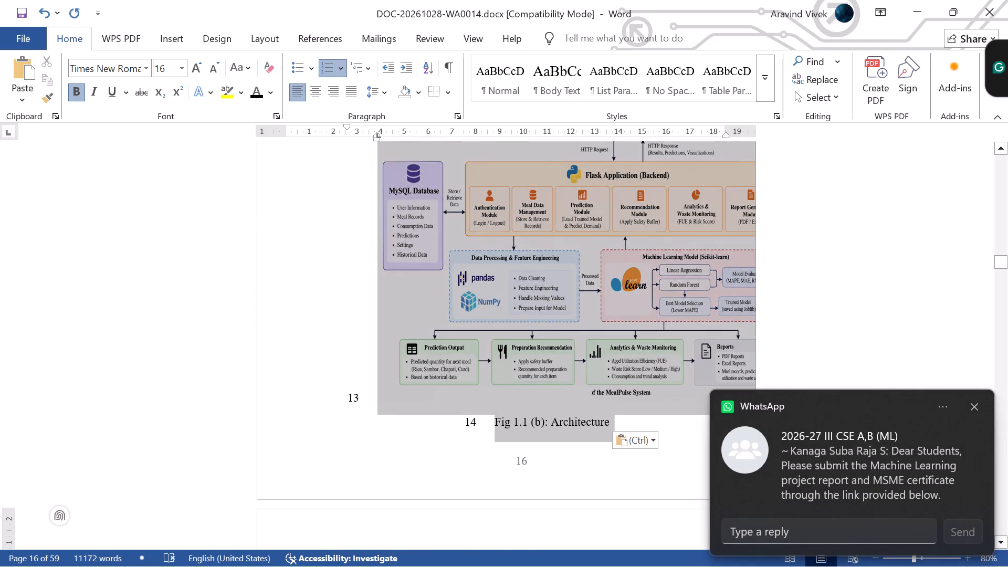
drag(409, 365, 400, 365)
scroll(400, 365, up, 17)
scroll(400, 365, up, 15)
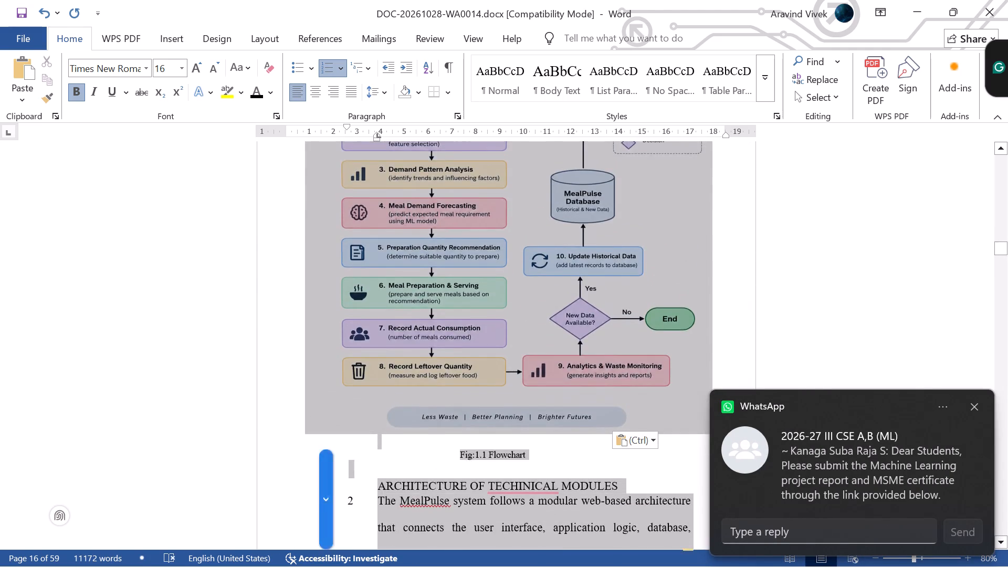
drag(400, 365, 376, 368)
scroll(400, 365, down, 3)
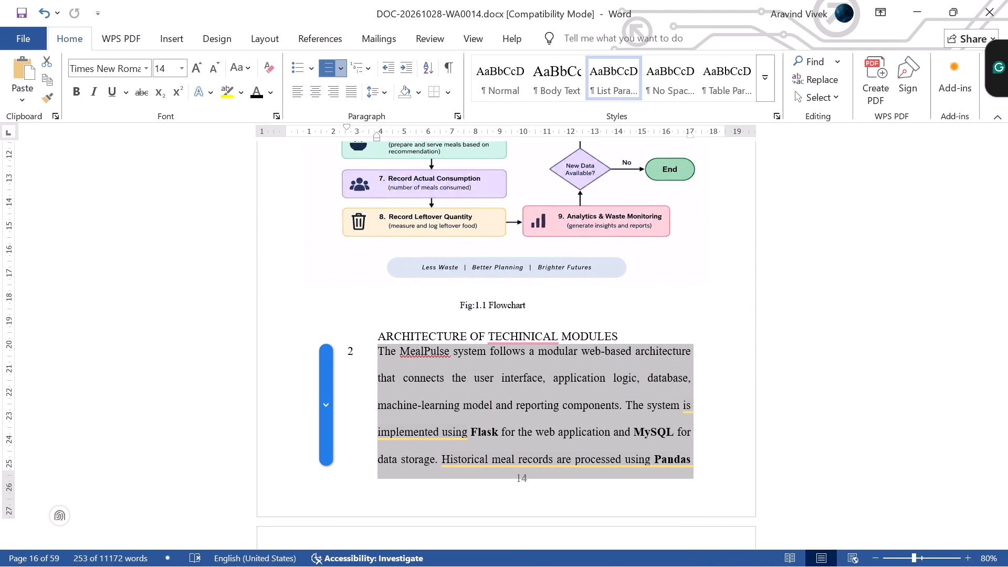
click(328, 68)
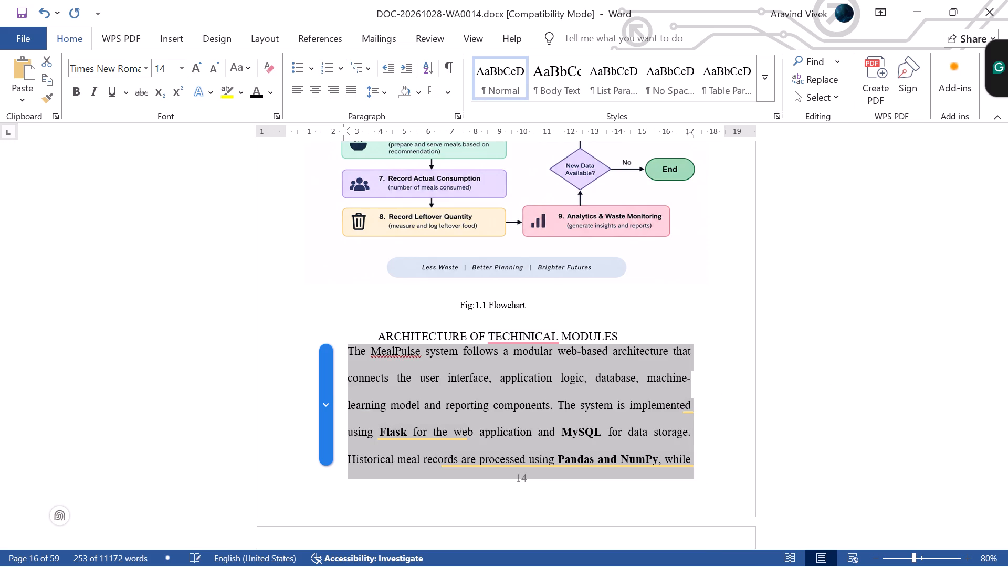
Reduce the line spacing of the pasted MealPulse architecture content to single.
click(386, 86)
click(398, 111)
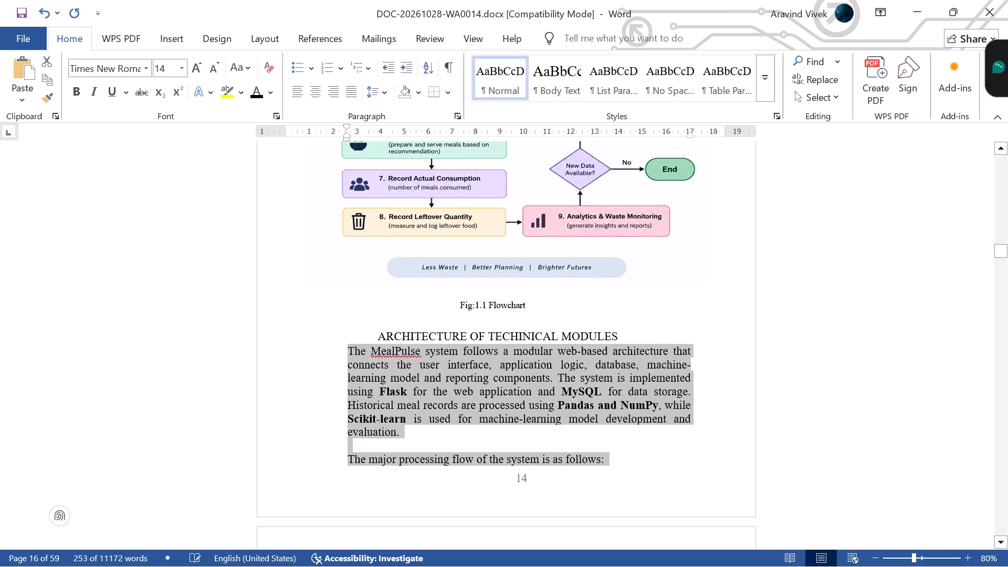
click(625, 438)
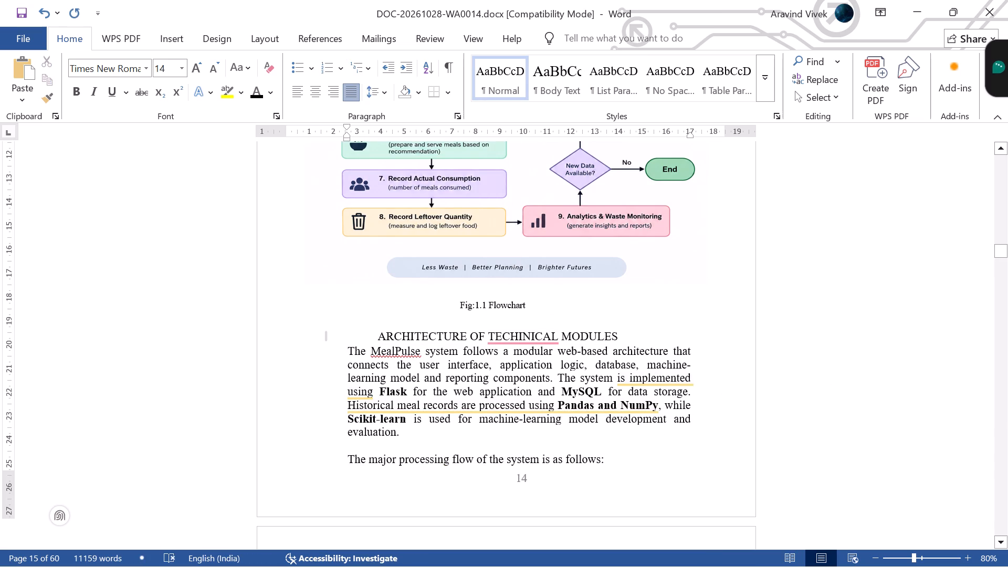
Remove the indent of the "ARCHITECTURE OF TECHINICAL MODULES" heading and pad it with spaces to line up with the paragraph below.
click(370, 334)
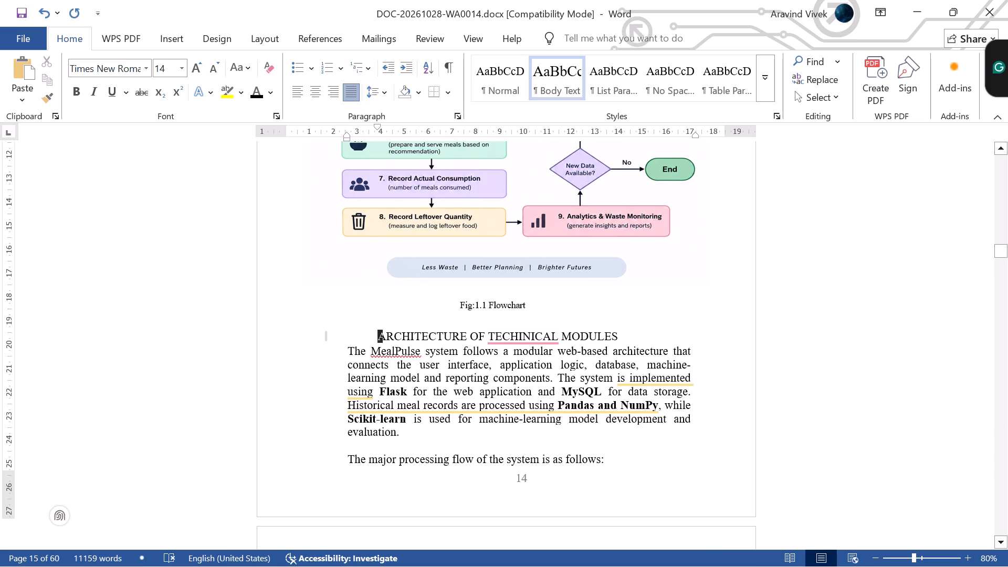
key(BackSpace)
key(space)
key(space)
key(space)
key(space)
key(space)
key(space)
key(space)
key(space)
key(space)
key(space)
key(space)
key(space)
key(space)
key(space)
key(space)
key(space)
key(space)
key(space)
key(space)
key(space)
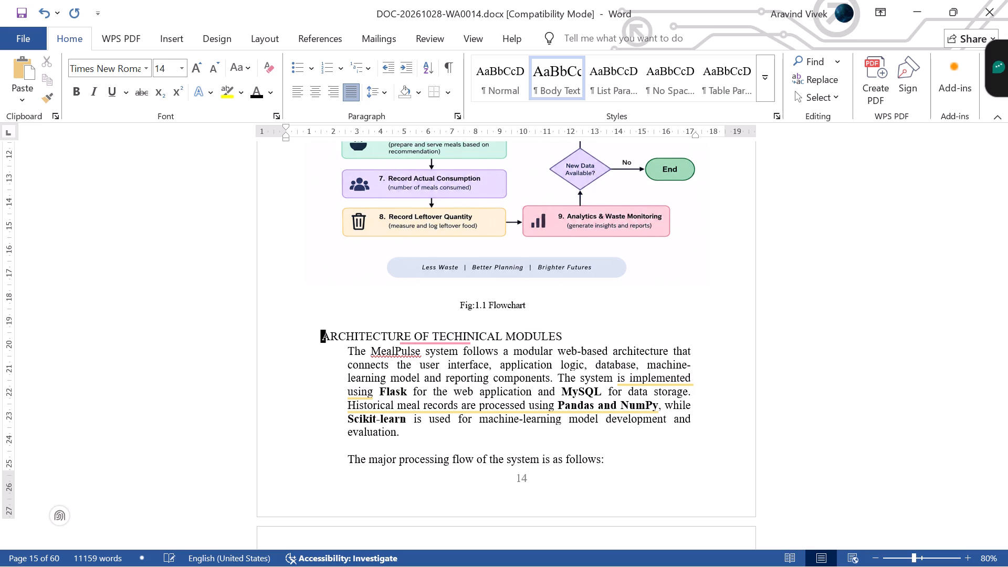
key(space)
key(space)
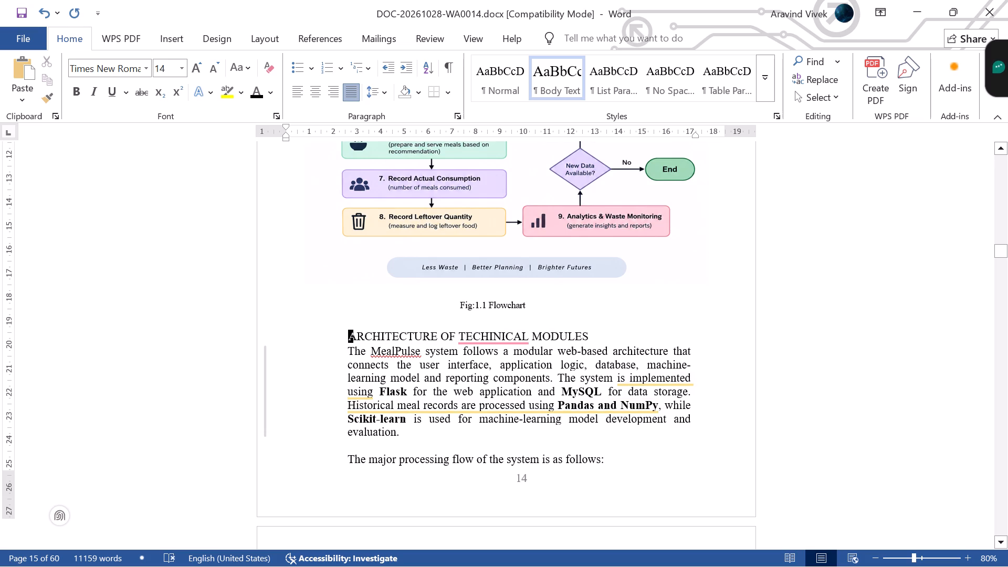
Apply the black font colour and remove bold from all body text under the ARCHITECTURE OF TECHINICAL MODULES heading.
scroll(498, 455, down, 5)
scroll(555, 456, down, 2)
scroll(555, 456, up, 4)
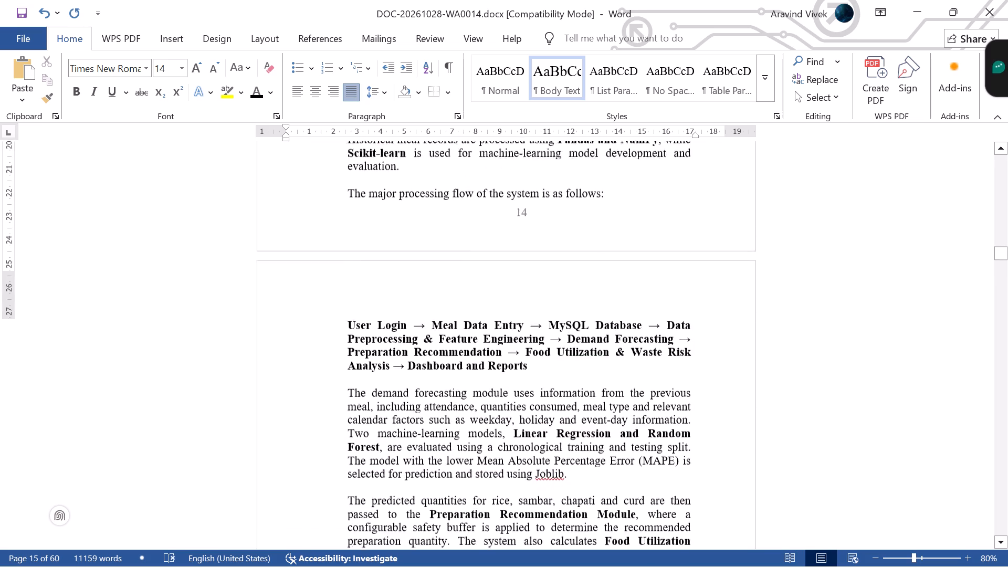
drag(346, 198, 539, 349)
scroll(535, 346, down, 5)
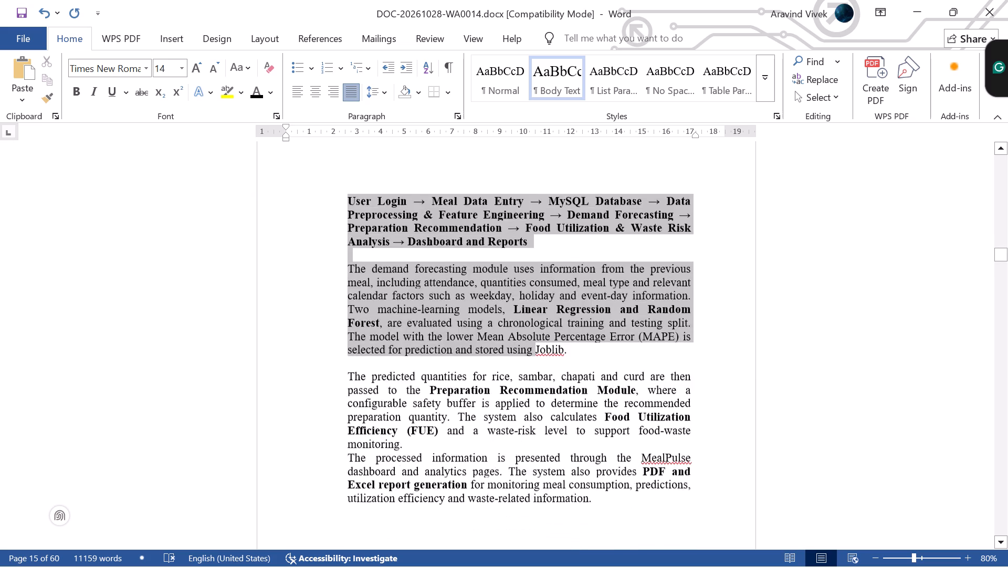
drag(539, 349, 547, 356)
scroll(539, 349, down, 20)
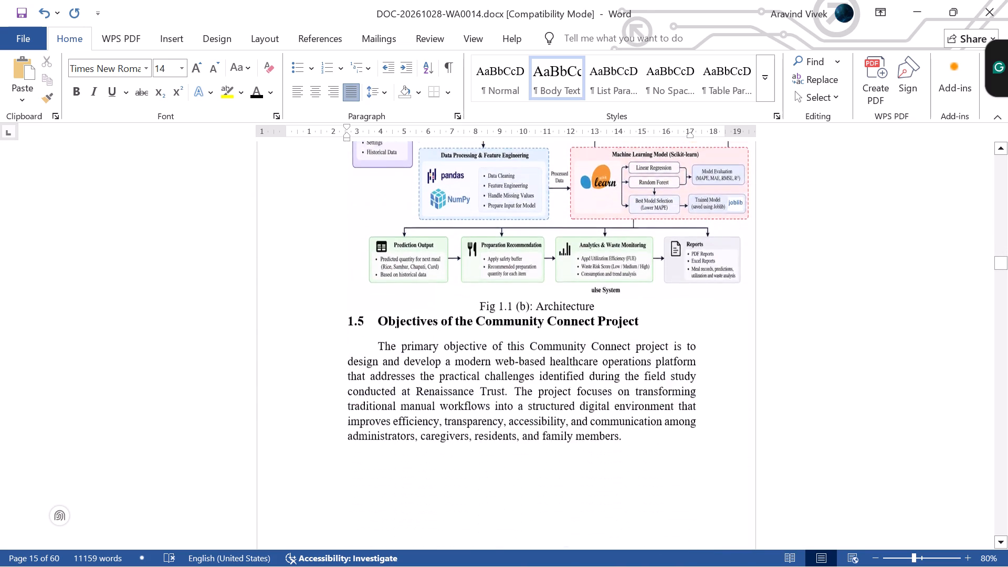
drag(547, 356, 614, 311)
scroll(547, 356, up, 16)
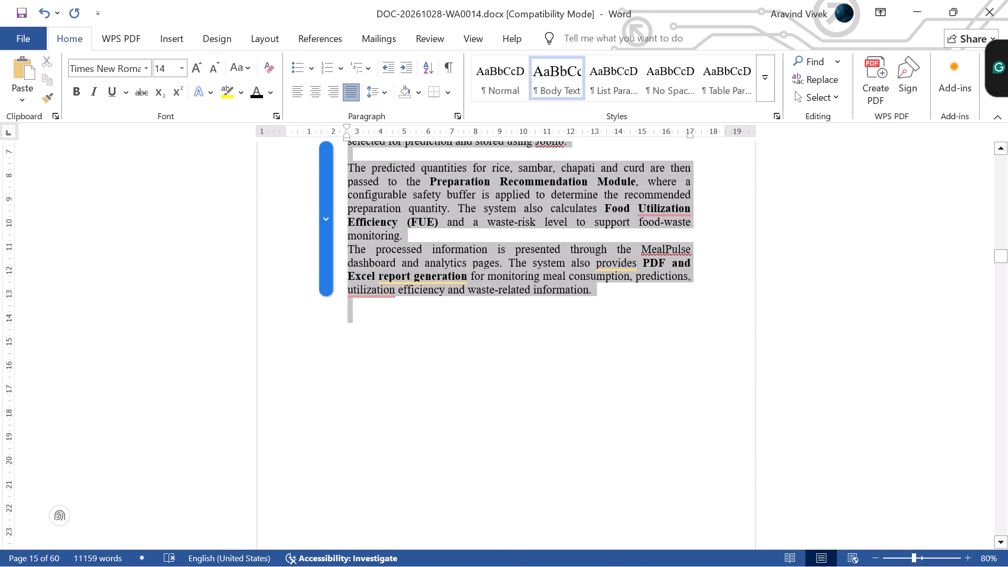
drag(614, 311, 605, 290)
double_click(254, 92)
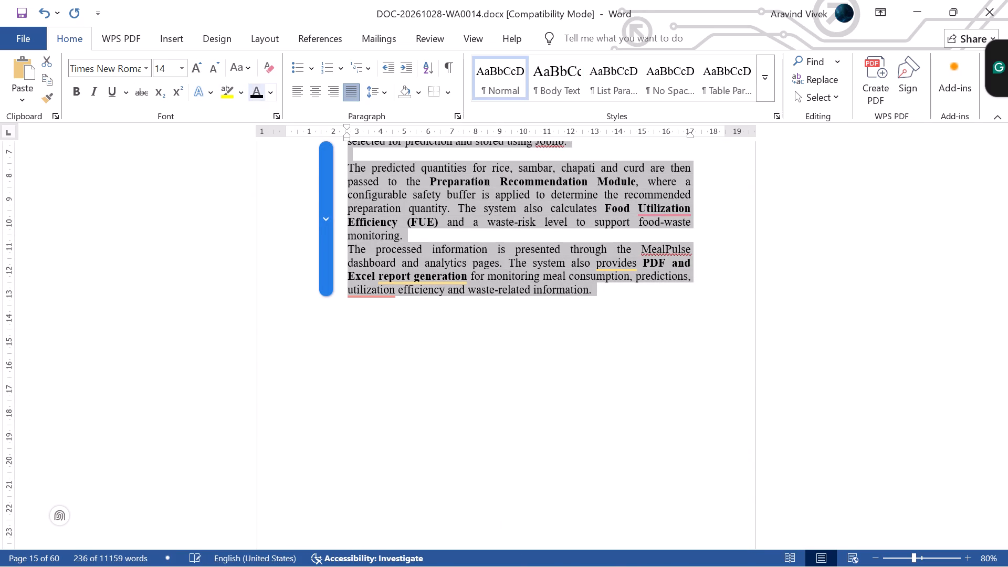
click(76, 91)
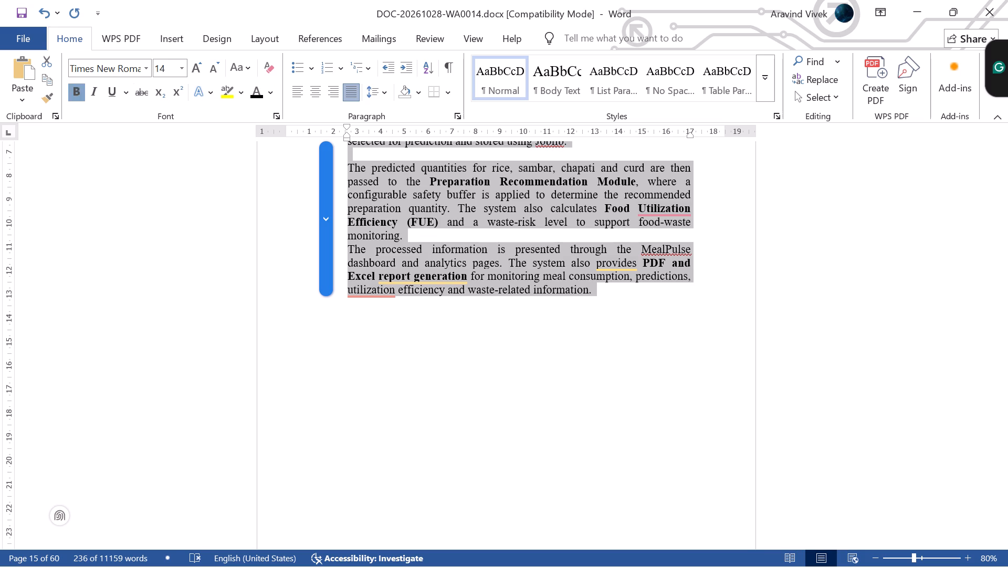
click(76, 91)
Insert a blank line between the ARCHITECTURE OF TECHINICAL MODULES heading and its first paragraph.
scroll(521, 419, up, 7)
scroll(631, 359, up, 3)
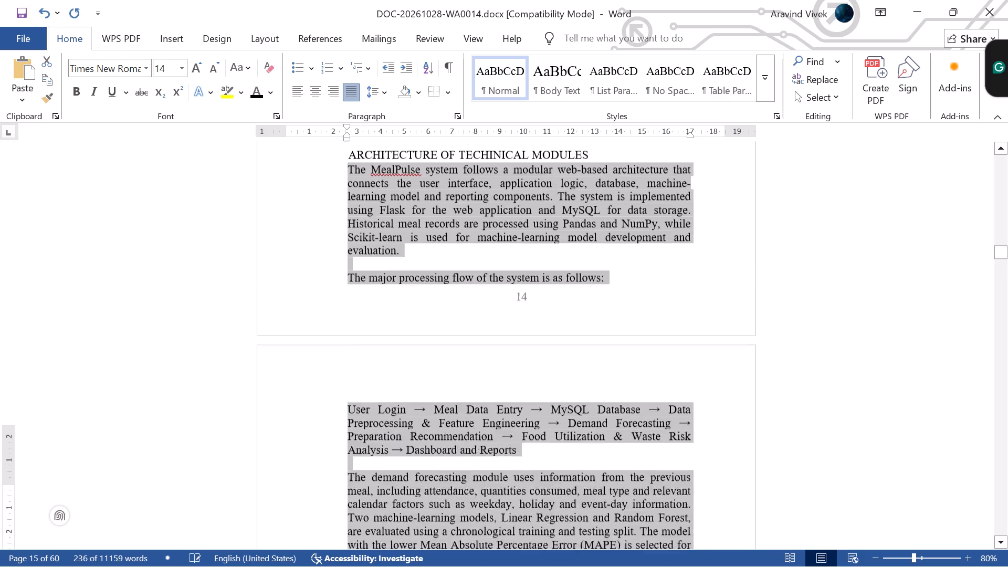
click(640, 352)
click(611, 236)
key(Return)
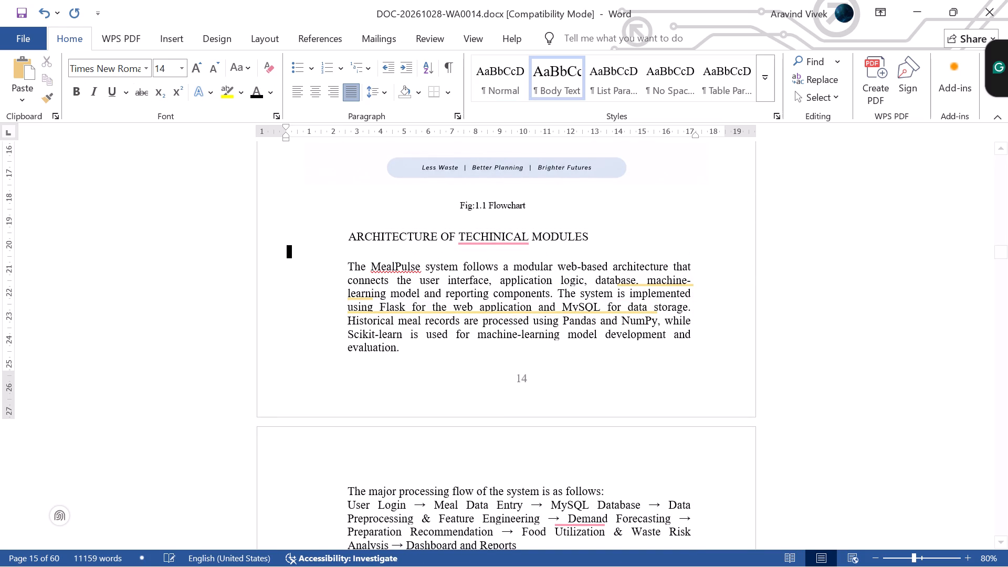
Review heading spacing and body layout from the DETAILED ARCHITECTURE OF THE TECHNICAL MODULES section through the pasted architecture paragraphs.
scroll(591, 302, down, 2)
scroll(695, 388, up, 6)
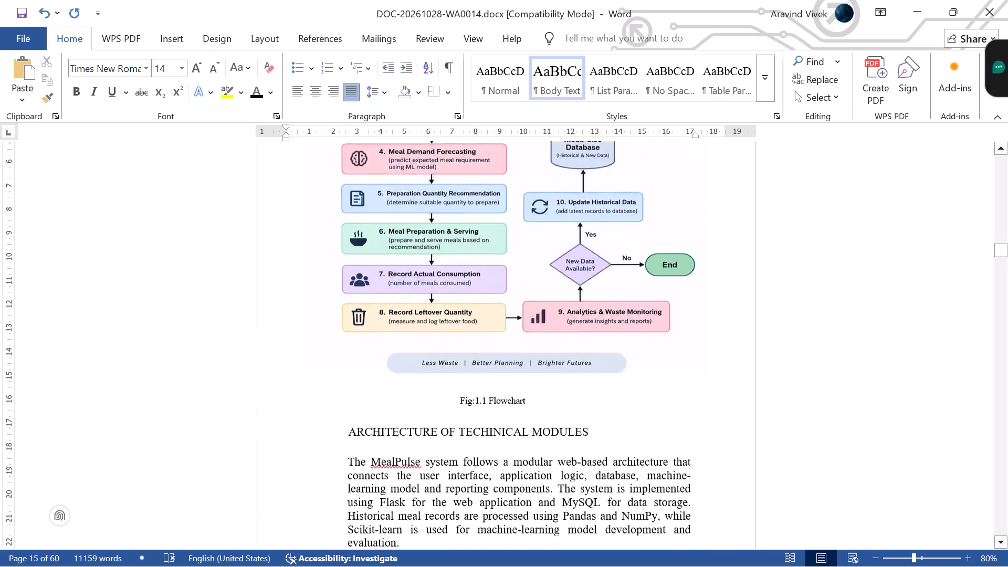
scroll(695, 388, up, 18)
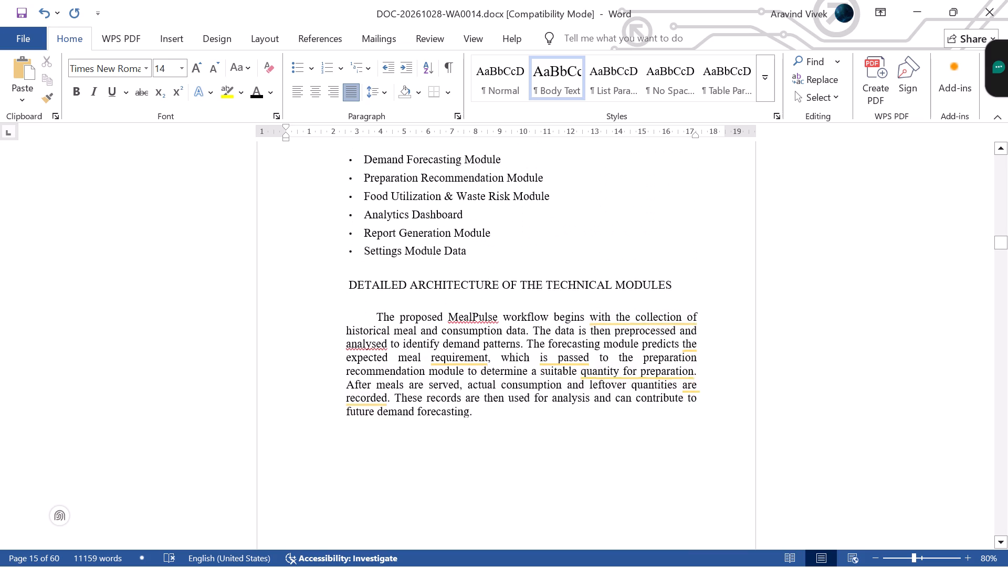
scroll(695, 388, down, 20)
scroll(695, 388, down, 6)
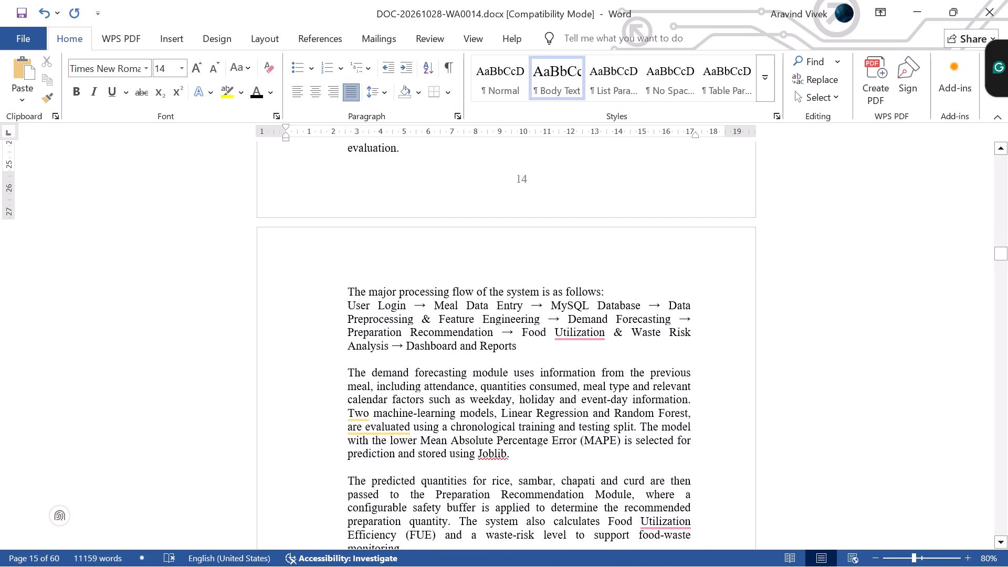
scroll(695, 388, up, 4)
scroll(342, 331, up, 8)
scroll(342, 331, down, 7)
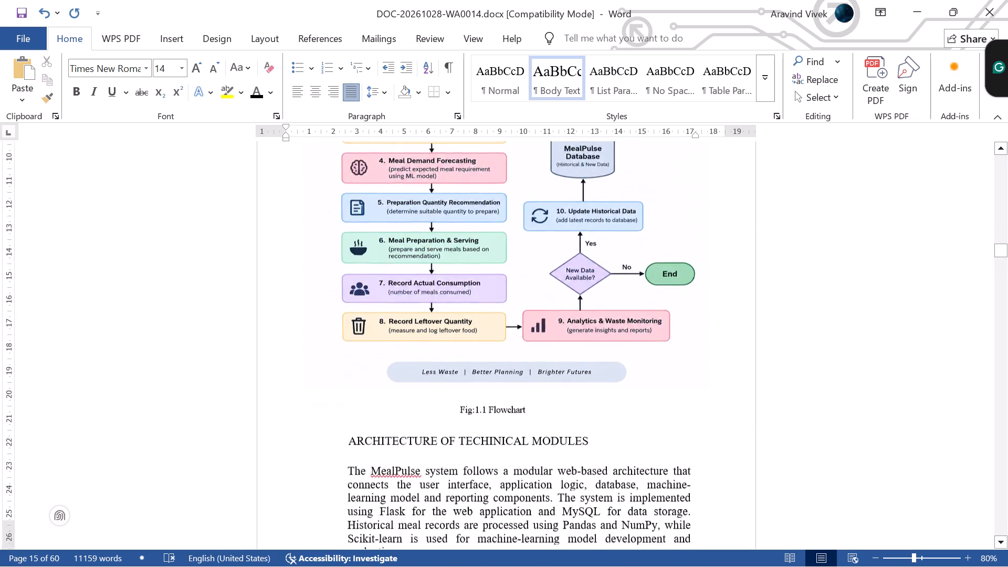
scroll(342, 331, down, 4)
scroll(477, 438, down, 4)
scroll(586, 472, down, 4)
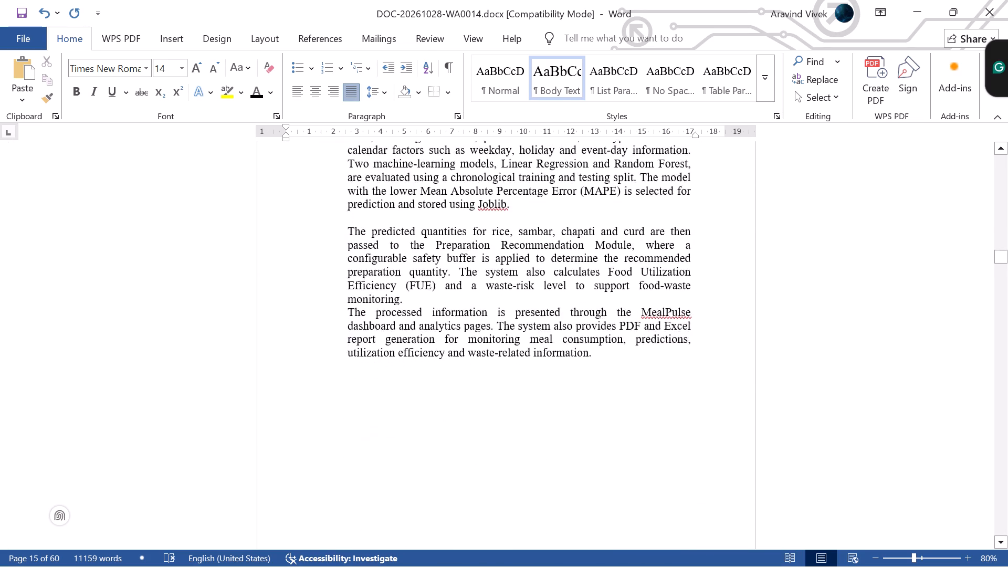
Reduce the left indent of the architecture figure's paragraph to about 1 cm on the ruler and centre the figure.
scroll(616, 476, down, 9)
click(509, 342)
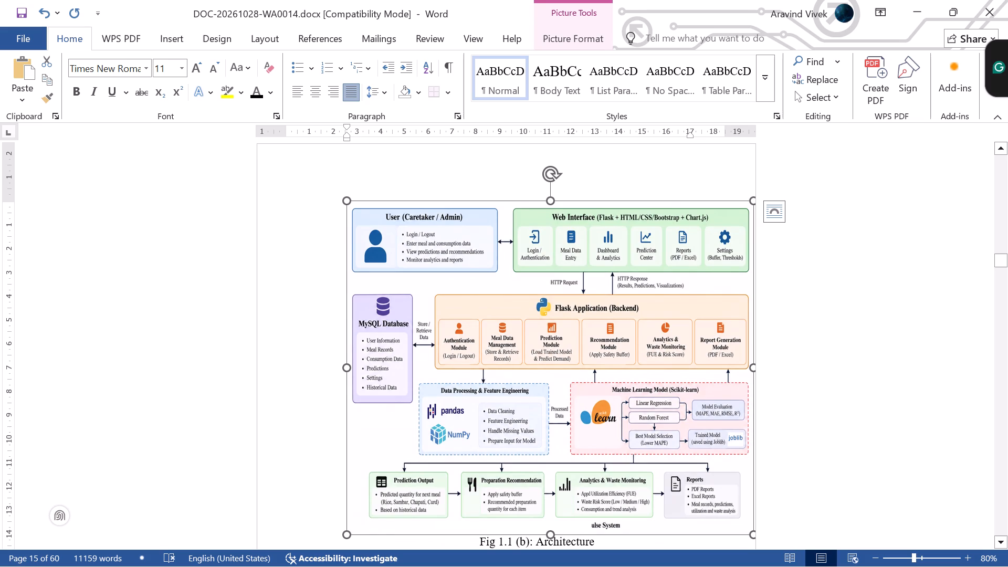
drag(346, 134, 308, 135)
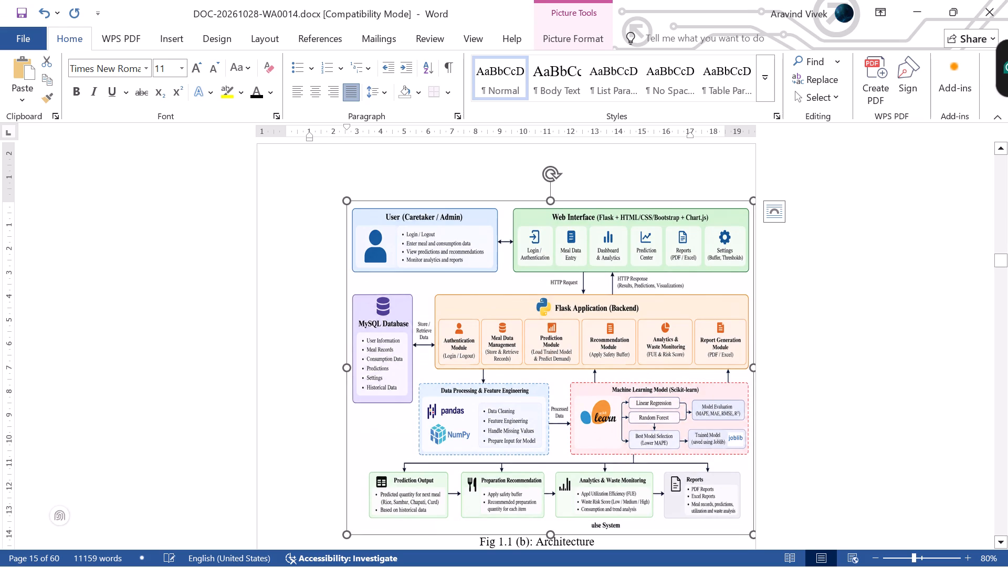
drag(581, 333, 571, 337)
scroll(569, 338, down, 5)
scroll(569, 338, up, 2)
click(316, 83)
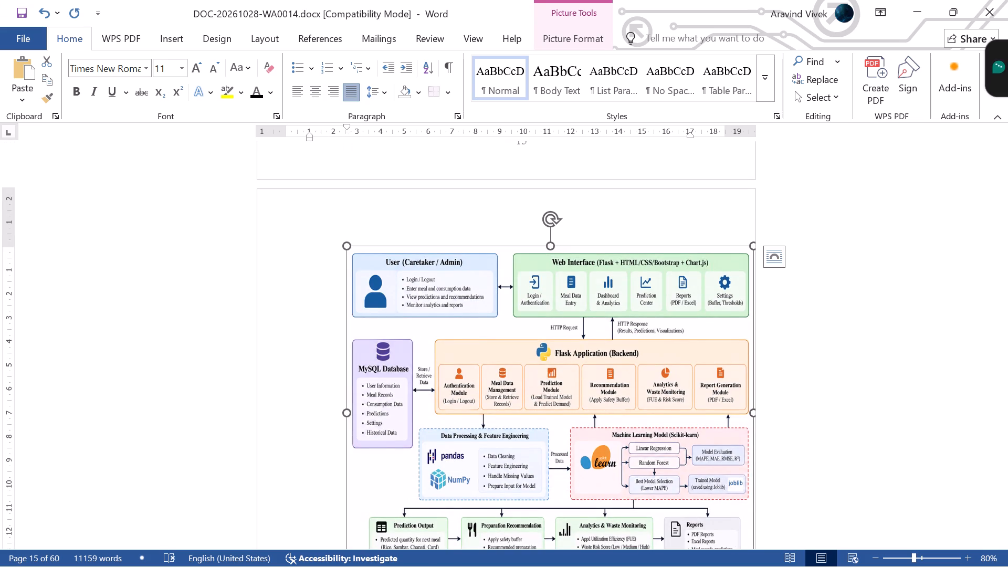
click(317, 108)
click(316, 92)
scroll(550, 332, down, 3)
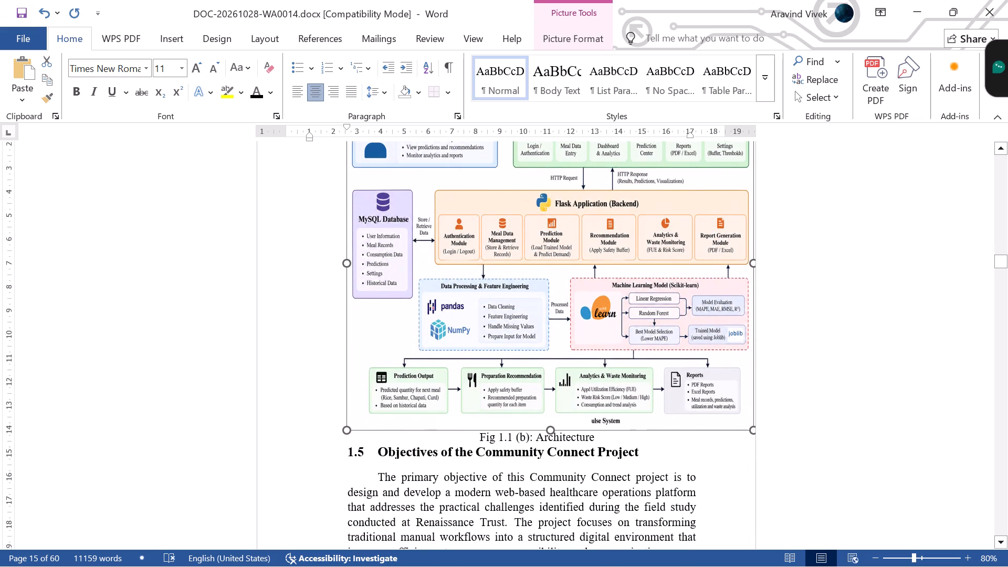
Narrow the architecture figure horizontally so that it fits within the width of the body text.
drag(753, 263, 651, 265)
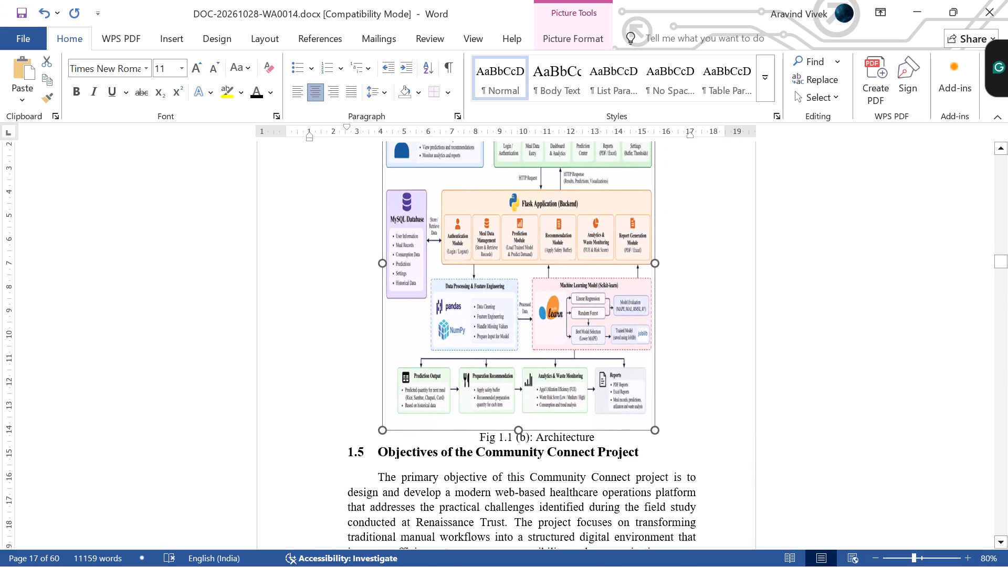
drag(651, 265, 678, 270)
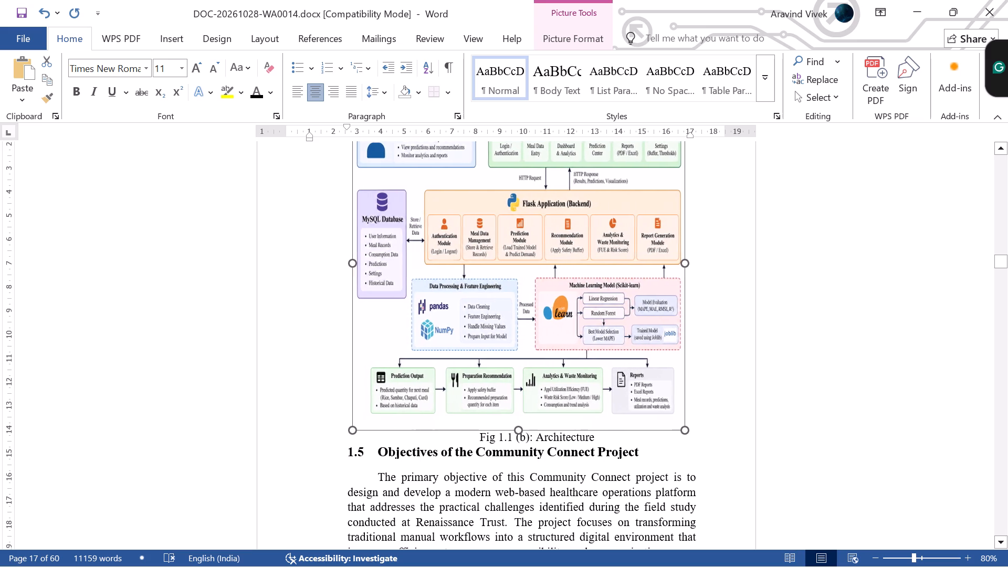
drag(678, 270, 693, 270)
scroll(676, 319, up, 3)
click(745, 321)
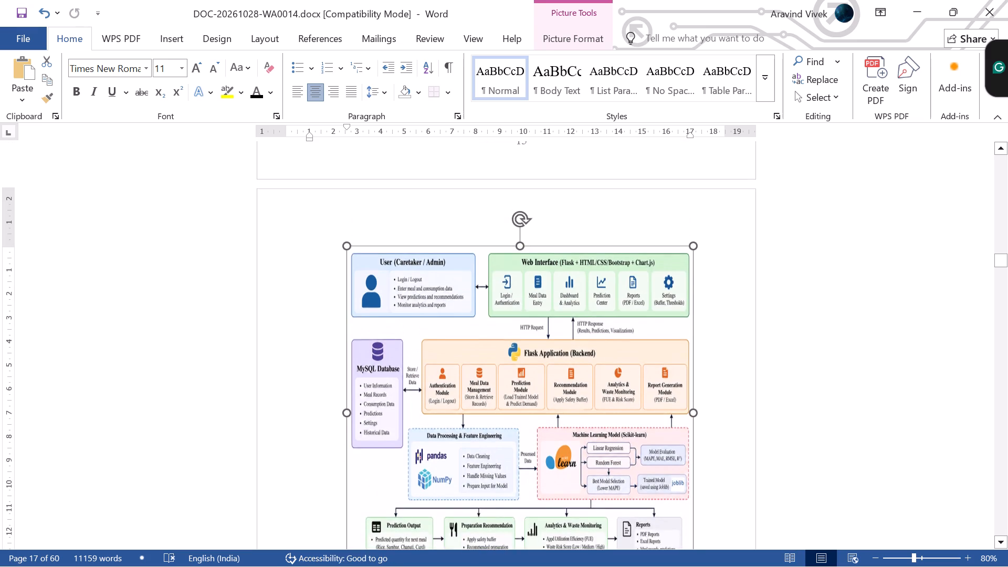
Insert a blank line between the Fig 1.1 (b): Architecture caption and the 1.5 heading.
scroll(712, 356, down, 2)
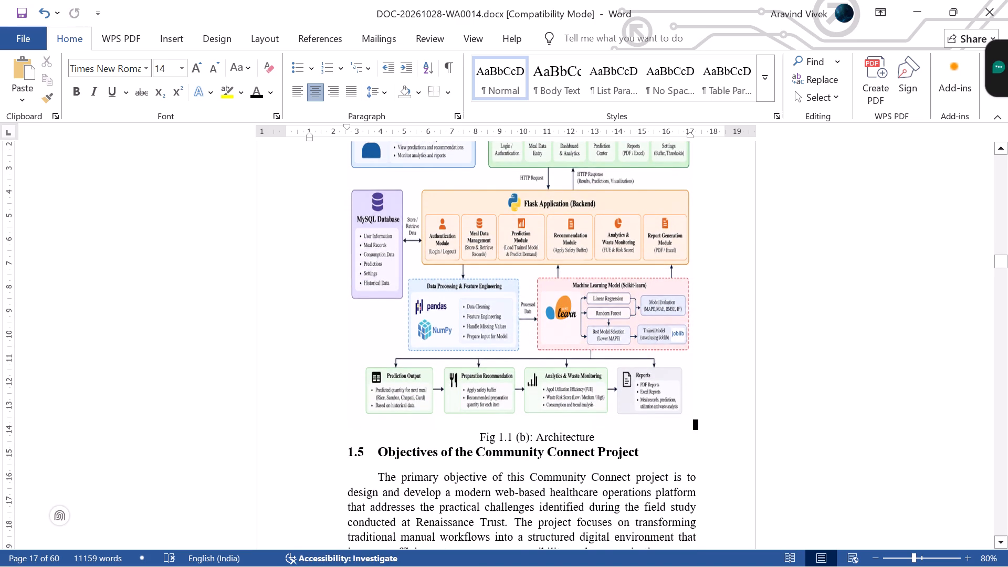
click(653, 434)
key(Return)
Set the font size of the Fig:1.1 Flowchart caption to 14.
scroll(653, 434, up, 13)
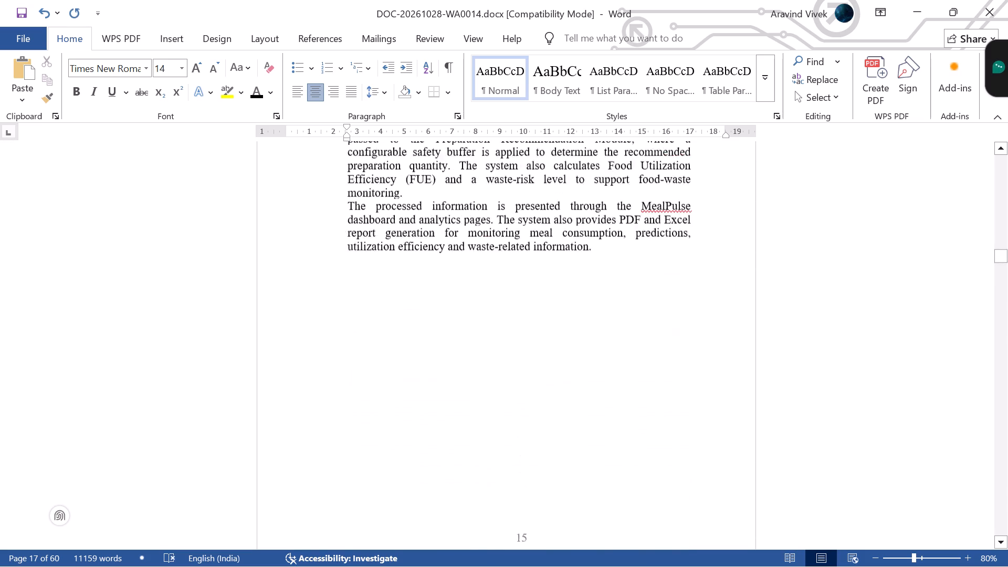
scroll(653, 434, up, 15)
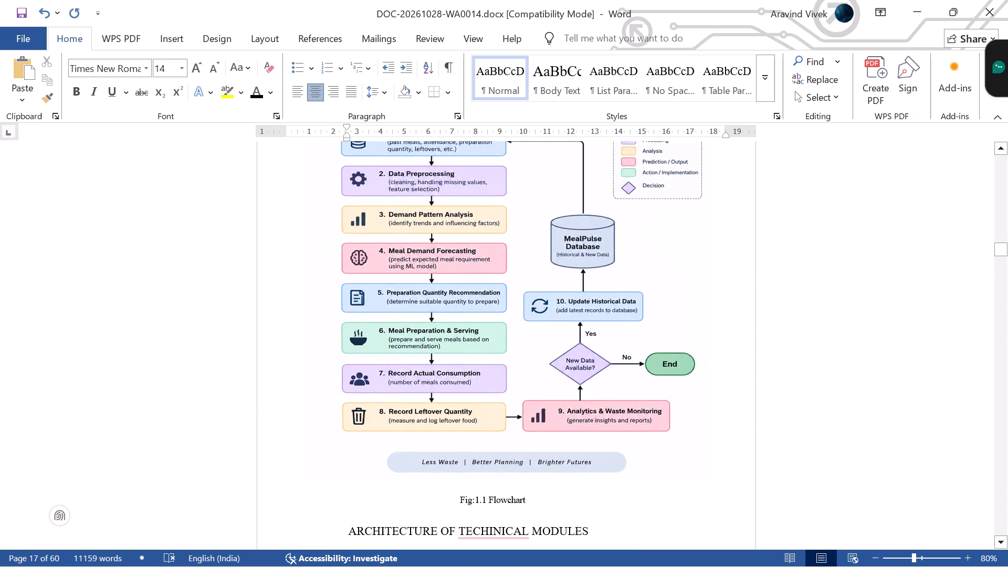
click(513, 506)
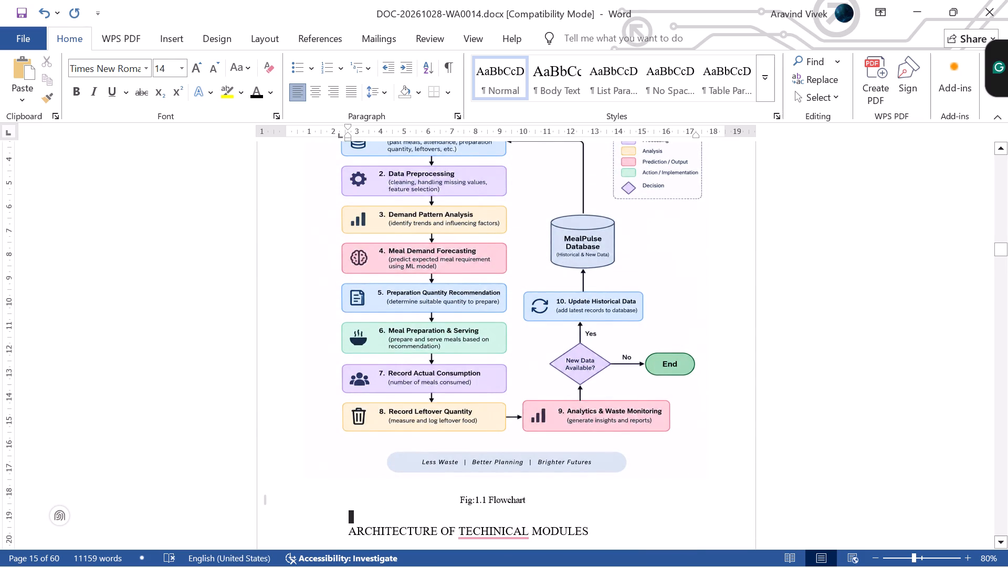
click(513, 497)
drag(541, 506, 457, 502)
click(570, 459)
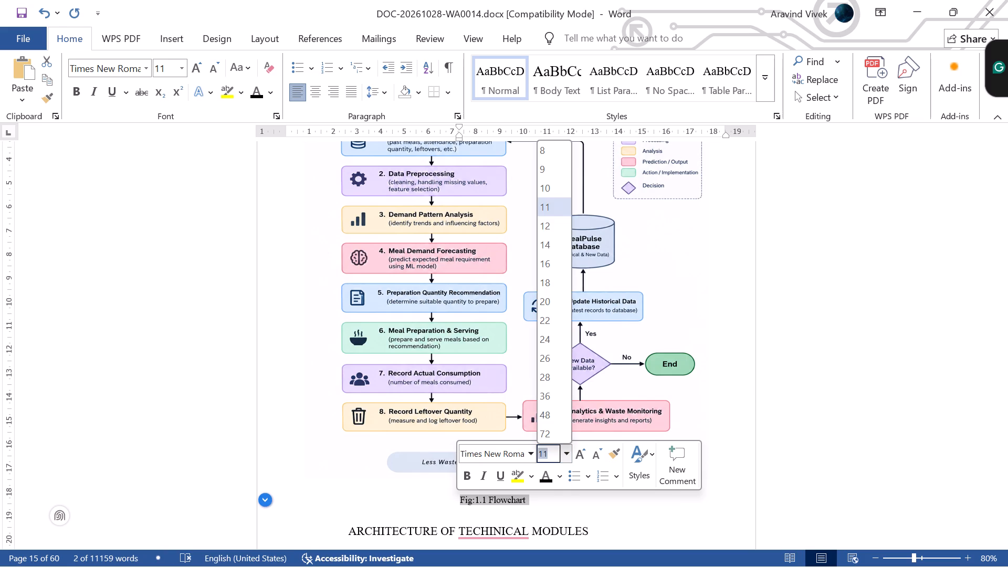
click(547, 245)
click(724, 351)
Review the report from the flowchart caption through section 1.5 to the Chapter 2 introduction, checking it against COMCONFIN.docx.
scroll(711, 385, down, 7)
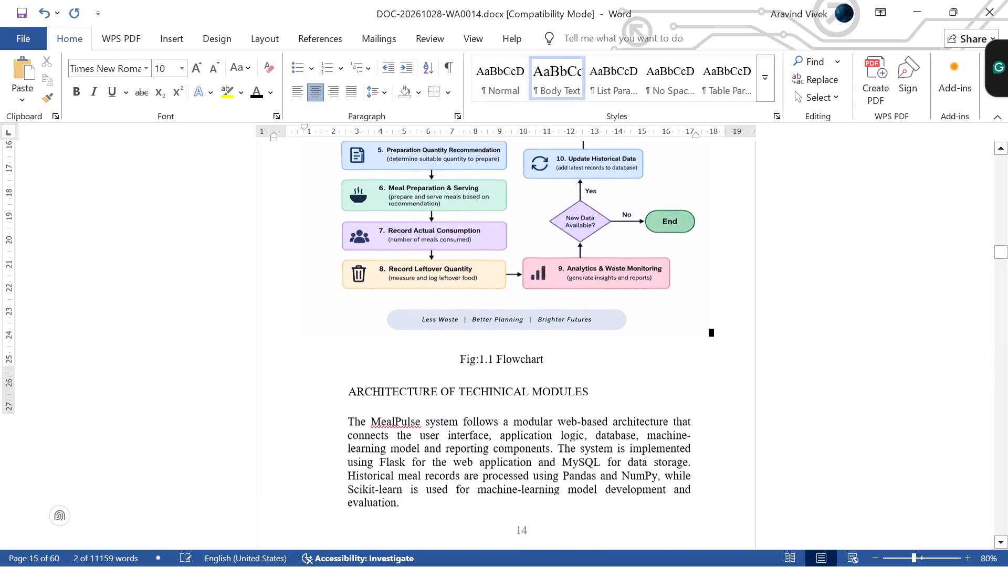
scroll(710, 387, down, 5)
scroll(710, 387, down, 20)
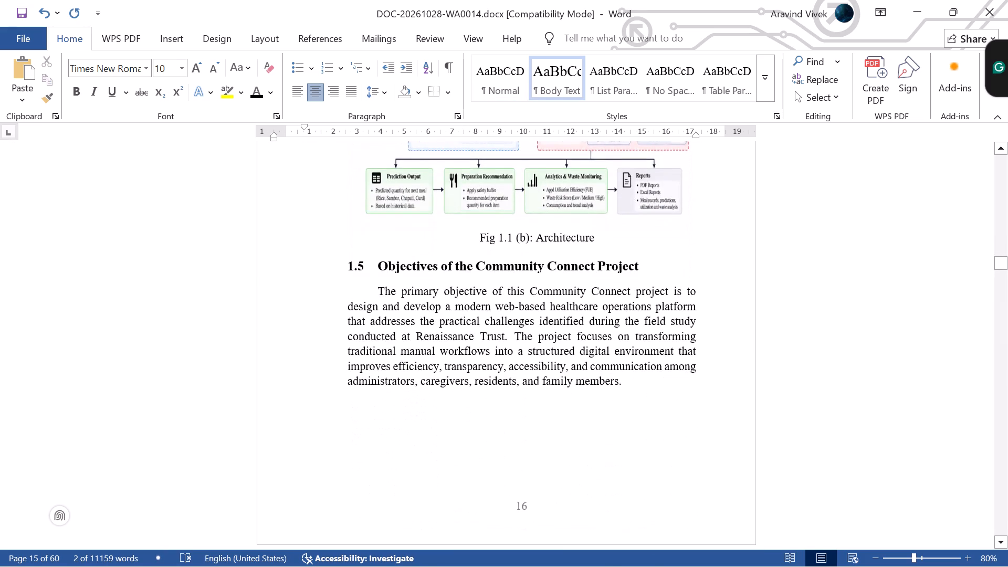
scroll(695, 396, down, 9)
scroll(695, 396, down, 15)
scroll(695, 396, up, 1)
key(alt+Tab)
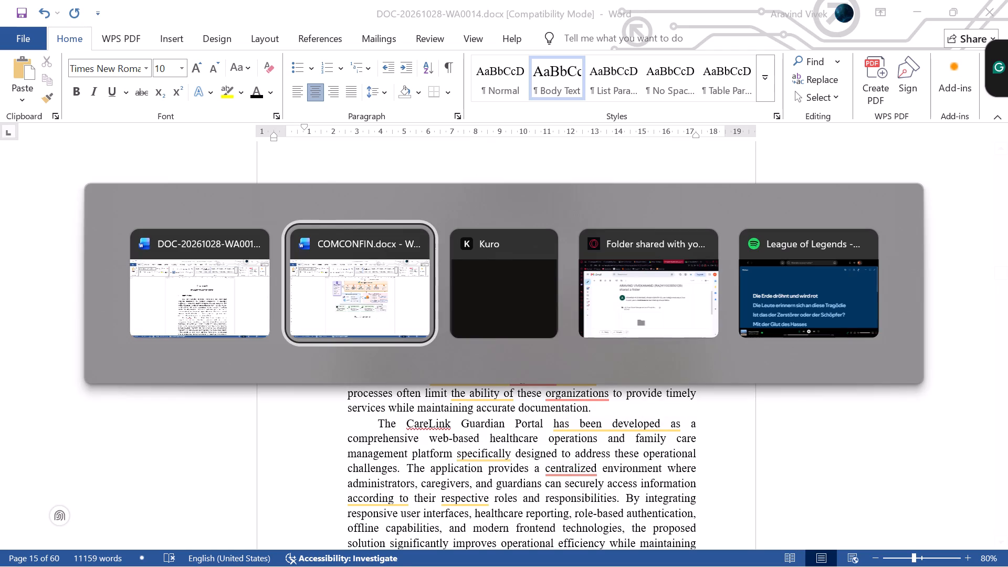
click(645, 508)
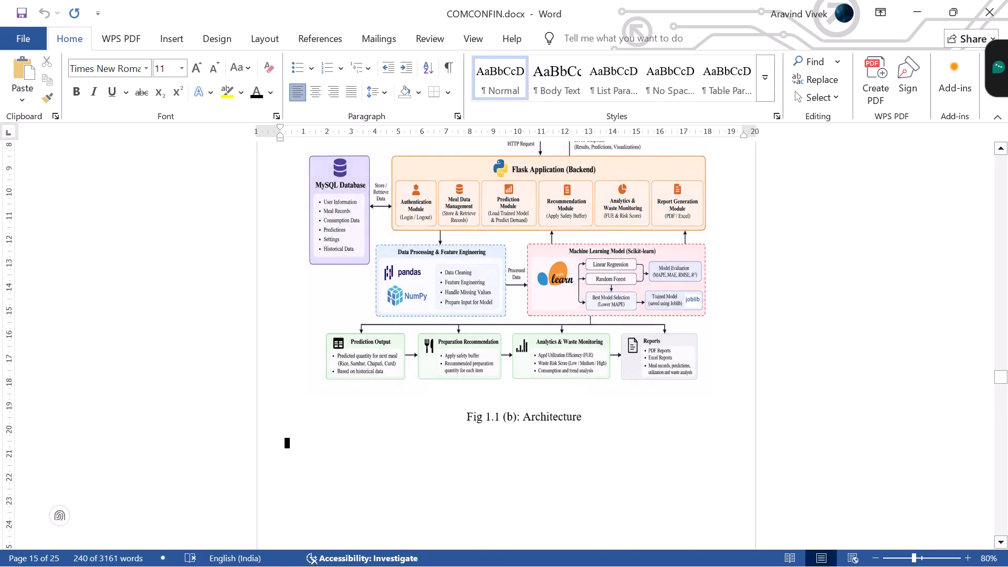
key(alt+Tab)
scroll(636, 462, up, 3)
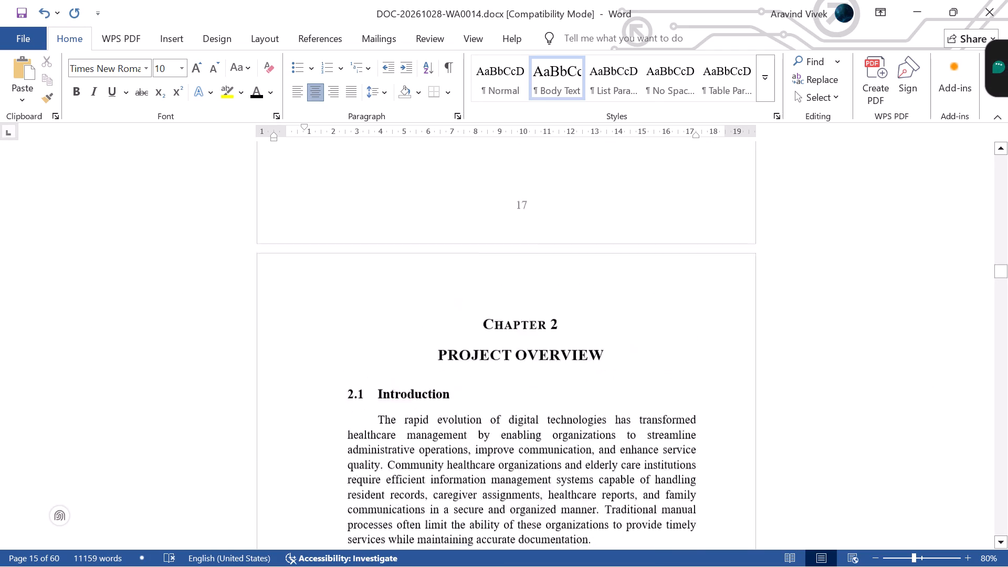
scroll(636, 462, up, 17)
scroll(636, 462, up, 6)
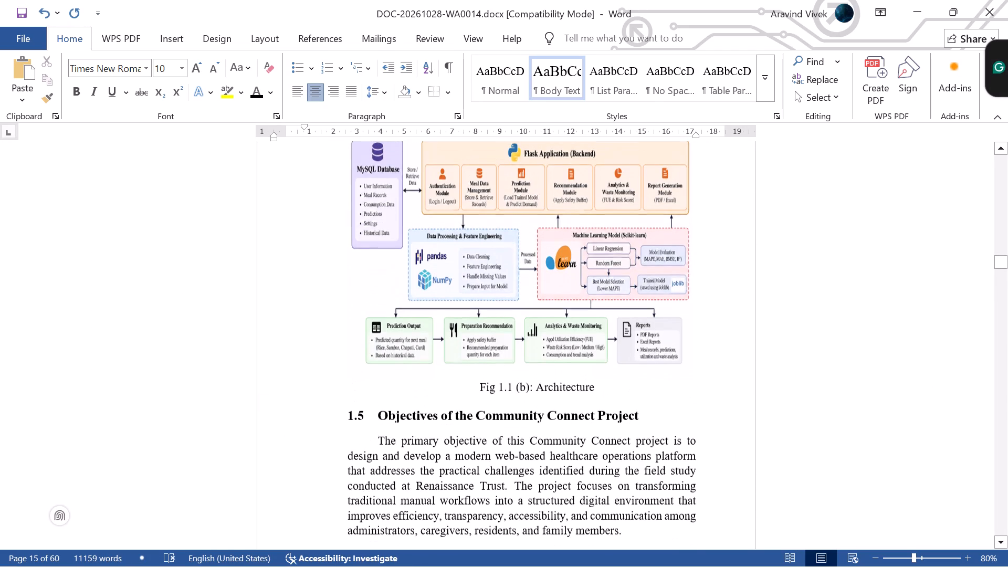
Examine COMCONFIN.docx from section 1.4 COMMUNITY WORK RELEVANCE TO NGO to the start of Chapter 2.
key(alt+Tab)
scroll(636, 462, down, 12)
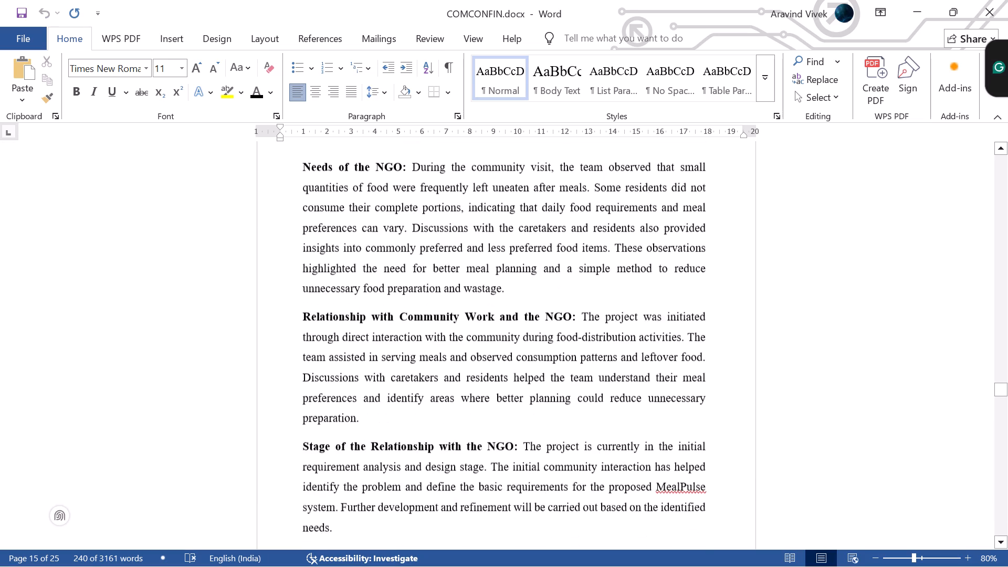
scroll(636, 462, up, 2)
scroll(636, 462, down, 11)
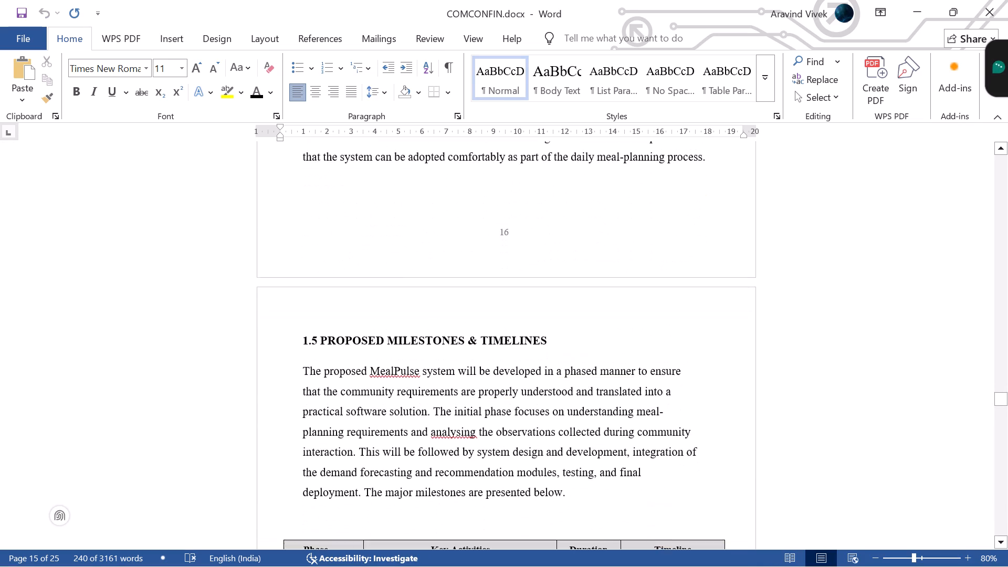
scroll(636, 462, down, 14)
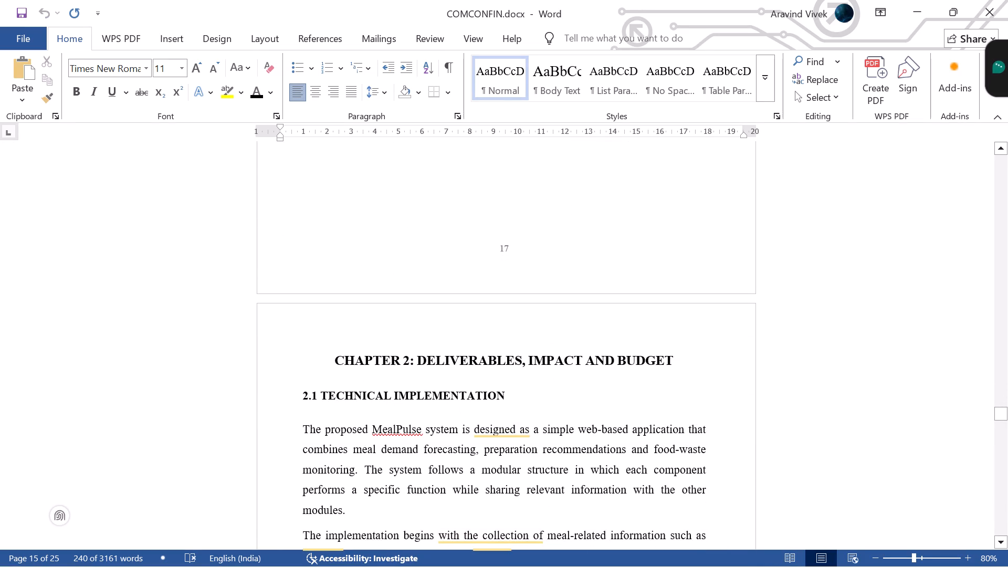
scroll(636, 462, up, 11)
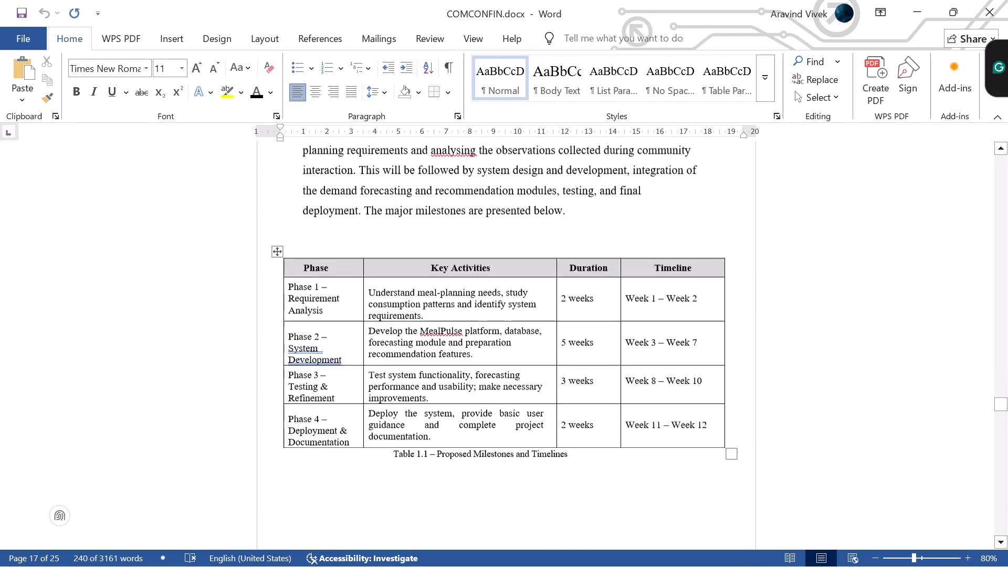
scroll(636, 462, up, 6)
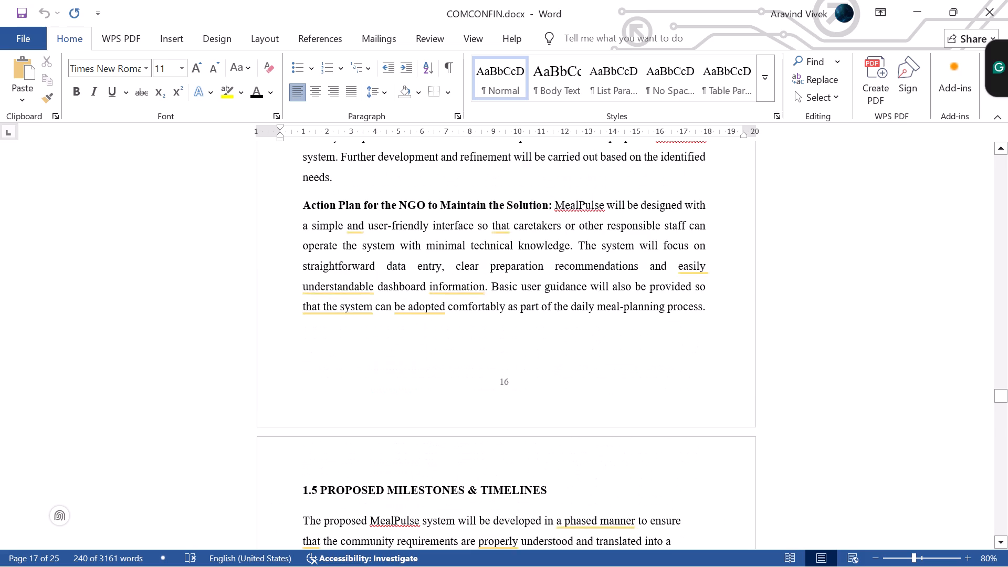
scroll(636, 462, up, 4)
scroll(636, 462, down, 3)
scroll(636, 462, up, 8)
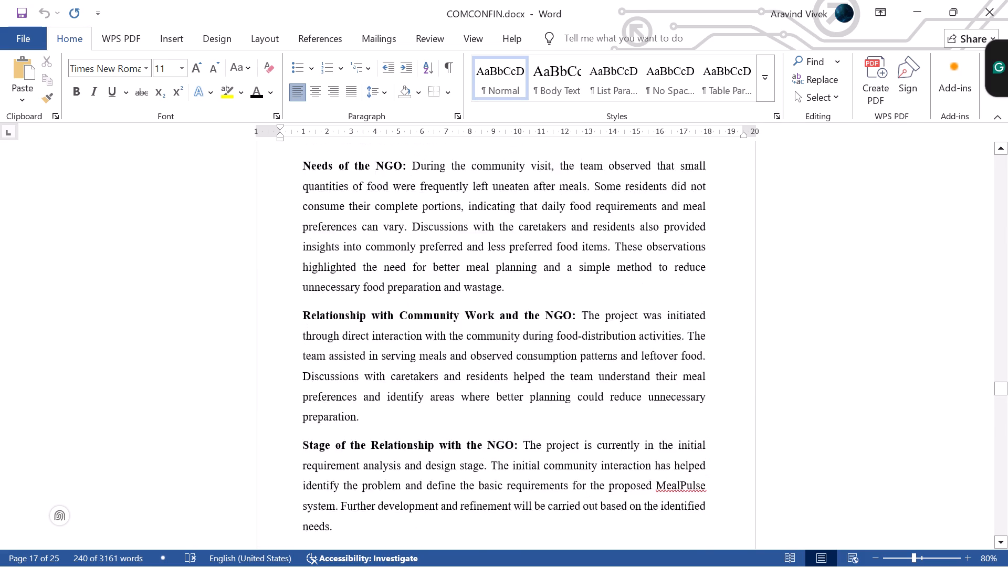
scroll(636, 462, up, 1)
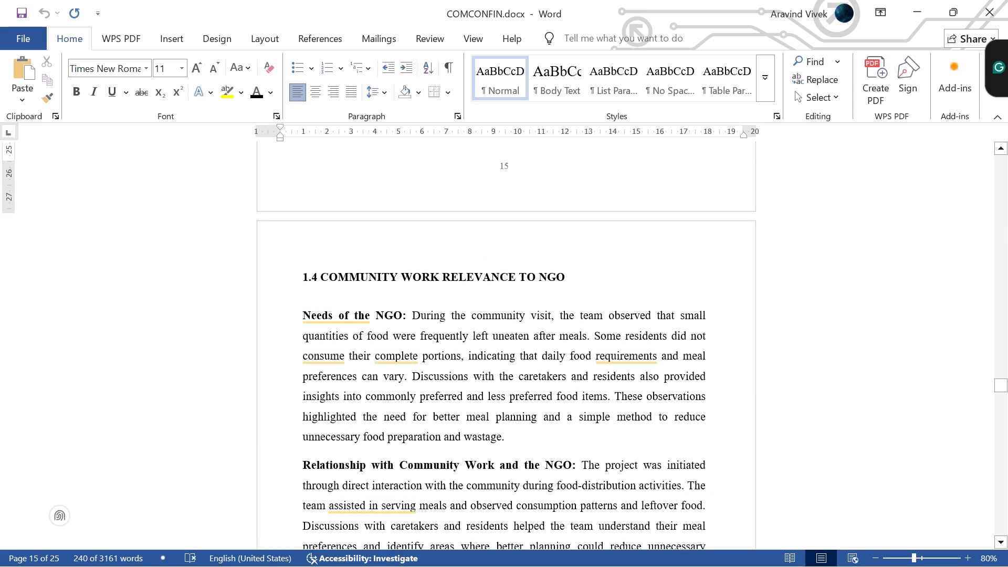
In the report, add one empty numbered line below the 1.5 Objectives of the Community Connect Project heading.
key(alt+Tab)
scroll(579, 413, down, 5)
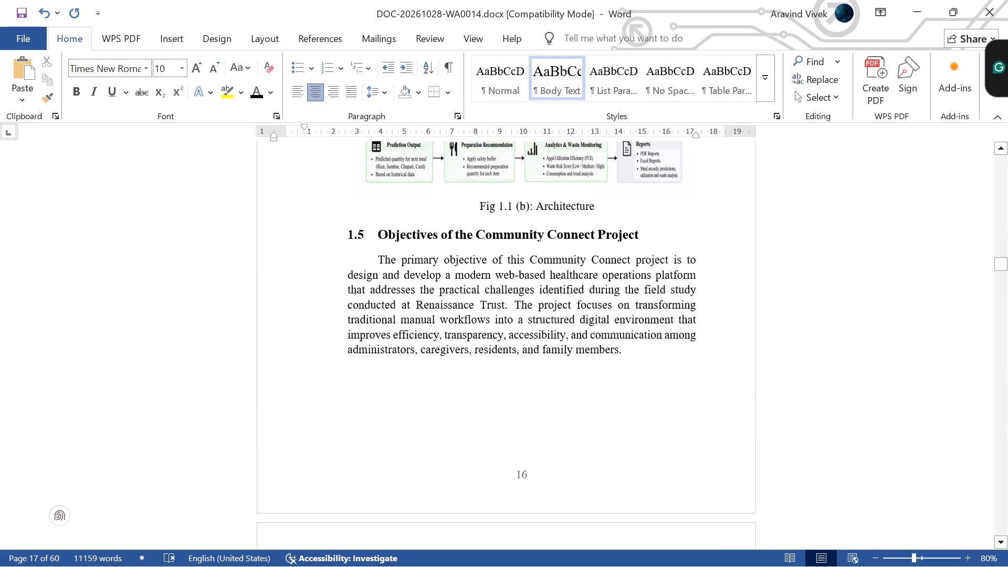
scroll(632, 389, up, 1)
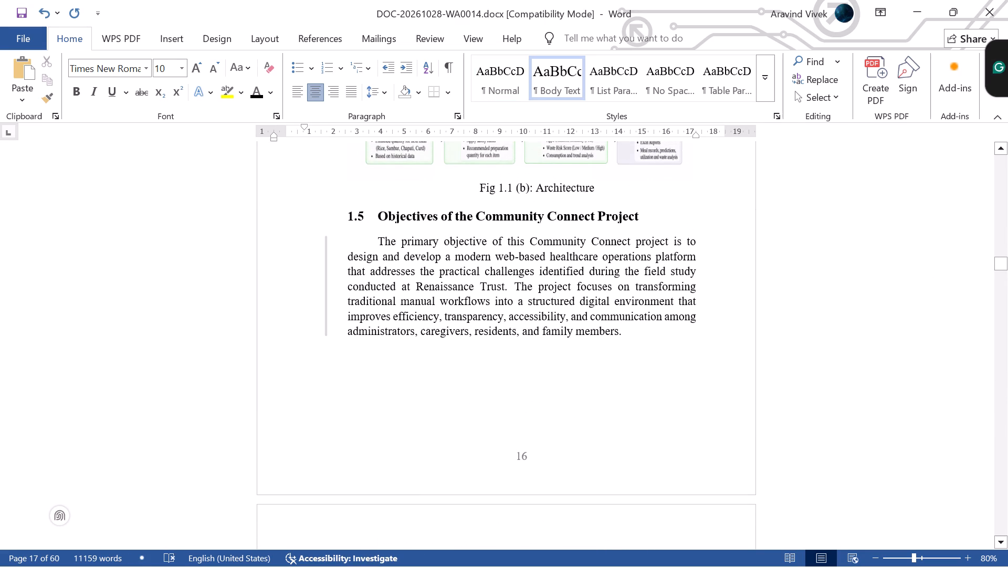
click(664, 215)
key(Return)
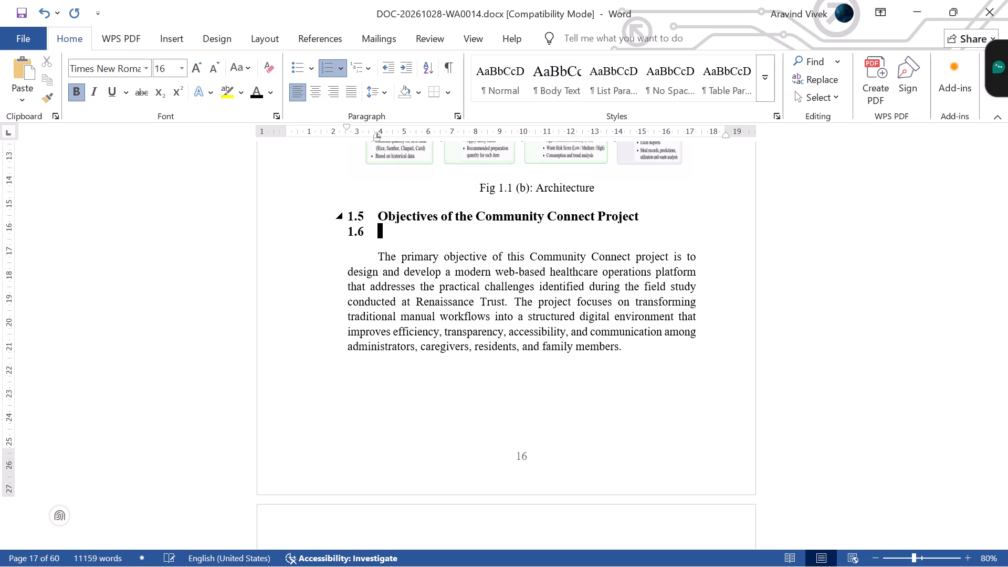
key(Return)
key(Return)
key(Return)
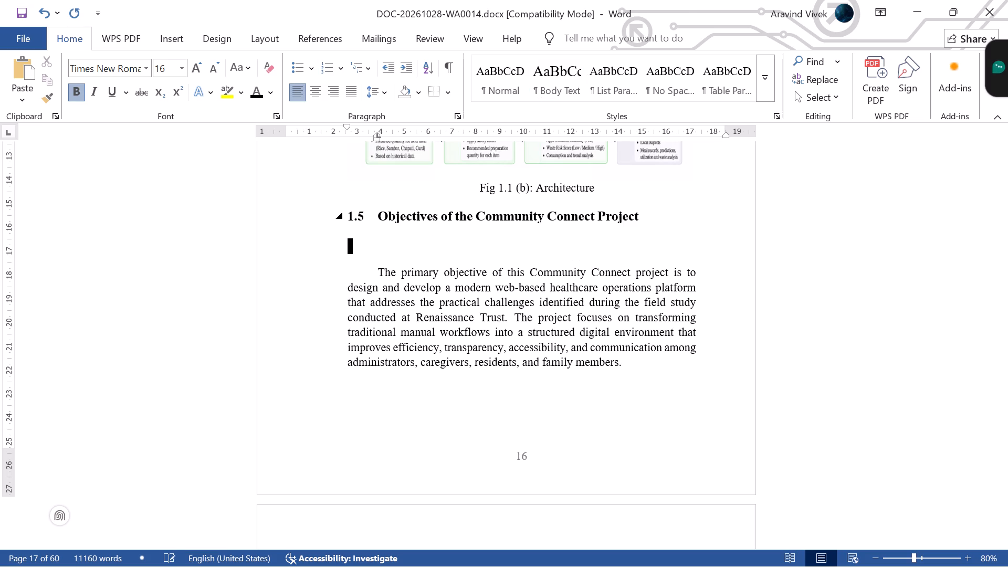
key(BackSpace)
key(BackSpace)
key(BackSpace)
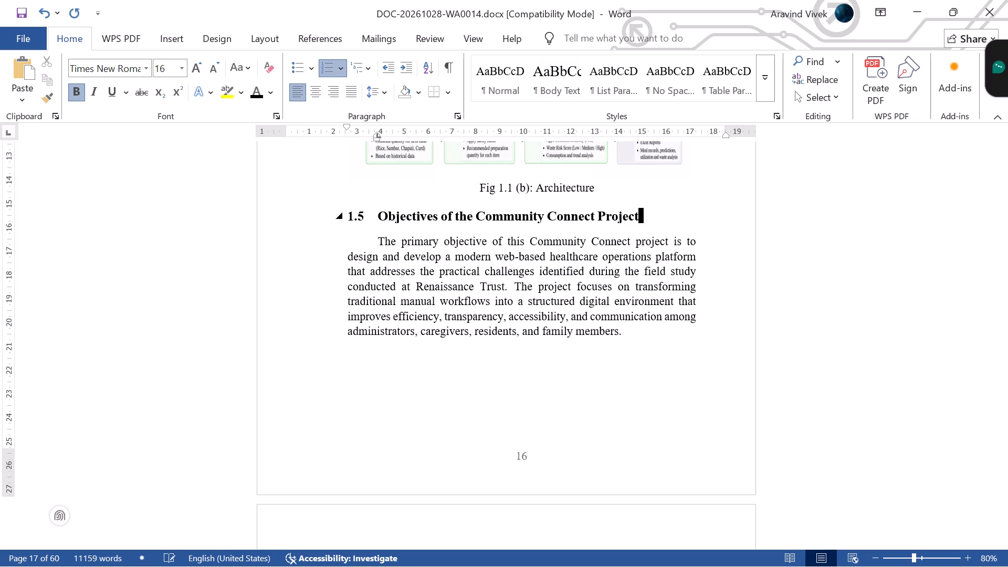
key(Return)
click(685, 214)
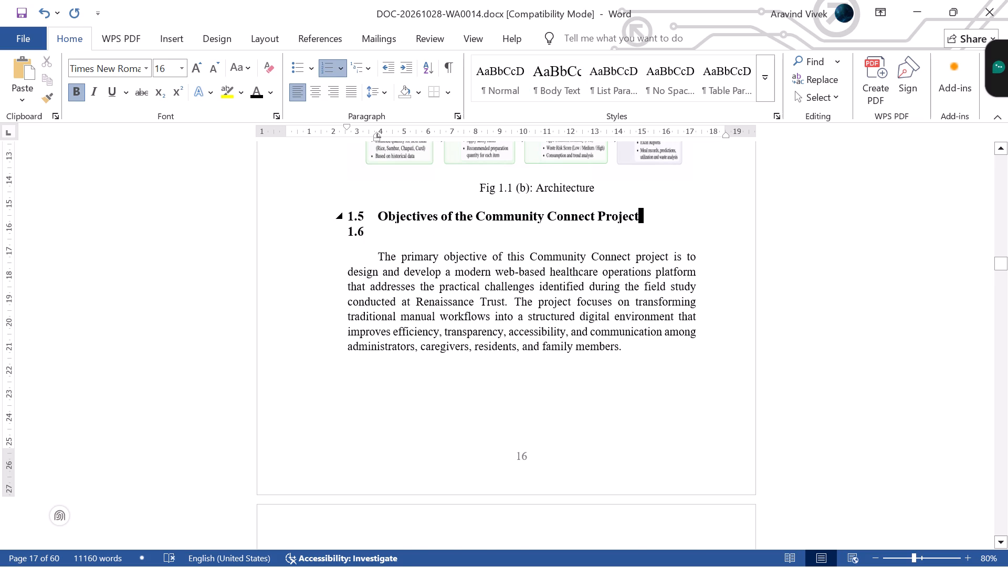
In COMCONFIN.docx, copy the section 1.4 text from Needs of the NGO through the Action Plan paragraph.
key(alt+Tab)
drag(300, 312, 554, 408)
scroll(554, 407, down, 3)
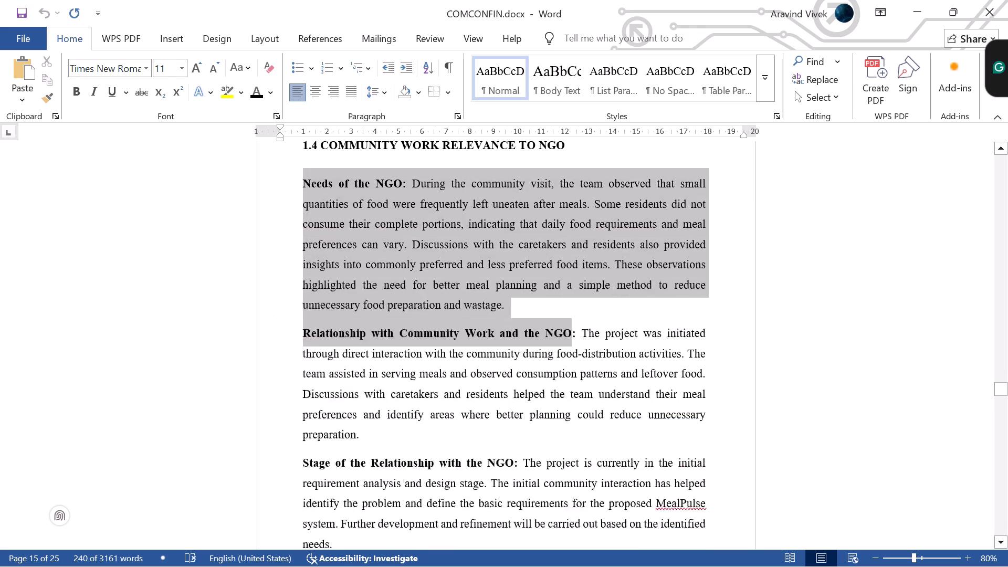
scroll(554, 408, down, 12)
drag(554, 408, 649, 388)
scroll(554, 408, up, 6)
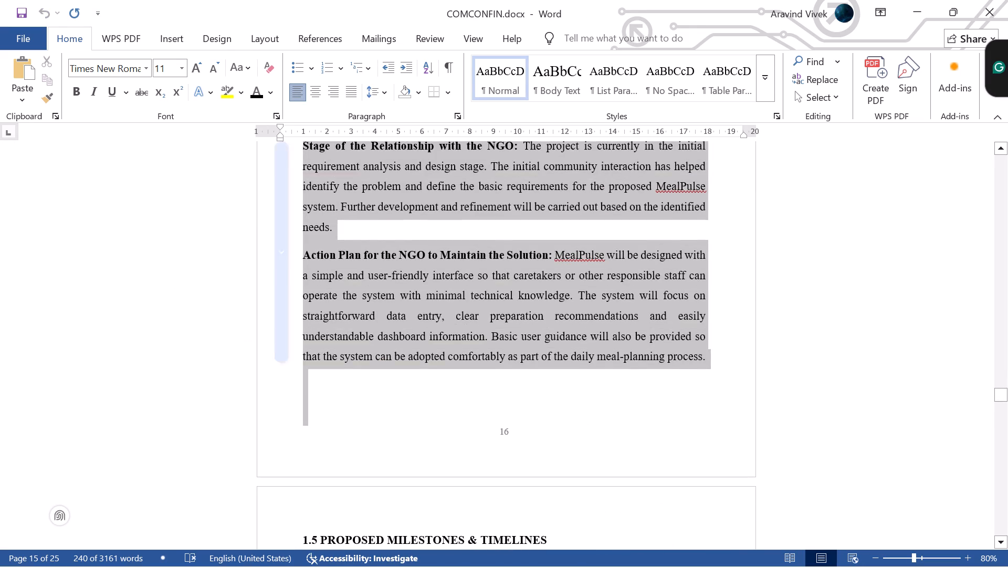
drag(649, 388, 711, 362)
key(ctrl+v)
key(alt+Tab)
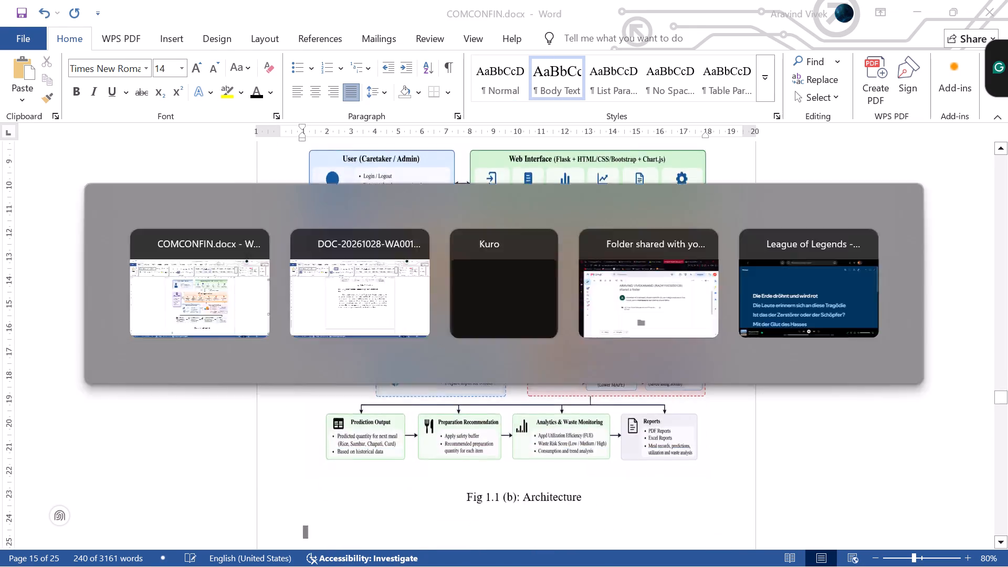
key(alt+Tab)
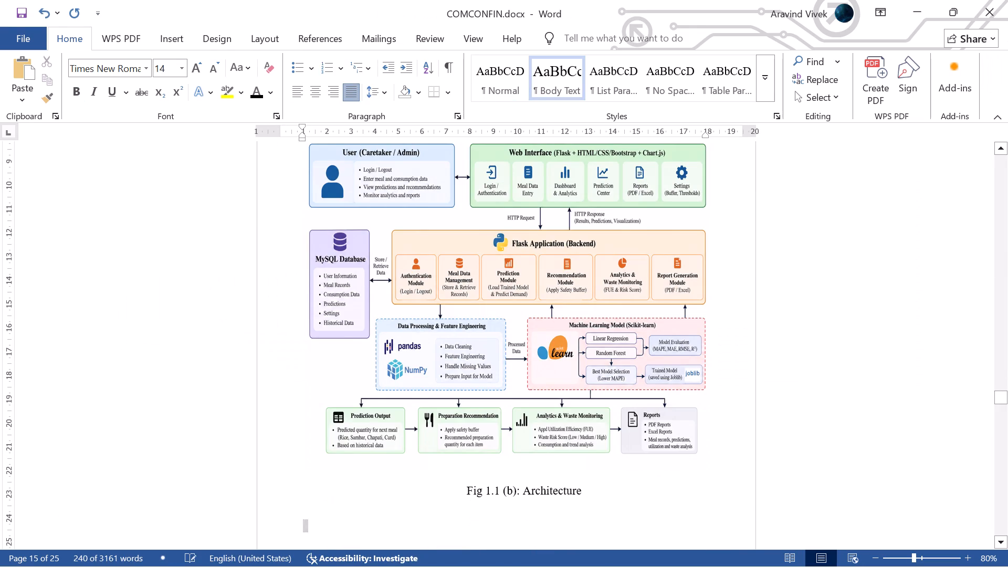
key(ctrl+z)
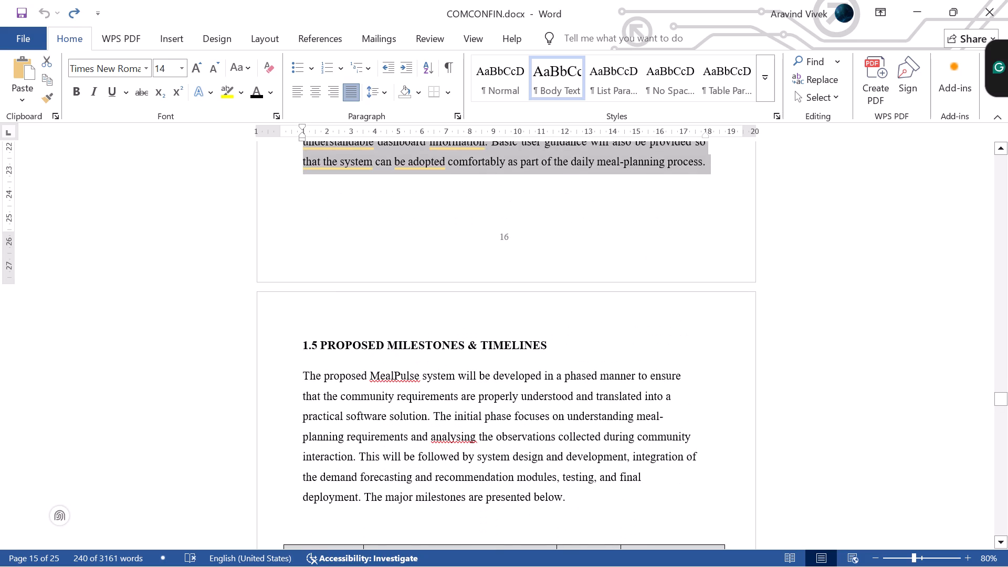
key(ctrl+c)
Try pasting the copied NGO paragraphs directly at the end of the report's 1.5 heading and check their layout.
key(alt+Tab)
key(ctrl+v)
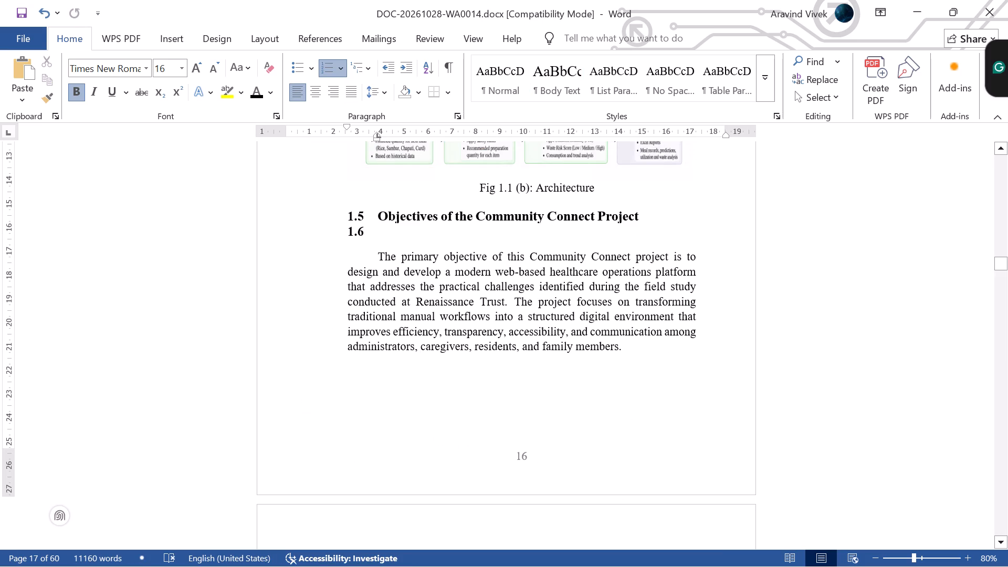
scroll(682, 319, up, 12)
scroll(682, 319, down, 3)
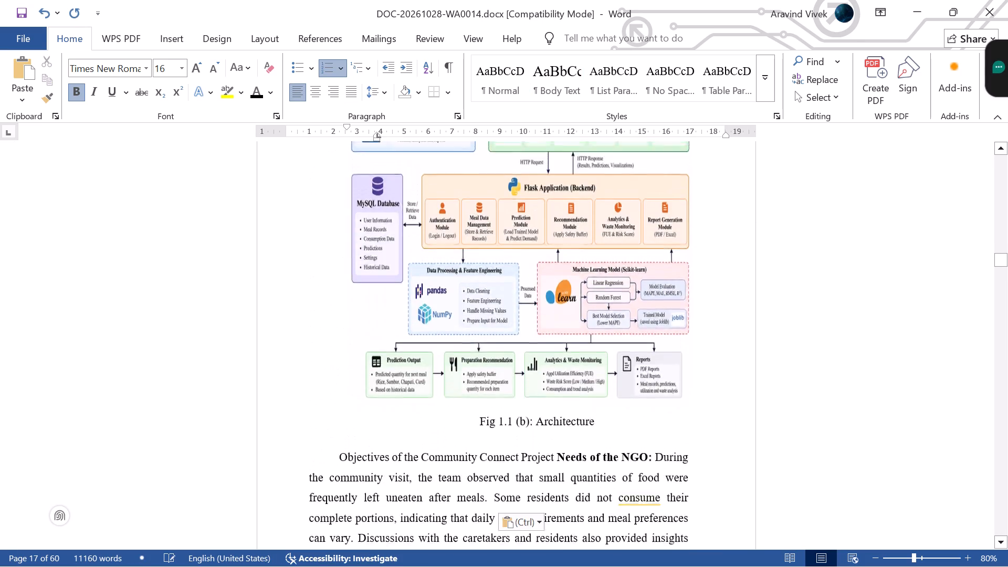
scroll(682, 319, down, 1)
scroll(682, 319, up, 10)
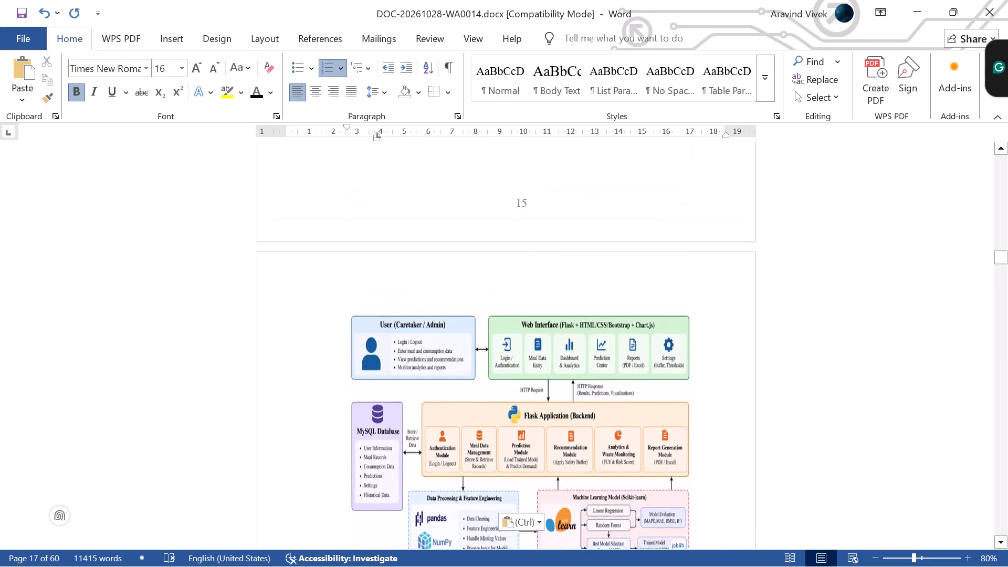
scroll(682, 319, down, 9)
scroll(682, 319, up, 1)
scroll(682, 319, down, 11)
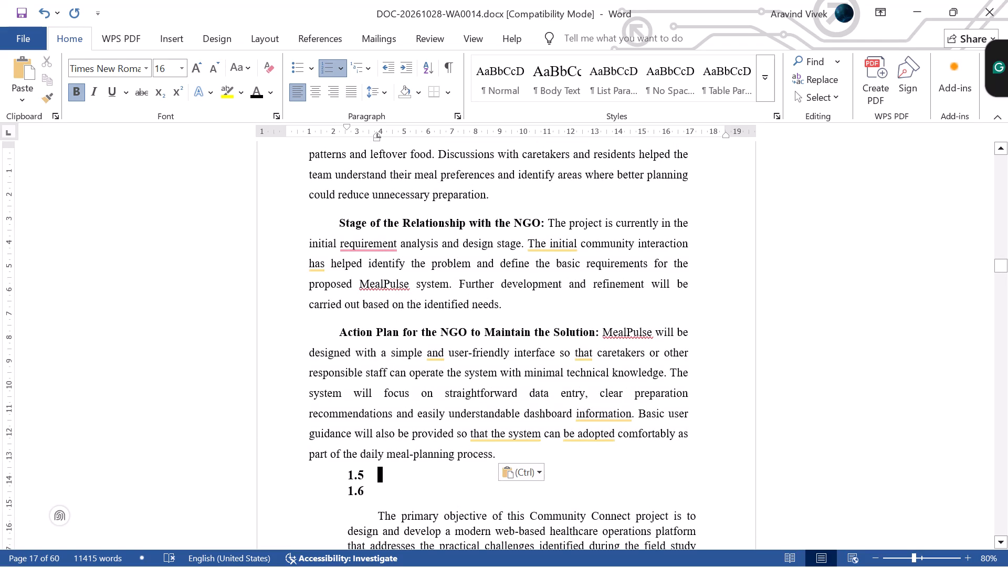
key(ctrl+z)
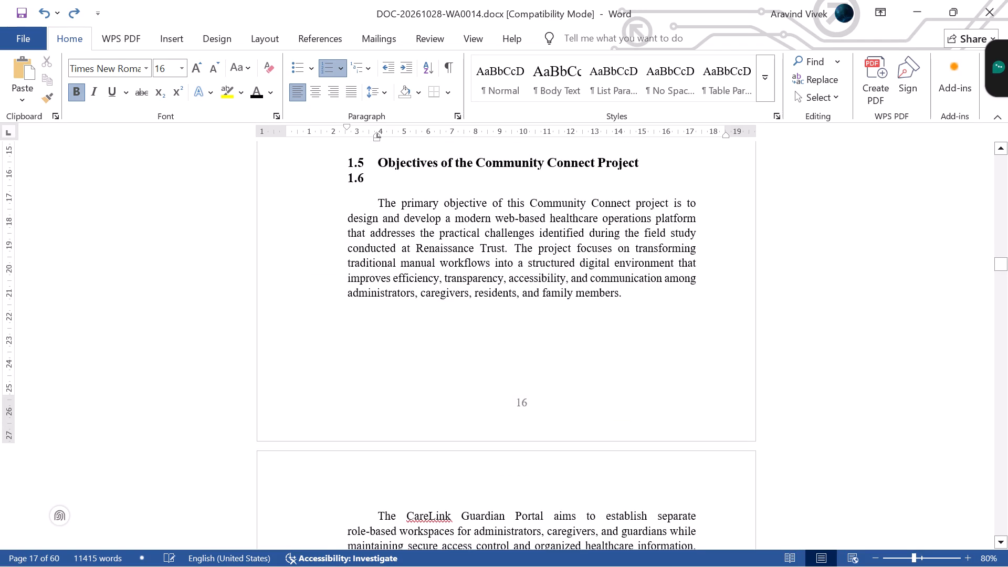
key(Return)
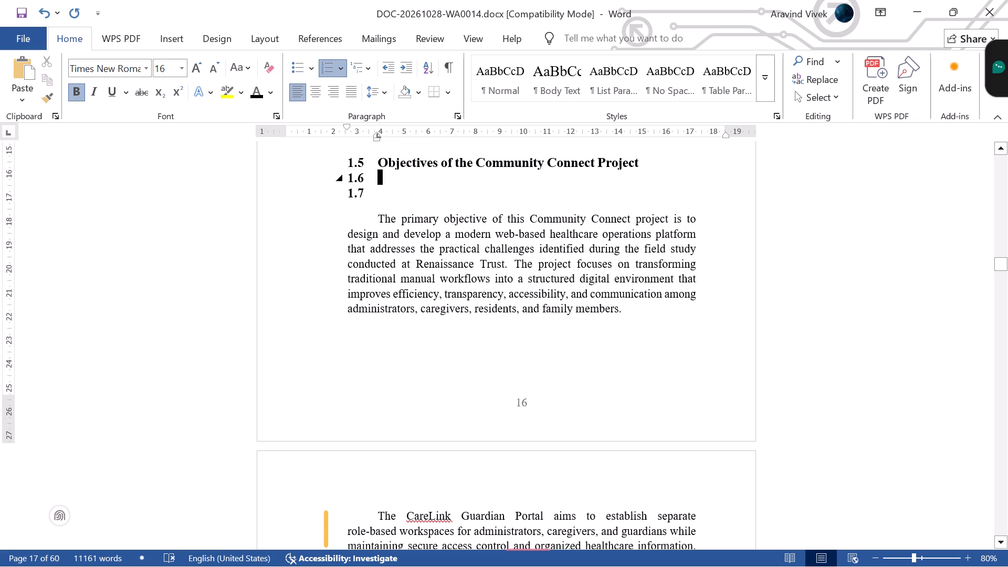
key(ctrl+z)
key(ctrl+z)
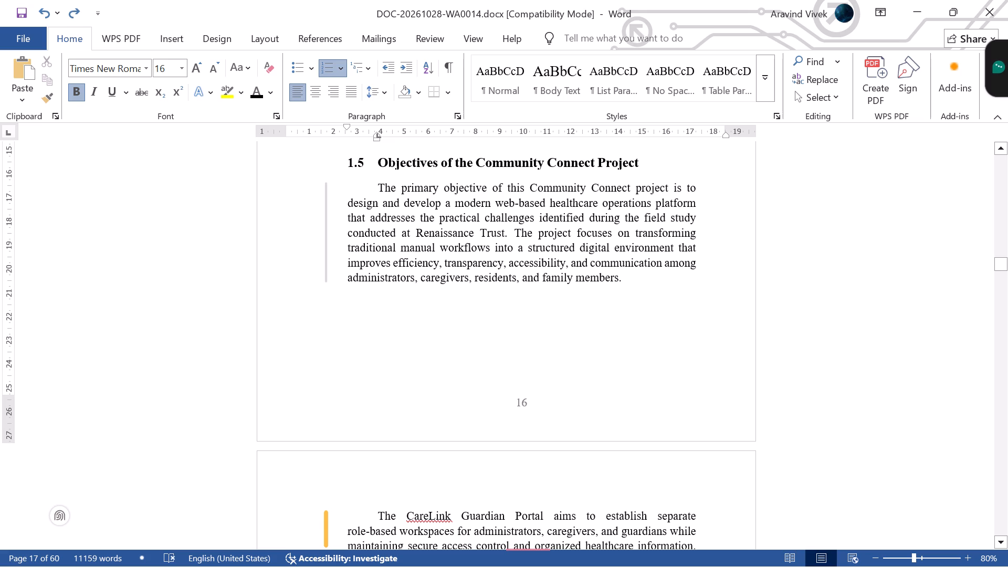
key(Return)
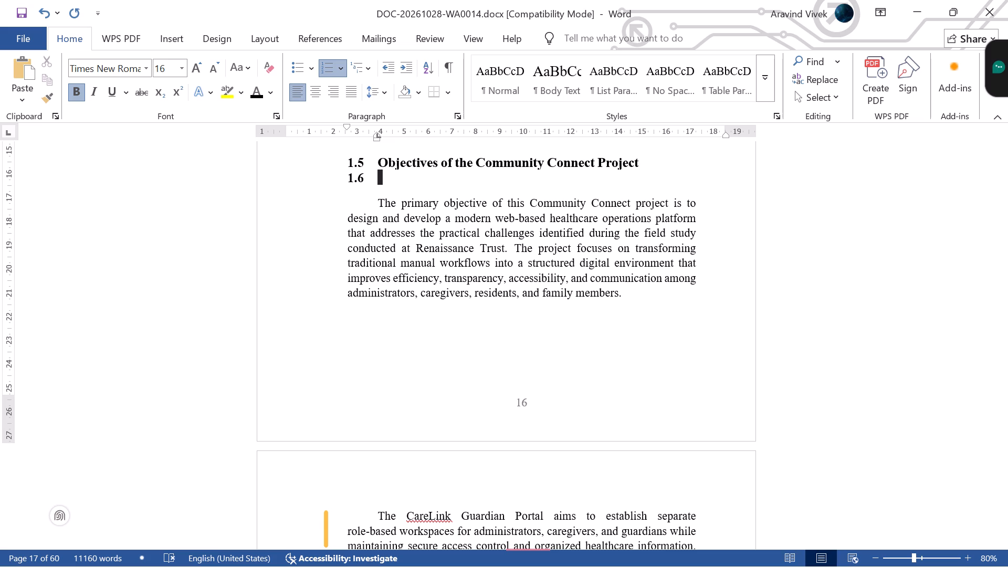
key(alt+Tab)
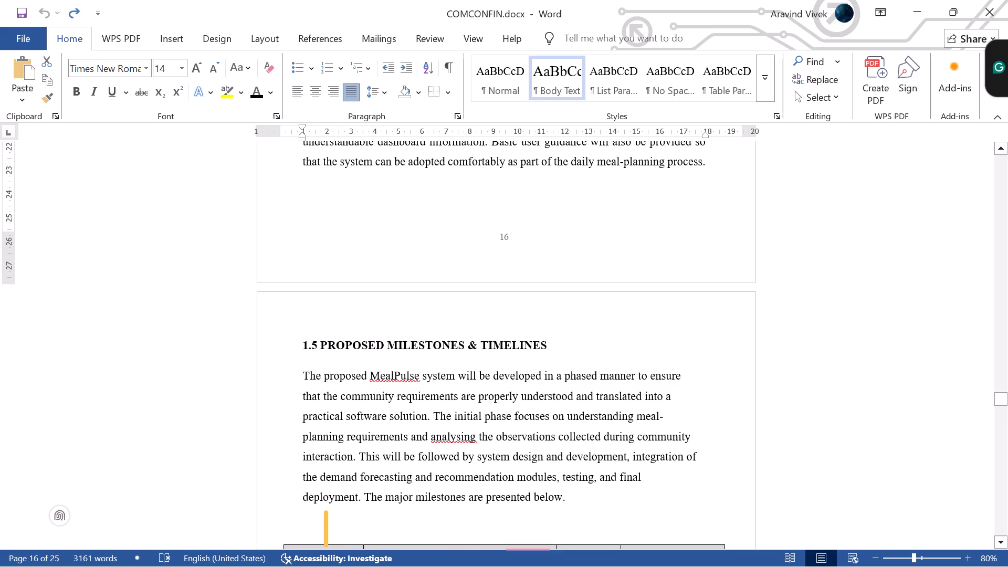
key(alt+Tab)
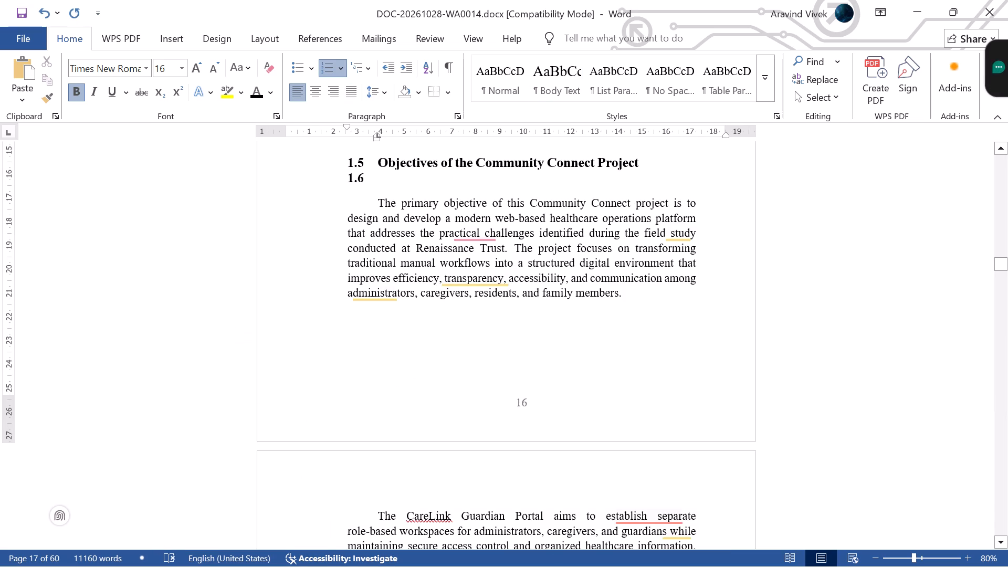
Enter Asfas as a placeholder 1.6 heading in the report, with an unnumbered blank line beneath it.
text(asfas)
key(Return)
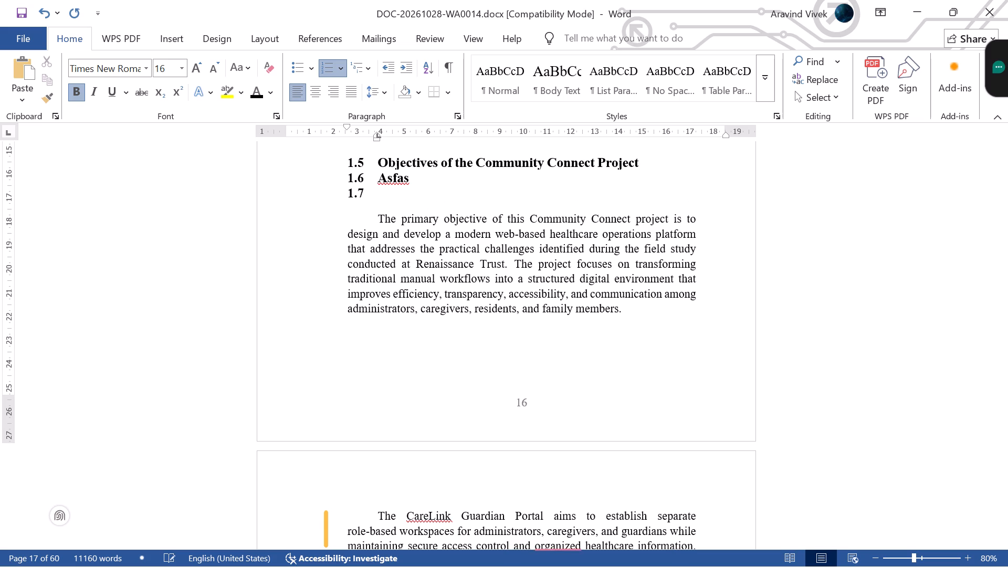
key(BackSpace)
key(BackSpace)
Add a line without its own number below the report's 1.5 heading and paste the copied NGO paragraphs there.
click(678, 172)
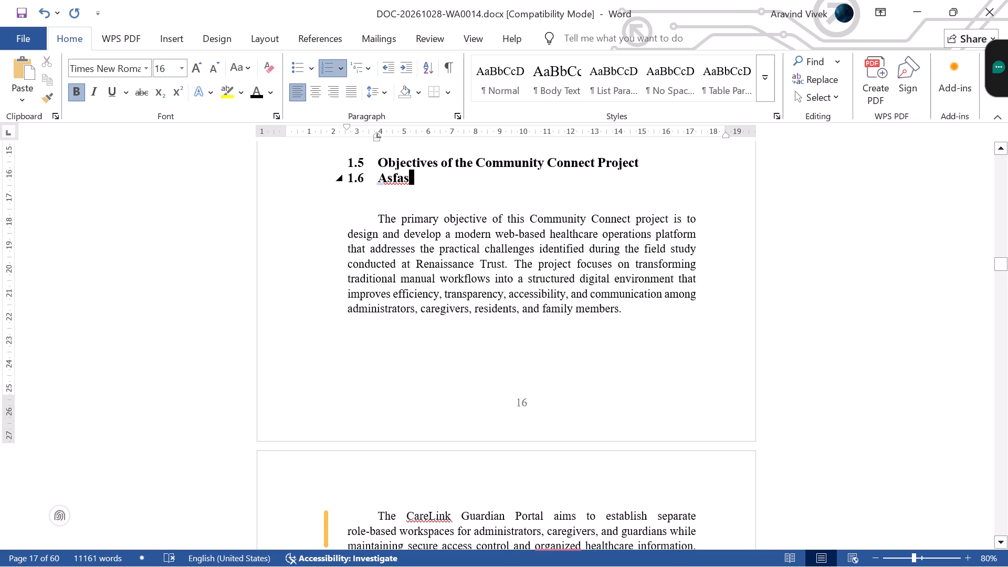
click(670, 157)
key(Return)
key(BackSpace)
key(BackSpace)
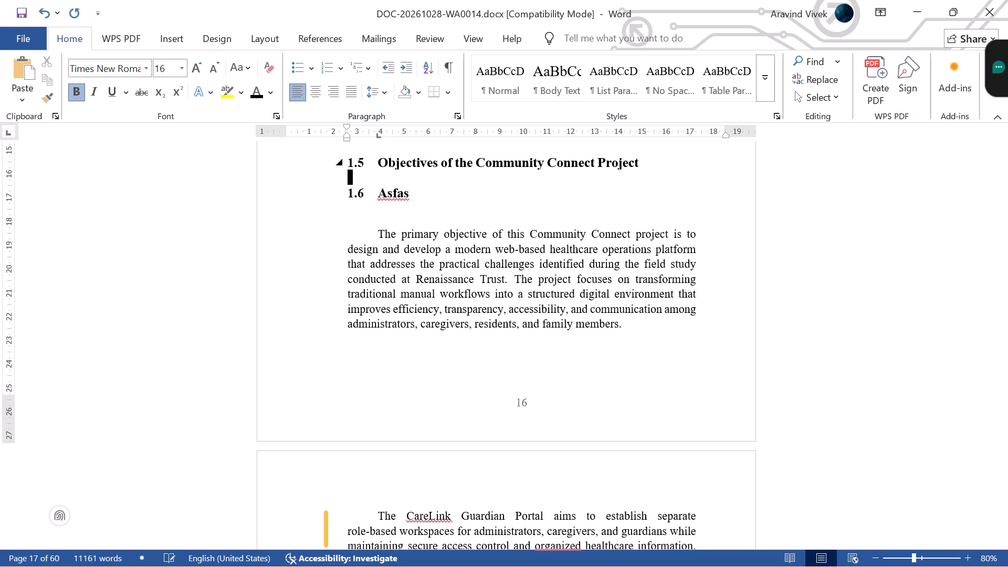
key(ctrl+v)
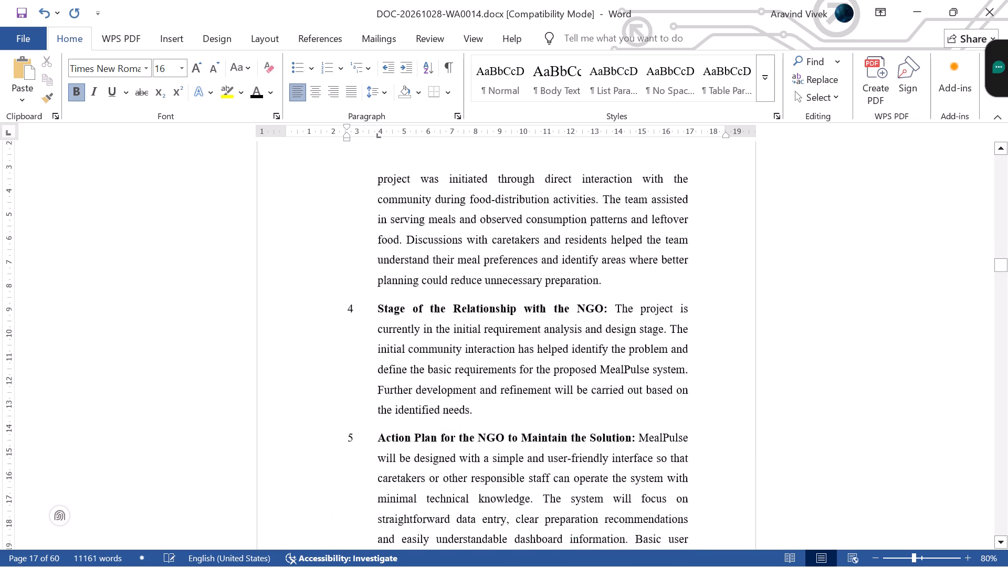
scroll(541, 313, down, 6)
scroll(514, 289, up, 2)
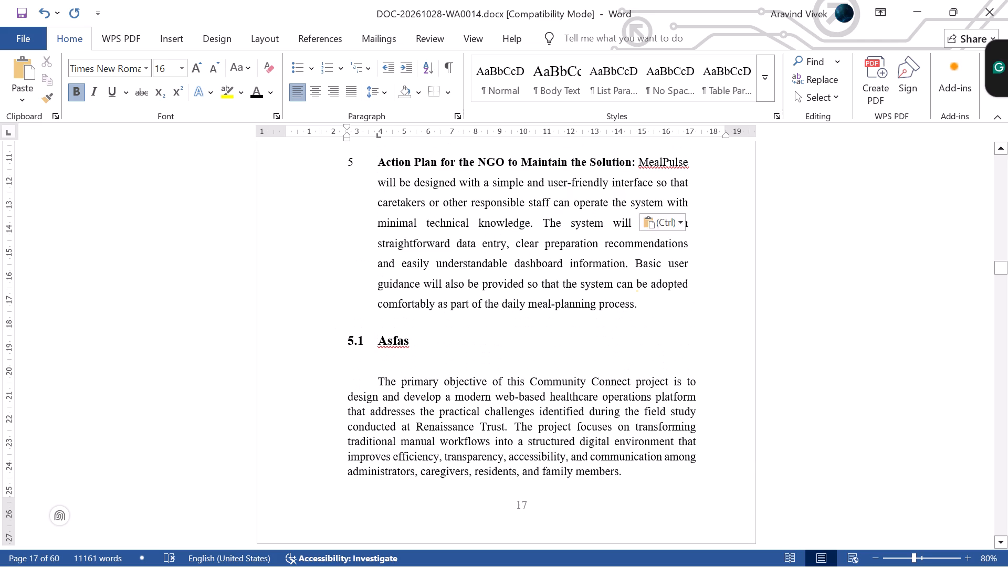
Remove the list numbering from the pasted NGO paragraphs and give them single line spacing, keeping them justified.
drag(653, 304, 350, 259)
scroll(350, 259, up, 15)
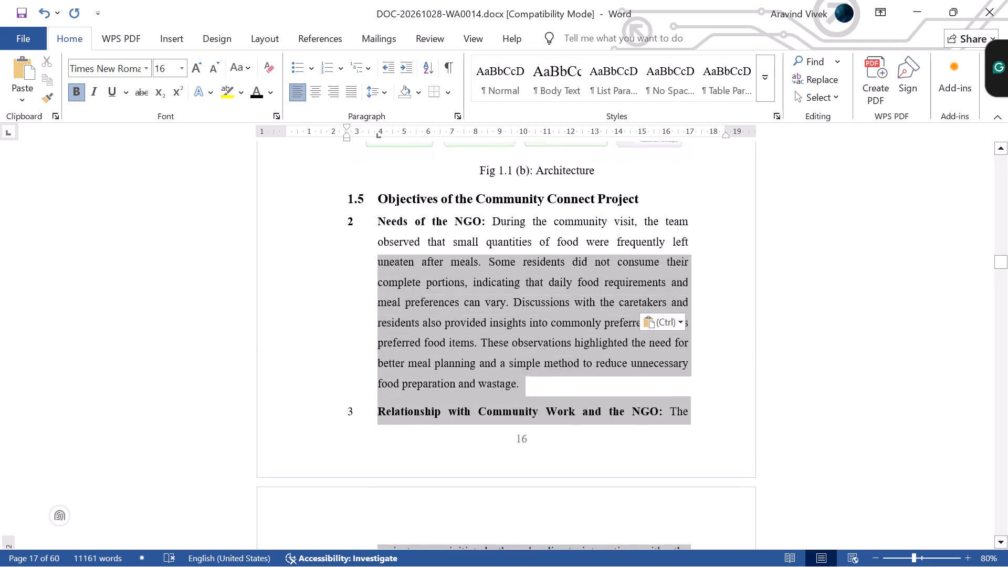
drag(350, 259, 364, 325)
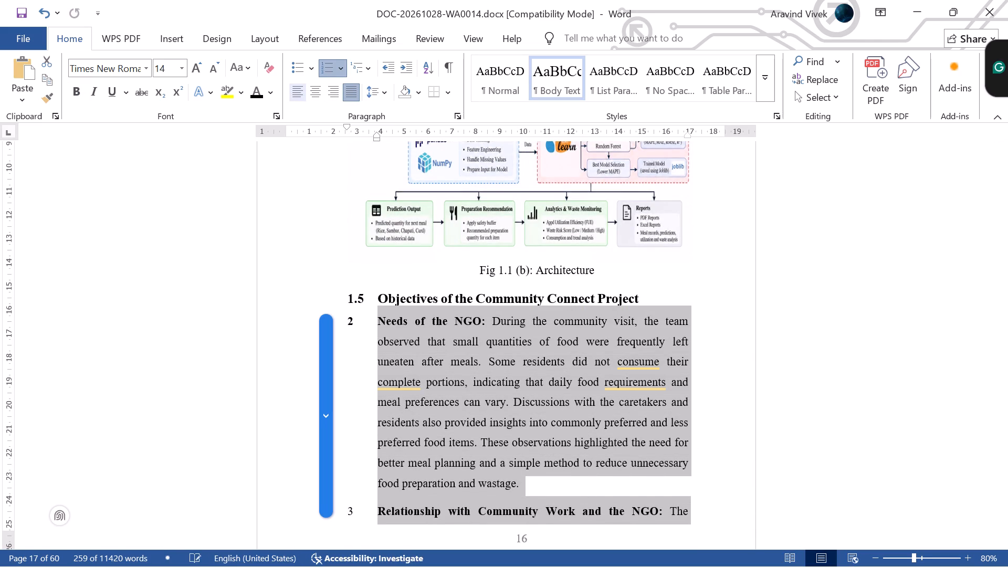
click(329, 72)
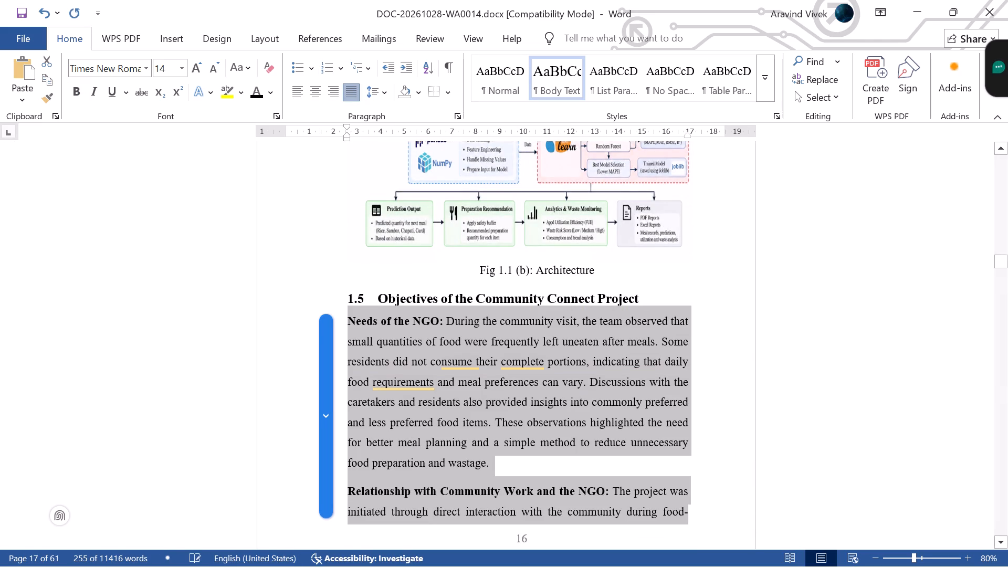
click(383, 90)
click(405, 118)
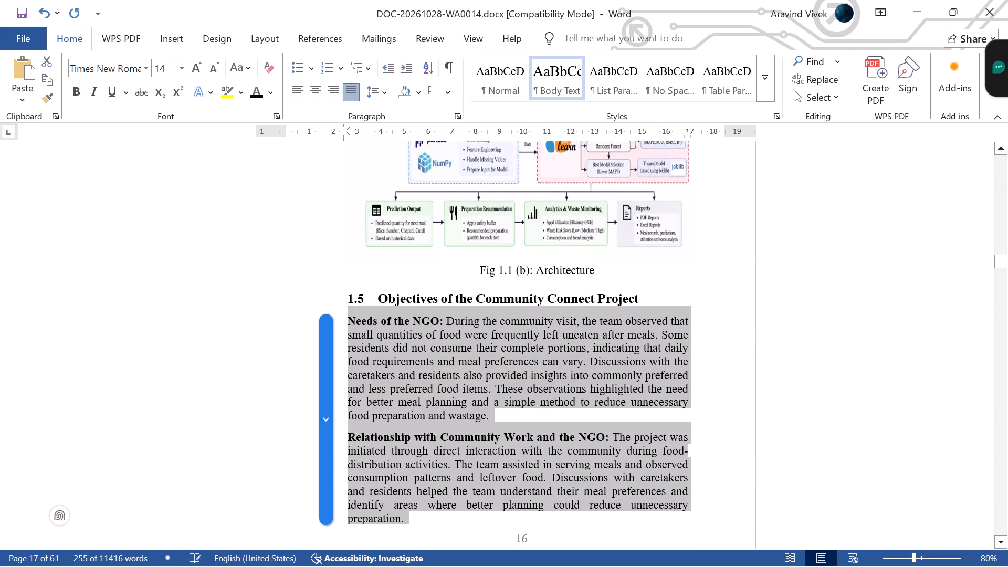
click(301, 90)
click(301, 90)
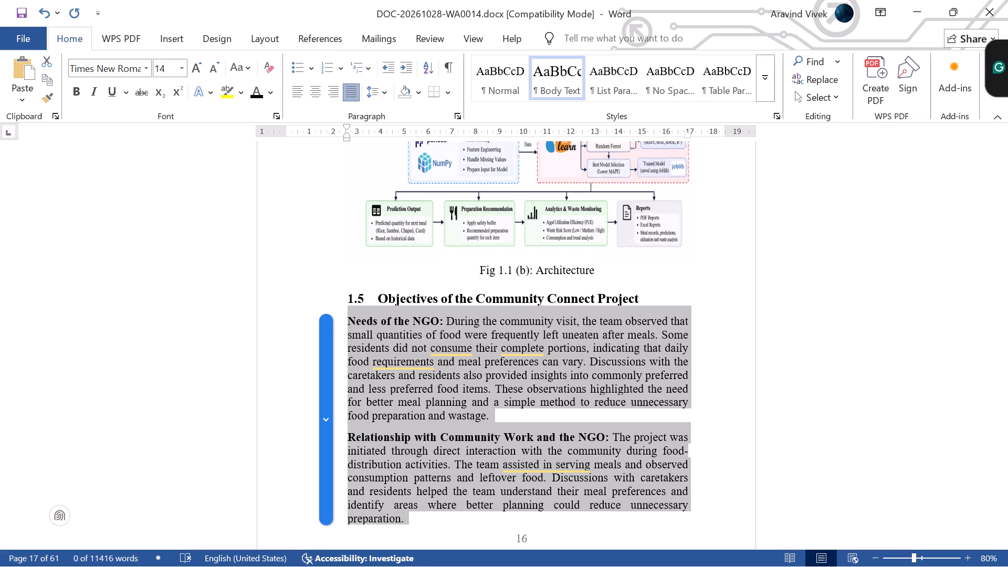
Remove bold from all the pasted NGO paragraphs, including their lead-in labels.
double_click(75, 98)
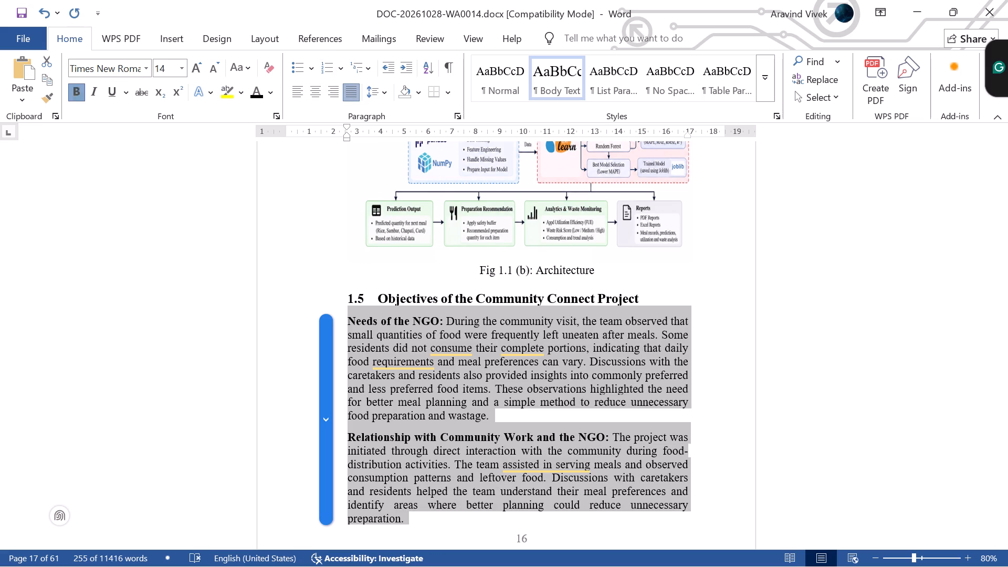
scroll(491, 305, down, 2)
click(76, 91)
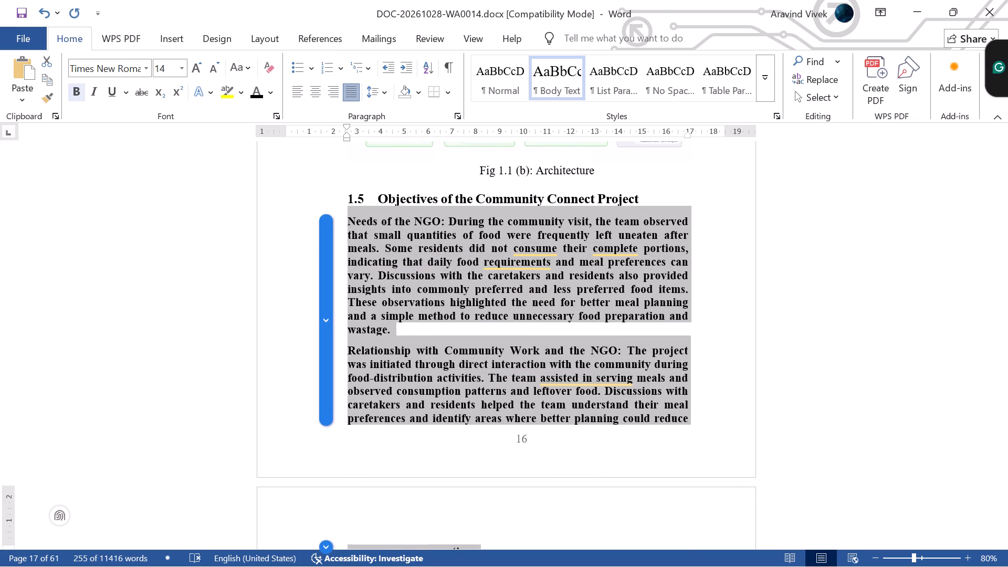
scroll(611, 365, down, 9)
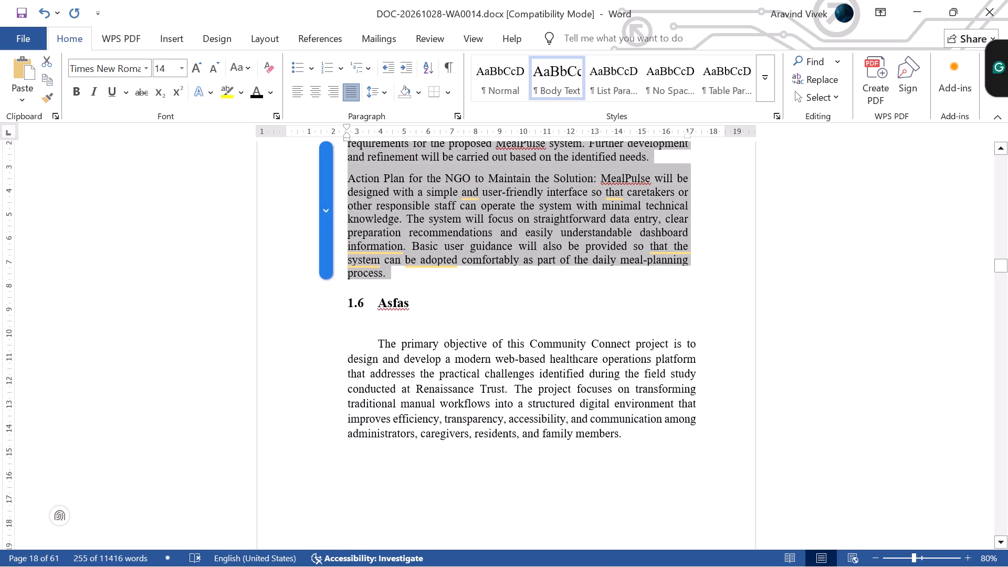
Replace the placeholder 1.6 heading in the report with Proposed Milestones & Timelines, following the section title in COMCONFIN.docx.
key(alt+Tab)
click(685, 303)
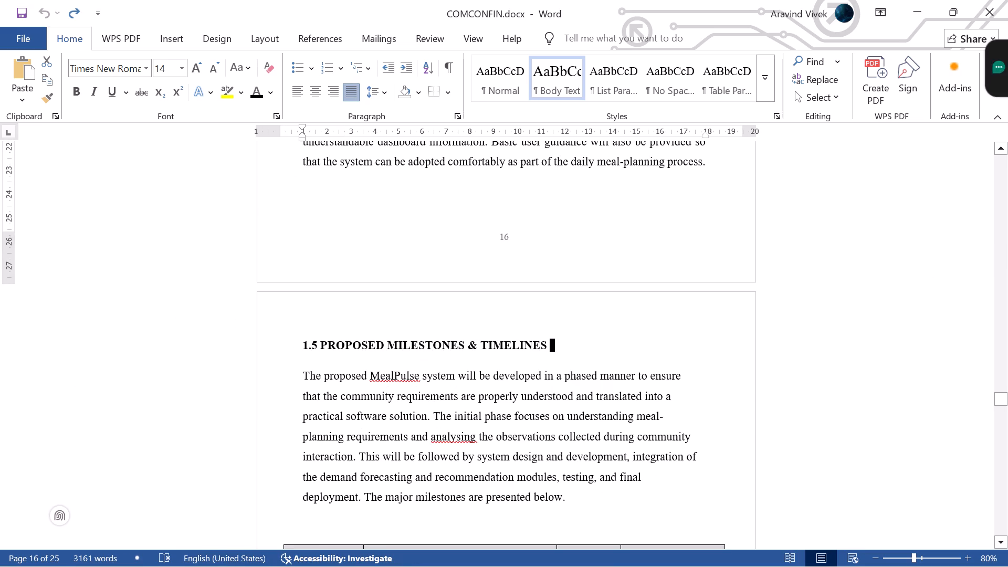
key(alt+Tab)
click(485, 293)
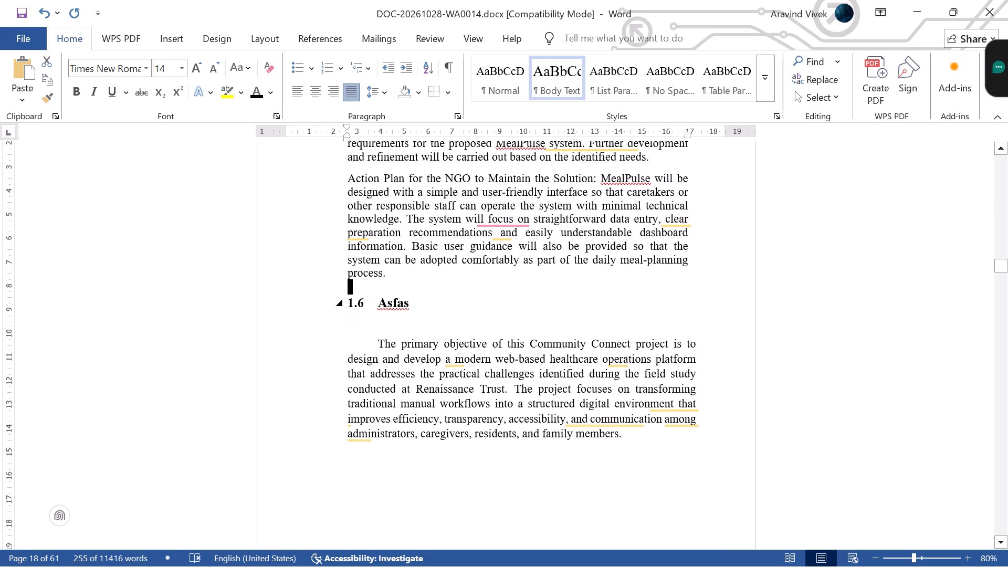
click(479, 304)
key(BackSpace)
key(BackSpace)
key(BackSpace)
key(BackSpace)
key(BackSpace)
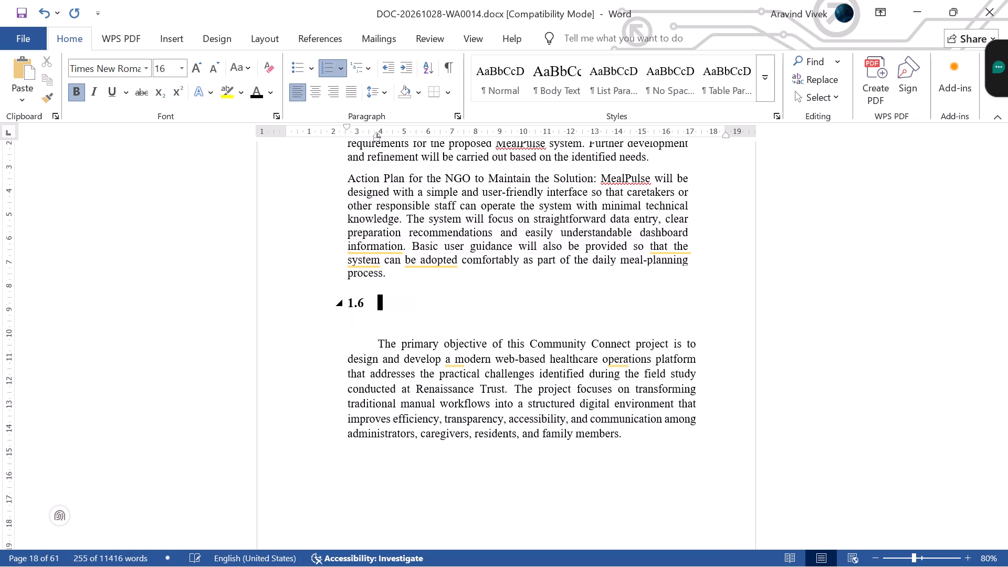
text(roposed Milestones & t)
key(BackSpace)
text(Timelines)
key(space)
Retitle the report's 1.5 heading as Community Work Relevance to NGO, following the matching section title in COMCONFIN.docx.
key(alt+Tab)
scroll(478, 306, up, 16)
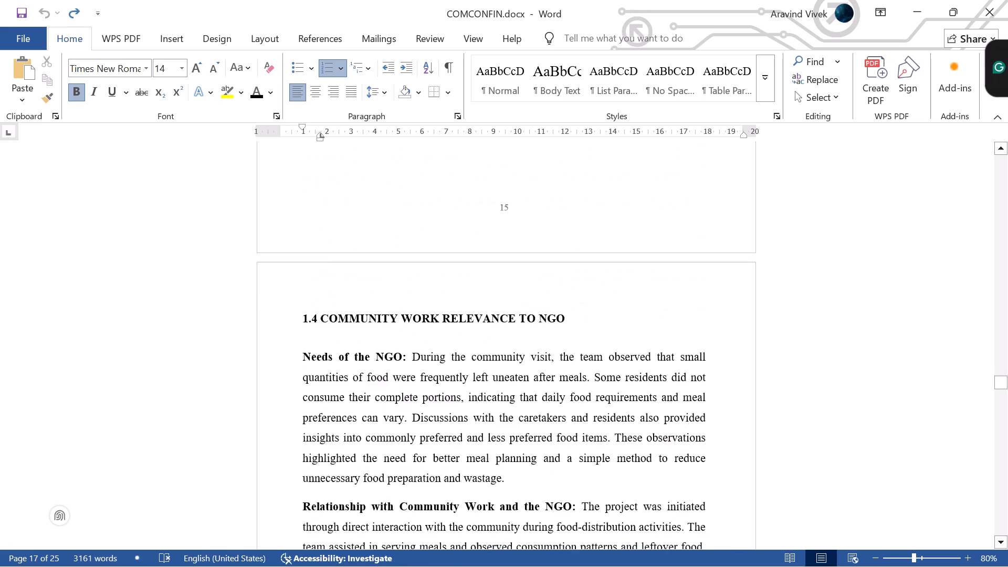
key(alt+Tab)
scroll(478, 306, up, 6)
scroll(537, 338, up, 6)
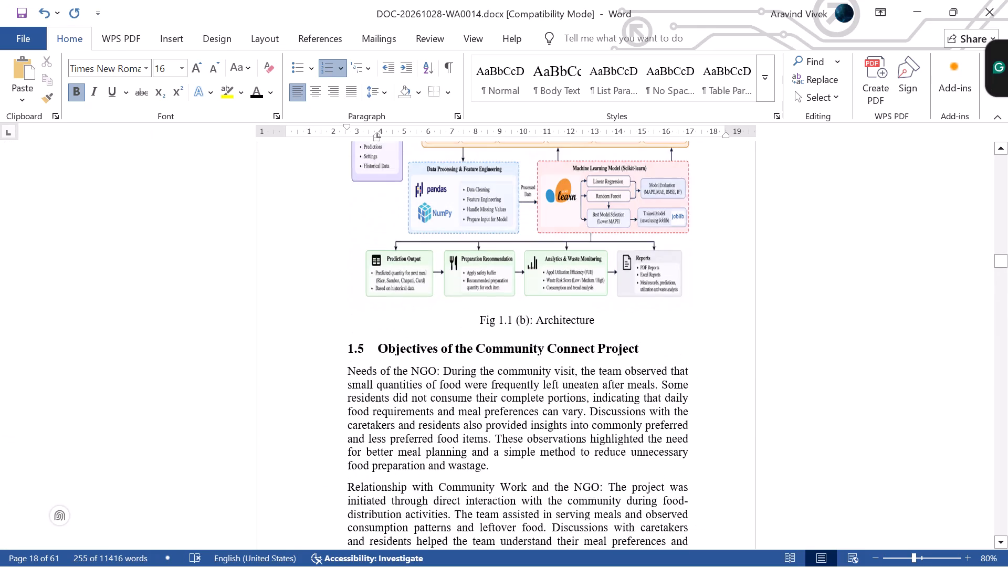
click(659, 348)
key(ctrl+BackSpace)
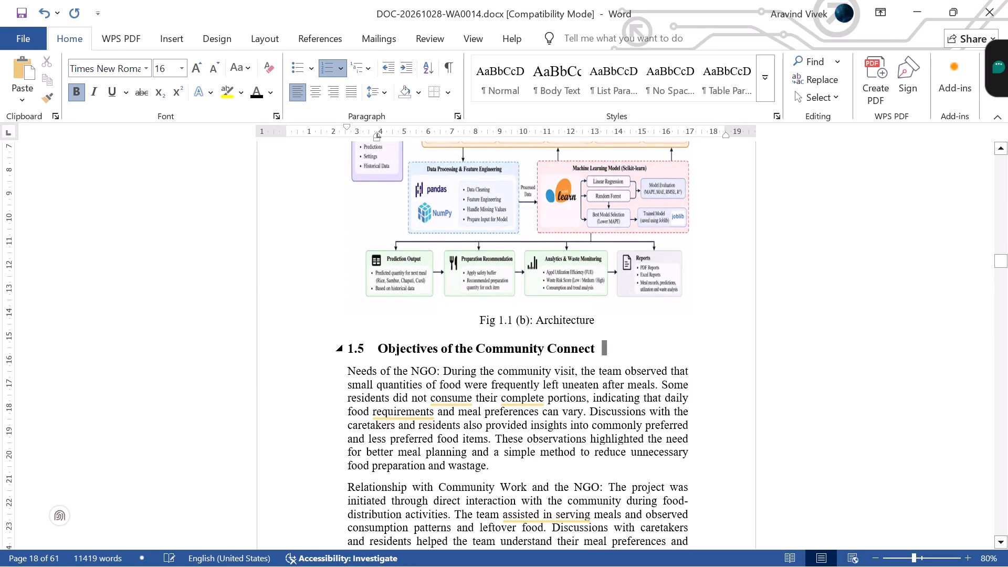
key(ctrl+BackSpace)
key(ctrl+Left)
key(ctrl+BackSpace)
key(ctrl+BackSpace)
key(ctrl+BackSpace)
key(ctrl+Right)
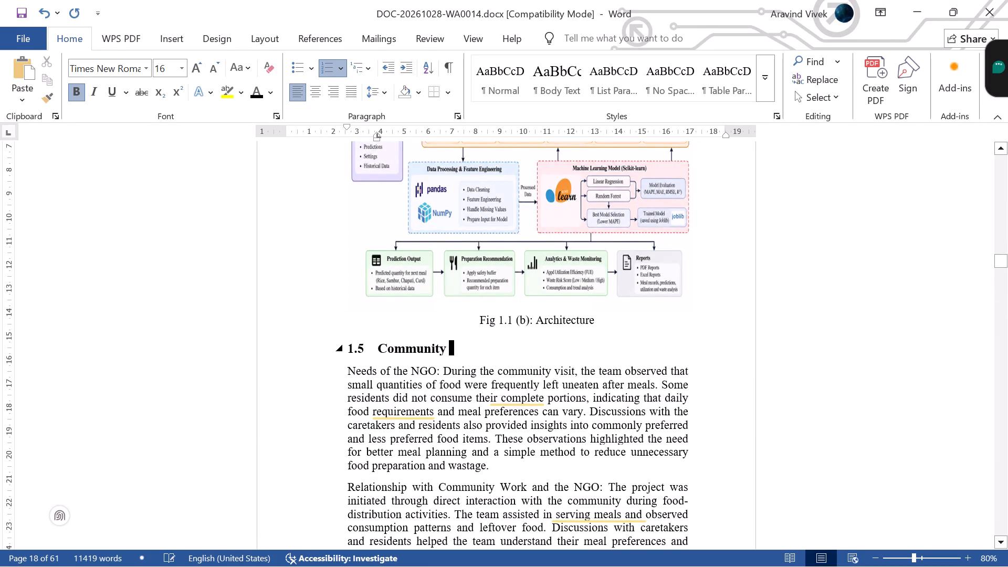
text(Work Relevance)
key(space)
key(alt+Tab)
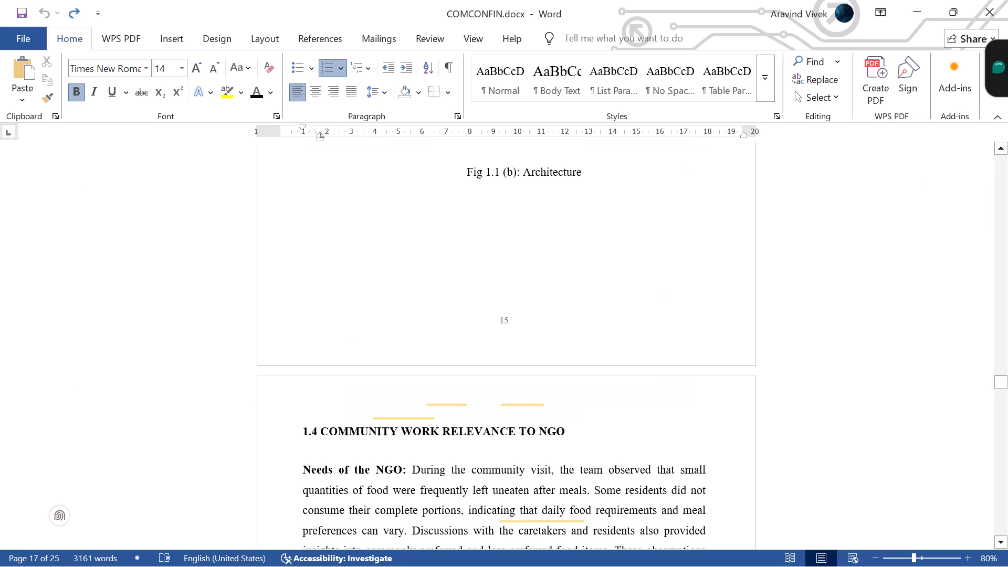
key(alt+Tab)
text(to NGO)
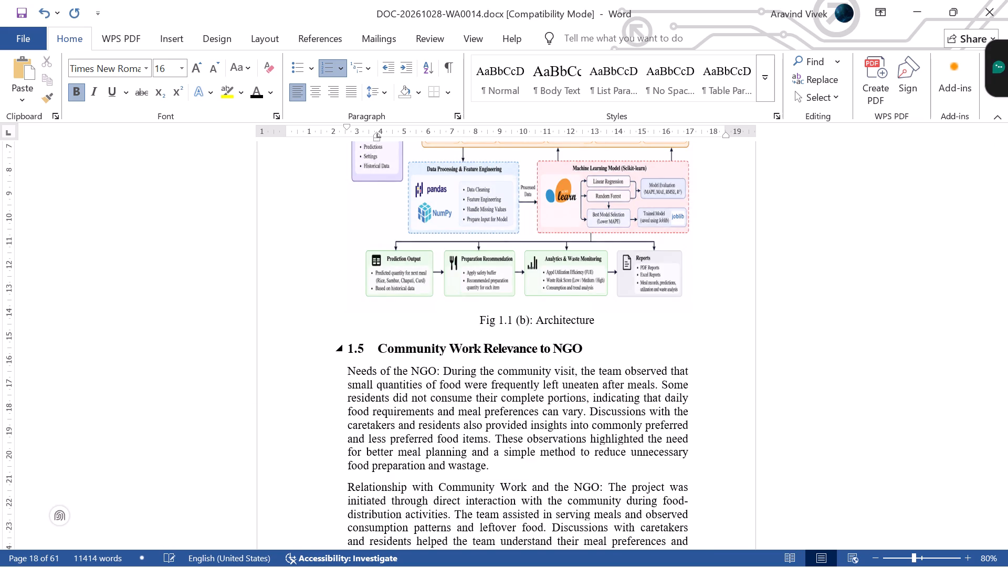
Copy the milestones introduction paragraph, the phase table and its Table 1.1 caption from COMCONFIN.docx.
scroll(659, 348, down, 16)
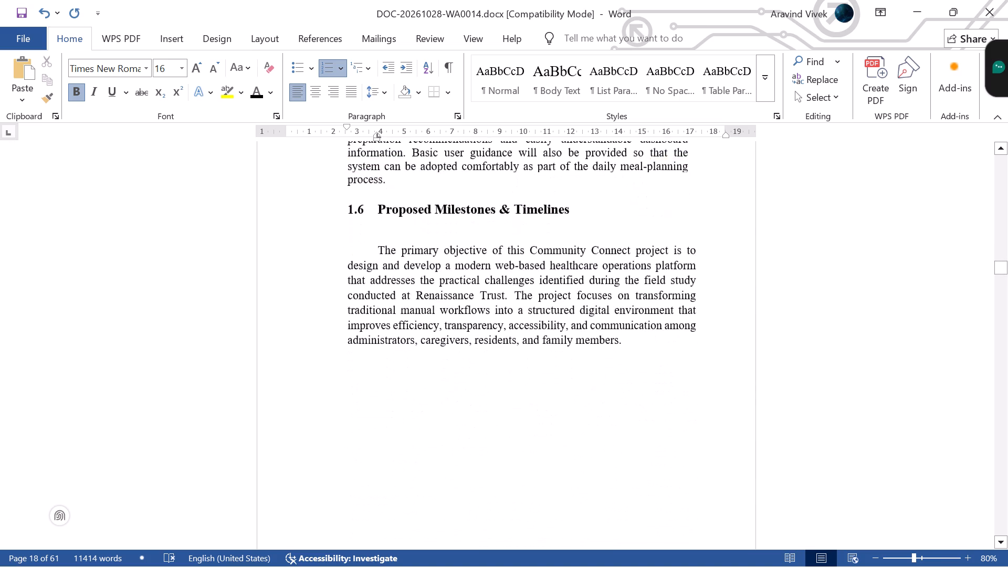
key(alt+Tab)
scroll(659, 348, down, 3)
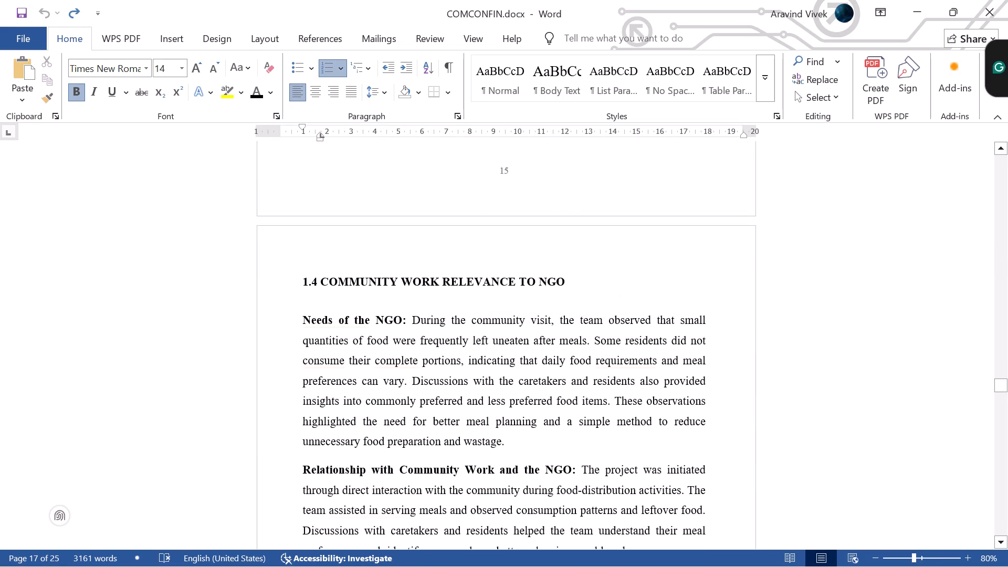
key(alt+Tab)
scroll(659, 321, down, 5)
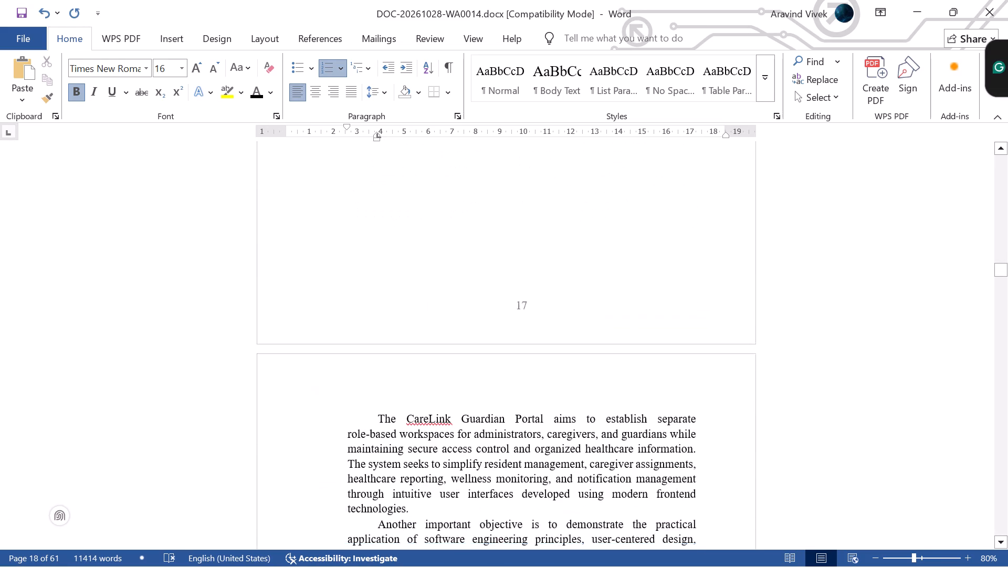
scroll(659, 321, down, 5)
scroll(659, 321, up, 16)
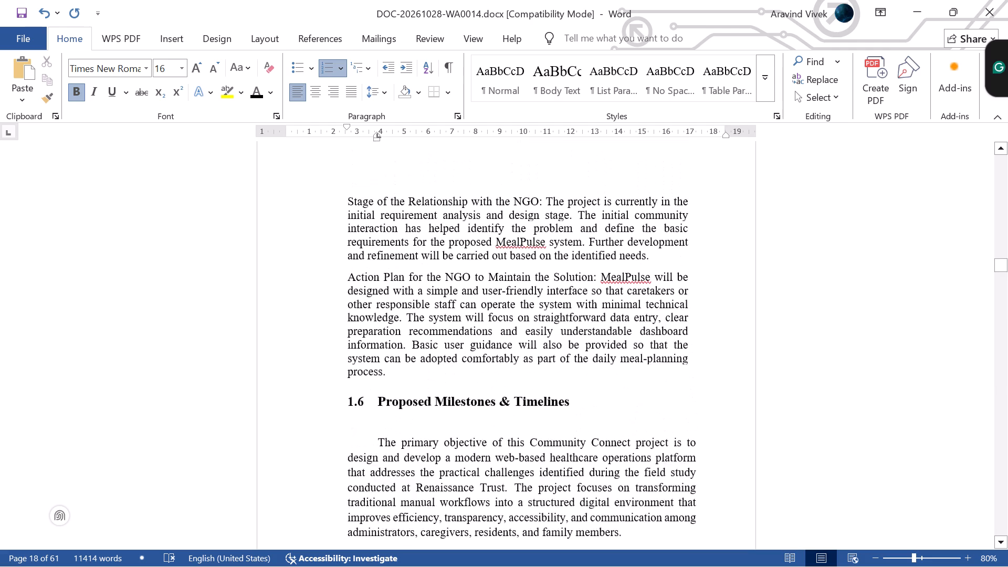
scroll(659, 321, down, 4)
key(alt+Tab)
scroll(659, 321, down, 4)
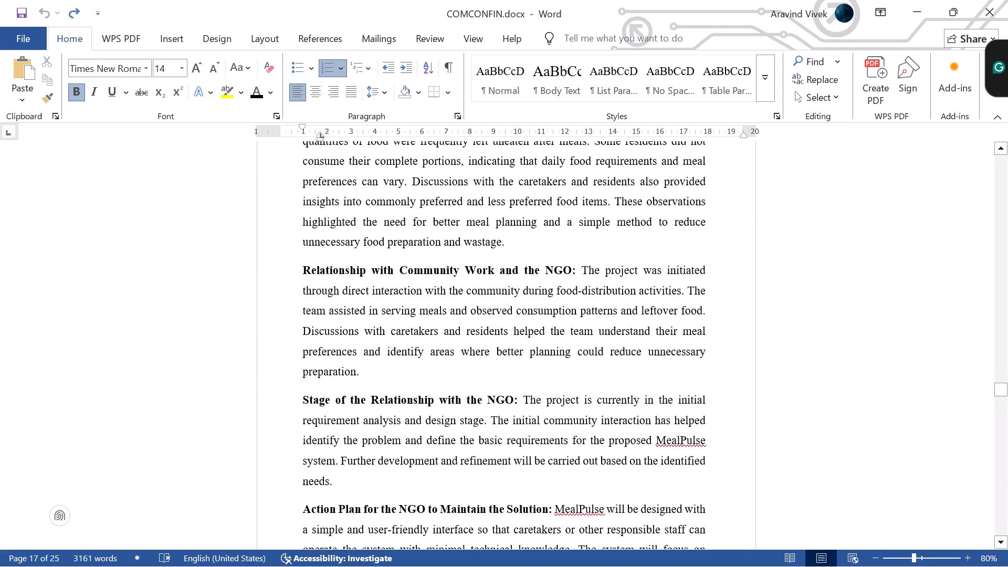
scroll(659, 321, down, 14)
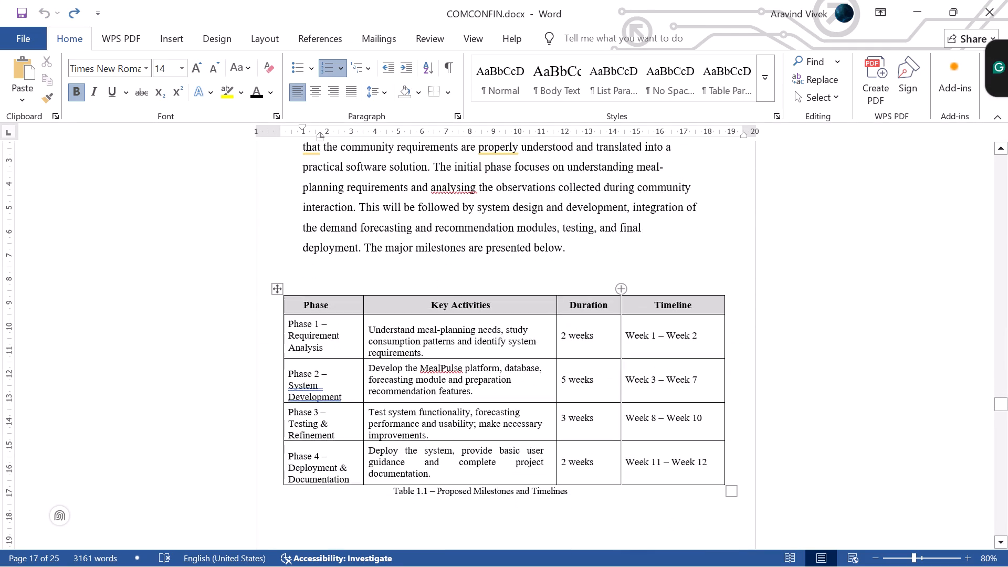
scroll(613, 289, down, 4)
drag(599, 296, 403, 233)
scroll(403, 233, up, 3)
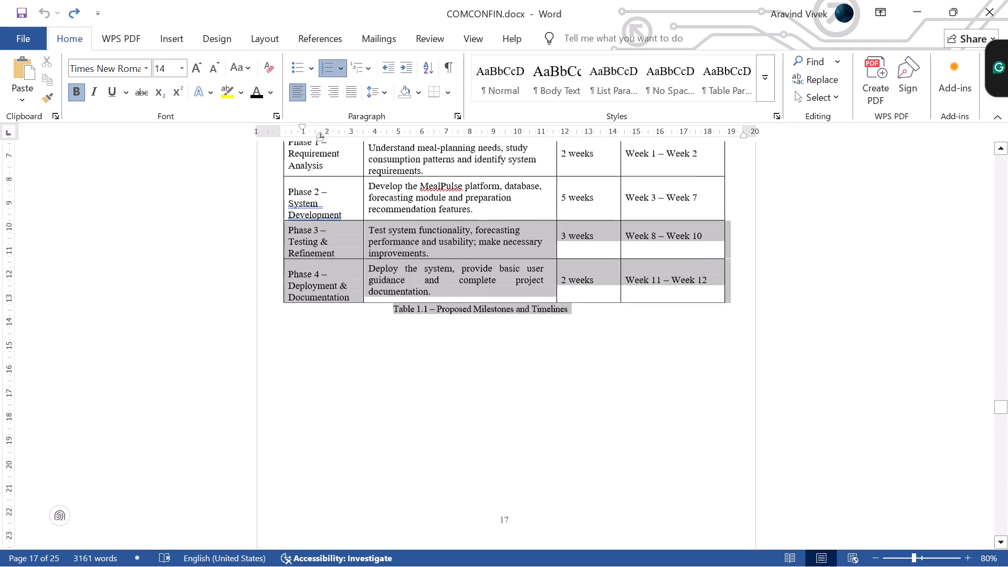
scroll(403, 233, up, 2)
drag(403, 233, 308, 327)
scroll(330, 268, up, 3)
key(ctrl+c)
key(alt+Tab)
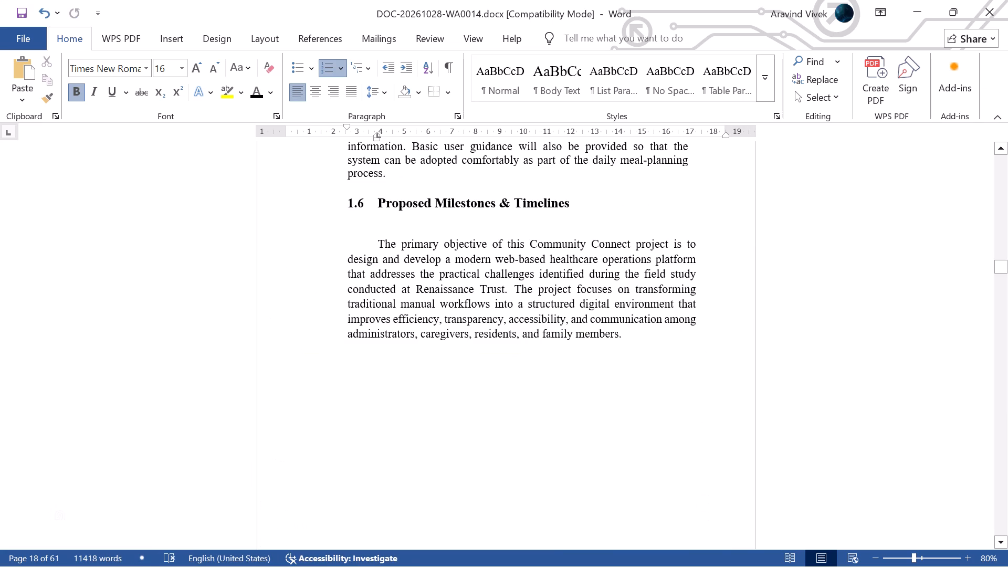
Replace all the old objective paragraphs under the report's 1.6 heading with the copied milestones text, table and caption.
drag(376, 241, 544, 359)
scroll(544, 359, down, 15)
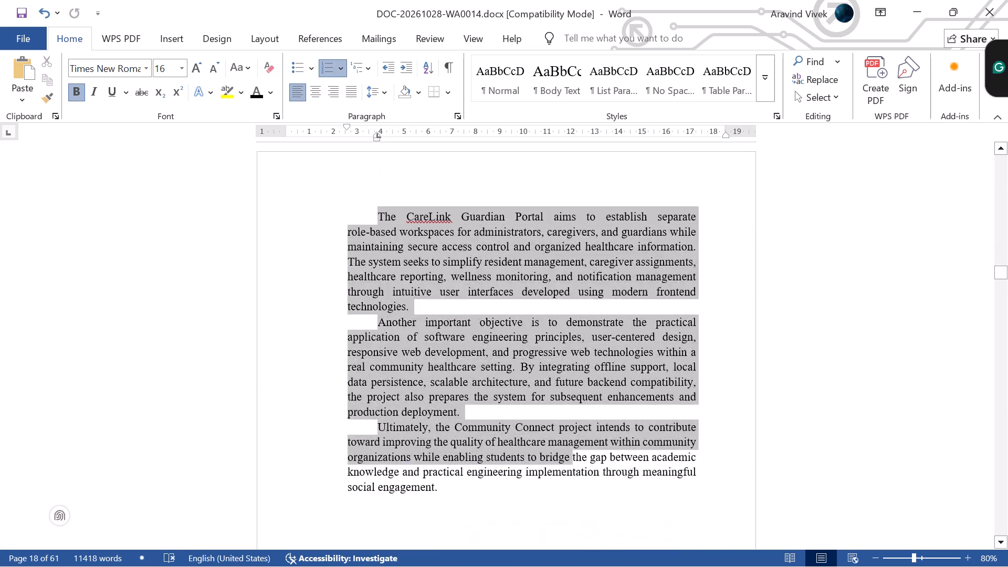
scroll(544, 359, down, 1)
drag(544, 359, 459, 435)
scroll(544, 359, up, 1)
scroll(544, 359, down, 7)
scroll(544, 359, up, 11)
key(ctrl+v)
Set single line spacing for the pasted milestones paragraph, table and caption.
scroll(572, 415, up, 6)
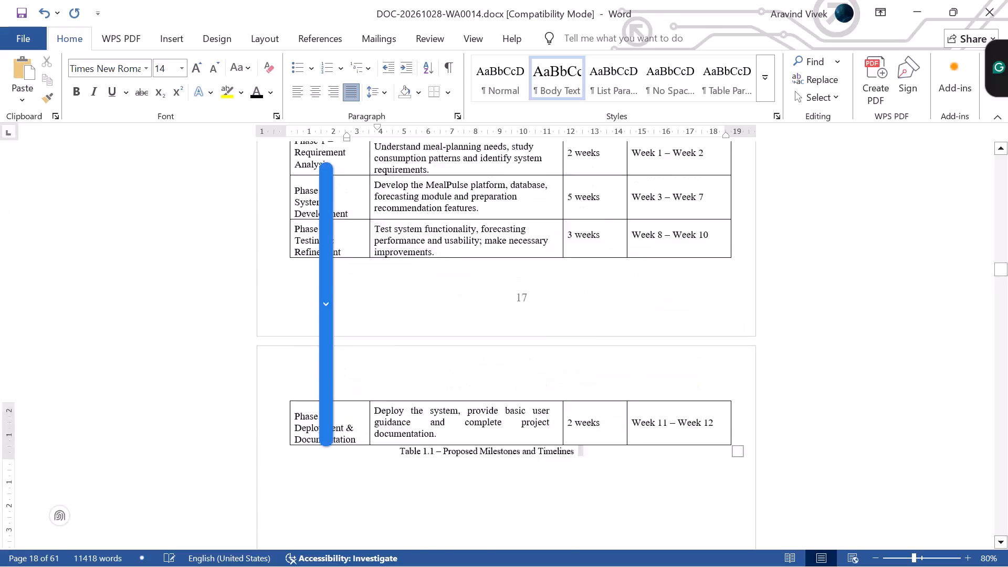
scroll(572, 415, up, 7)
drag(330, 328, 614, 394)
scroll(626, 446, down, 10)
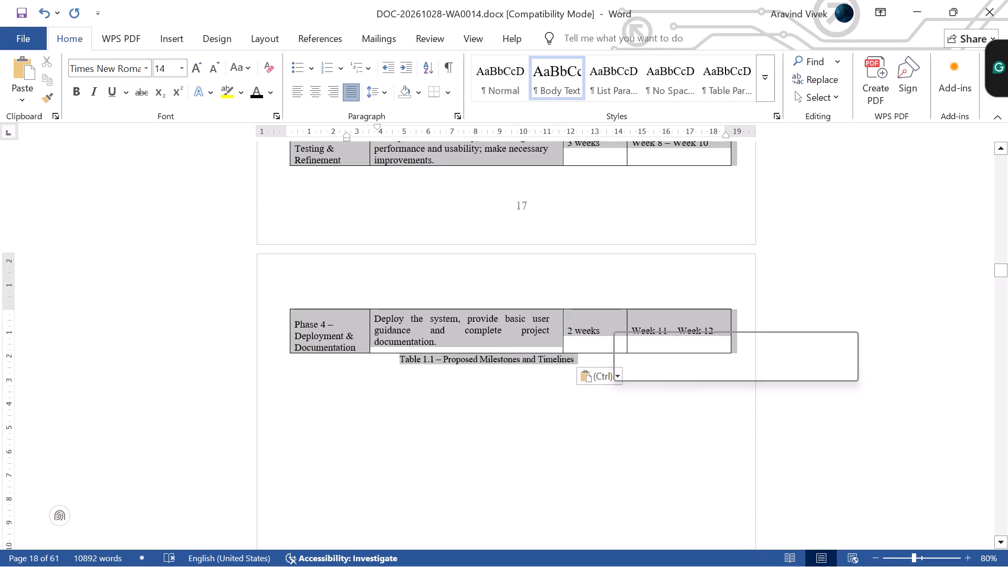
click(383, 89)
click(396, 112)
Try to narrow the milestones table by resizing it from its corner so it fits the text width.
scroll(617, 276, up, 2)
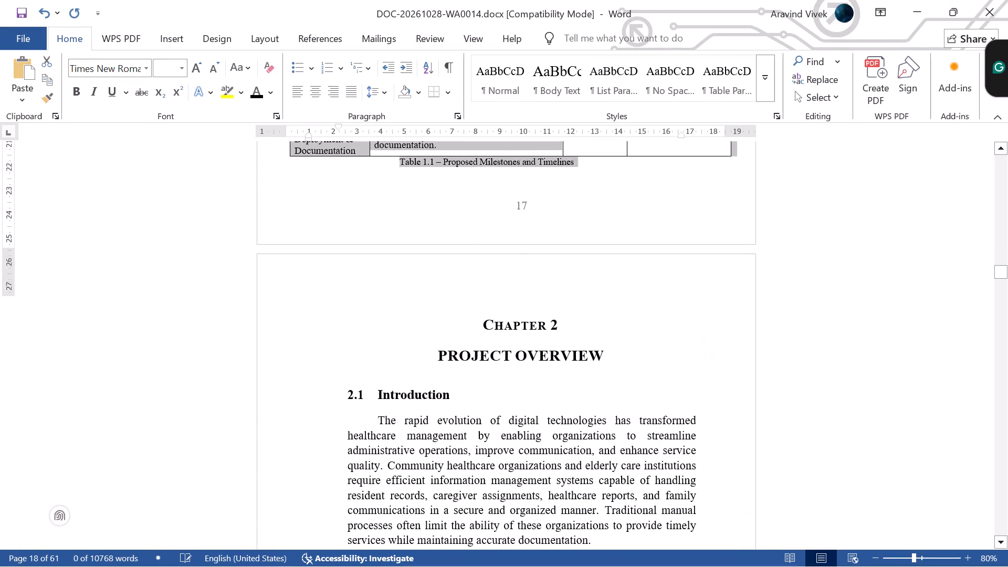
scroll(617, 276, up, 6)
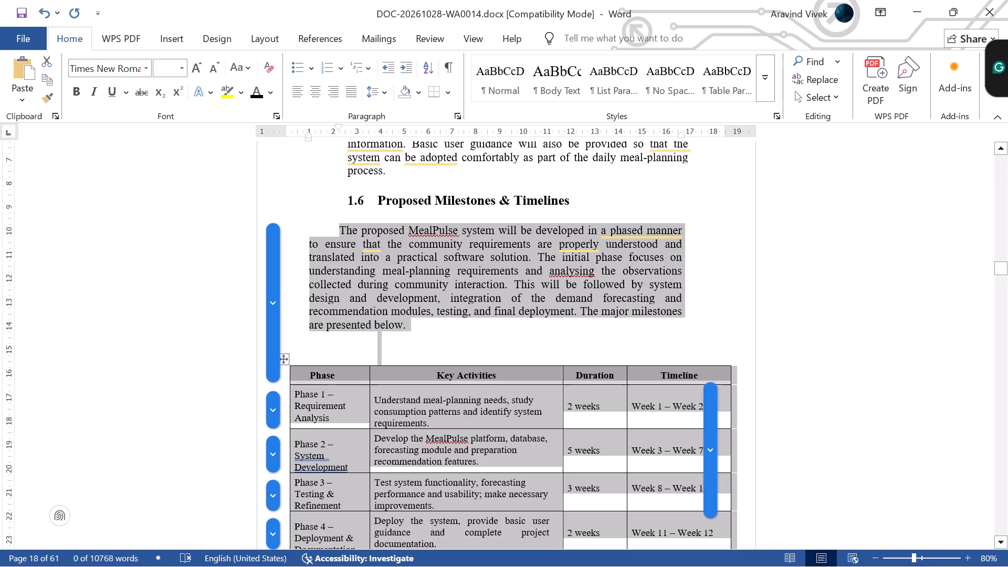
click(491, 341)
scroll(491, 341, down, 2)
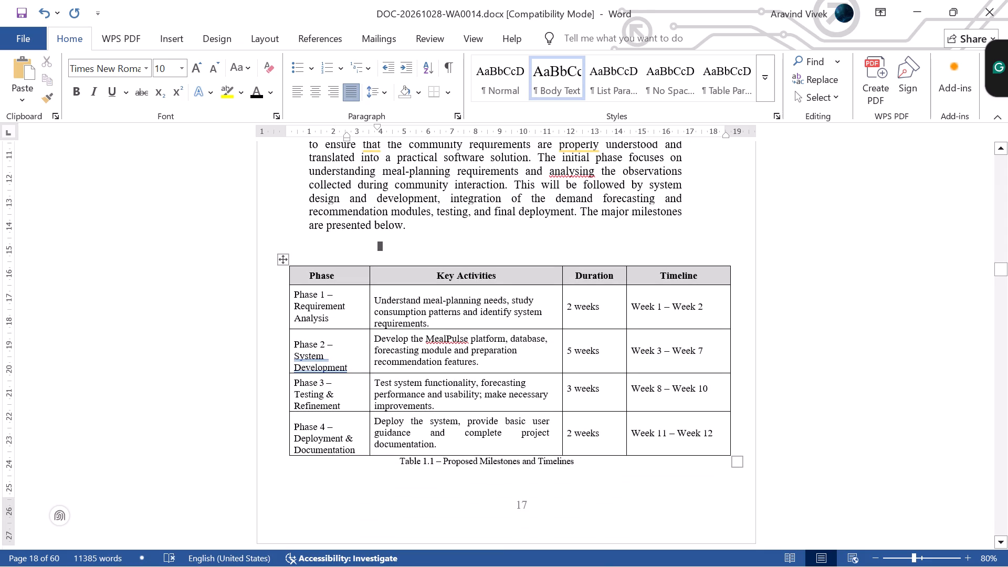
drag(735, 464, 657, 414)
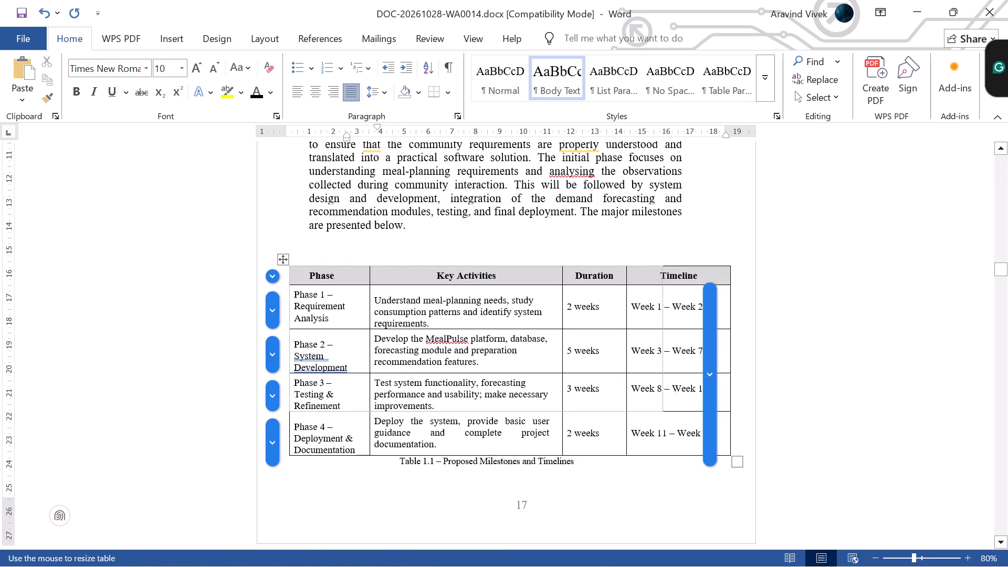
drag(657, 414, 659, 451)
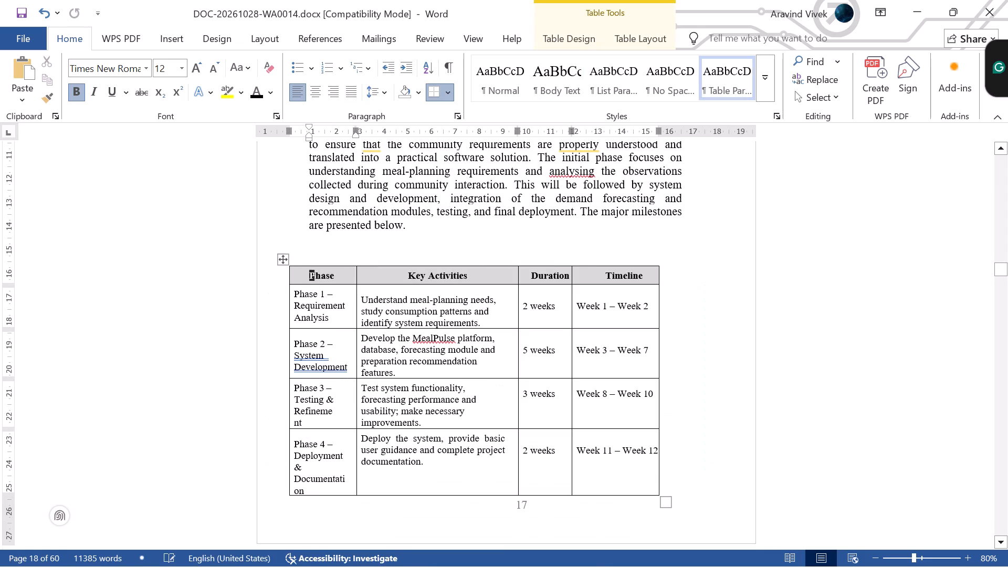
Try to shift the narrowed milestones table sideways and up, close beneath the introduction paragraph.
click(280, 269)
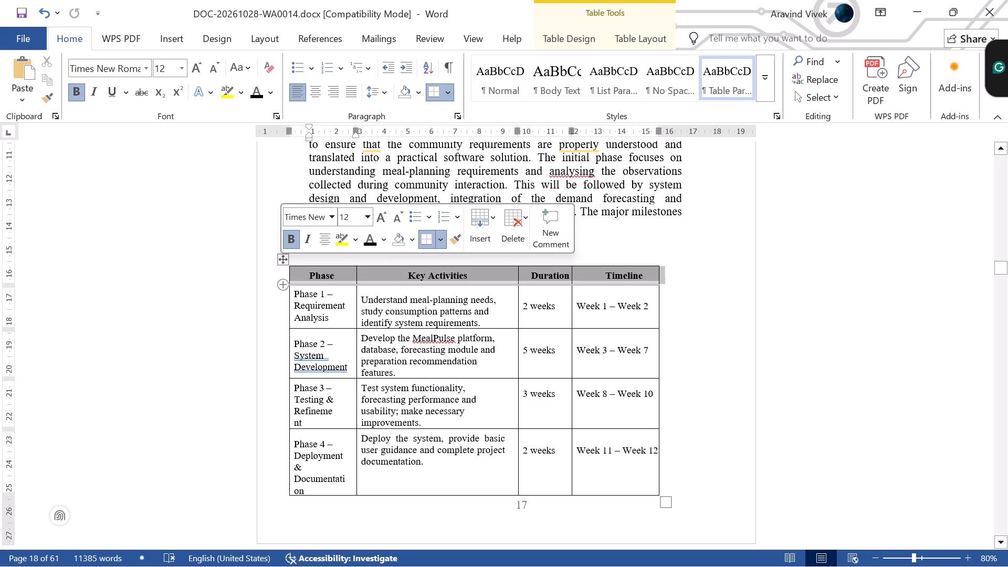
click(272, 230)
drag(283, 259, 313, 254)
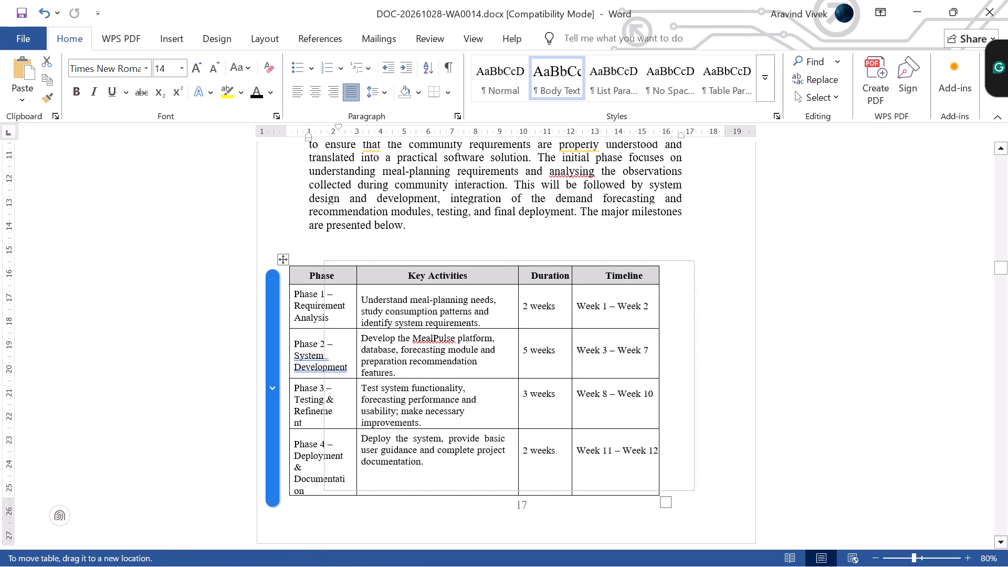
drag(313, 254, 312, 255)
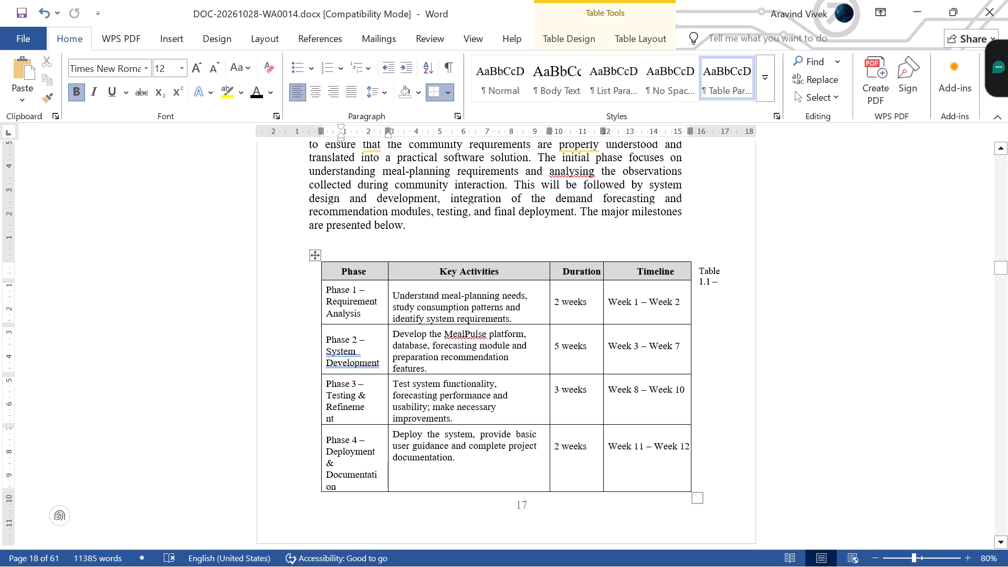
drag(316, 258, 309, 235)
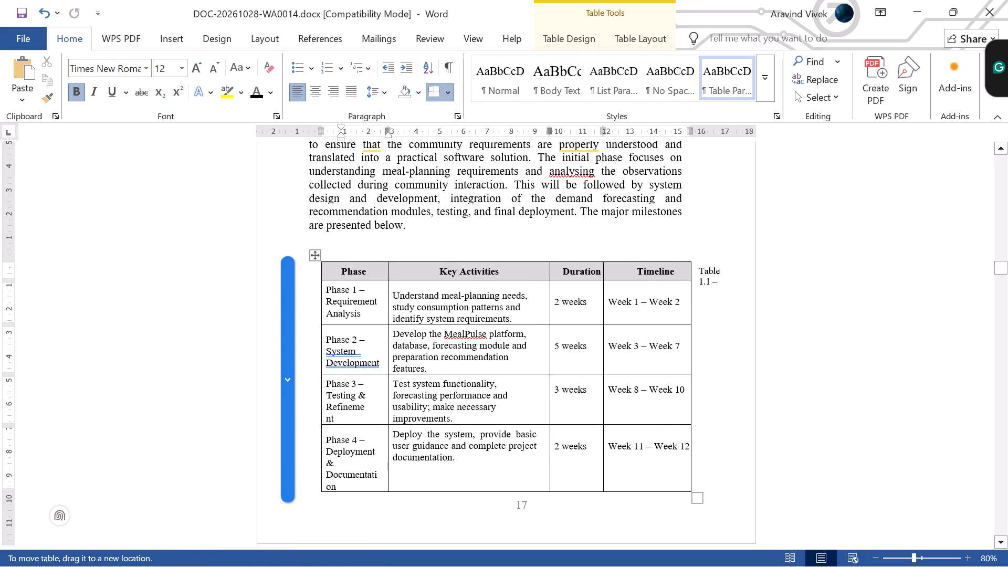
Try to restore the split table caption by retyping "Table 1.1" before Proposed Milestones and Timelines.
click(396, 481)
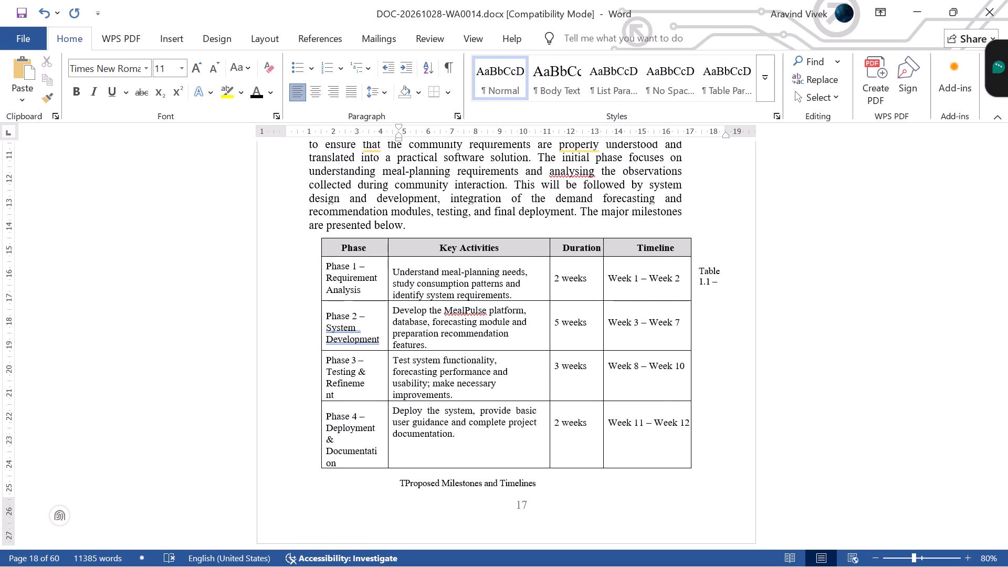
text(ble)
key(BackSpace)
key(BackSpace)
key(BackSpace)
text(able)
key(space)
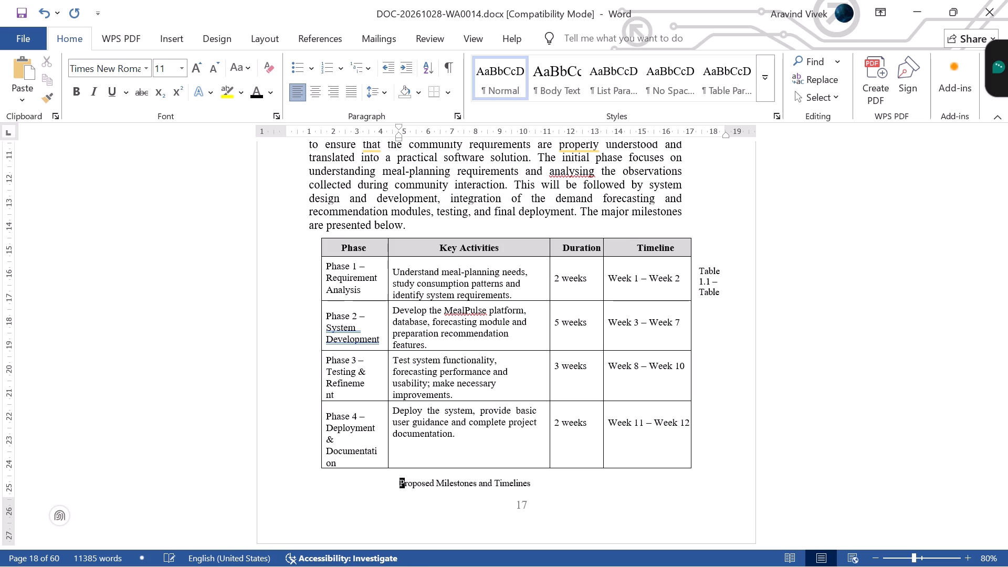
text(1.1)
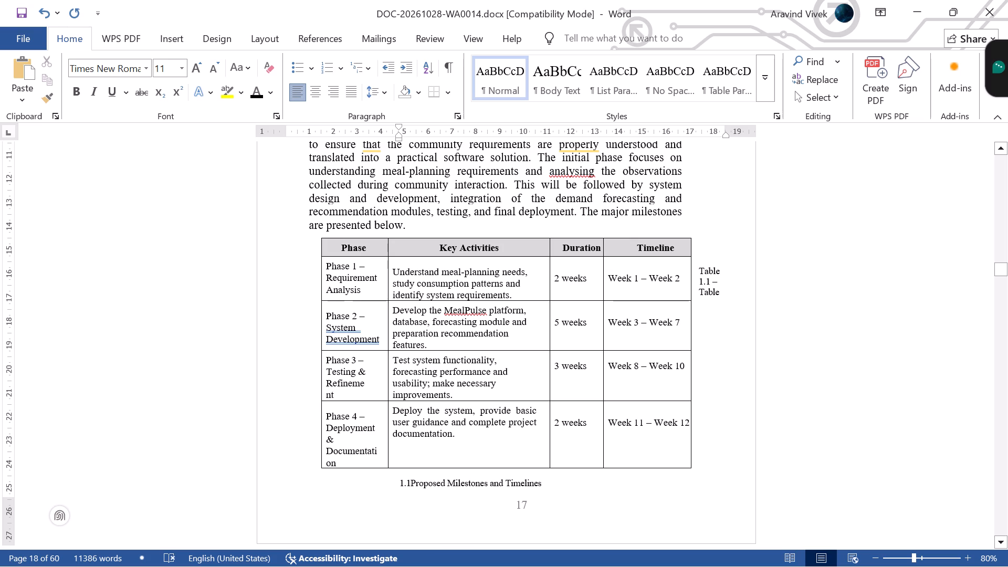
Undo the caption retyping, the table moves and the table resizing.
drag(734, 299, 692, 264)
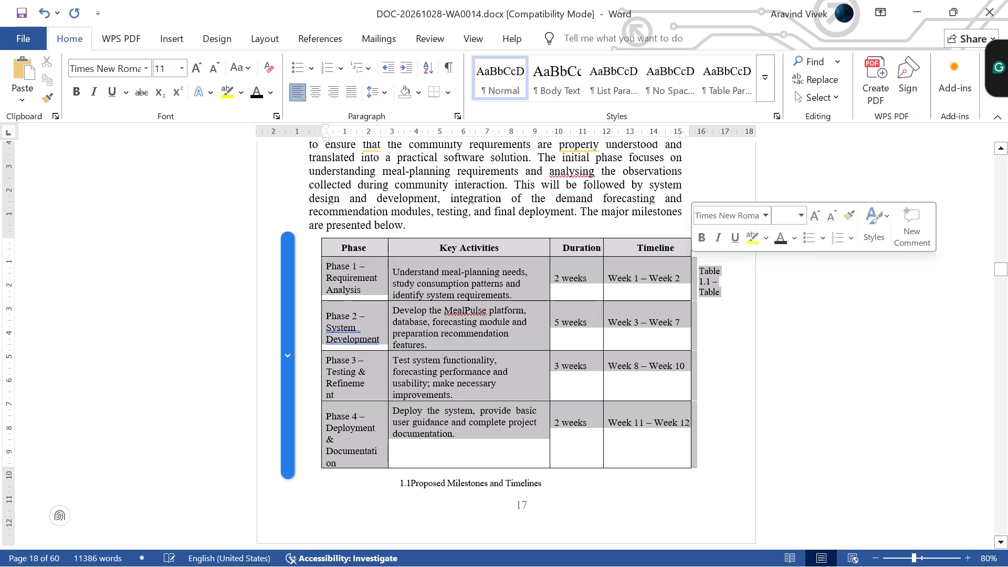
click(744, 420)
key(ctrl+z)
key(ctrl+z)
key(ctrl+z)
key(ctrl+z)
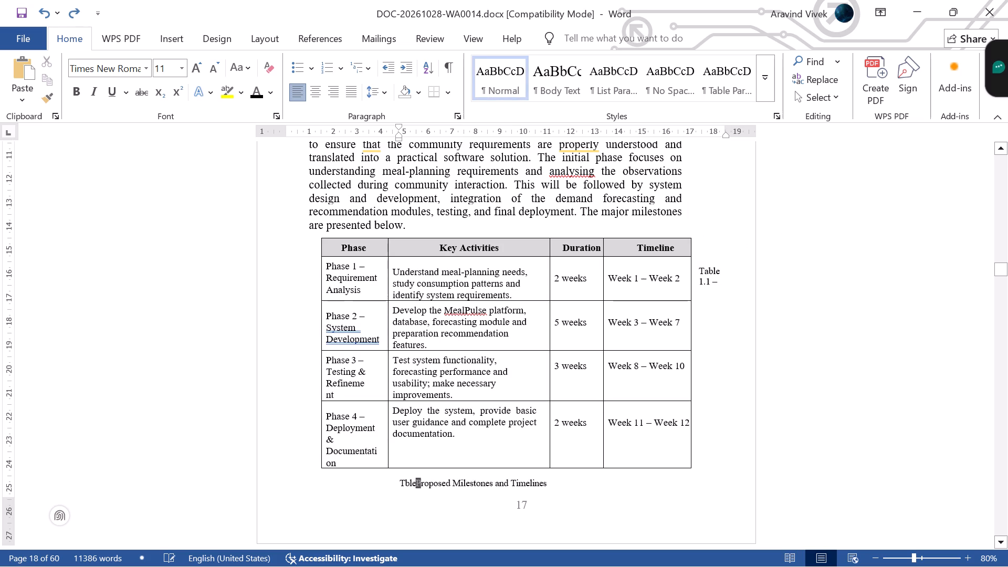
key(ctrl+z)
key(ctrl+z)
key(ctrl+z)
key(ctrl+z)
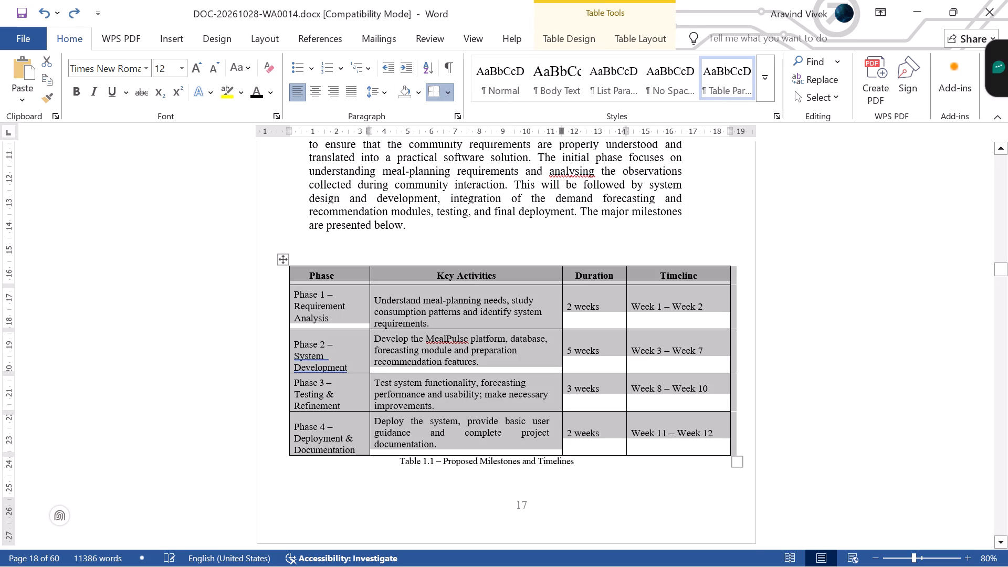
Move the full-width milestones table up so it sits directly below the introduction paragraph.
scroll(677, 479, down, 6)
scroll(677, 479, up, 5)
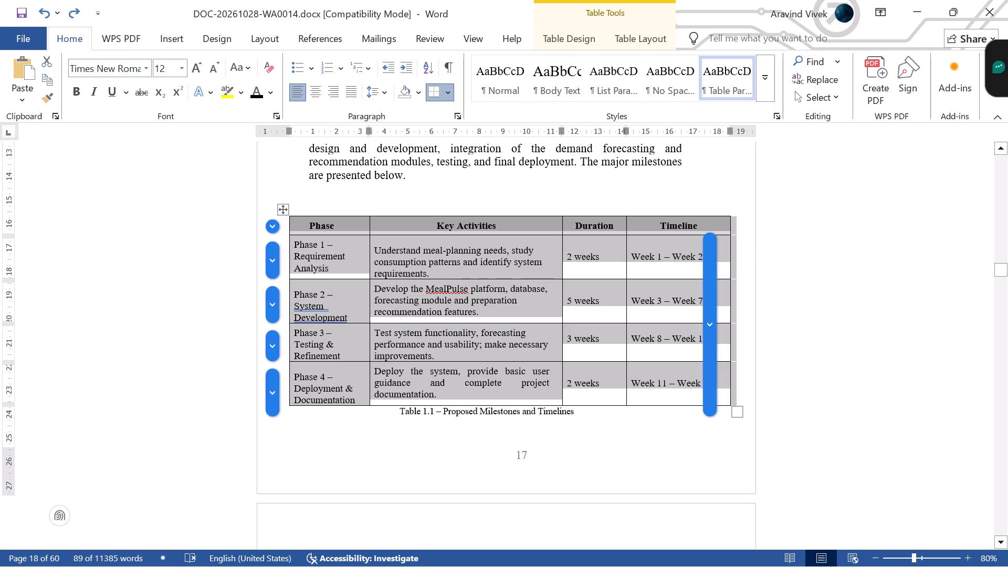
drag(285, 206, 293, 180)
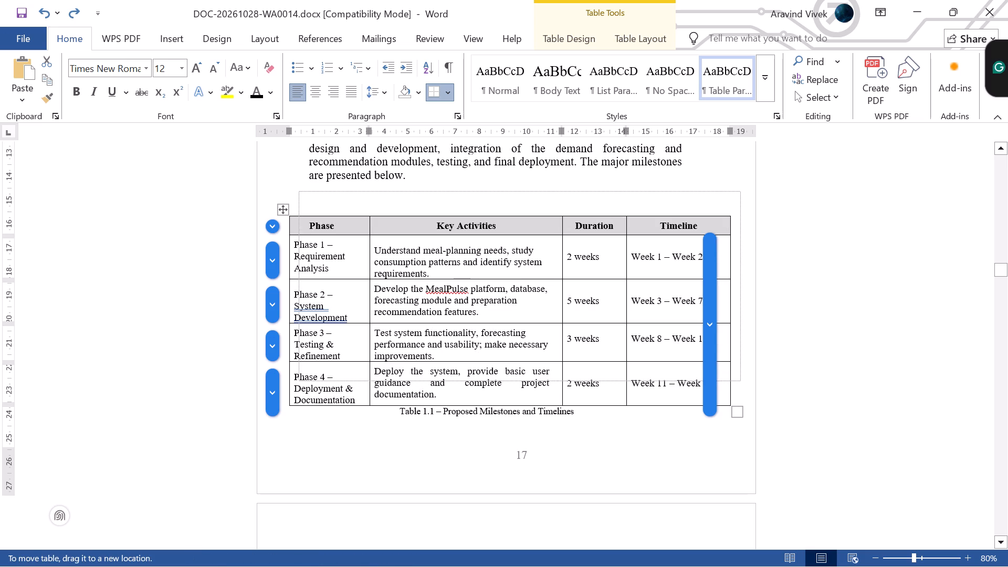
drag(293, 180, 287, 178)
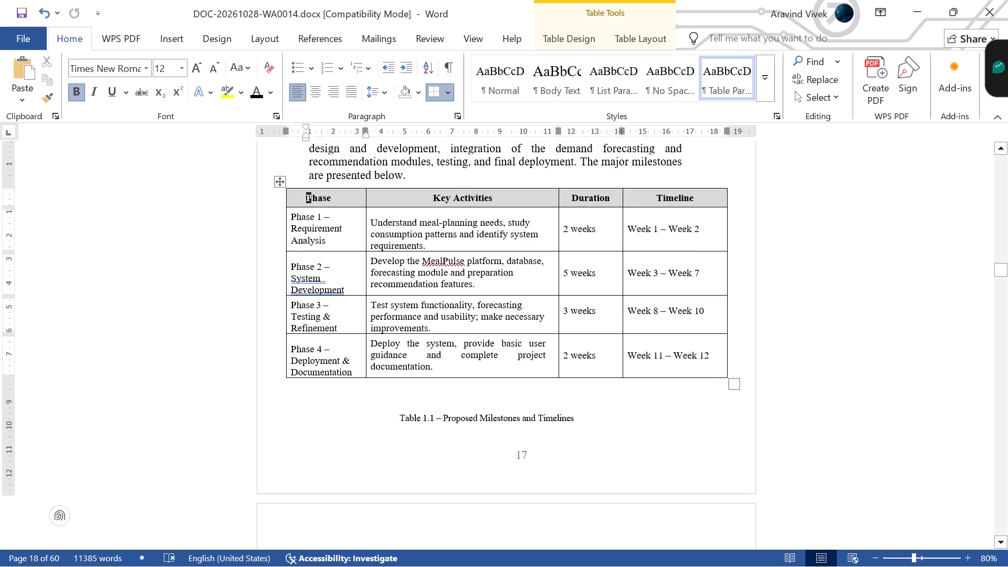
Narrow the milestones table and move it sideways so it sits beneath the introduction paragraph, above its caption.
drag(734, 382, 676, 379)
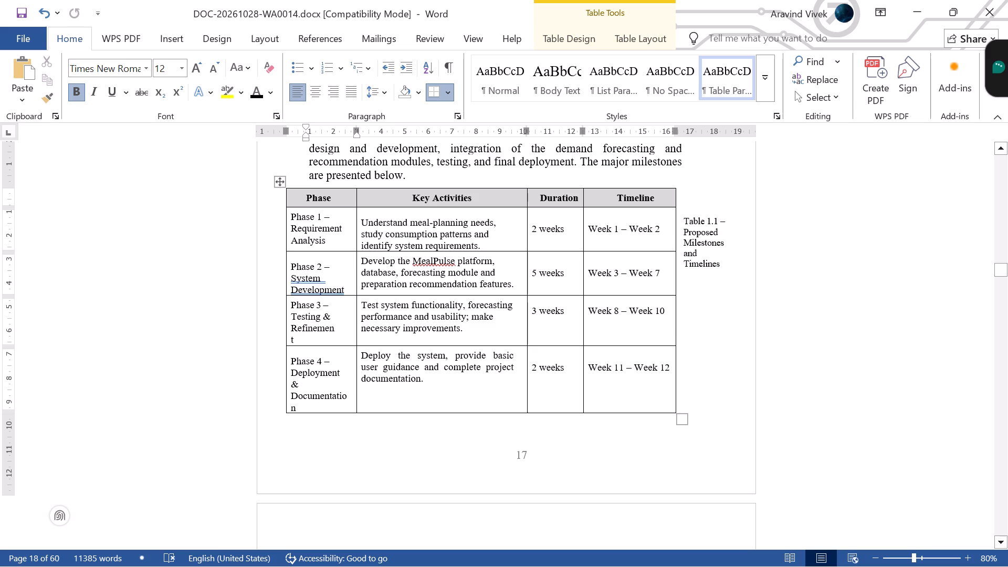
drag(279, 184, 317, 188)
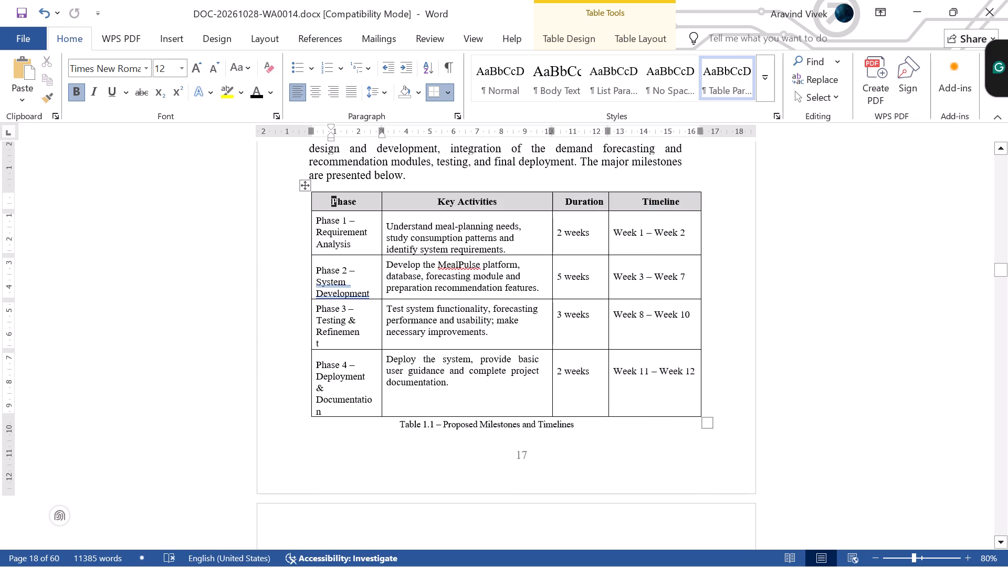
click(304, 184)
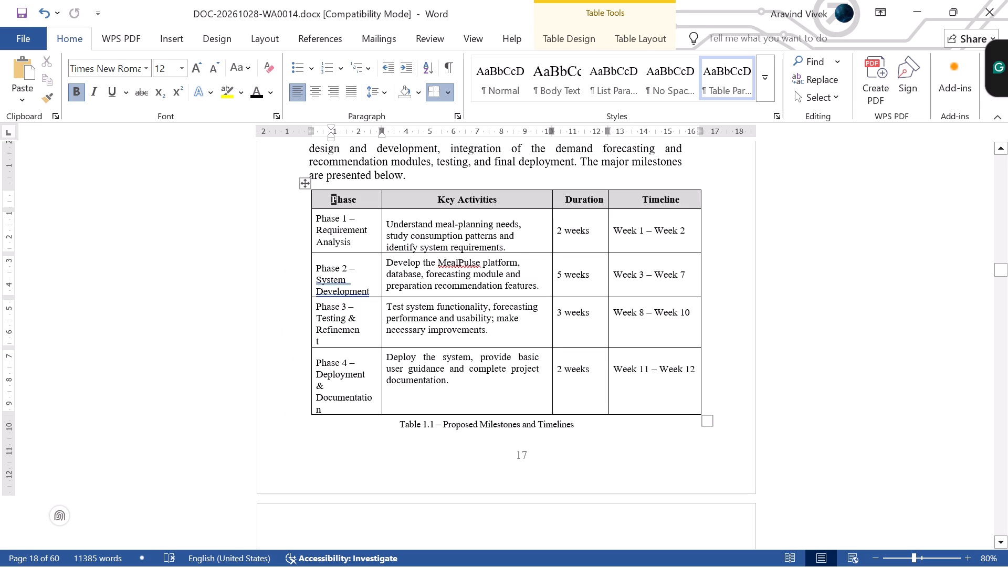
Widen the Phase column of the milestones table so that Refinement and Documentation fit without breaking mid-word.
click(382, 274)
click(381, 266)
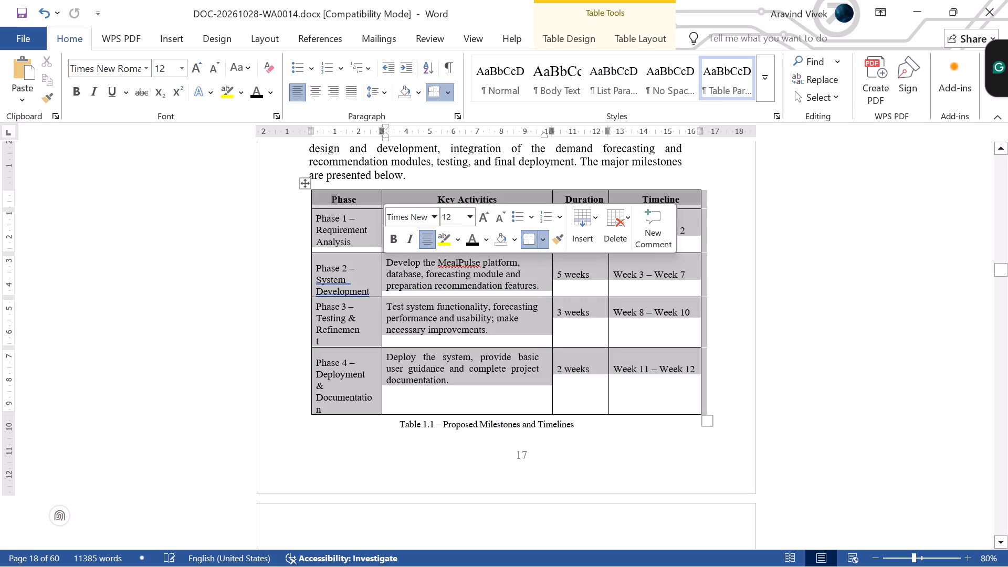
click(381, 265)
click(376, 215)
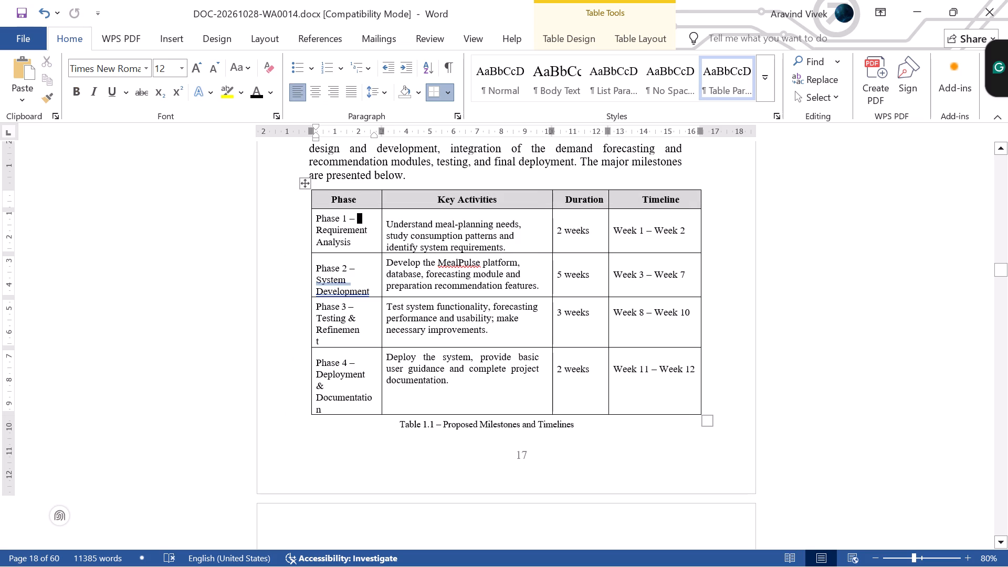
drag(382, 199, 389, 199)
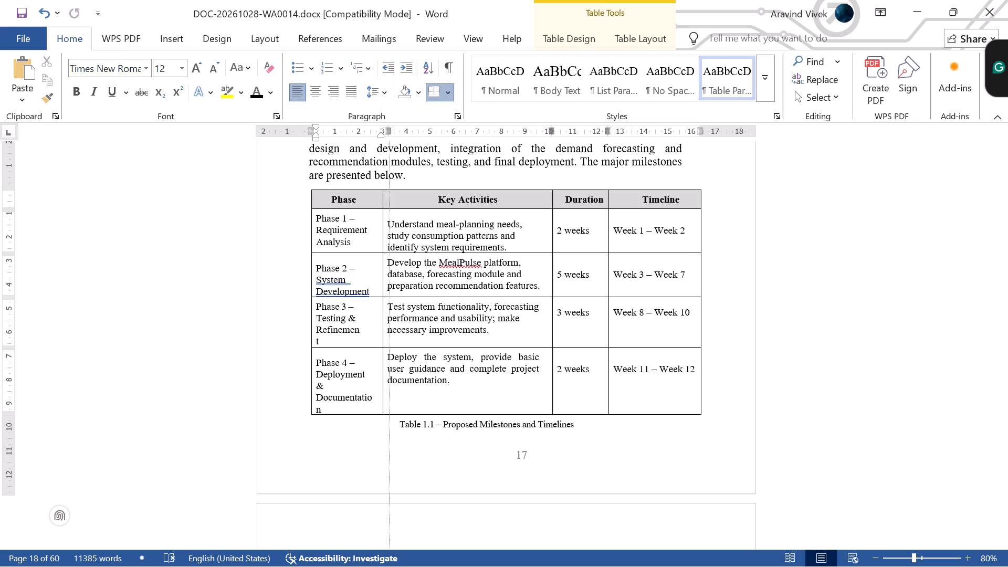
drag(389, 199, 393, 199)
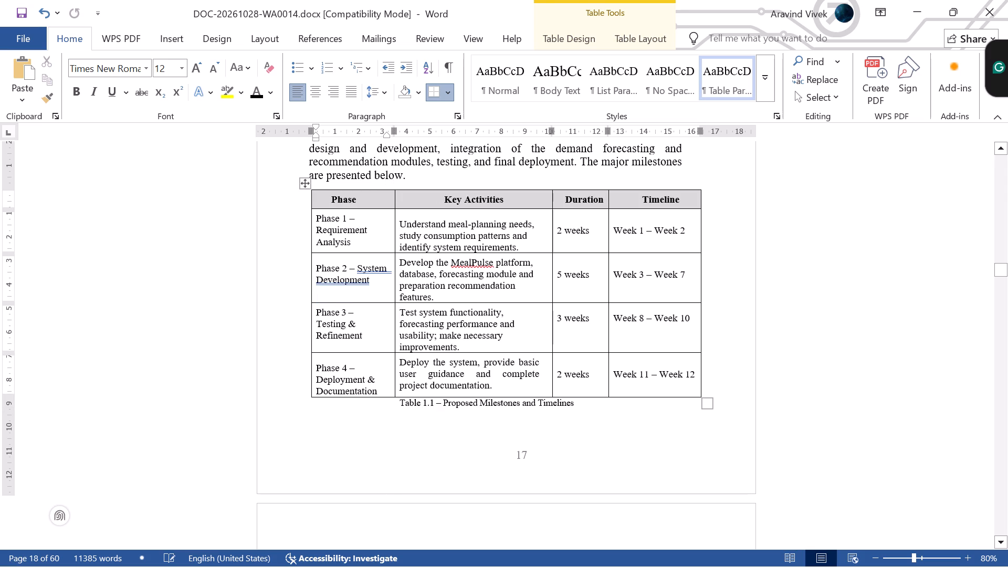
click(618, 456)
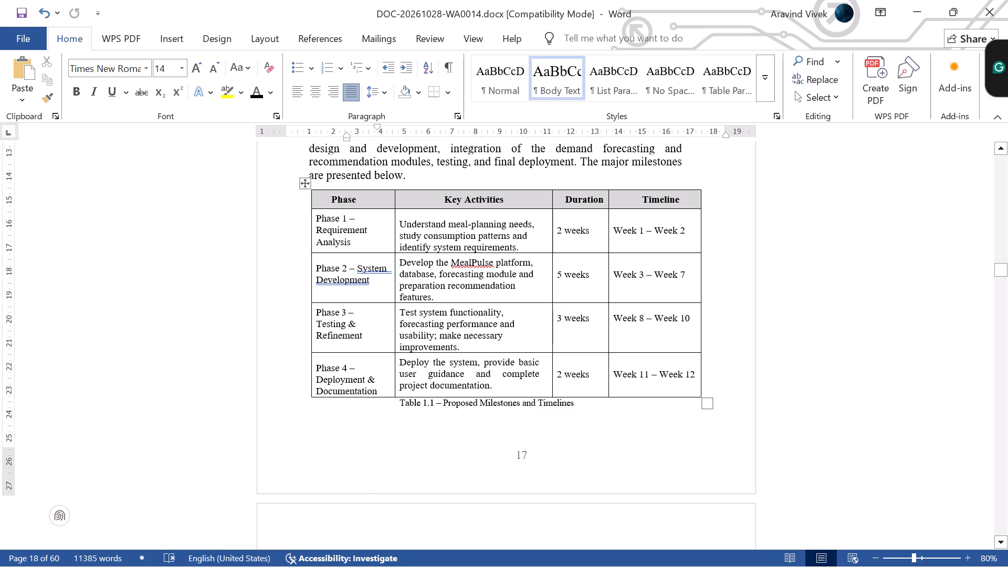
Resolve the proofing mark on "System" in the table's Phase 2 cell.
right_click(362, 280)
click(343, 297)
click(459, 474)
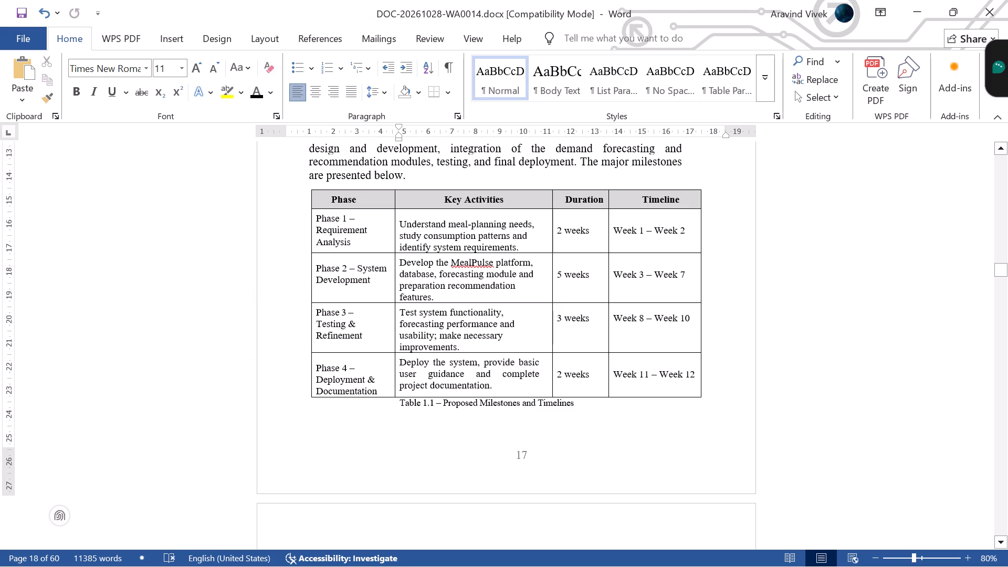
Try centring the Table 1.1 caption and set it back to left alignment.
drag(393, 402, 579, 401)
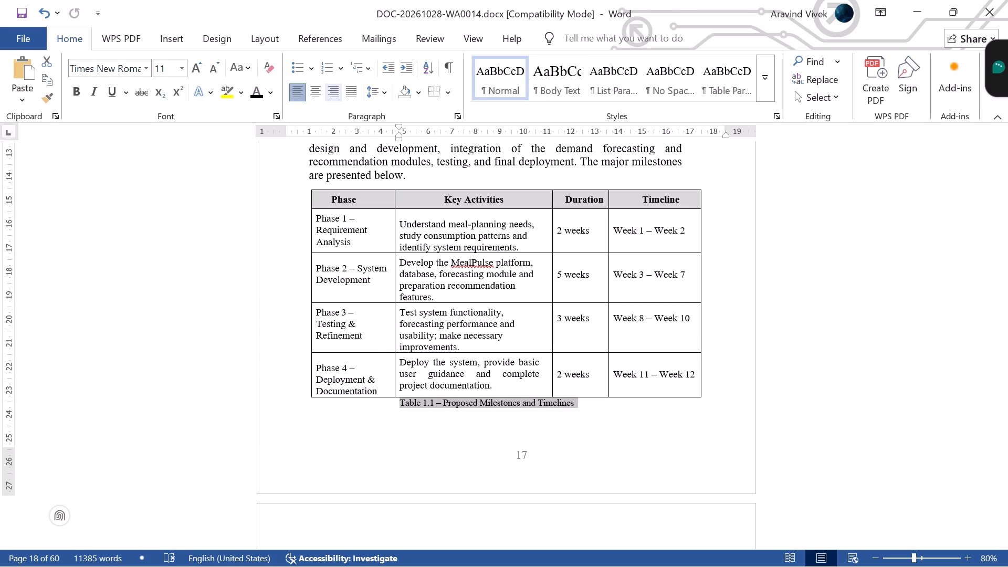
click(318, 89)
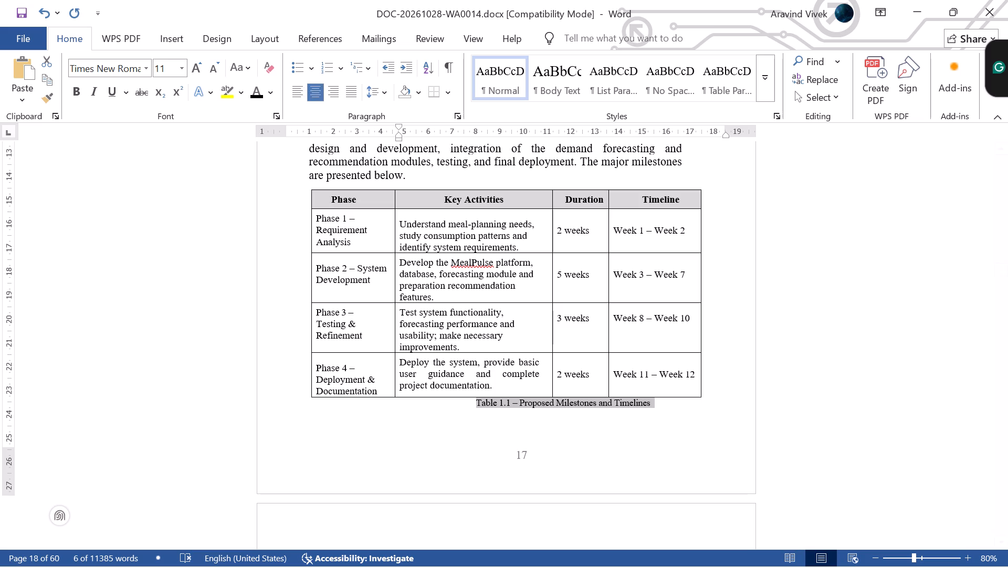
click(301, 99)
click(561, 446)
Insert spaces ahead of the Table 1.1 caption to separate it from the milestones table.
click(390, 398)
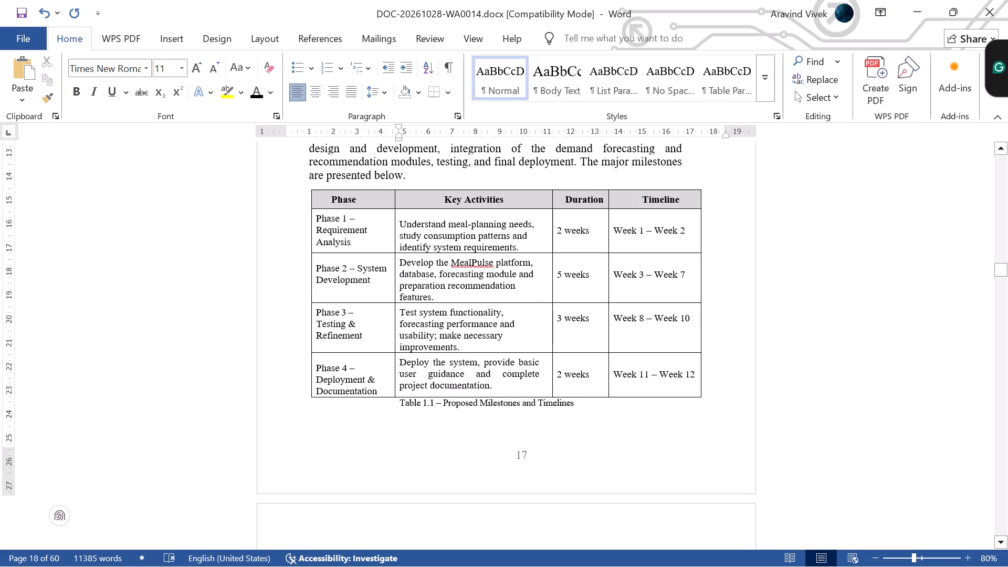
key(space)
key(space)
key(space)
key(space)
key(space)
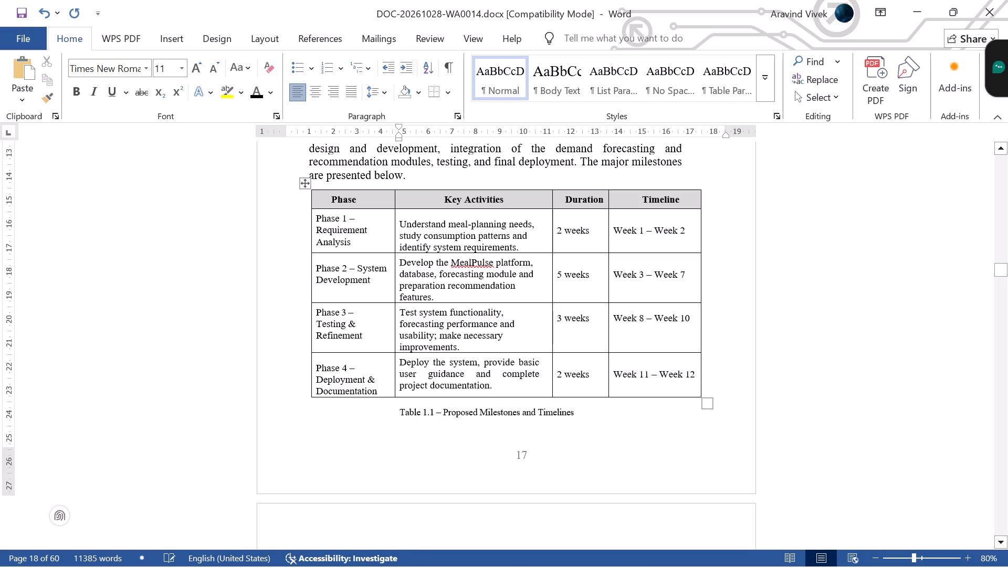
Delete the empty line between the 1.6 Proposed Milestones & Timelines heading and its introduction paragraph.
scroll(591, 440, up, 5)
drag(414, 429, 390, 405)
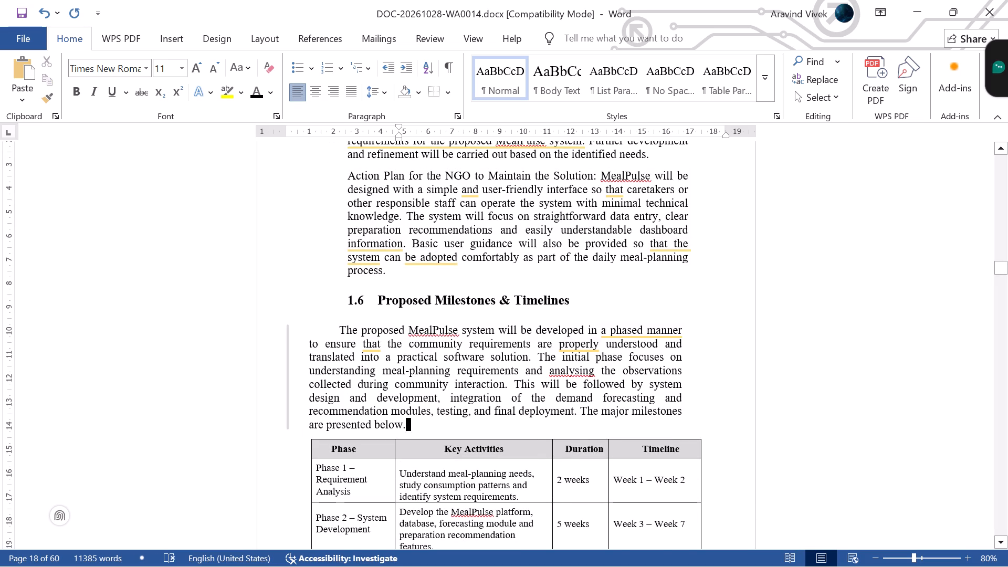
drag(390, 405, 349, 322)
click(375, 312)
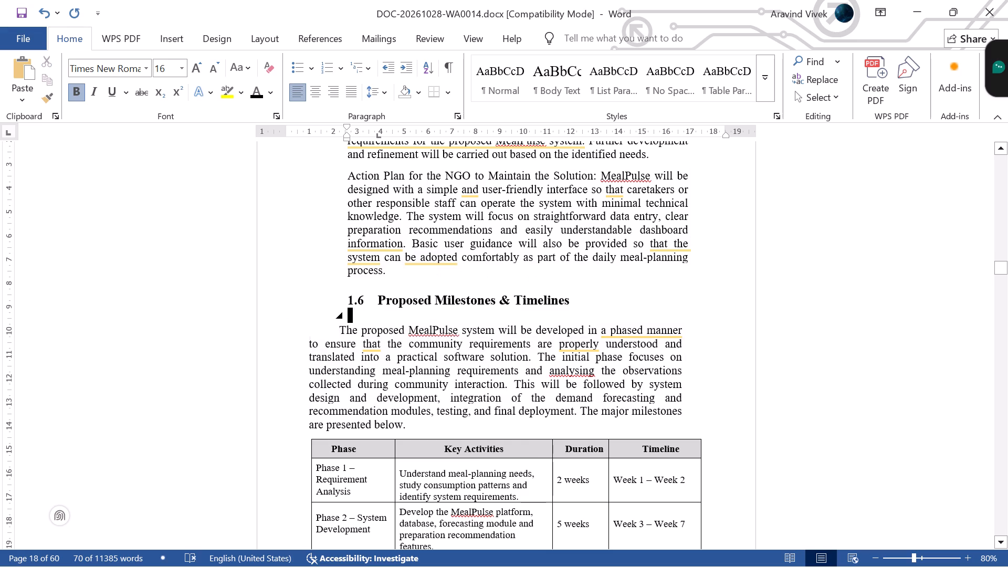
click(369, 313)
key(BackSpace)
key(BackSpace)
key(BackSpace)
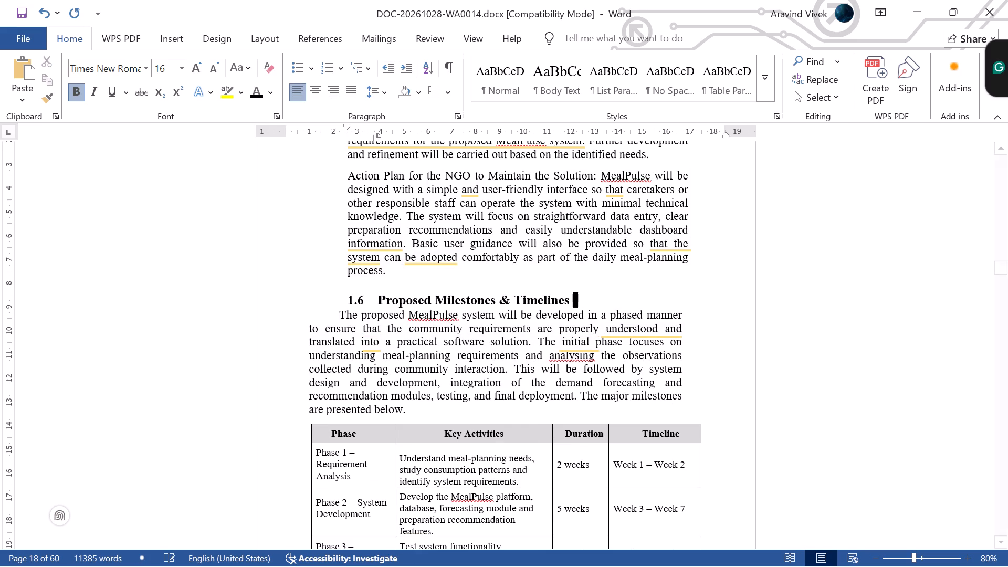
key(Return)
key(BackSpace)
key(BackSpace)
key(BackSpace)
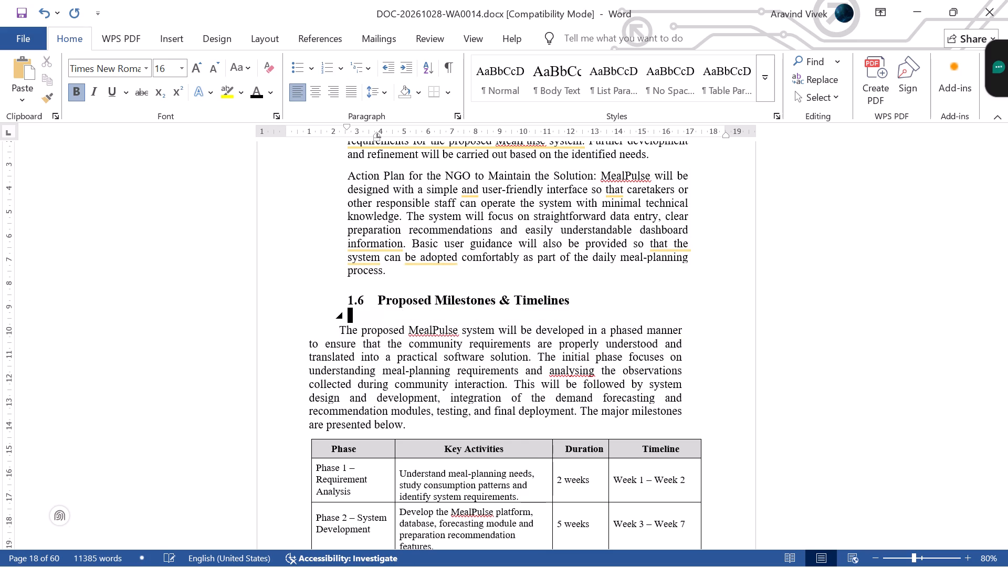
key(BackSpace)
scroll(369, 313, up, 10)
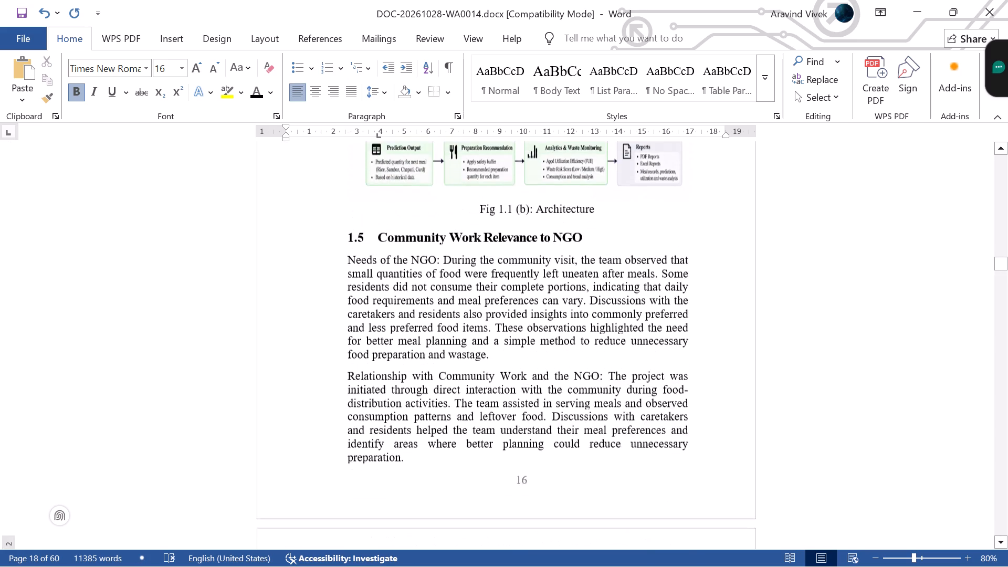
scroll(369, 313, down, 12)
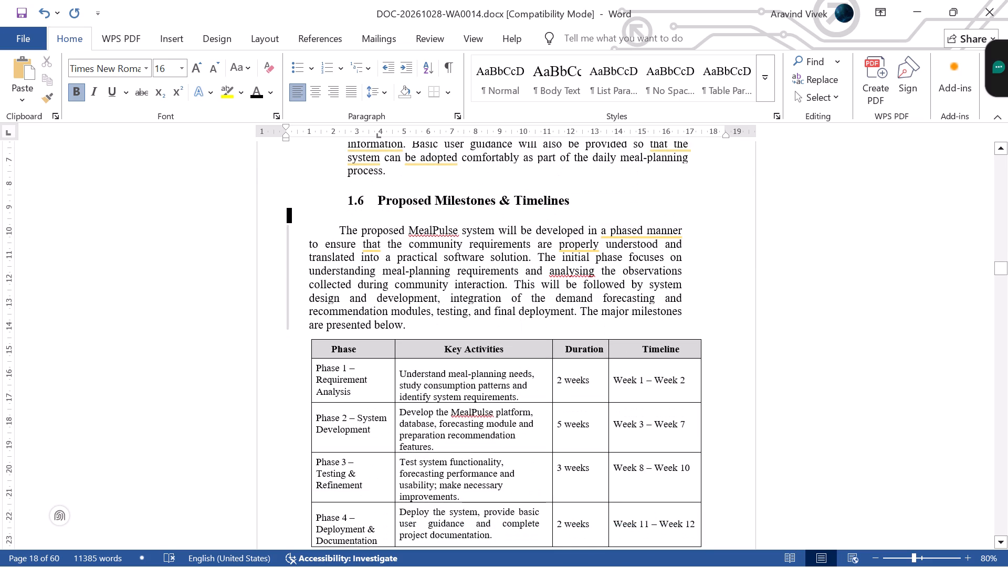
key(BackSpace)
Set the spacing before the section 1.6 introduction paragraph to 12 pt.
drag(335, 215, 392, 256)
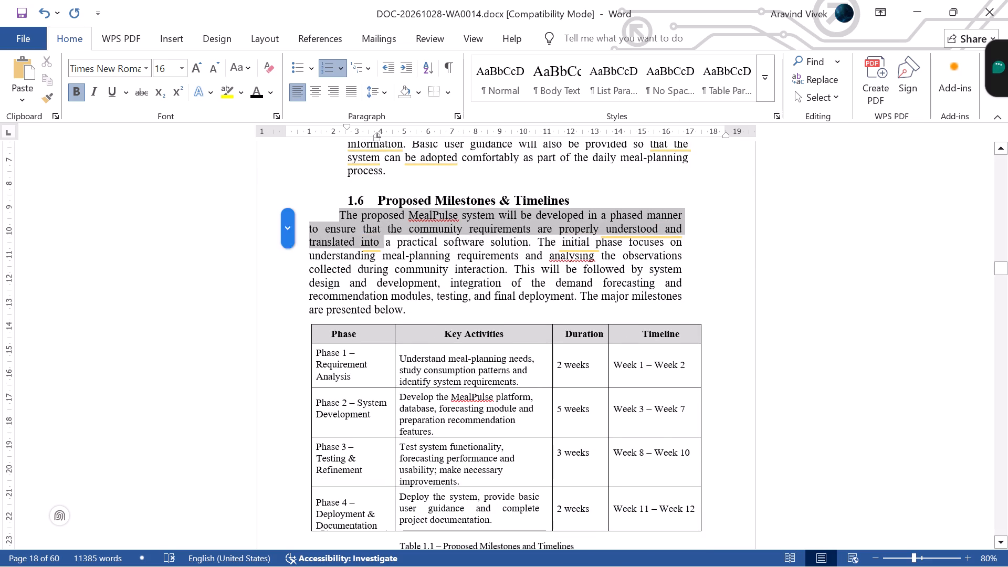
drag(392, 256, 412, 312)
click(455, 118)
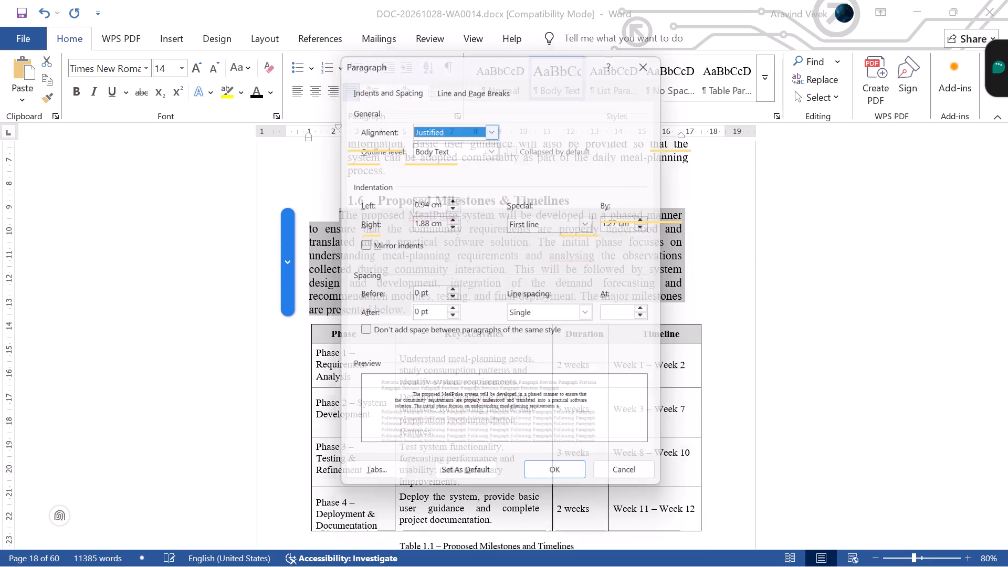
click(453, 294)
click(453, 294)
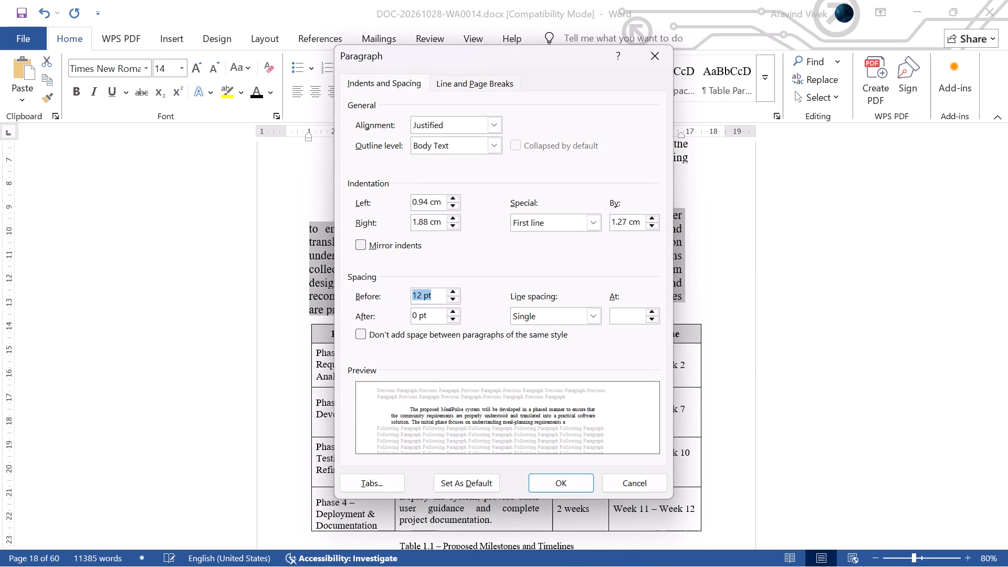
click(556, 480)
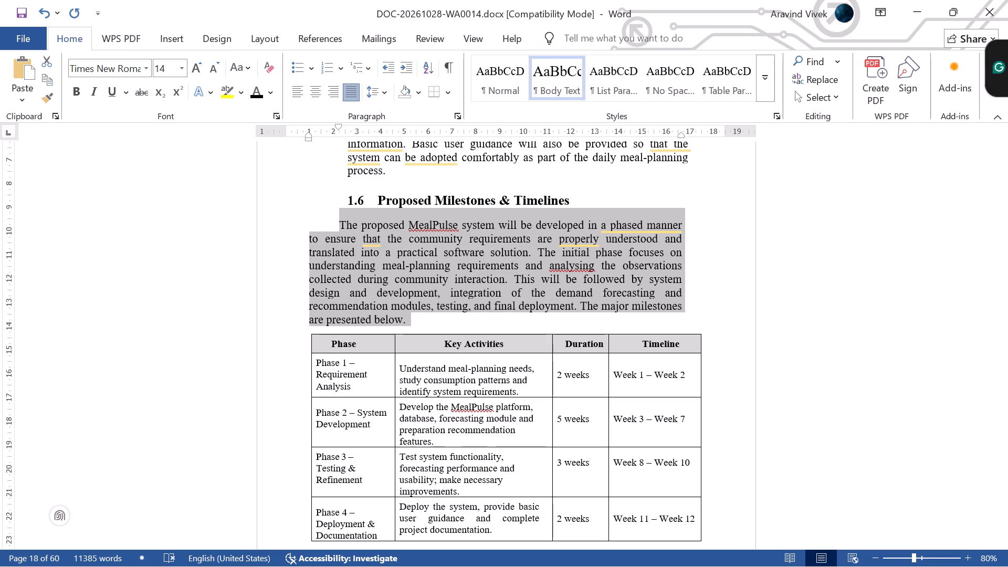
Adjust the left and right indents of the section 1.6 introduction paragraph to line up with the heading and section 1.5 body text.
drag(307, 135, 346, 134)
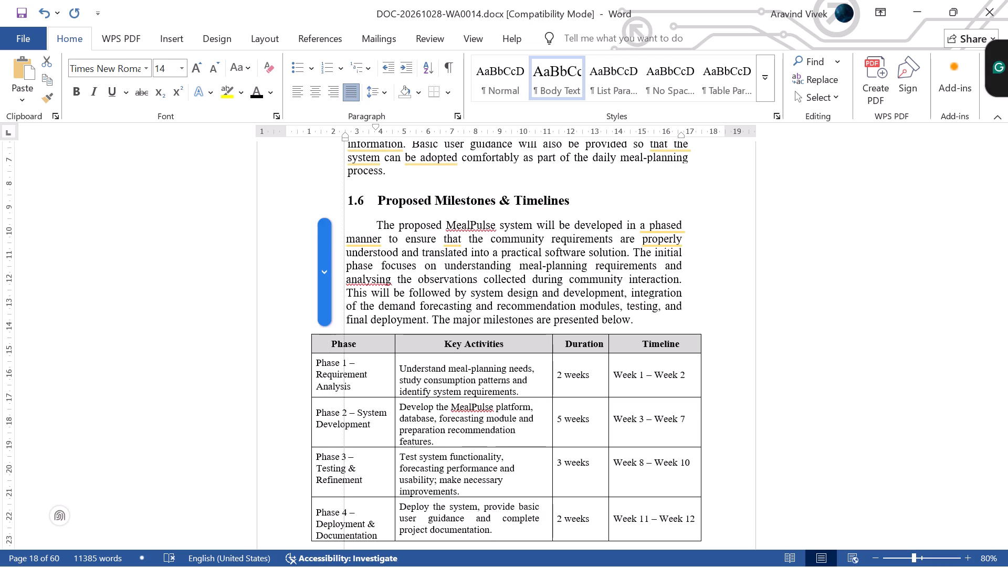
drag(346, 134, 345, 134)
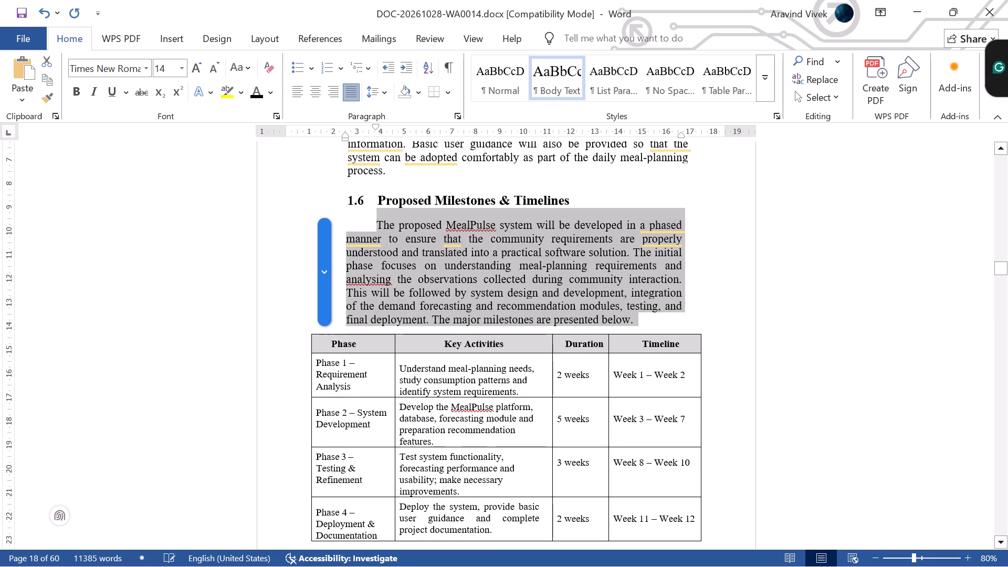
drag(681, 135, 689, 134)
scroll(743, 372, down, 4)
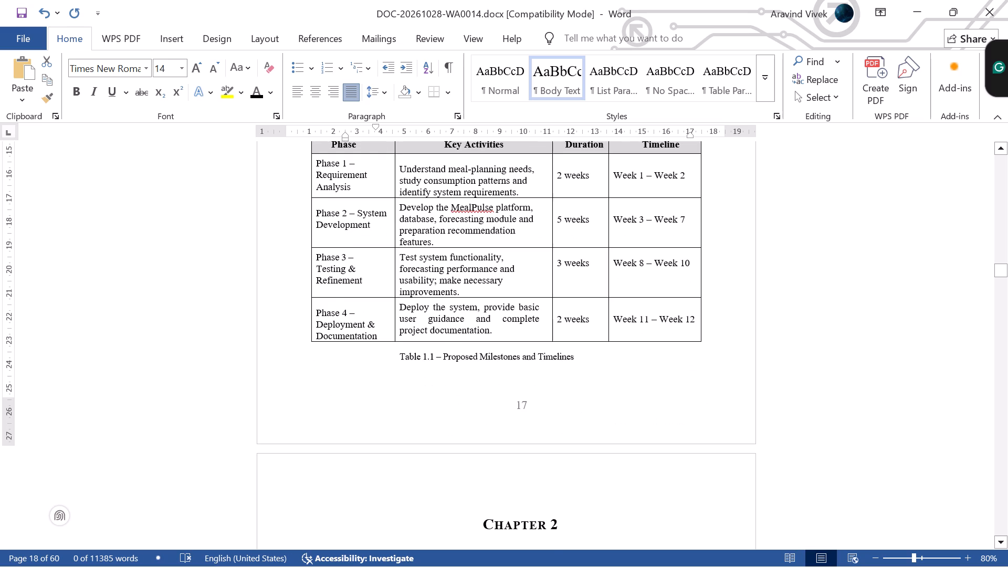
scroll(745, 369, up, 3)
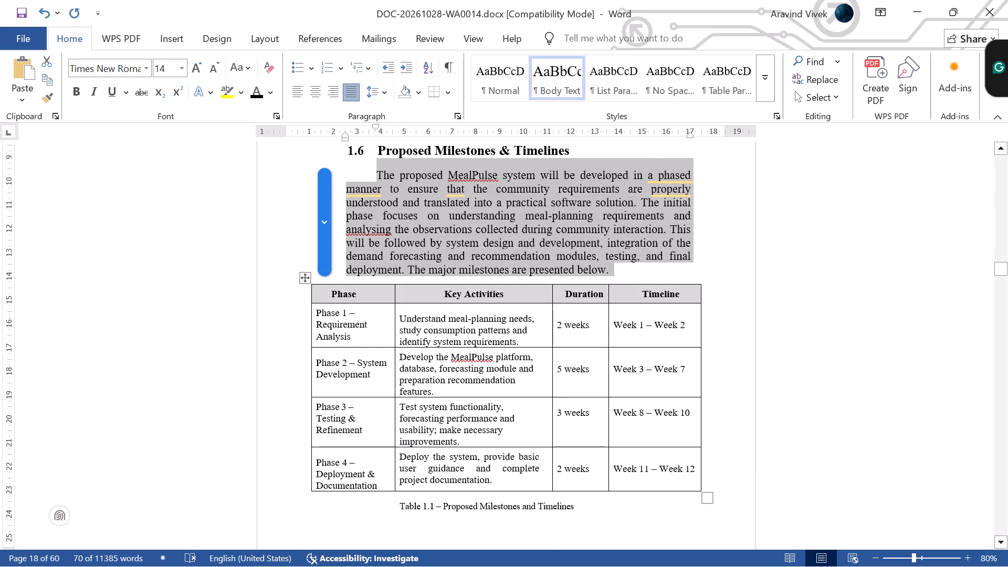
click(745, 299)
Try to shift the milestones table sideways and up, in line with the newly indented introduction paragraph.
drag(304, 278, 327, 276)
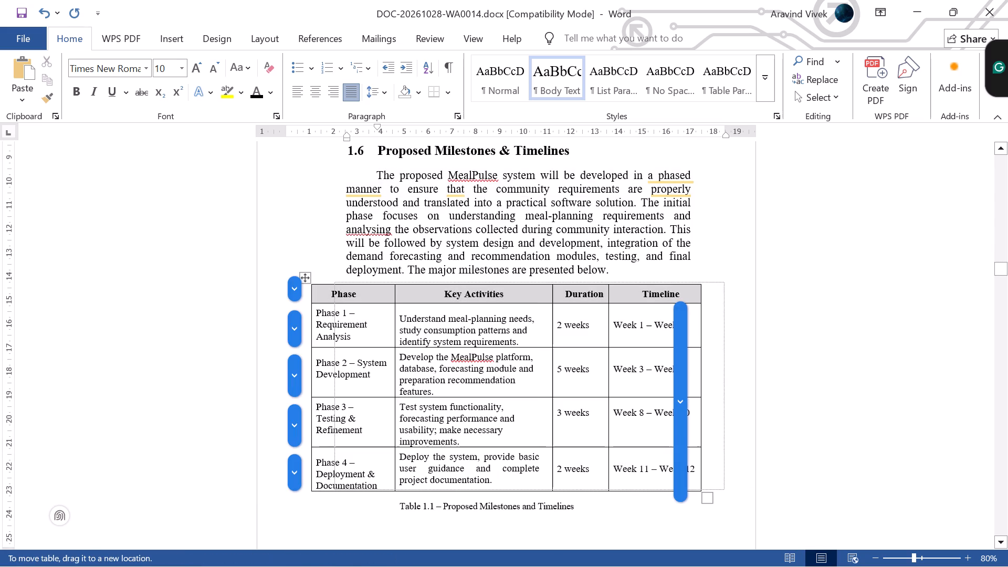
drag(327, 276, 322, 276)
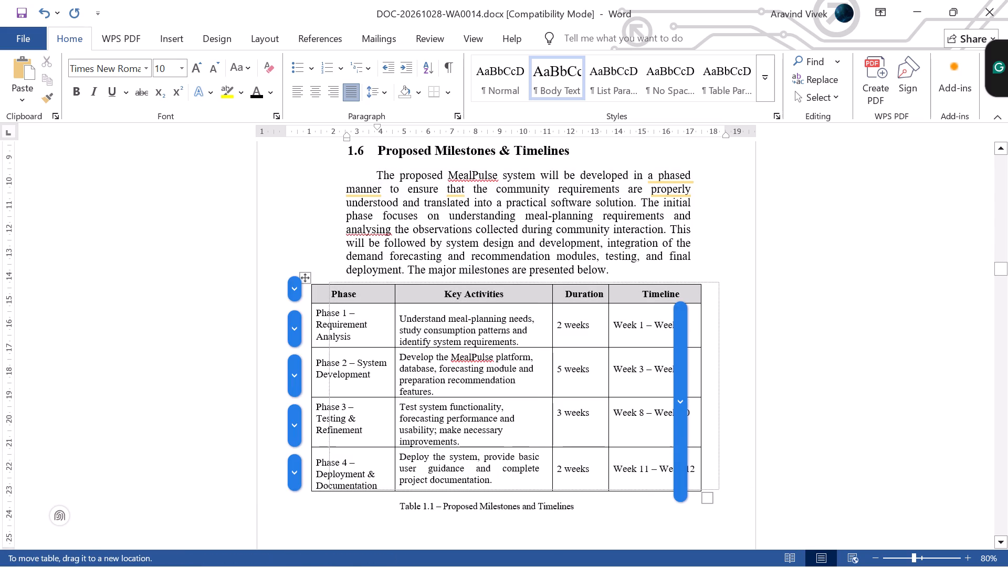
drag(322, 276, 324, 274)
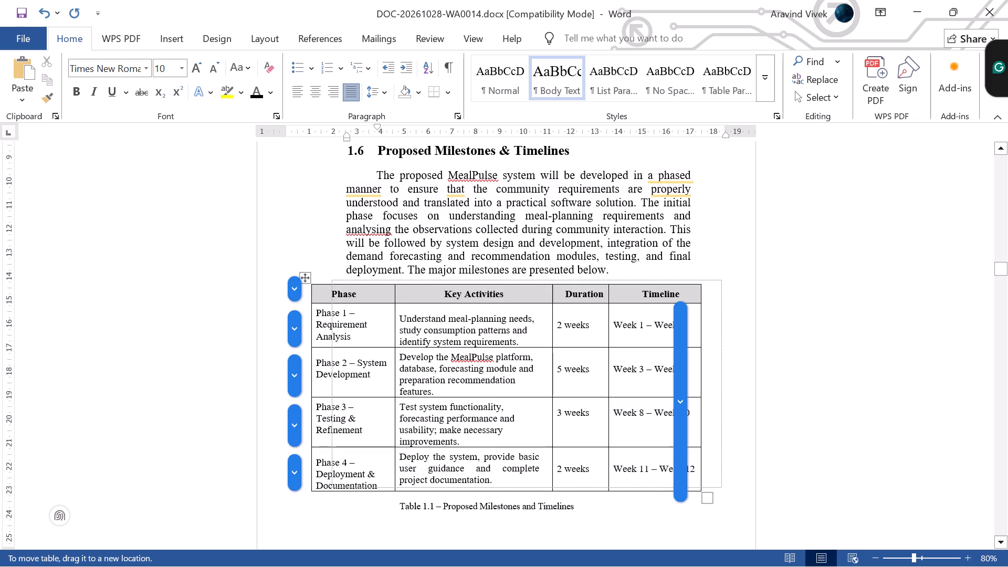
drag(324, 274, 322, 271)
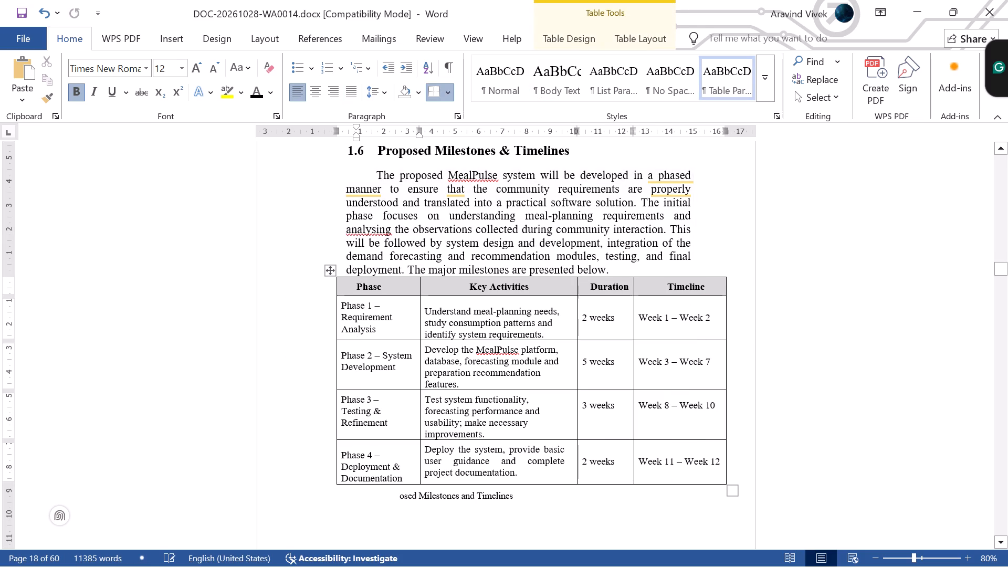
Move the milestones table back toward the left margin and down, leaving a small gap beneath the introduction paragraph.
drag(329, 274, 327, 280)
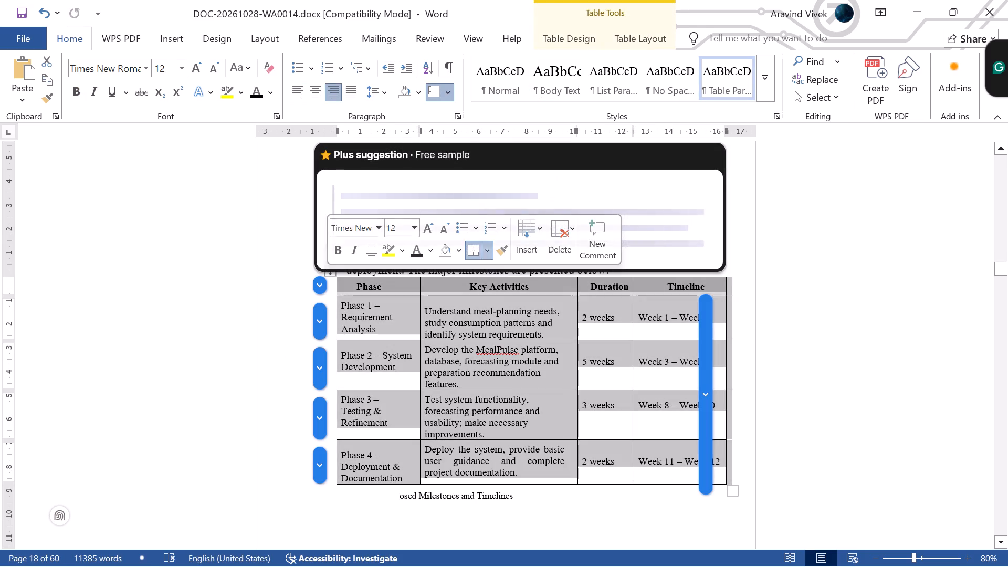
click(291, 261)
drag(331, 270, 323, 278)
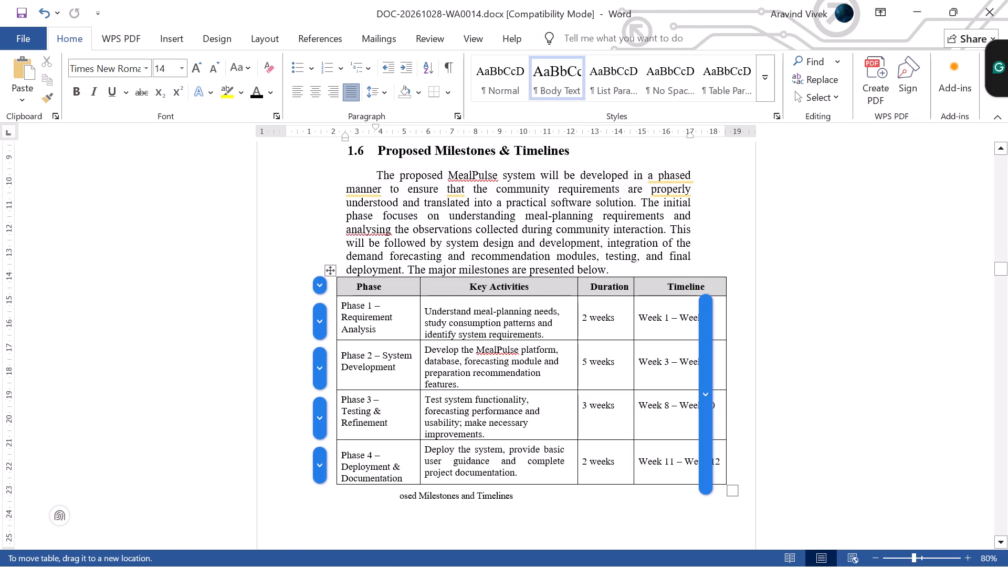
drag(323, 278, 317, 274)
click(291, 296)
drag(331, 272, 319, 284)
click(290, 333)
scroll(421, 365, up, 1)
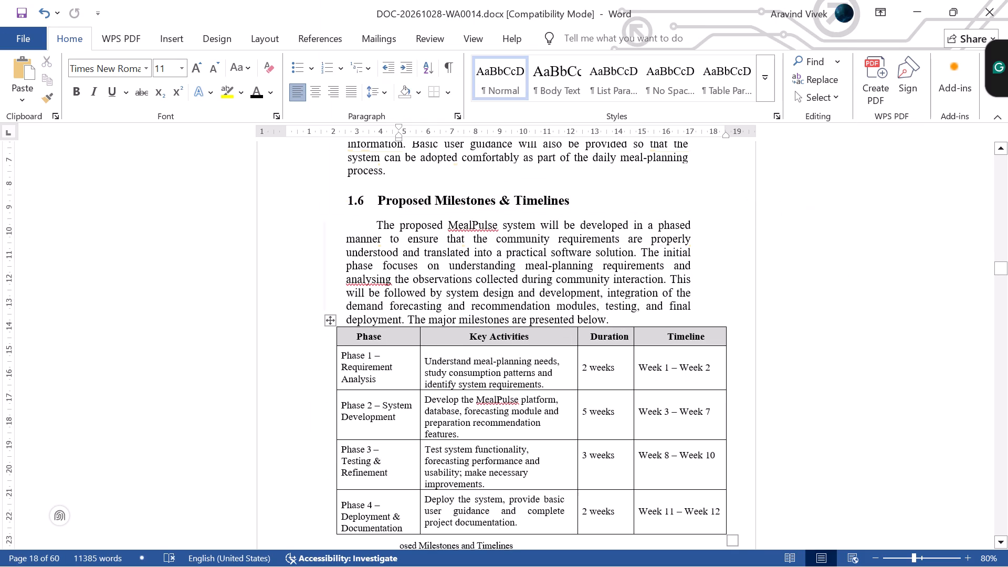
drag(325, 321, 308, 340)
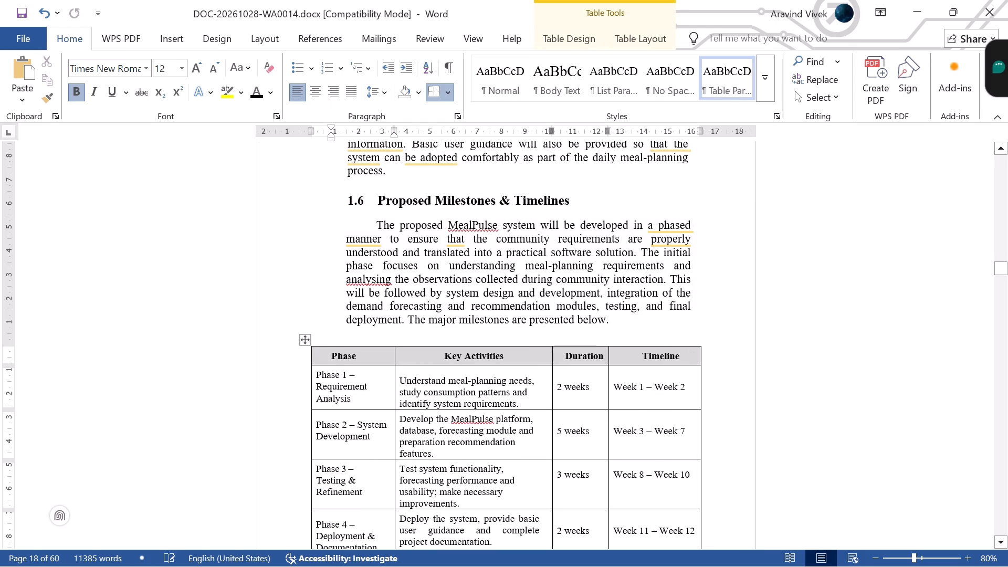
Nudge the milestones table slightly up, closing the gap beneath the section 1.6 introduction paragraph.
drag(307, 337, 317, 332)
scroll(461, 366, down, 4)
scroll(571, 384, up, 2)
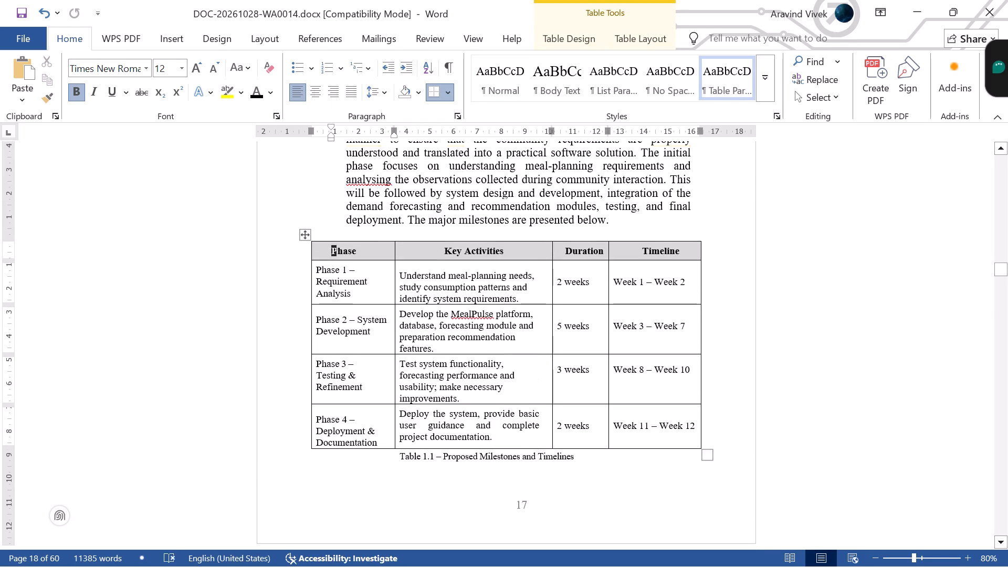
drag(304, 235, 310, 235)
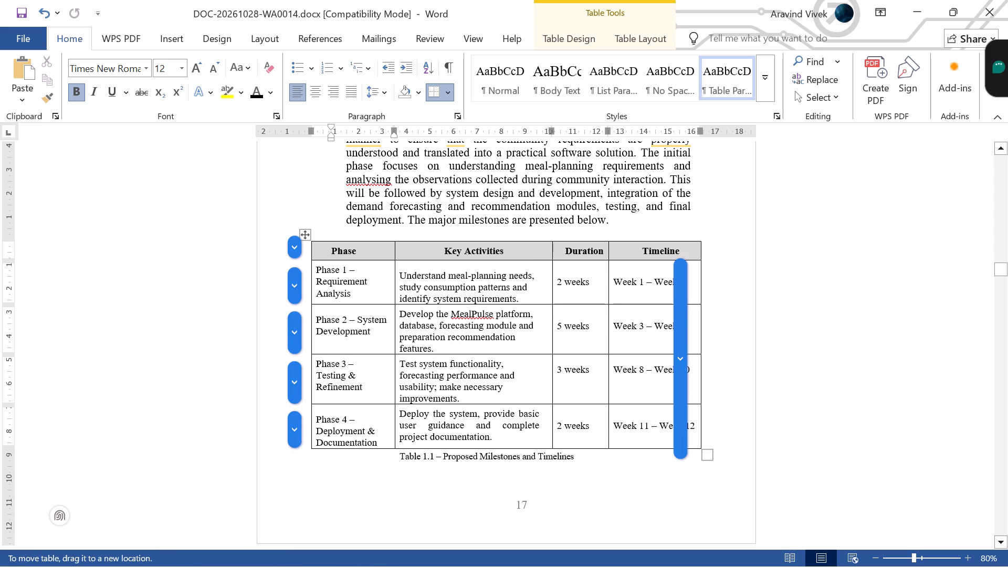
drag(310, 235, 314, 234)
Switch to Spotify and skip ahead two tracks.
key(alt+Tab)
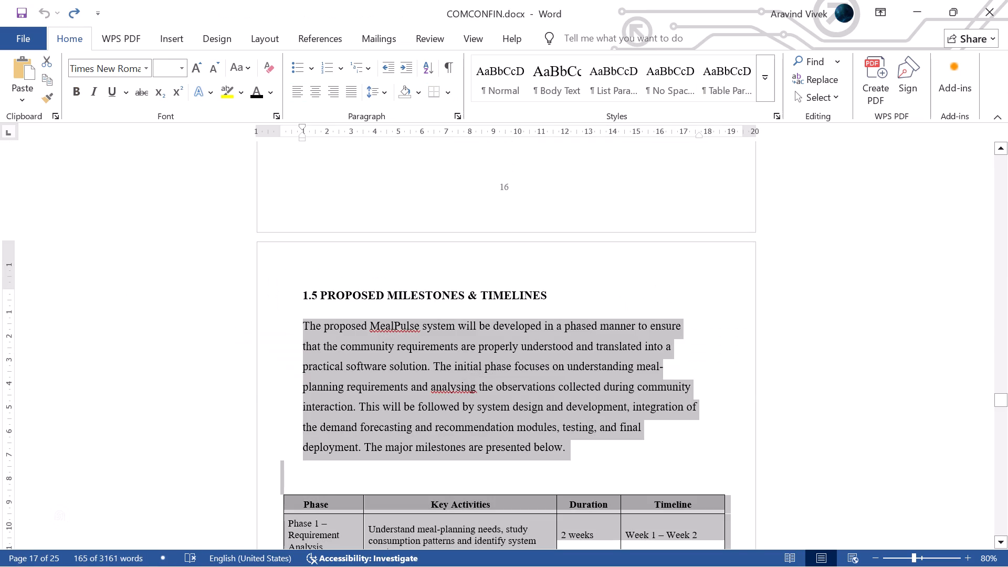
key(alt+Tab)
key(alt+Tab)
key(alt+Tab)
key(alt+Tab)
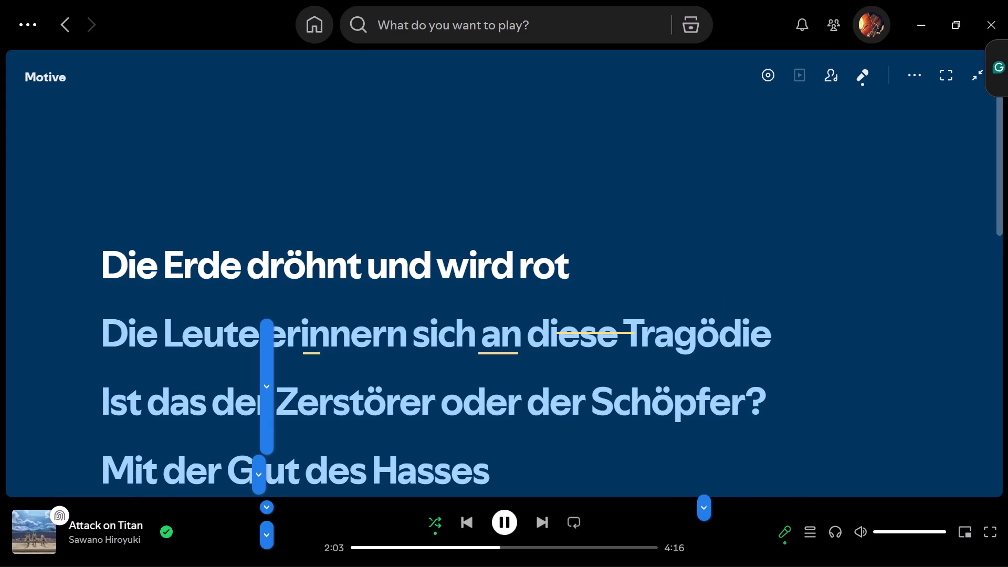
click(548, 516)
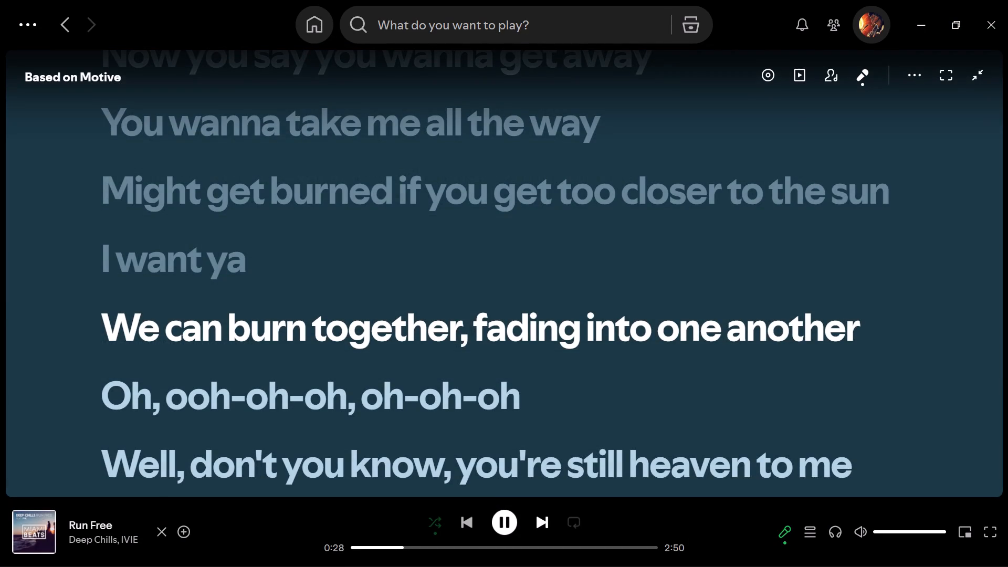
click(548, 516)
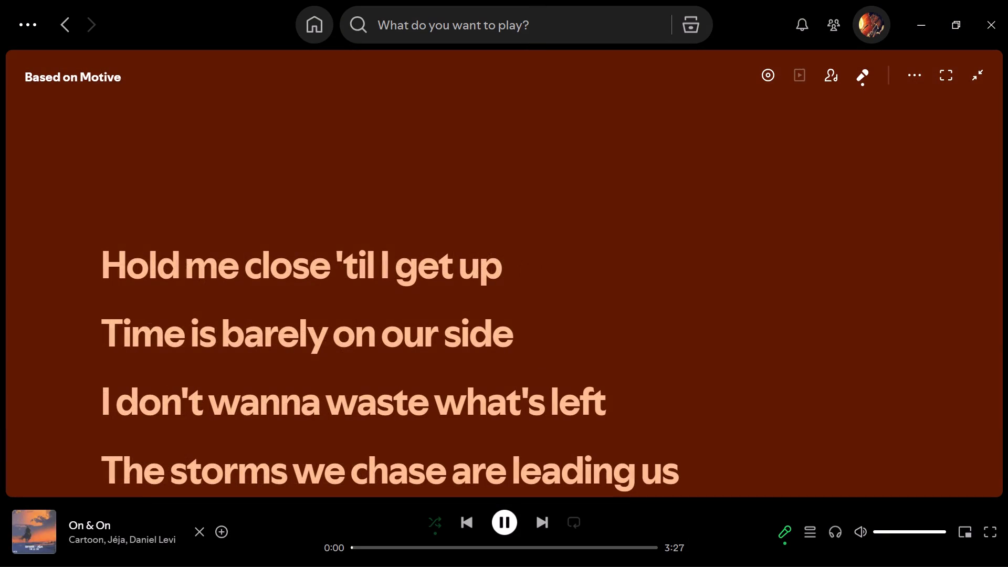
Close the lyrics view and play the Liked Songs playlist on shuffle.
click(787, 537)
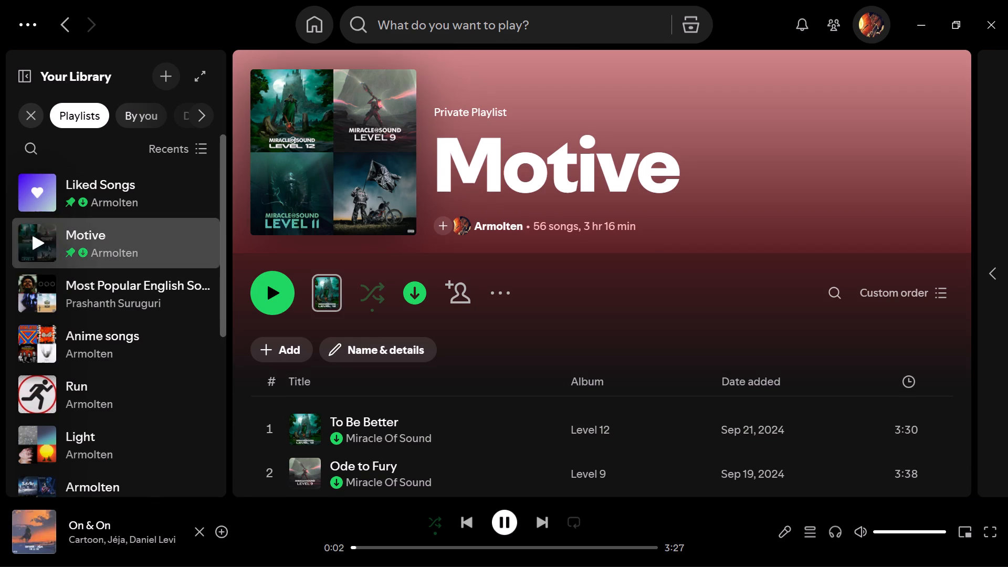
click(123, 201)
click(332, 309)
click(324, 301)
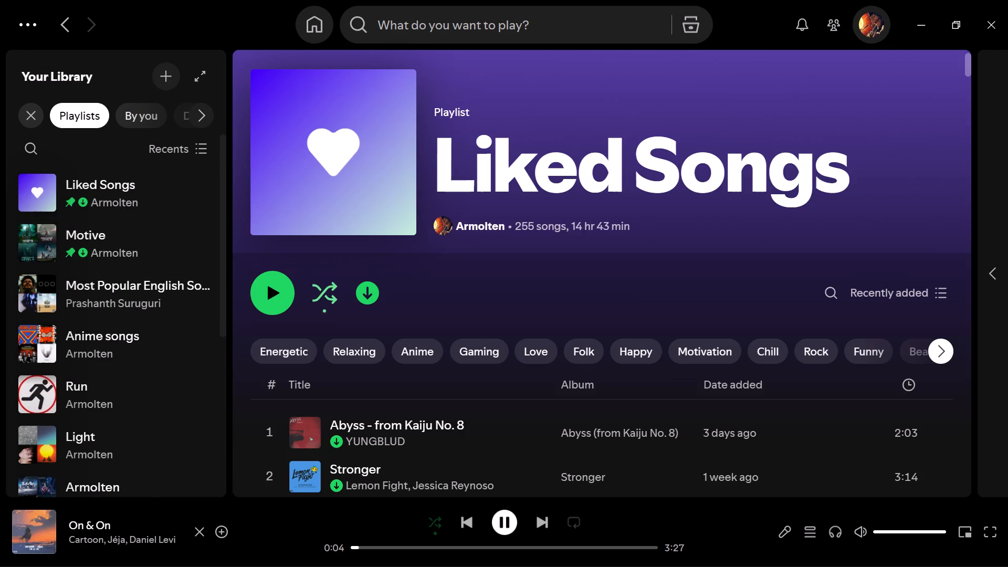
click(279, 292)
Switch back to Word and examine the start of Chapter 2 in the report alongside COMCONFIN.docx.
key(alt+Tab)
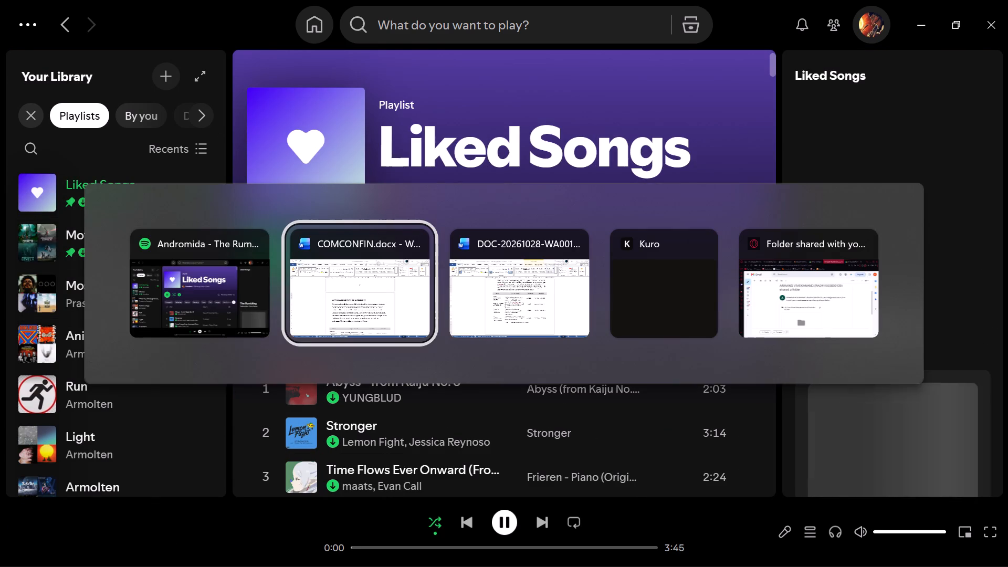
key(alt+Tab)
key(alt+Tab)
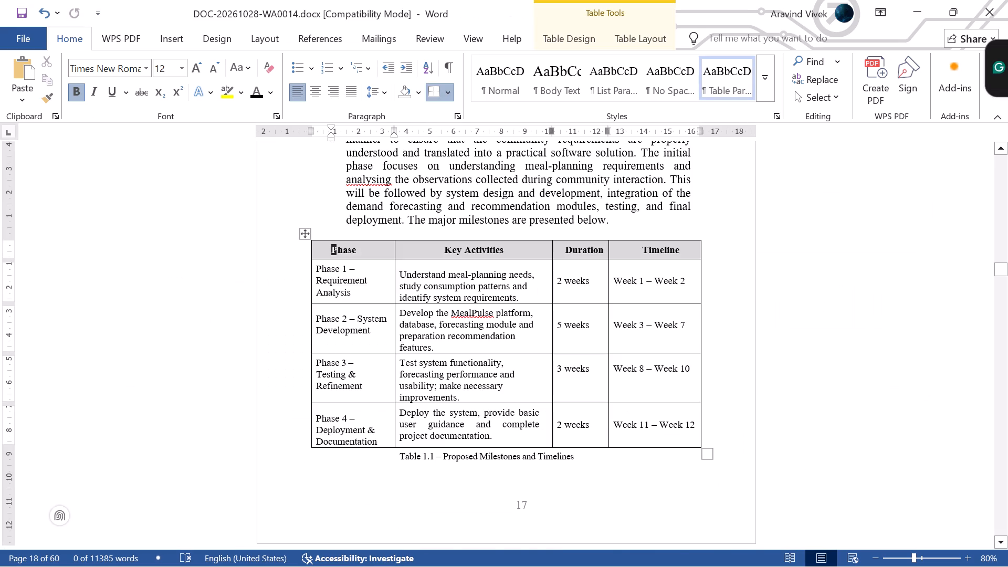
scroll(665, 488, down, 6)
scroll(612, 457, down, 3)
key(alt+Tab)
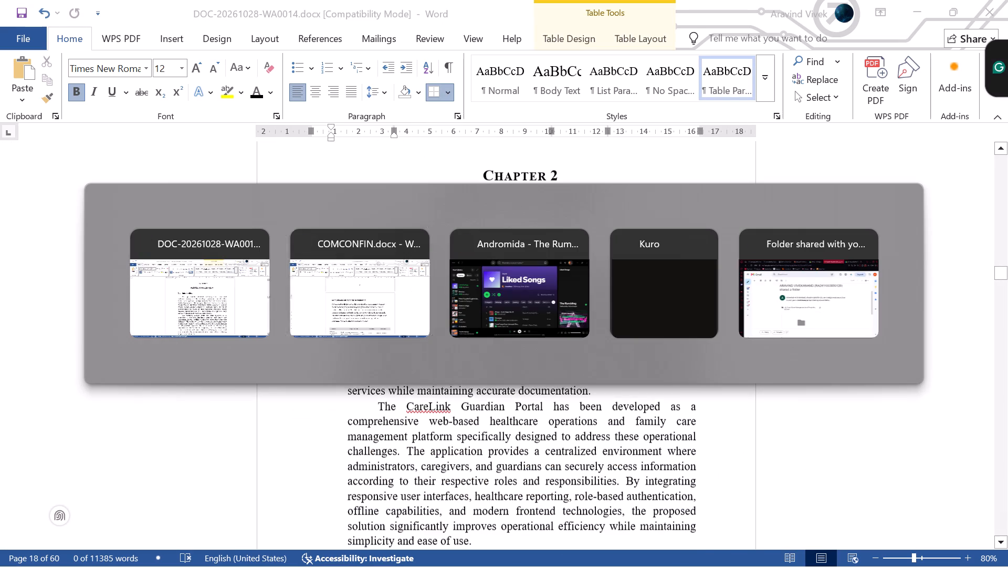
key(alt+Tab)
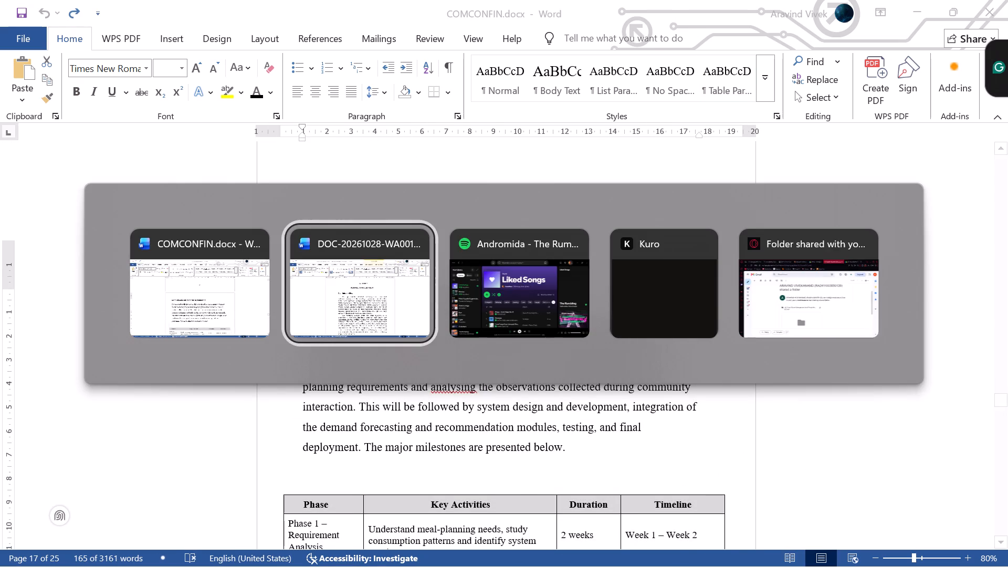
key(alt+Tab)
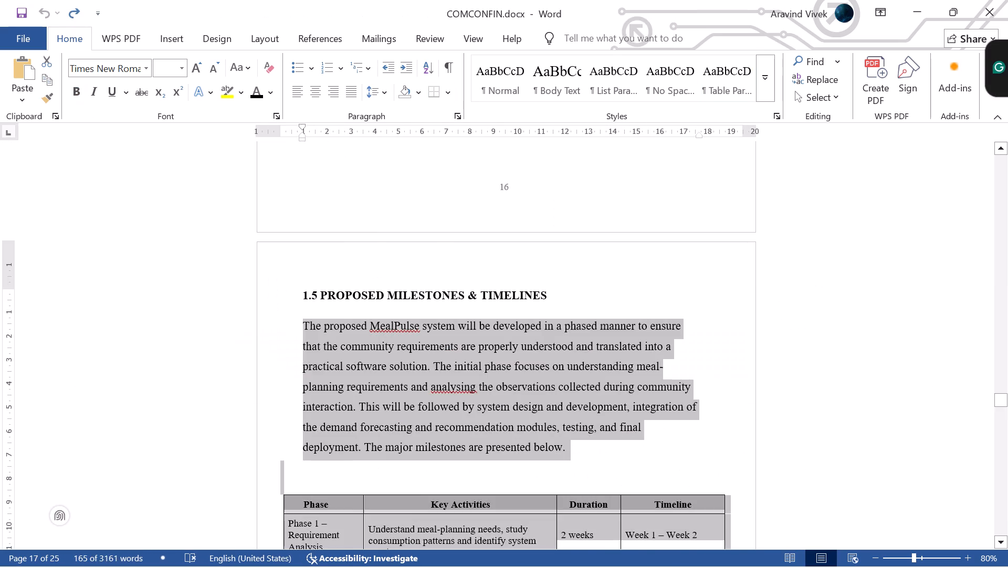
key(alt+Tab)
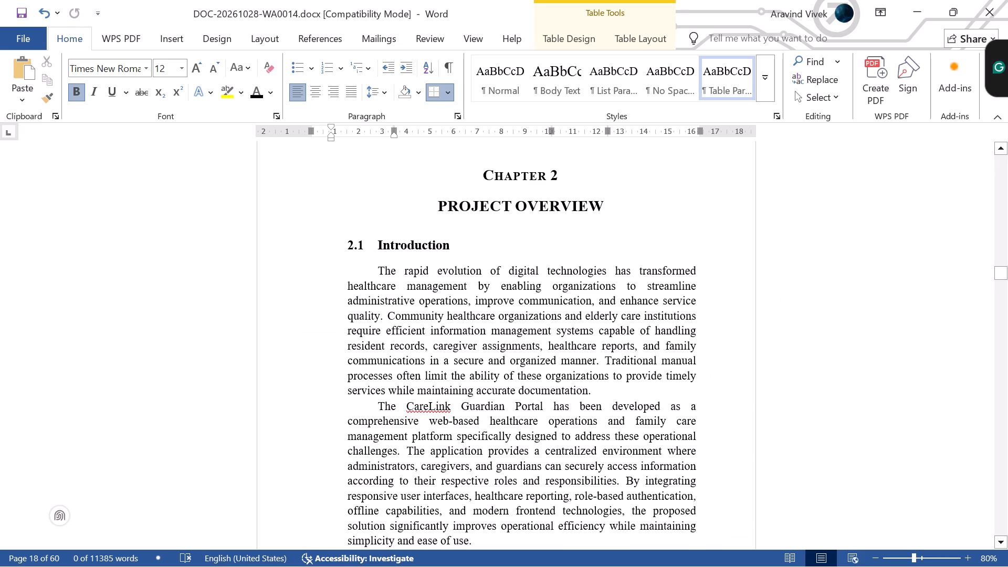
Show the hidden background apps in the system tray.
click(799, 544)
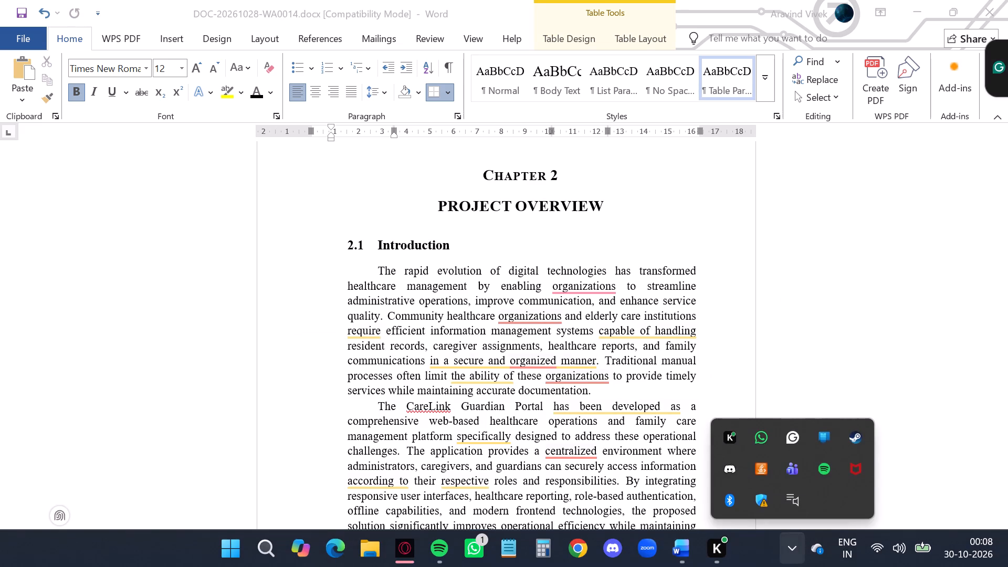
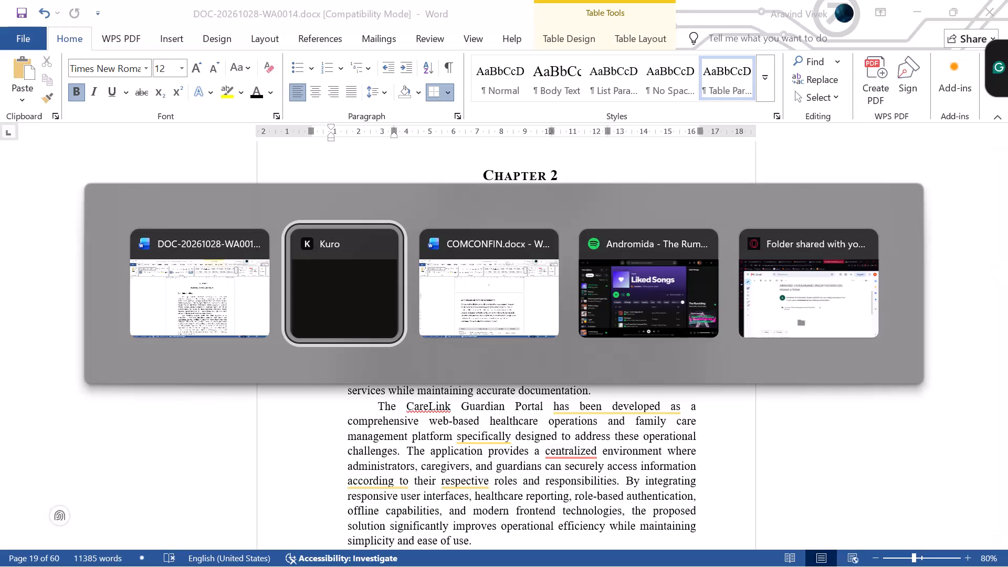
Switch to COMCONFIN.docx and examine its Chapter 2 sections on technical implementation and expected deliverables against the report's Chapter 2.
key(alt+Tab)
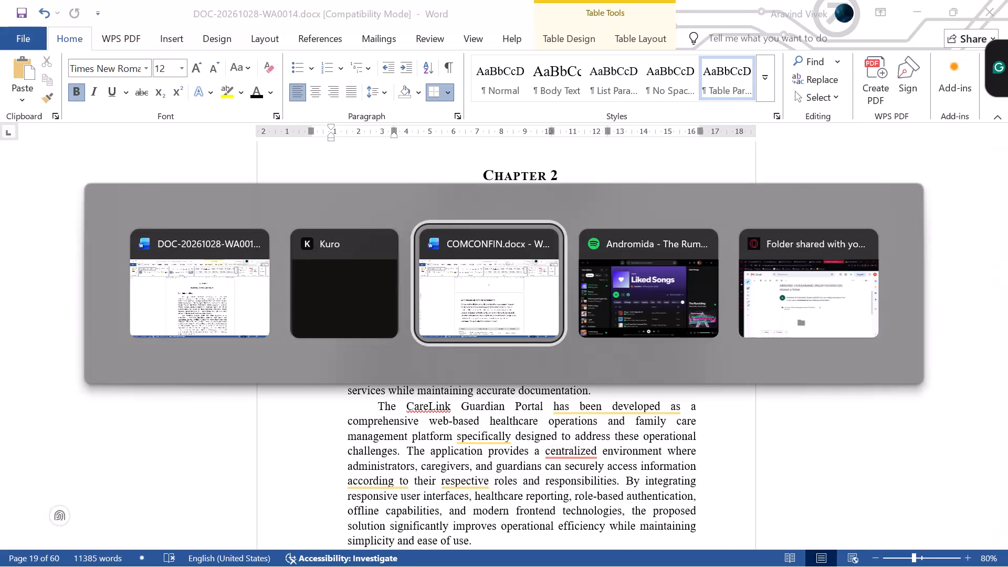
key(alt+Tab)
key(alt+Tab)
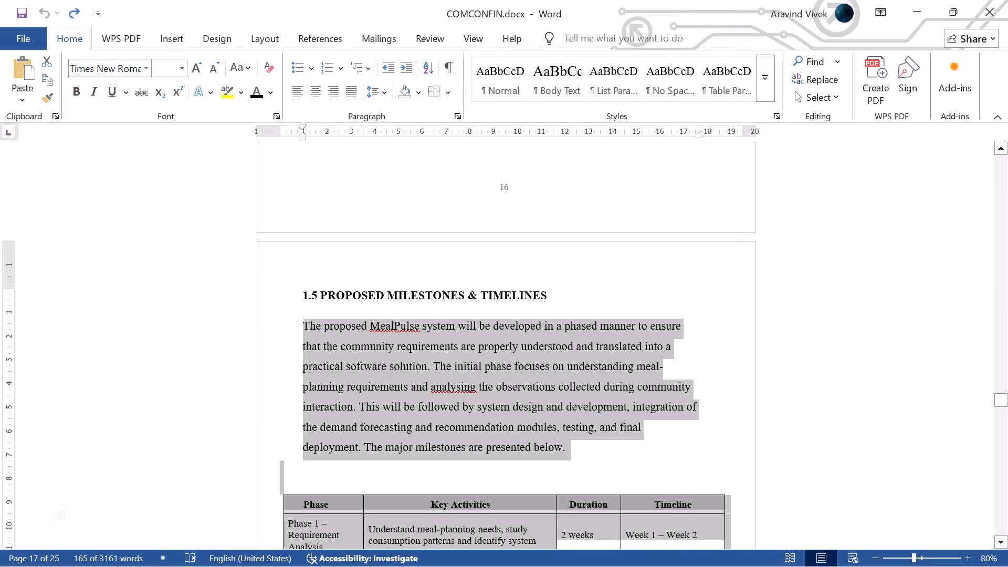
click(749, 343)
scroll(749, 343, down, 16)
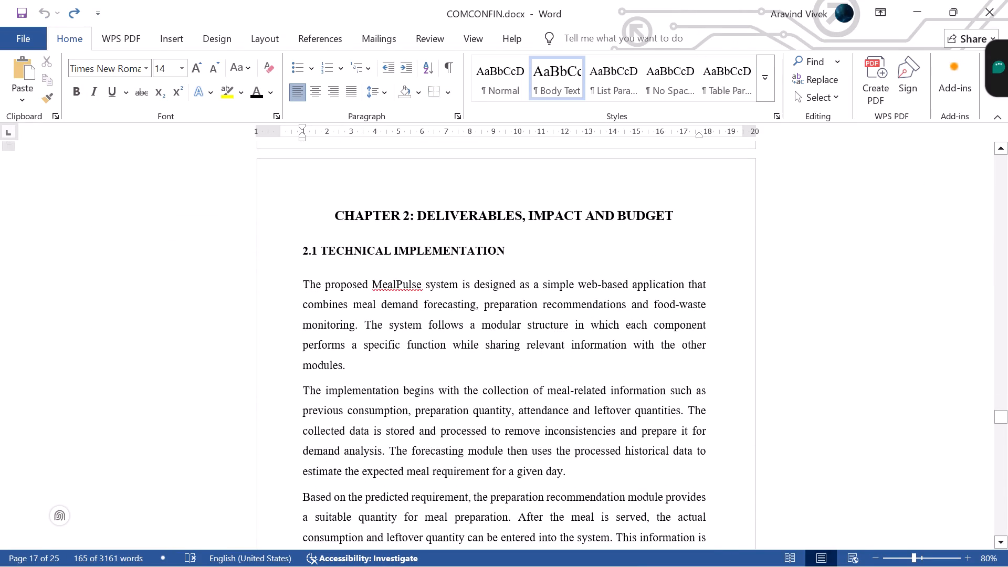
key(alt+Tab)
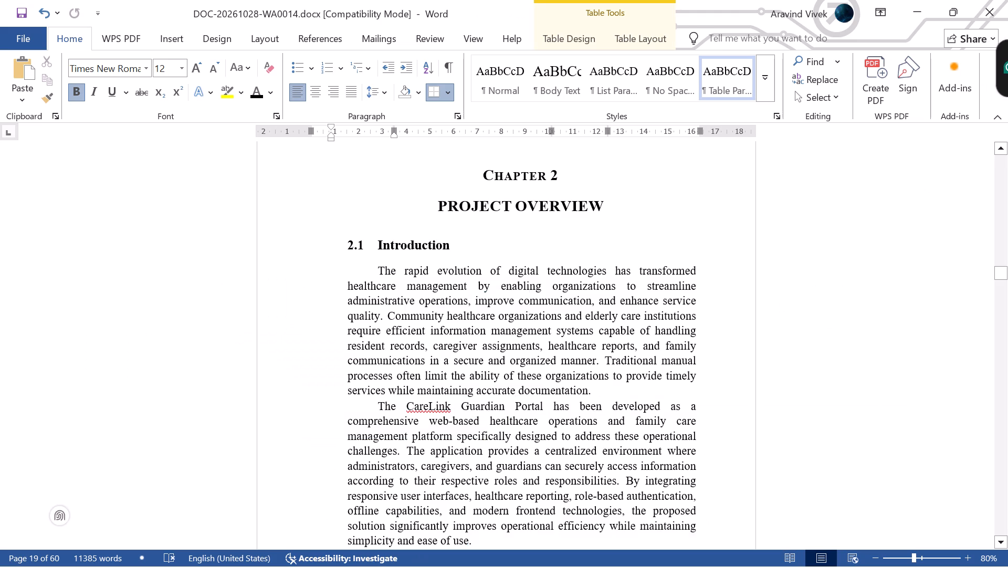
key(alt+Tab)
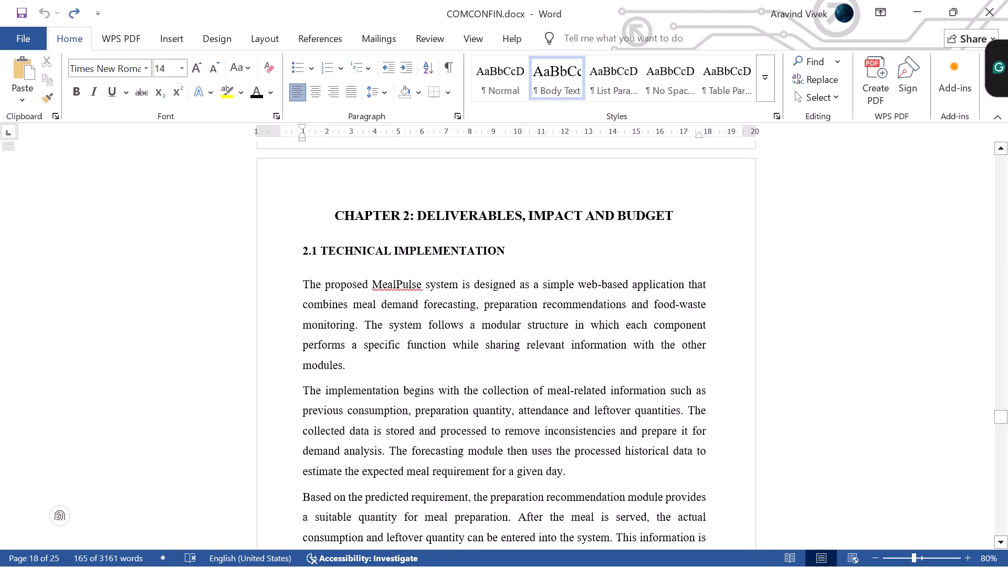
scroll(719, 353, down, 2)
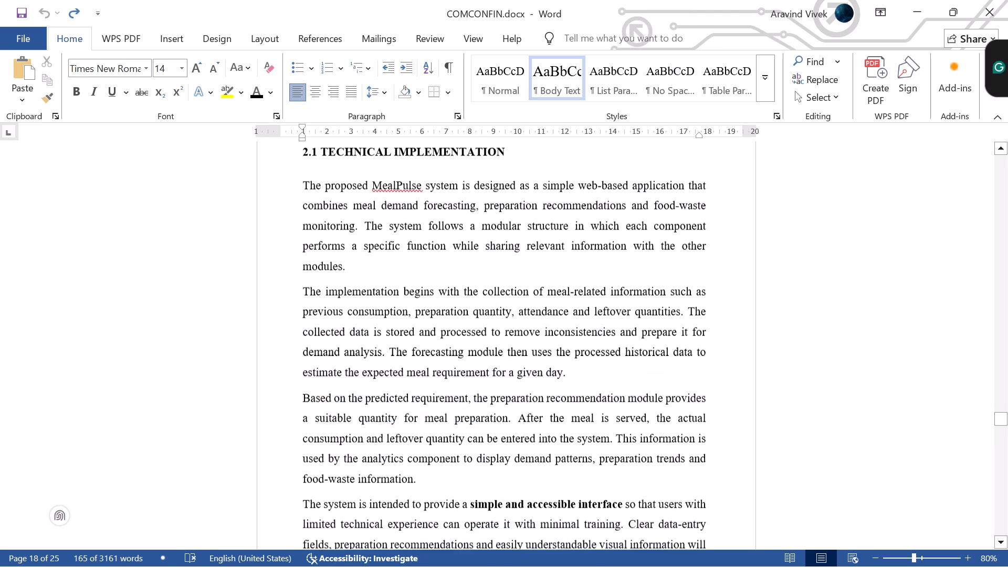
scroll(719, 353, down, 12)
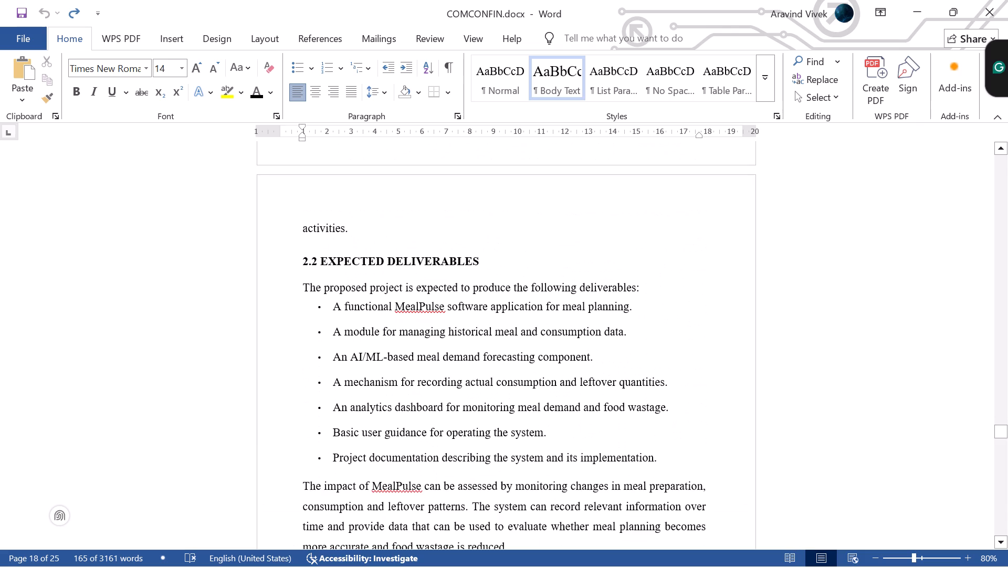
scroll(719, 353, down, 8)
scroll(719, 353, up, 17)
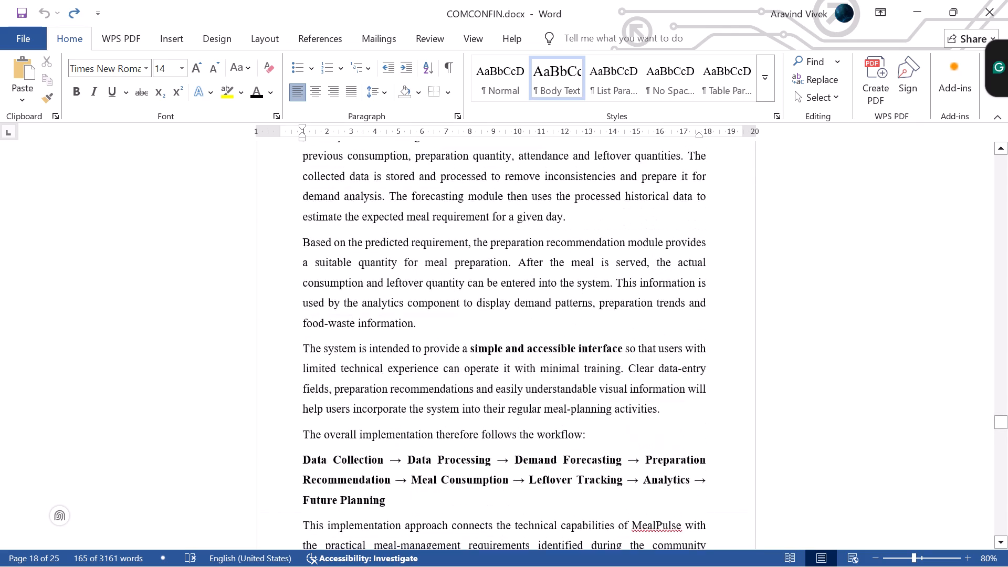
scroll(719, 353, up, 5)
Review the section structure of Chapter 2, Project Overview, in the DOC-20261028-WA0014 report and compare it with COMCONFIN.docx.
key(alt+Tab)
scroll(719, 353, down, 15)
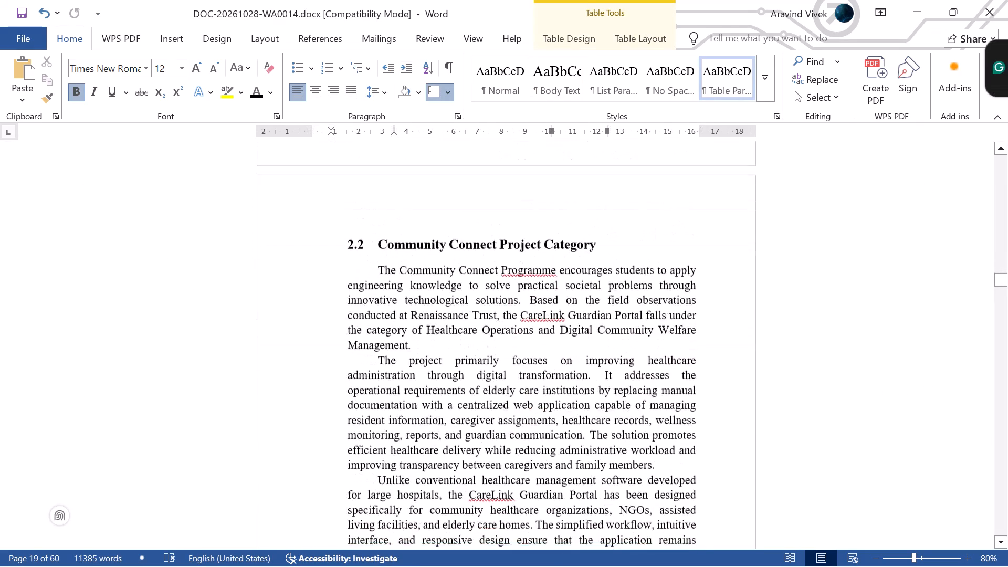
scroll(719, 353, up, 17)
key(alt+Tab)
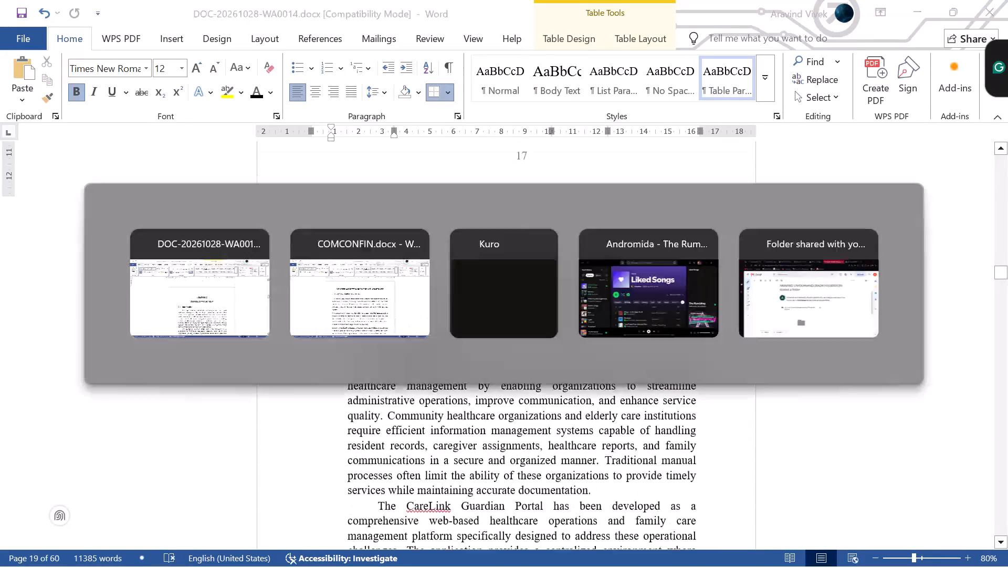
key(alt+Tab)
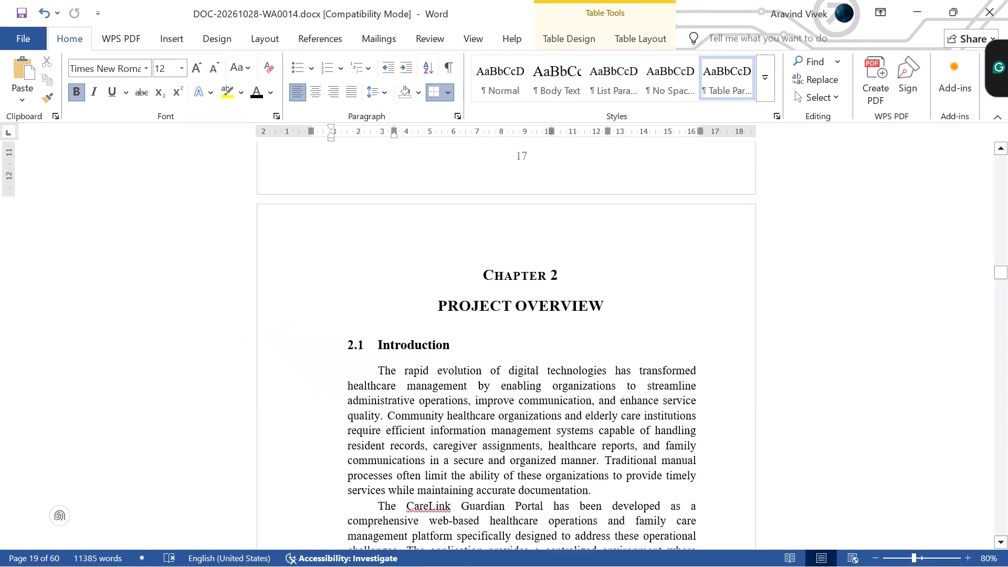
scroll(648, 323, down, 12)
scroll(675, 355, down, 13)
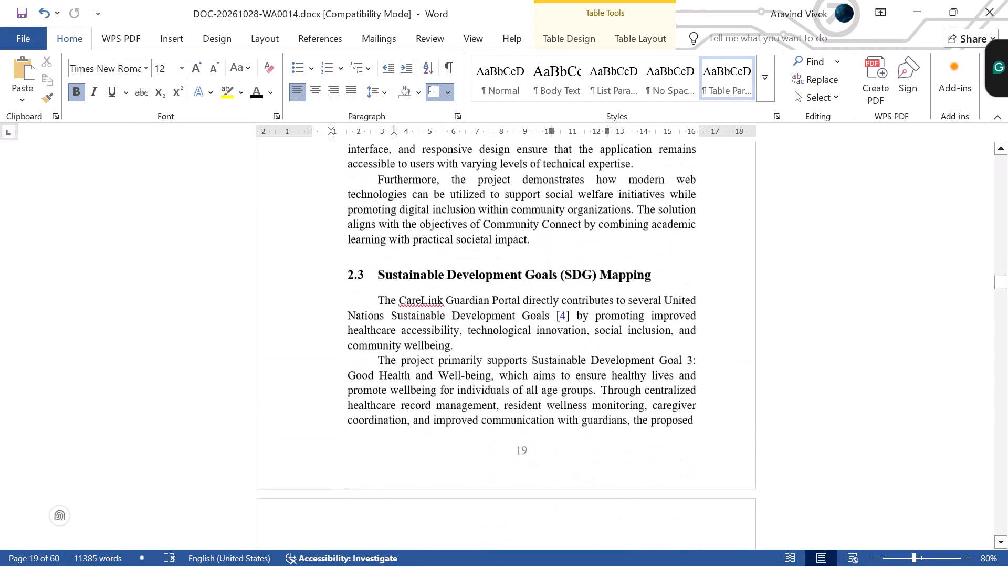
scroll(699, 367, down, 8)
scroll(703, 369, up, 15)
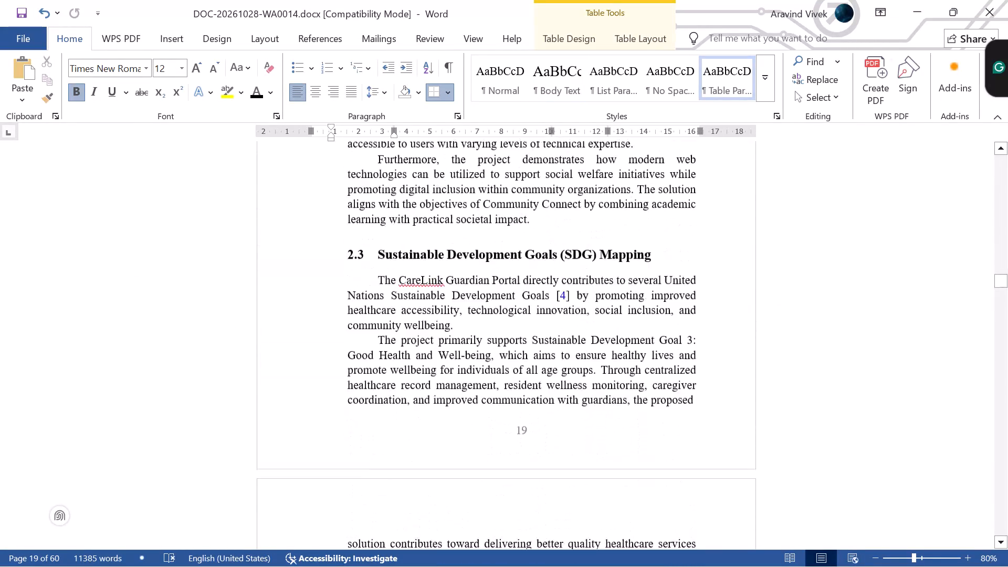
scroll(703, 369, up, 2)
scroll(703, 369, down, 3)
scroll(703, 369, up, 9)
scroll(703, 369, down, 5)
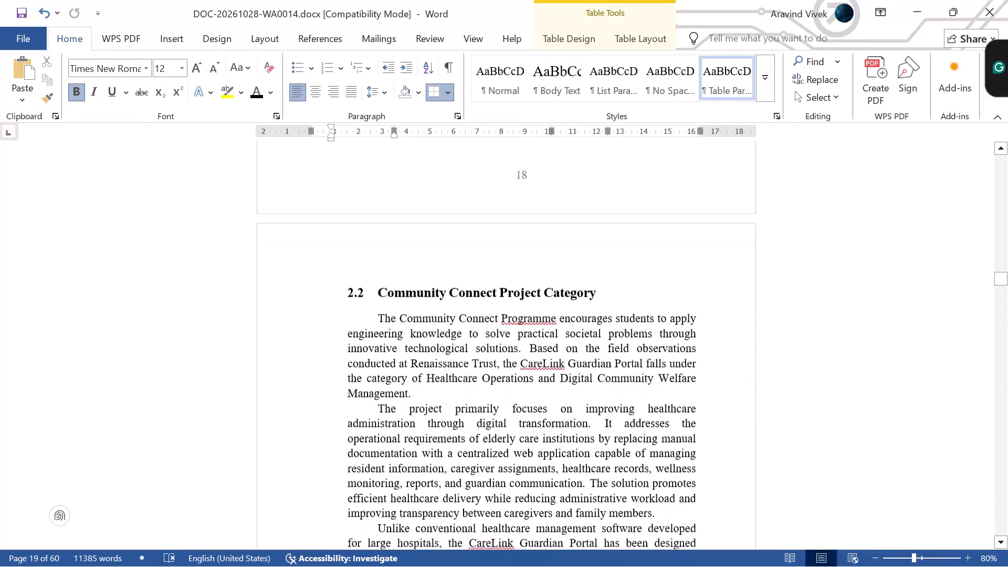
scroll(703, 369, up, 13)
key(alt+Tab)
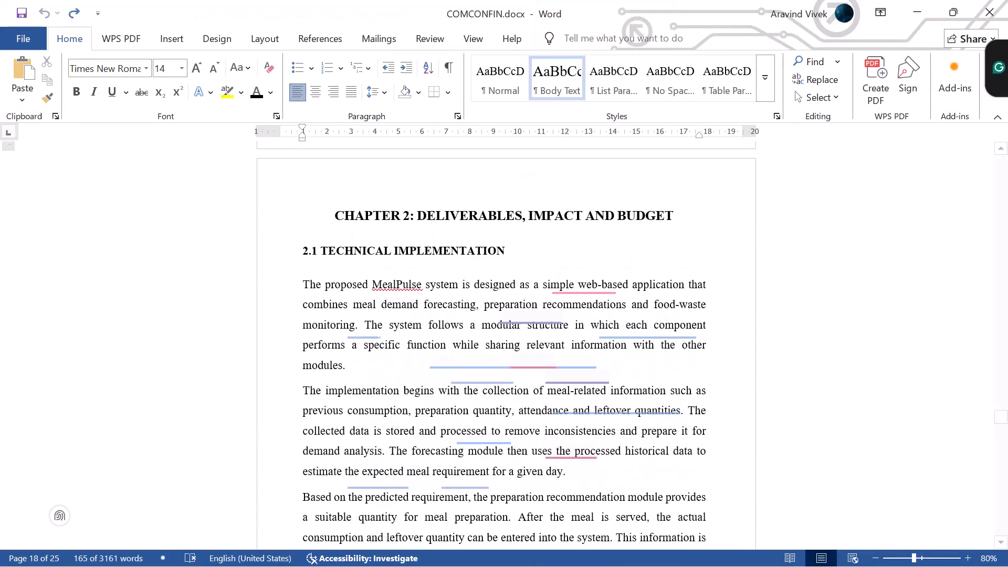
Replace the section 2.1 heading text "Introduction" in the DOC-20261028-WA0014 report with "Technical Implementation".
key(alt+Tab)
click(484, 245)
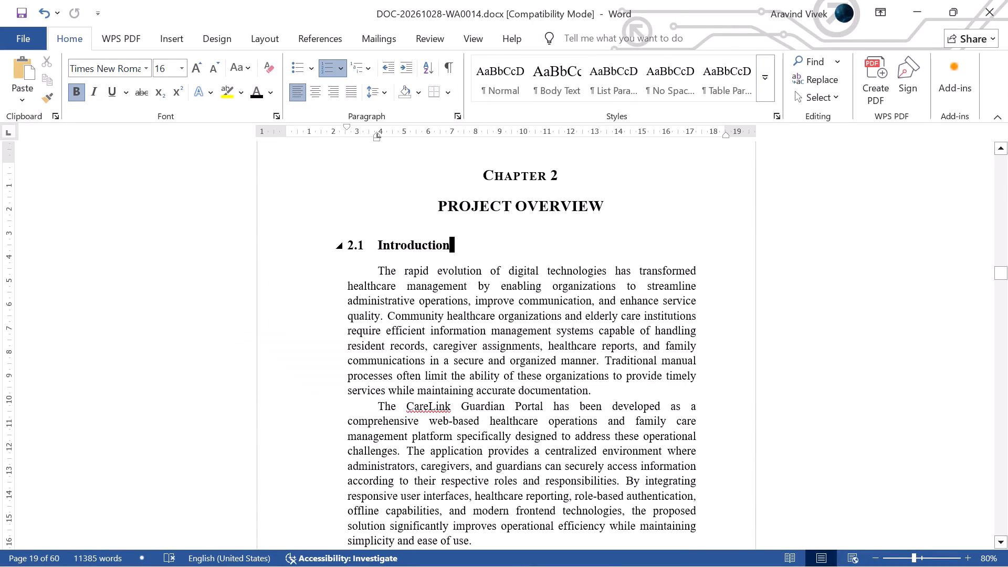
key(ctrl+BackSpace)
text(Teach)
key(BackSpace)
key(BackSpace)
key(BackSpace)
text(chnical Implementatin)
key(BackSpace)
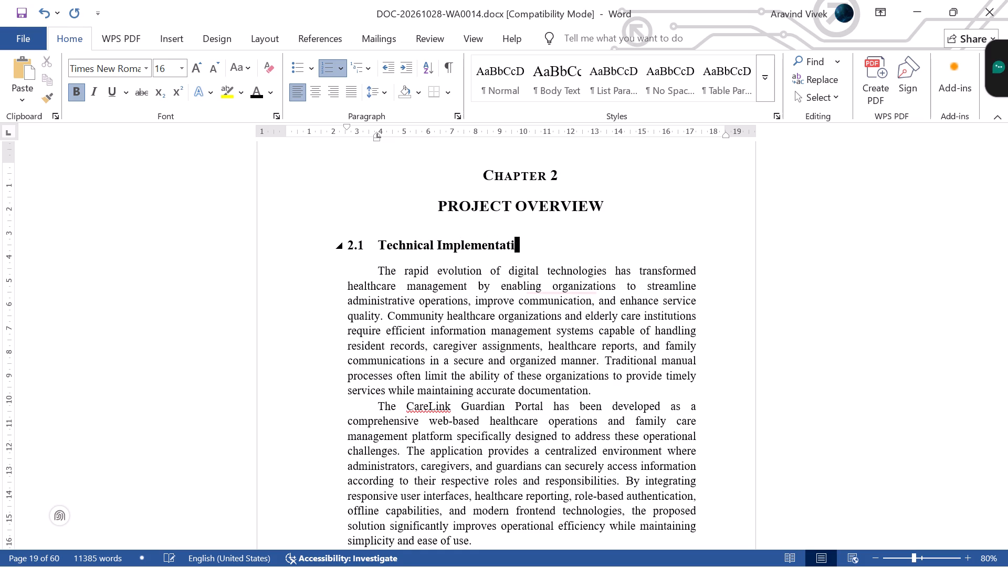
text(on)
Copy the full body text of section 2.1 Technical Implementation, up to "community activities.", from COMCONFIN.docx.
key(alt+Tab)
drag(302, 283, 433, 335)
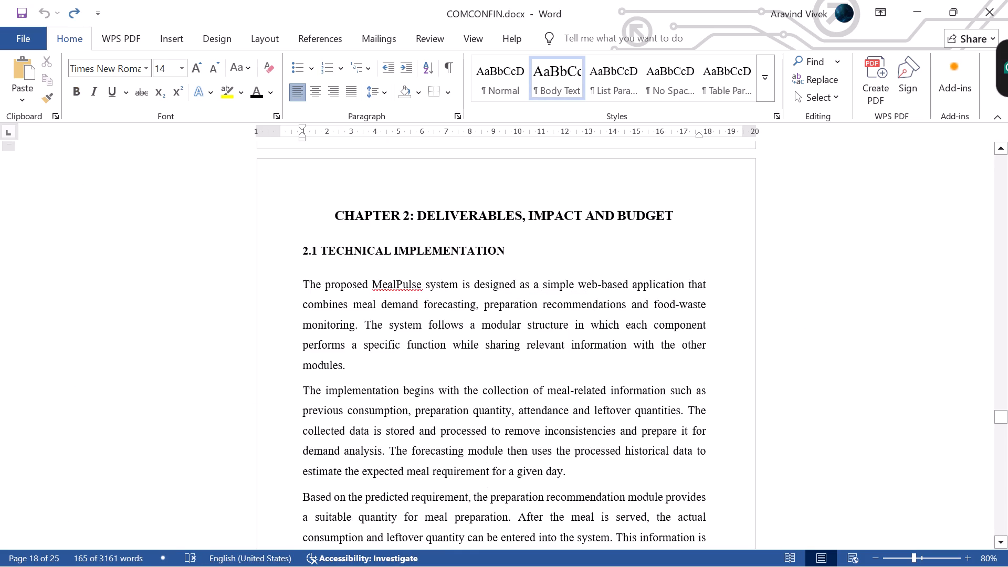
drag(433, 335, 382, 323)
scroll(601, 385, down, 12)
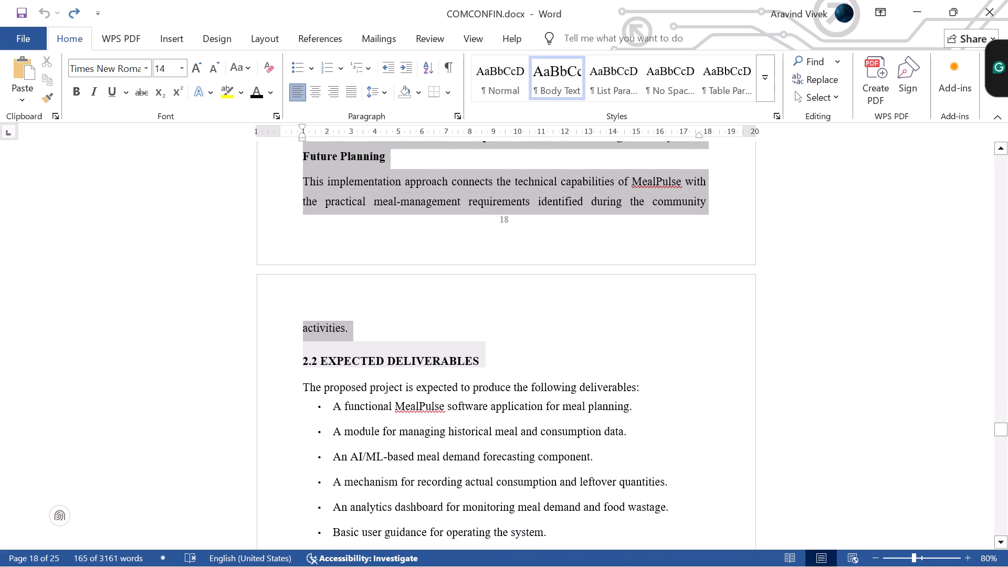
drag(382, 323, 375, 321)
key(ctrl+c)
Replace all the old CareLink body paragraphs under section 2.1 of the report with the copied MealPulse text.
key(alt+Tab)
drag(400, 270, 516, 370)
scroll(516, 370, down, 3)
click(371, 264)
drag(376, 265, 490, 342)
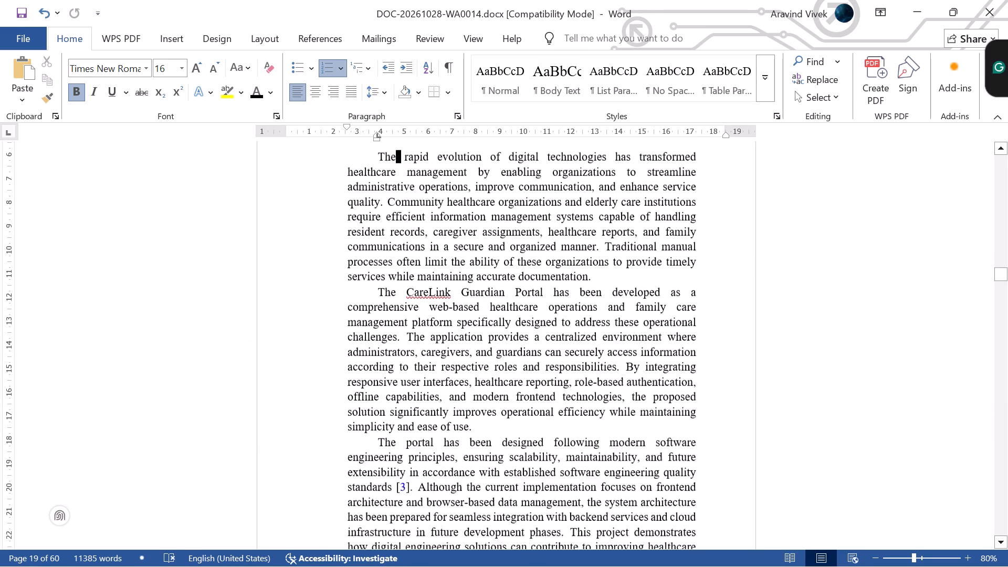
scroll(419, 278, up, 4)
drag(377, 317, 519, 408)
scroll(519, 408, down, 7)
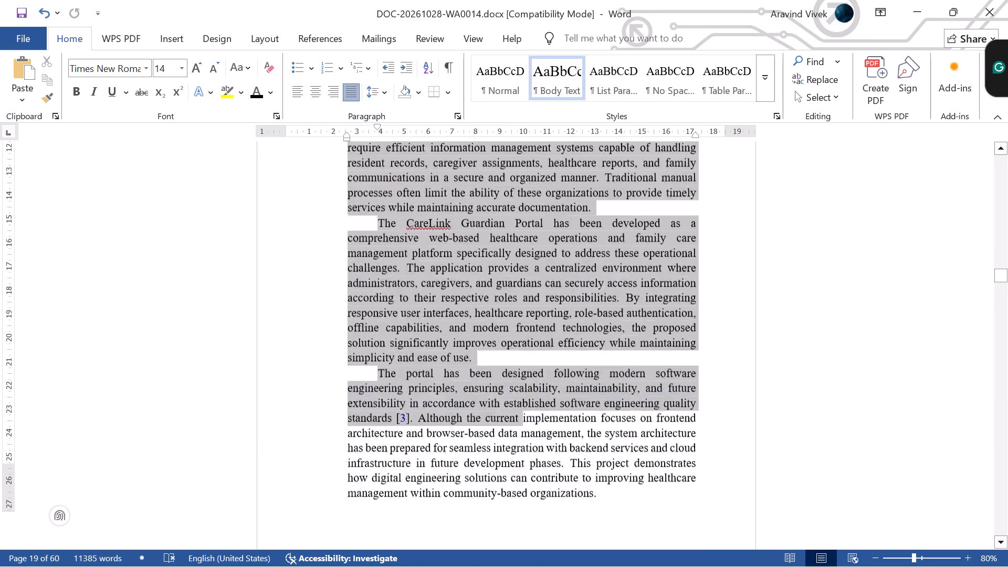
drag(519, 408, 606, 439)
scroll(519, 408, down, 5)
scroll(519, 408, up, 6)
key(ctrl+v)
Remove the automatic list numbering from all the pasted paragraphs under section 2.1 Technical Implementation.
scroll(606, 439, up, 3)
scroll(606, 439, down, 10)
scroll(606, 439, up, 3)
click(600, 316)
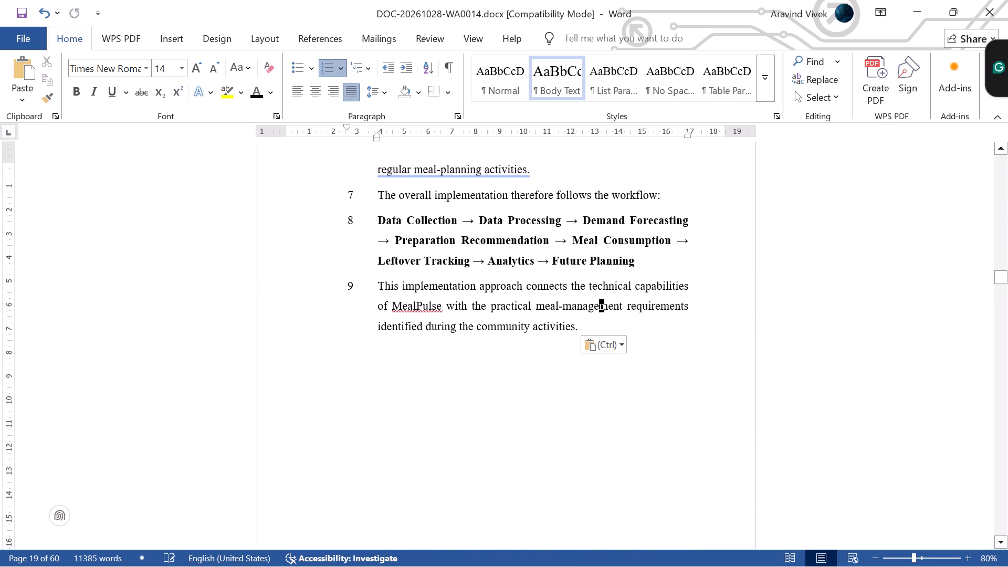
drag(591, 330, 333, 221)
scroll(333, 221, up, 14)
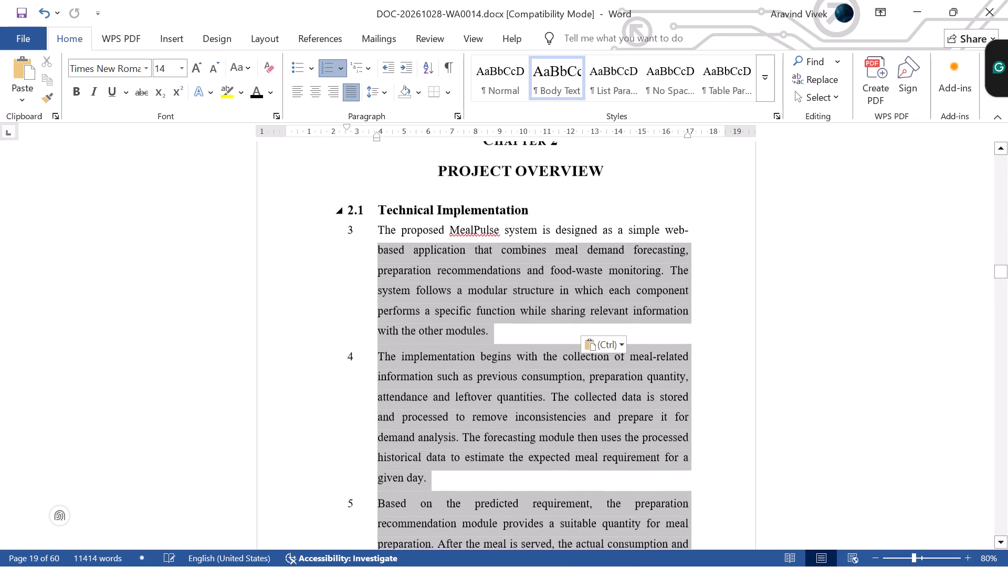
drag(333, 221, 370, 256)
click(318, 70)
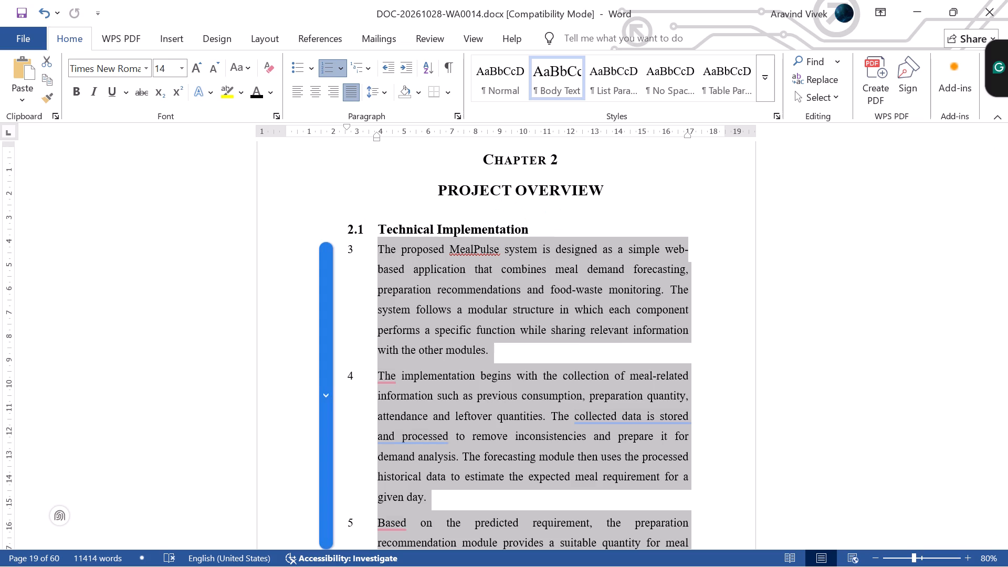
click(325, 70)
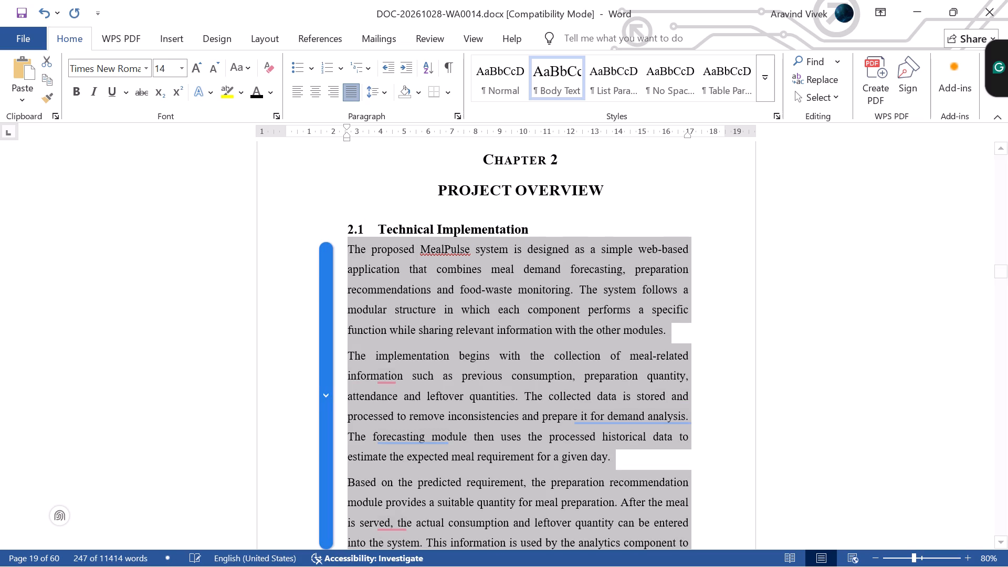
Set the line spacing of the pasted section 2.1 paragraphs to 1.0.
click(387, 93)
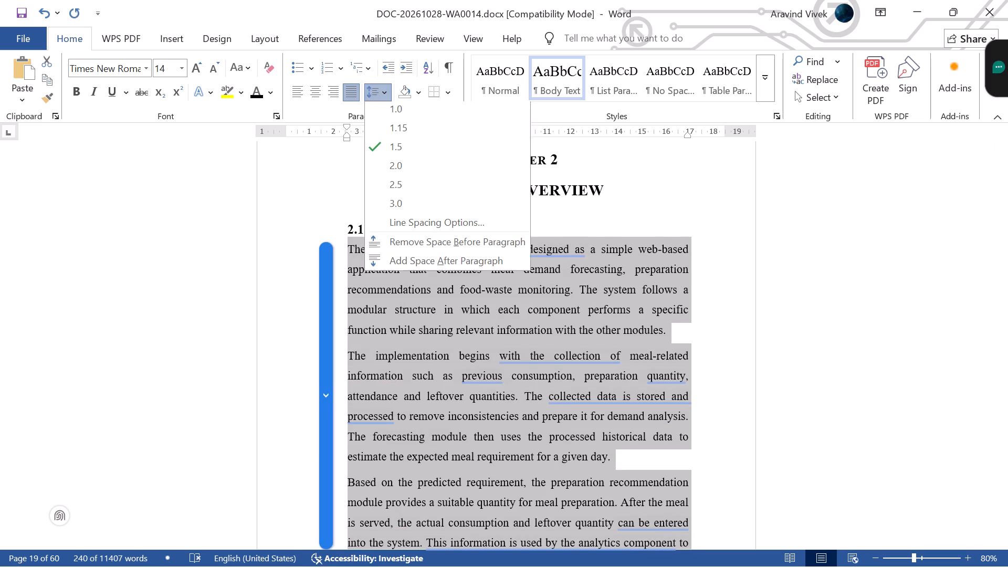
click(407, 116)
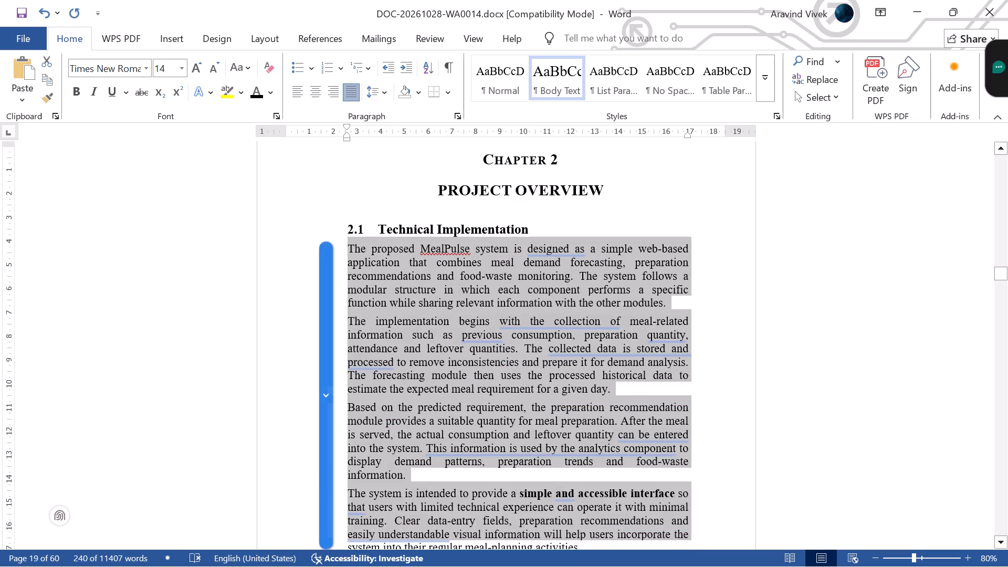
Select all the section 2.1 body paragraphs and extend their right indent to line up with section 2.2's text edge.
scroll(708, 264, up, 7)
scroll(708, 264, down, 13)
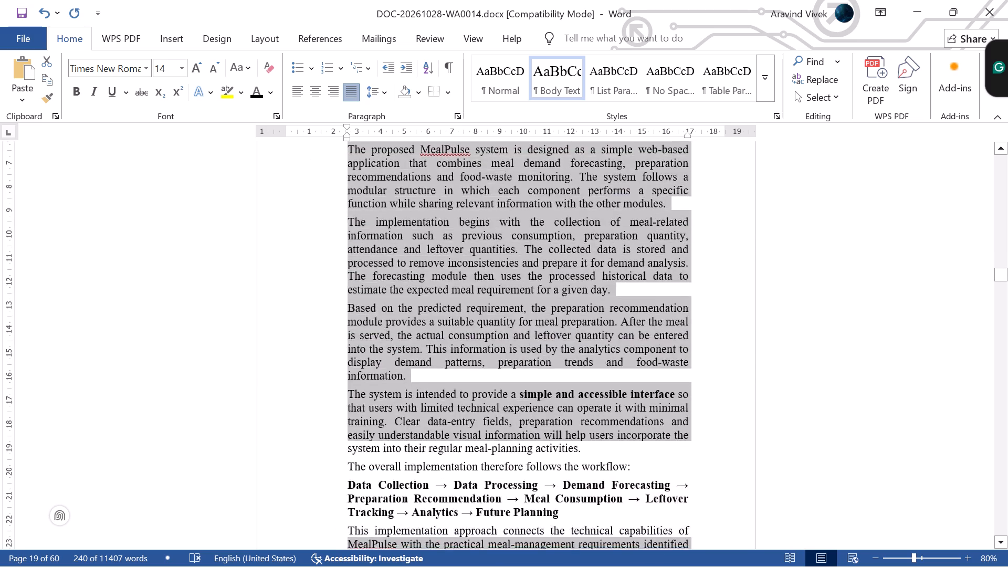
scroll(708, 264, down, 5)
scroll(708, 264, up, 2)
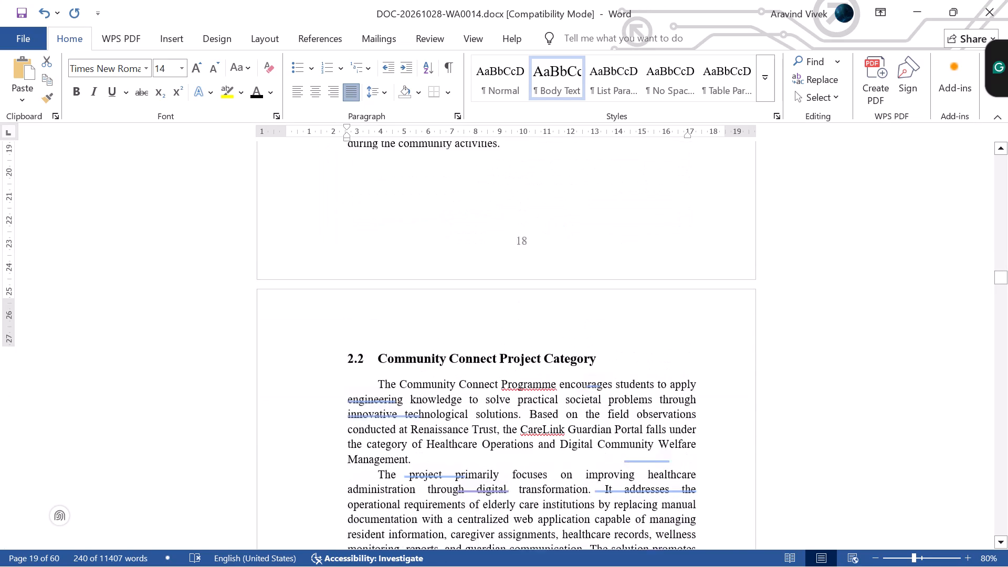
scroll(708, 264, up, 1)
click(521, 267)
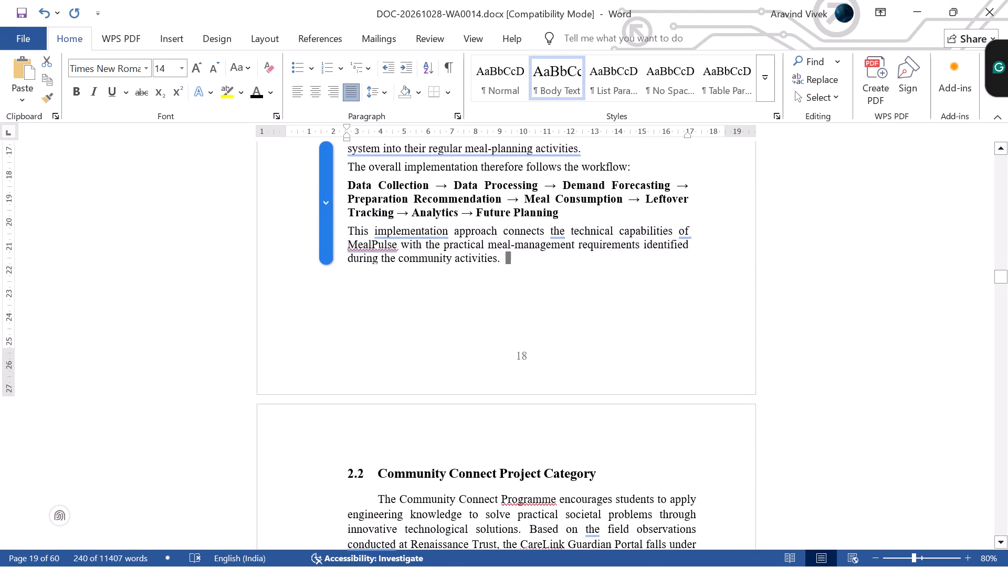
drag(521, 267, 351, 243)
scroll(380, 212, up, 8)
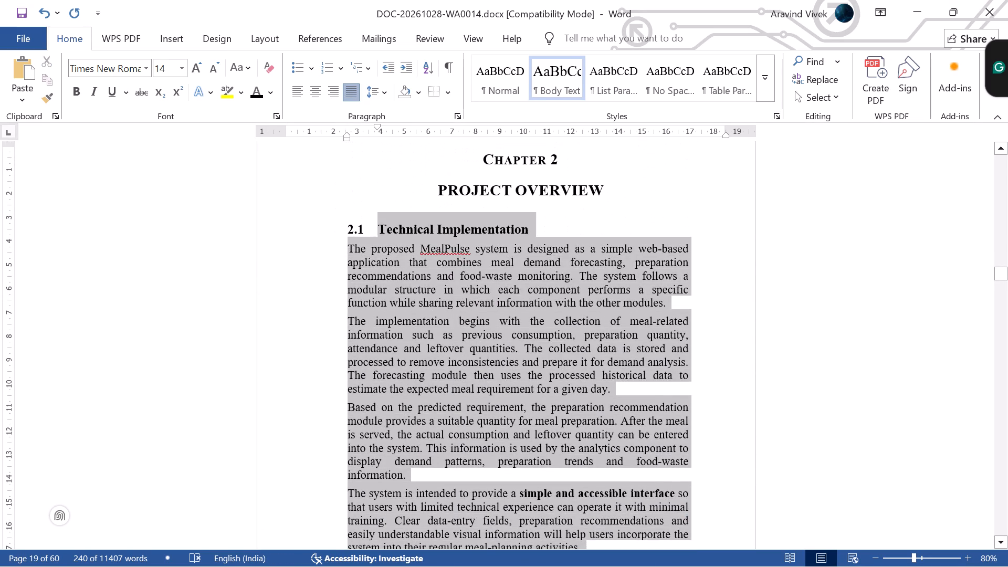
drag(351, 243, 343, 248)
scroll(343, 248, down, 9)
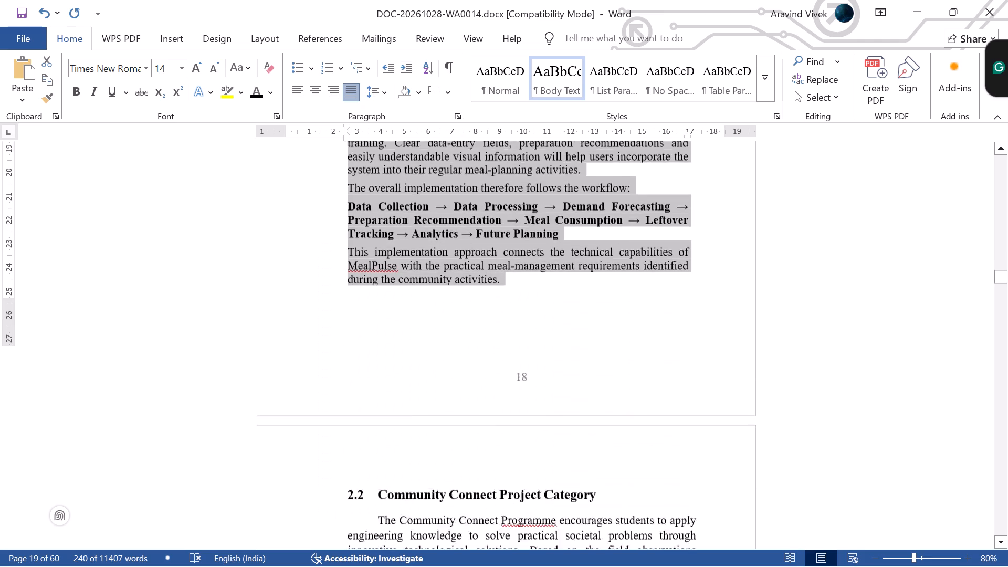
click(344, 135)
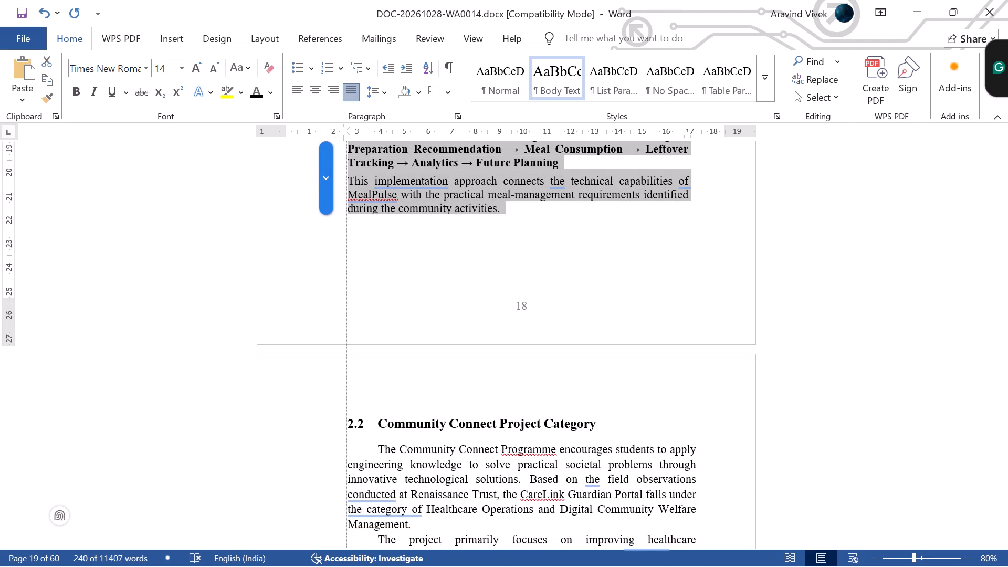
drag(686, 134, 693, 134)
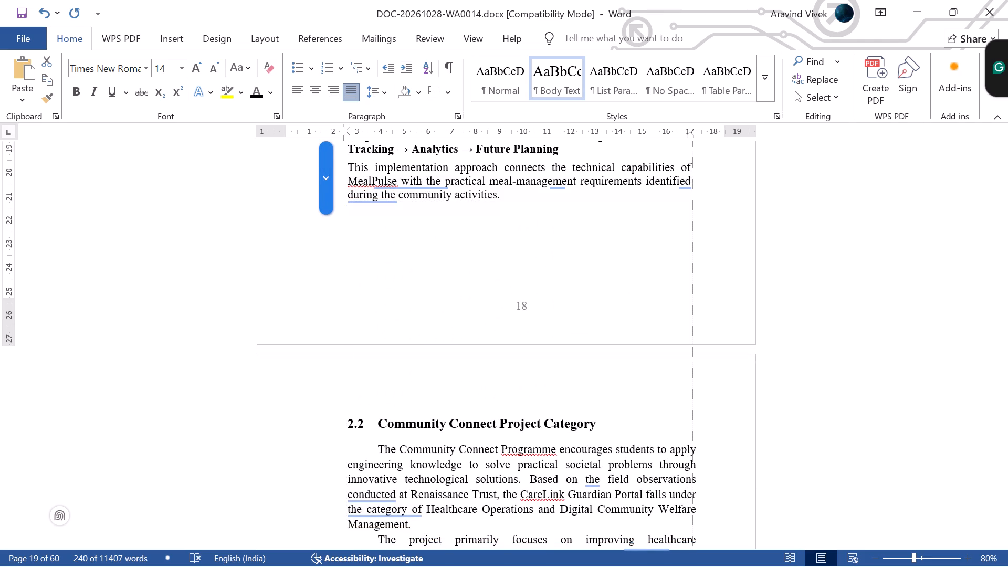
drag(693, 134, 696, 134)
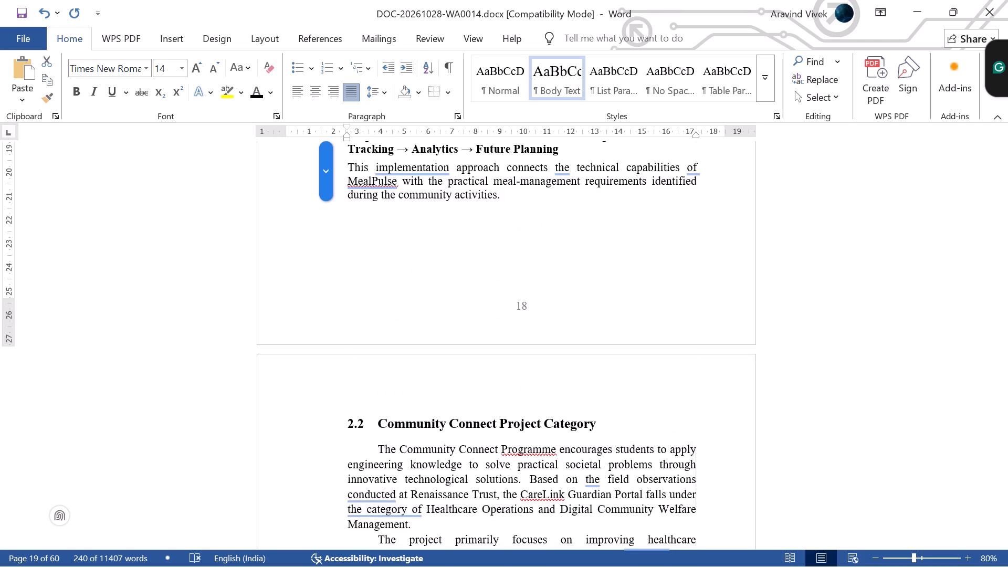
Remove the bold formatting from all the section 2.1 body text, including the workflow line.
click(75, 99)
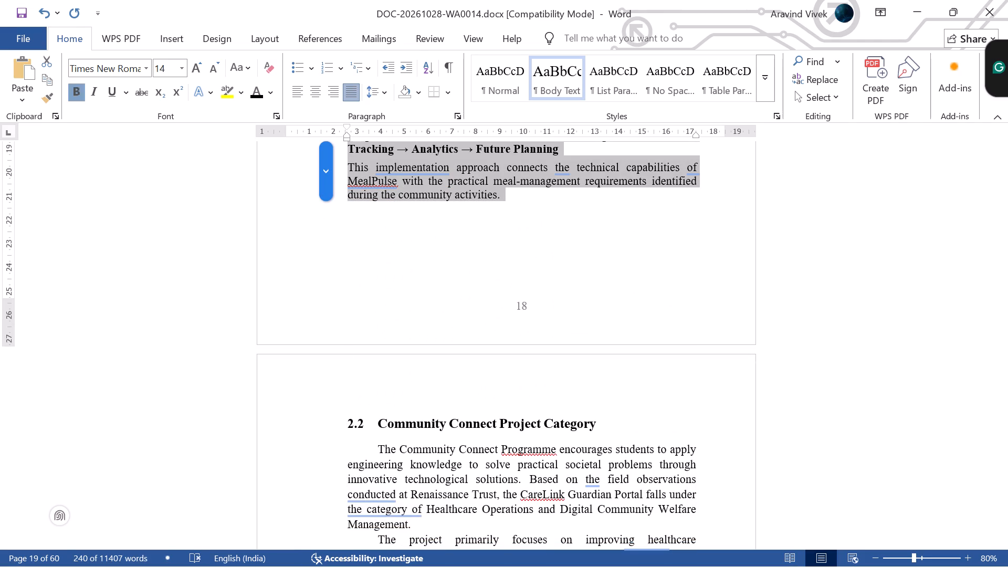
click(75, 99)
scroll(551, 271, up, 7)
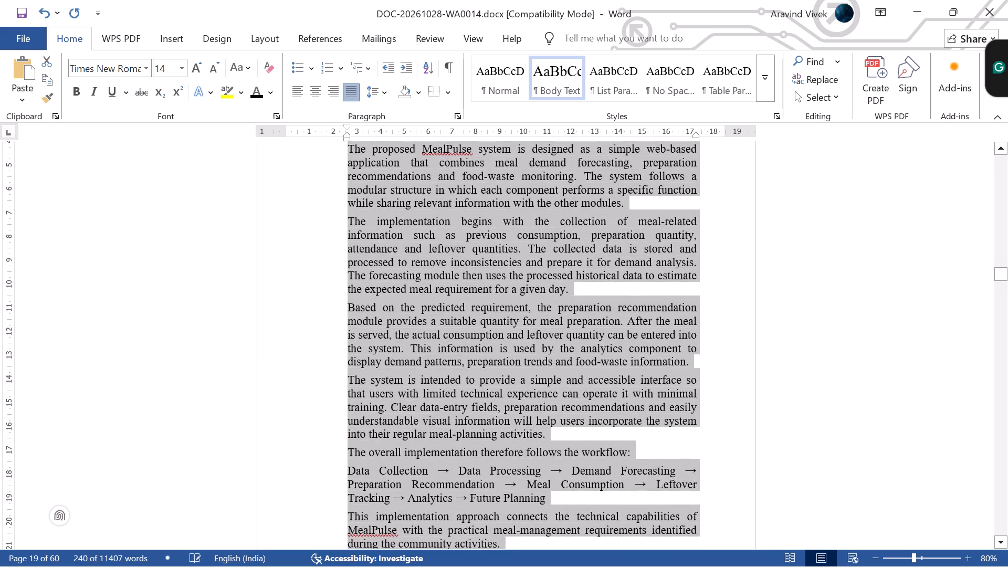
scroll(674, 344, up, 2)
scroll(674, 344, down, 12)
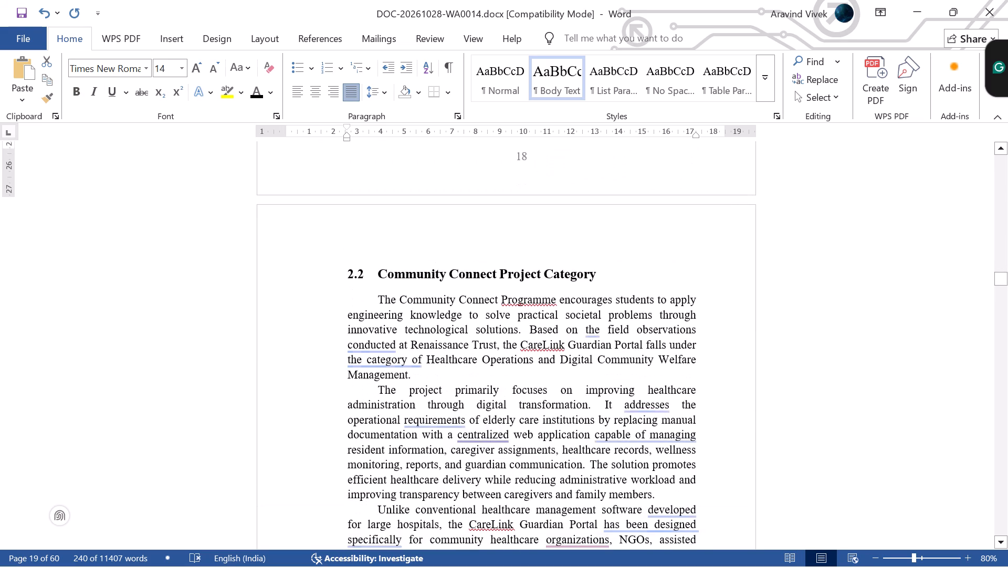
click(654, 226)
Replace the report's section 2.2 heading text with "Expected Deliverables", following the section 2.2 title in COMCONFIN.docx.
key(alt+Tab)
scroll(652, 321, down, 1)
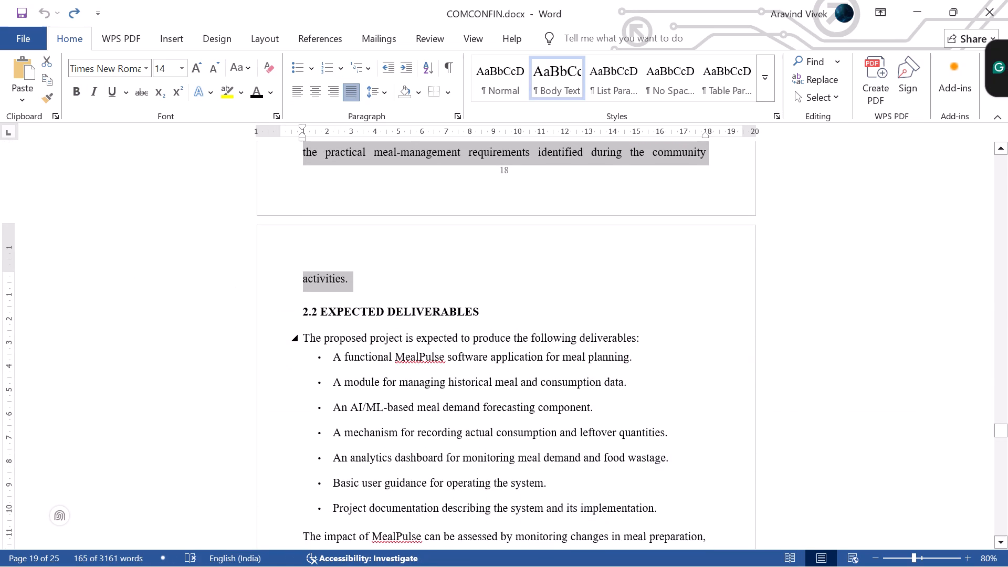
key(alt+Tab)
click(622, 265)
key(ctrl+BackSpace)
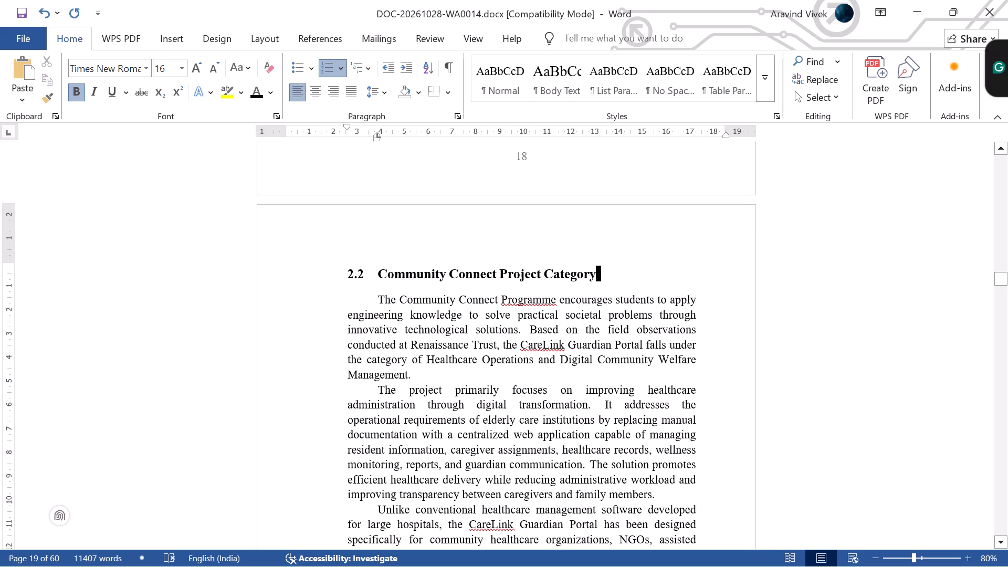
key(ctrl+BackSpace)
key(ctrl+BackSpace)
key(ctrl+BackSpace)
text(Expected Deli)
text(verables)
In COMCONFIN.docx, copy the whole section 2.2 body, from the deliverables intro line through the last long-term impact bullet.
key(alt+Tab)
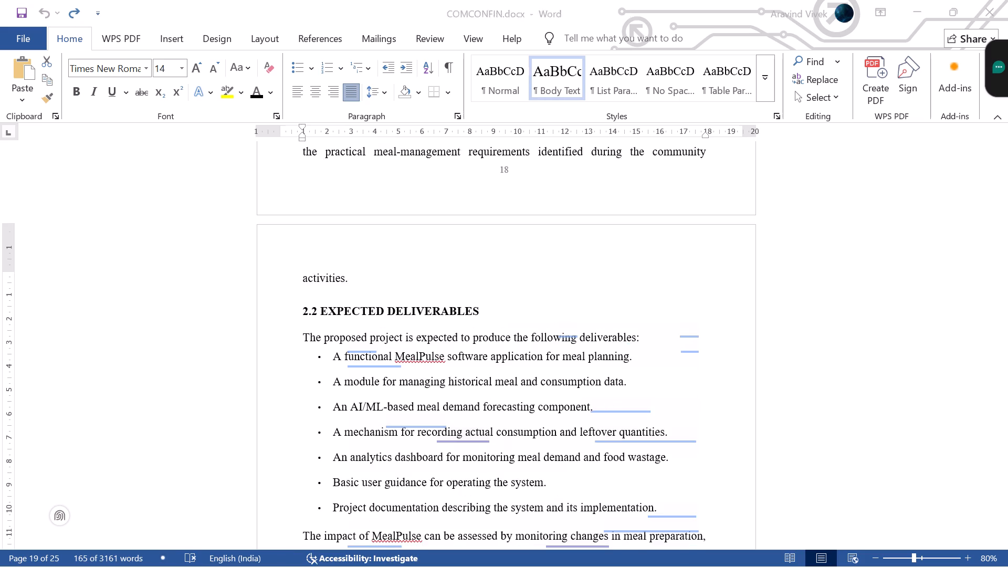
scroll(507, 286, down, 3)
drag(297, 189, 493, 282)
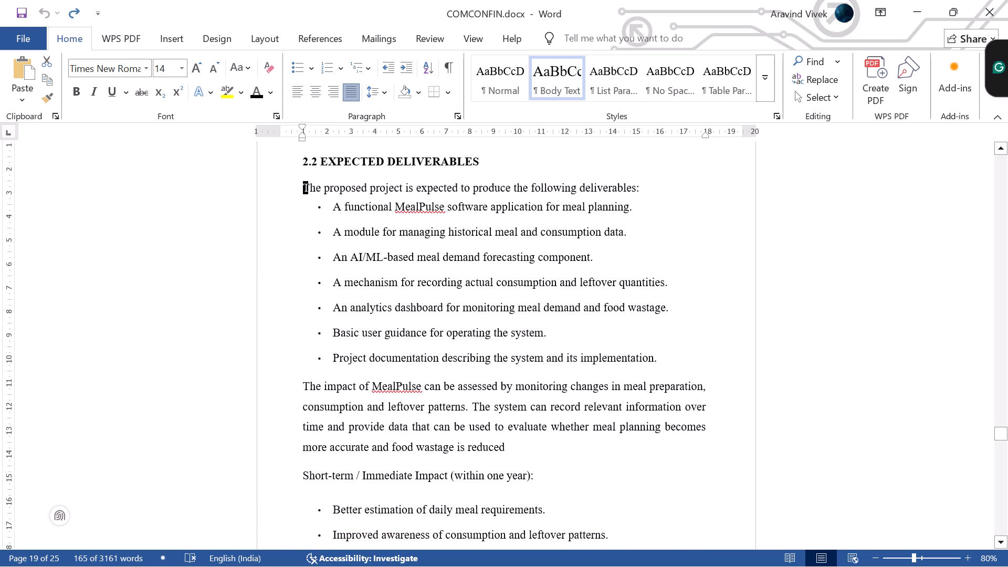
drag(301, 184, 443, 241)
click(282, 185)
drag(302, 184, 498, 288)
scroll(498, 288, down, 5)
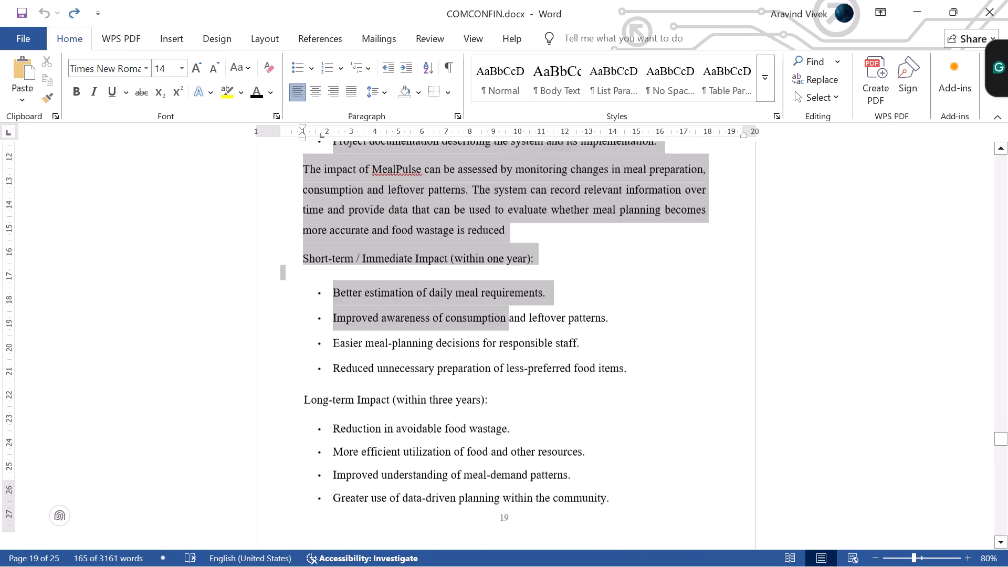
drag(498, 288, 436, 272)
scroll(498, 288, down, 7)
key(ctrl+c)
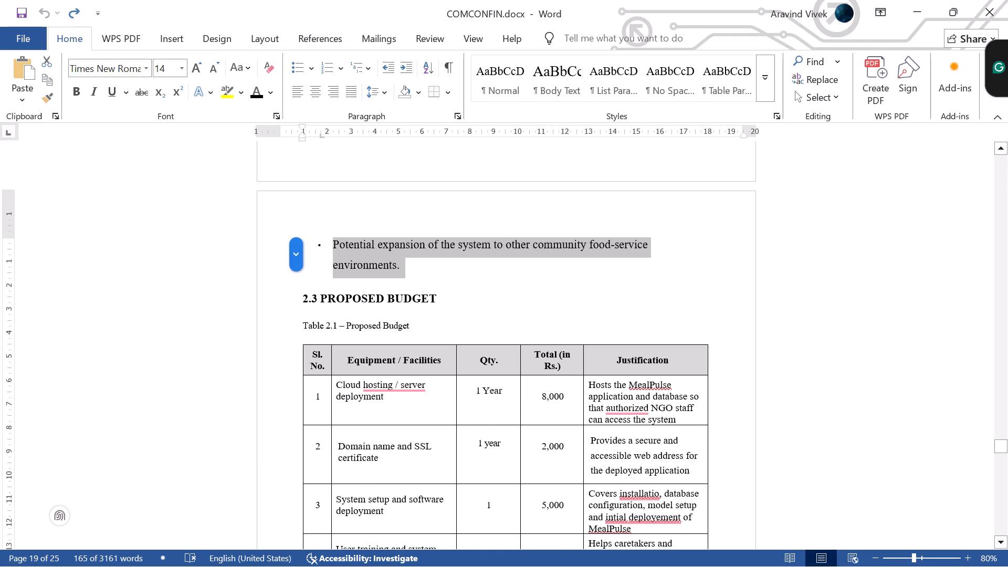
In the report, replace all the old CareLink paragraphs under heading 2.2 with the copied deliverables and impact text.
key(alt+Tab)
drag(376, 300, 529, 337)
scroll(529, 337, down, 8)
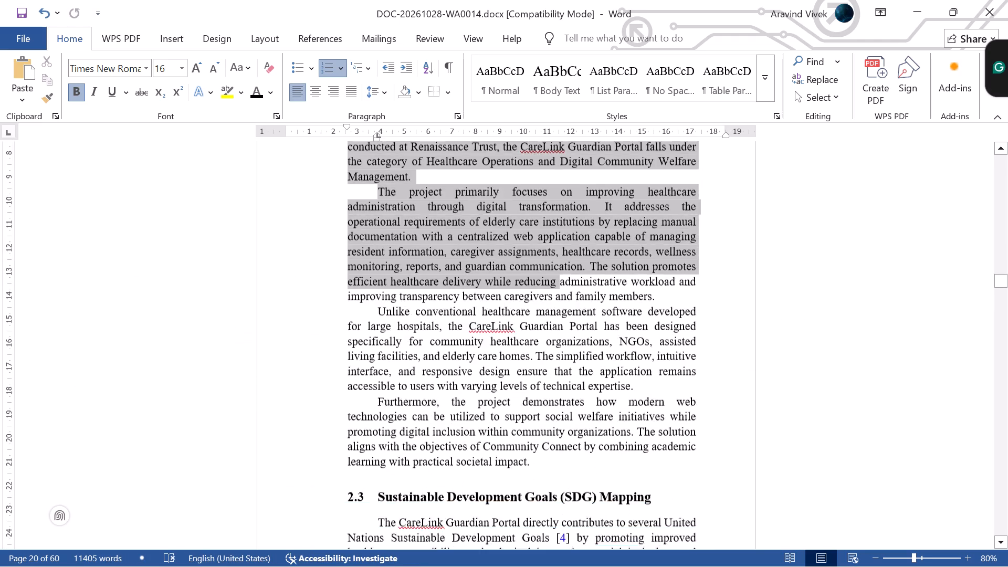
scroll(529, 337, down, 2)
drag(529, 337, 549, 322)
scroll(529, 337, up, 3)
key(ctrl+v)
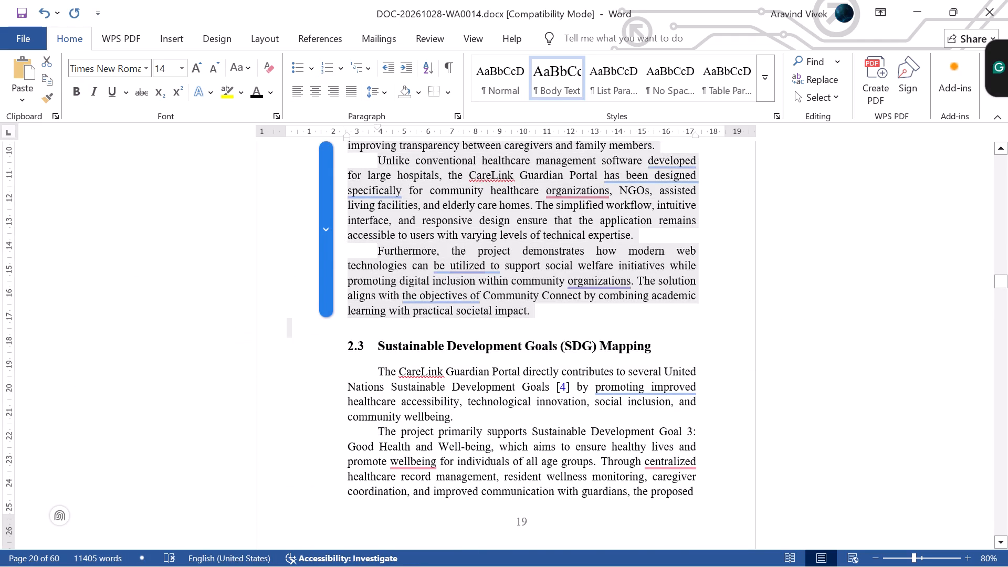
scroll(555, 377, down, 5)
scroll(561, 384, up, 2)
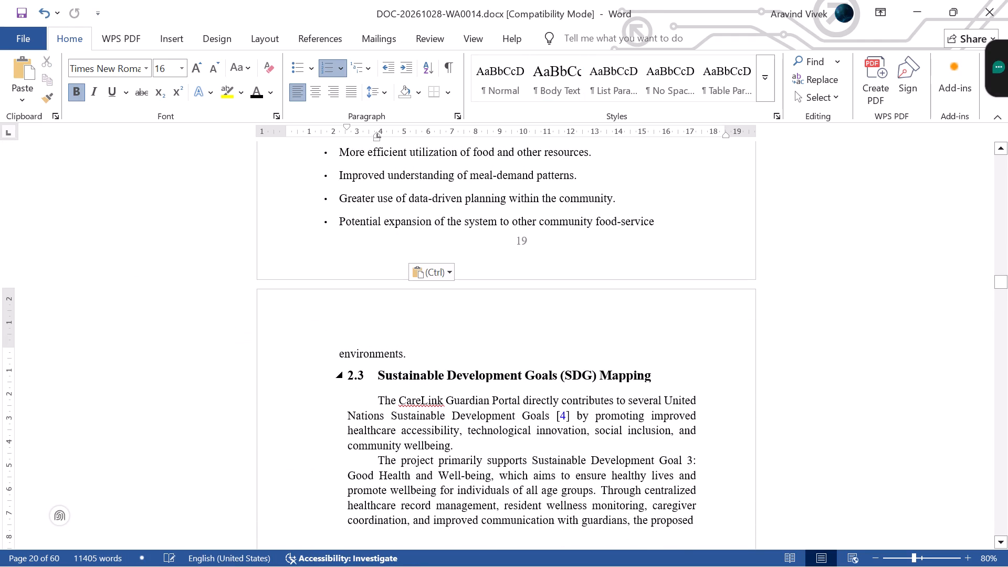
Justify all the pasted section 2.2 text and set its line spacing to 1.0.
drag(432, 352, 342, 329)
scroll(342, 329, up, 14)
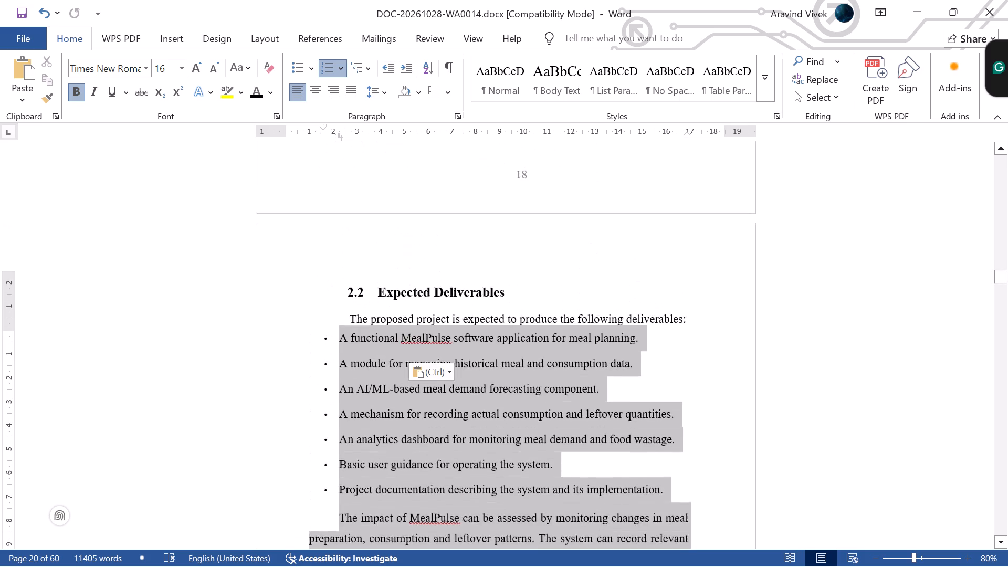
drag(342, 329, 348, 372)
click(356, 89)
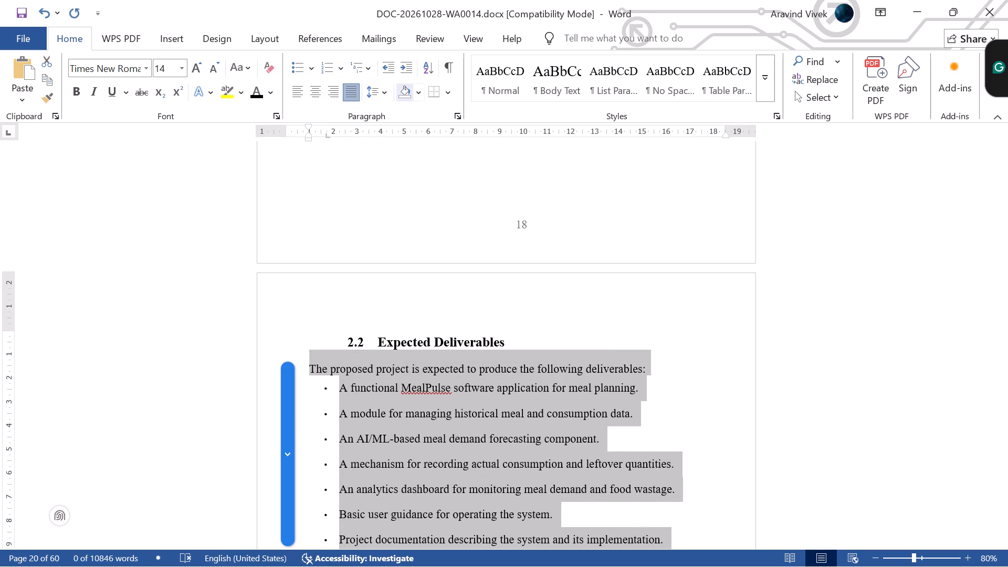
click(384, 97)
click(412, 114)
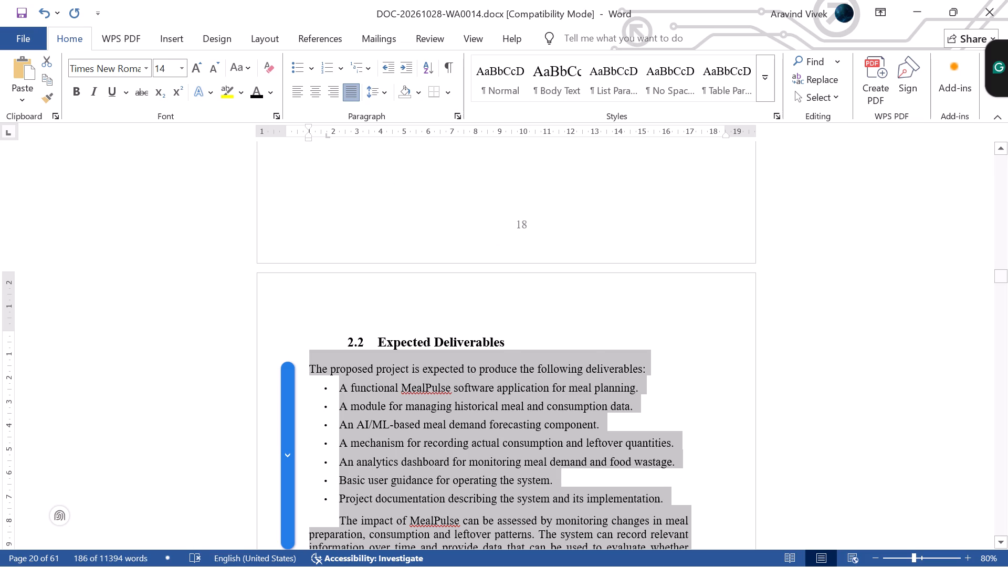
Move the left indent of the selected section 2.2 text inward to line up with the section headings' left edge.
scroll(325, 147, down, 12)
scroll(325, 166, up, 2)
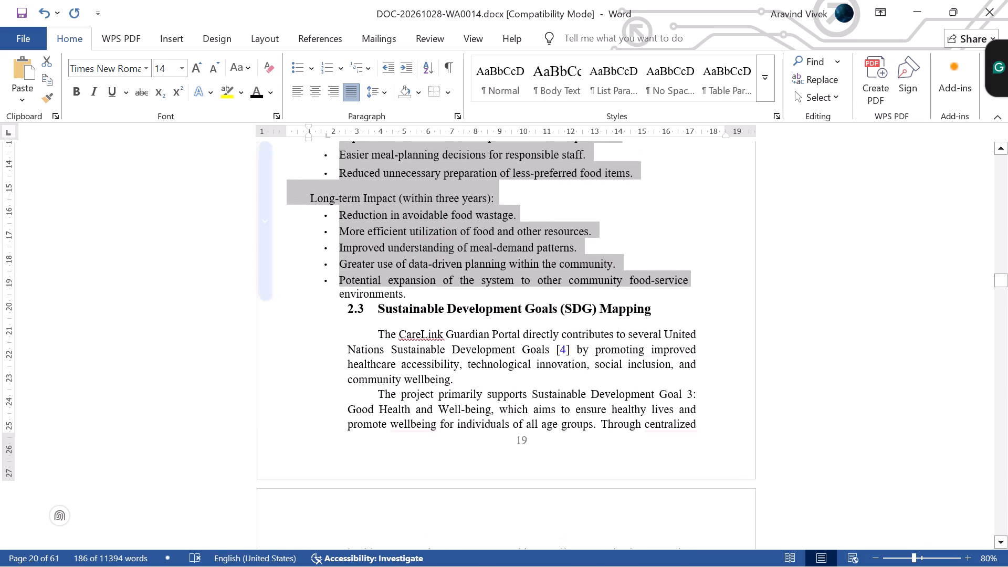
drag(309, 138, 328, 138)
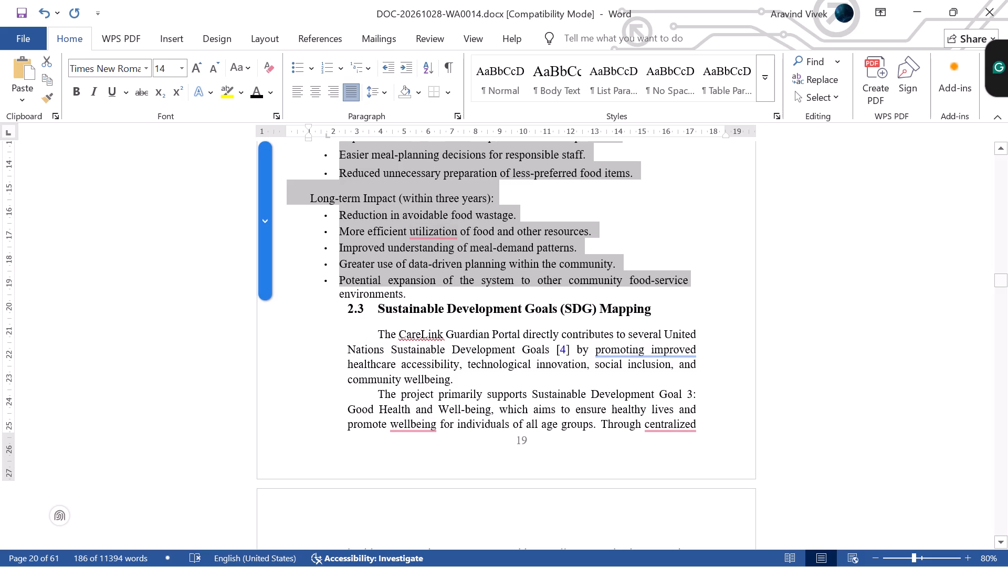
drag(306, 138, 345, 136)
scroll(412, 270, up, 6)
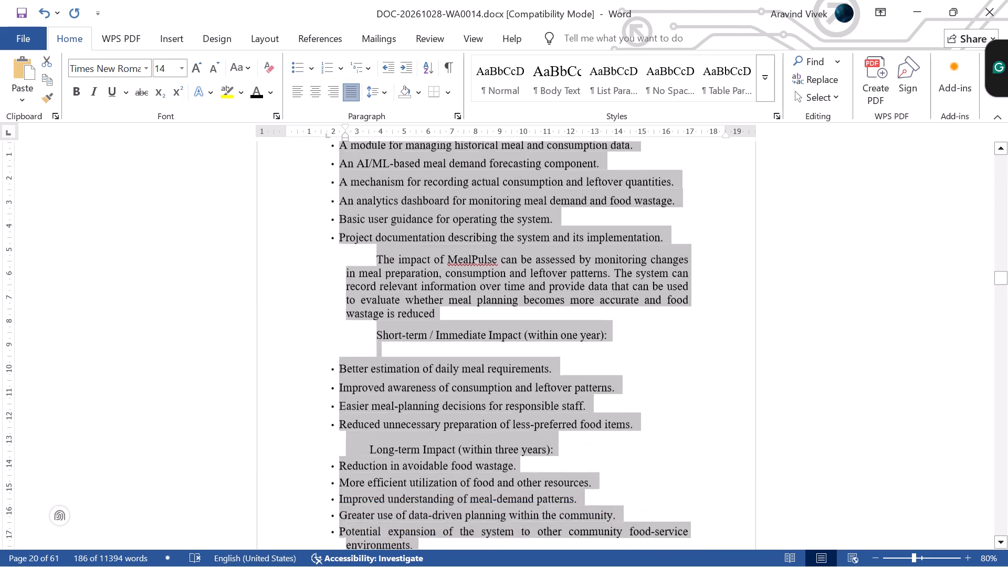
scroll(388, 282, up, 2)
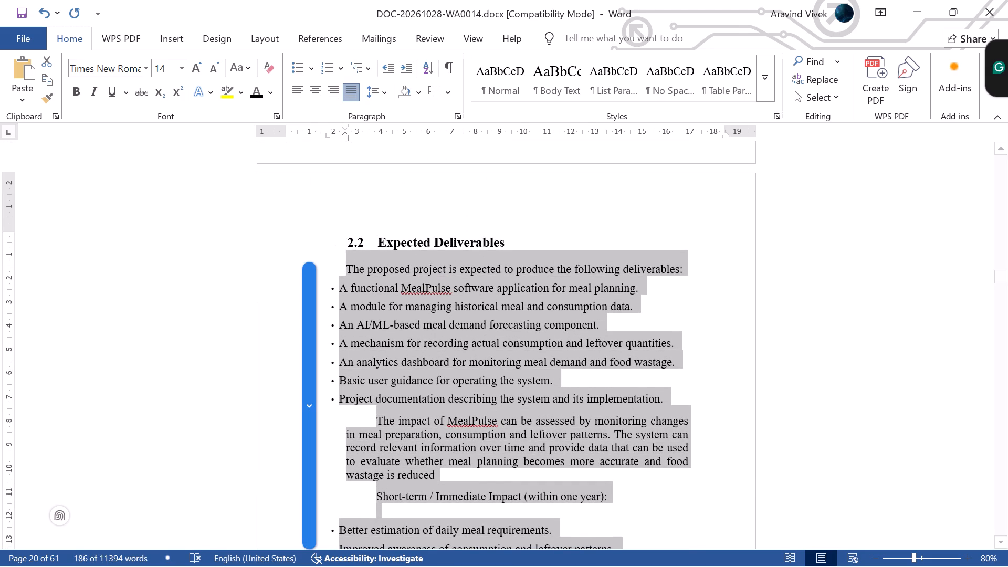
Set the right indent of the section 2.2 text to line up with section 2.3's right text edge.
scroll(711, 190, down, 8)
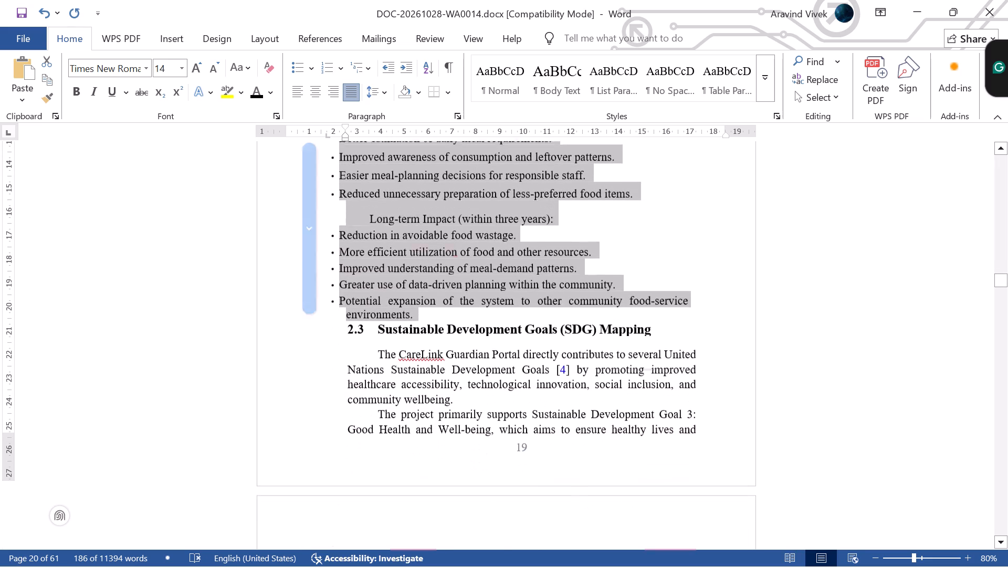
drag(724, 135, 697, 140)
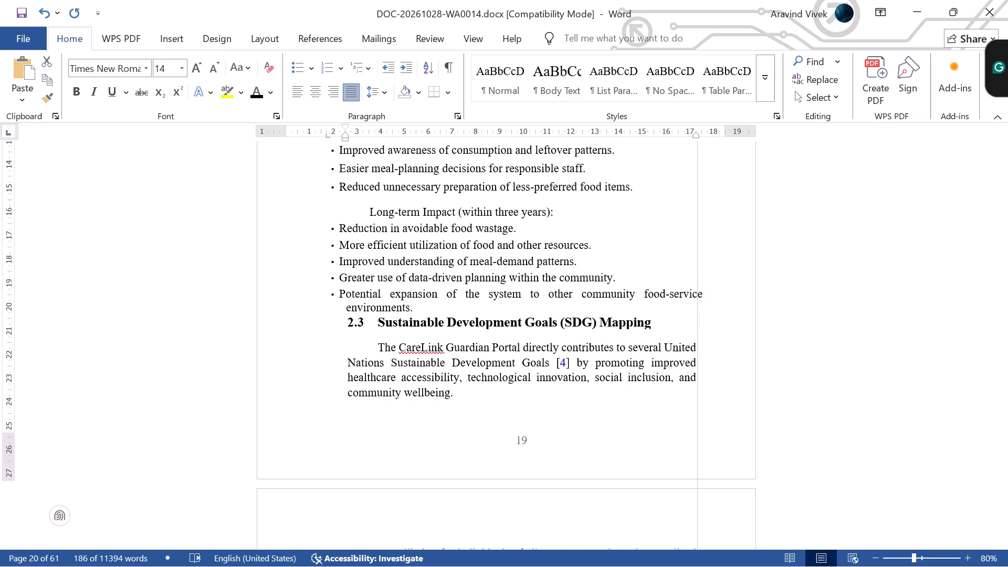
drag(697, 140, 695, 140)
scroll(688, 245, up, 4)
click(671, 349)
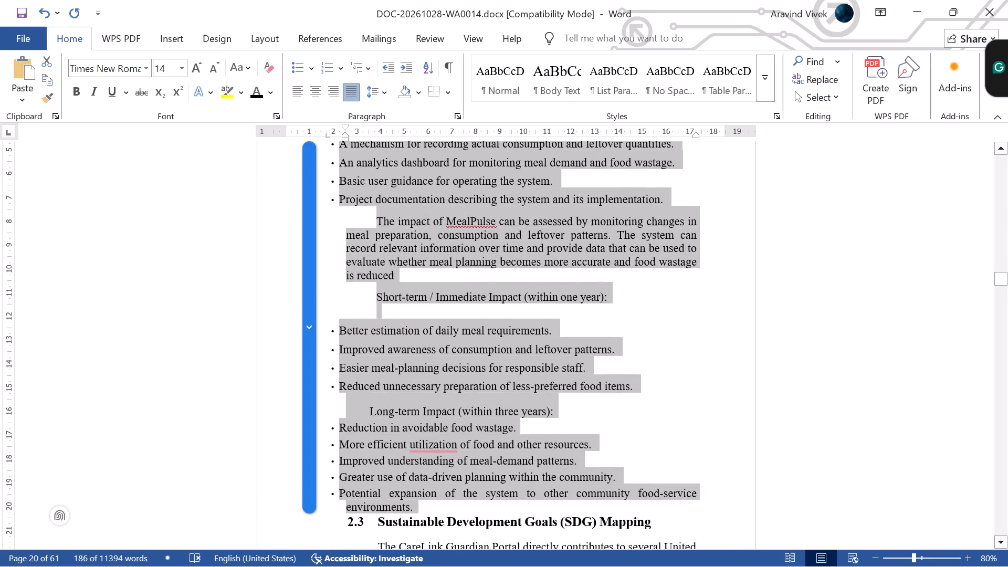
Compare with COMCONFIN.docx and realign the "Short-term / Immediate Impact (within one year):" line with the body text's left edge.
key(alt+Tab)
click(583, 274)
scroll(583, 274, up, 7)
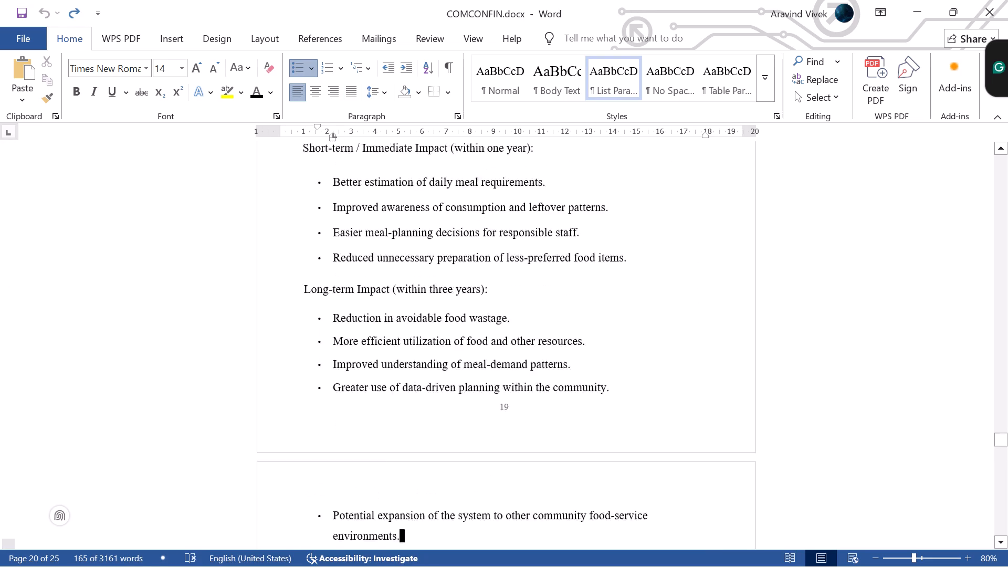
key(alt+Tab)
click(374, 294)
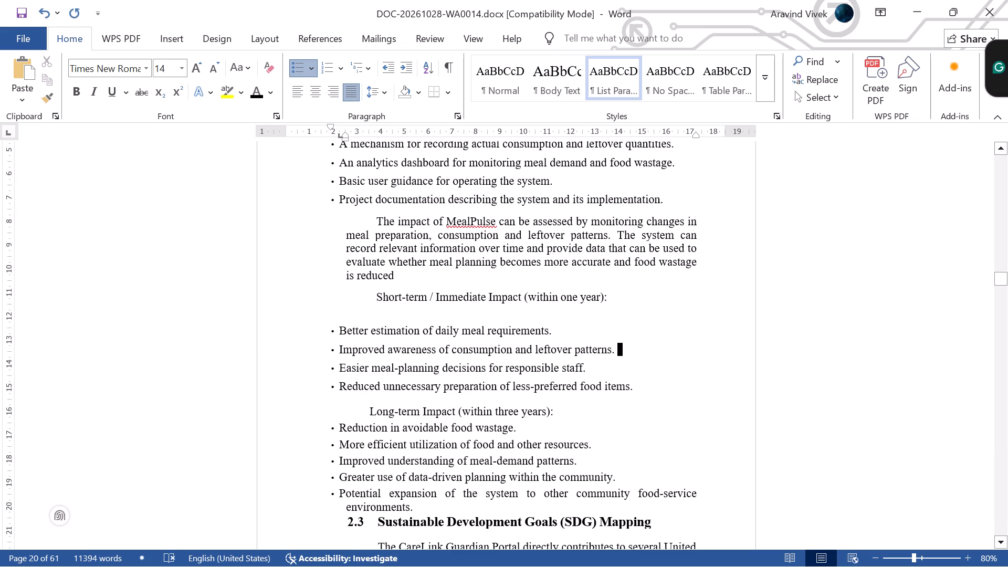
key(BackSpace)
key(space)
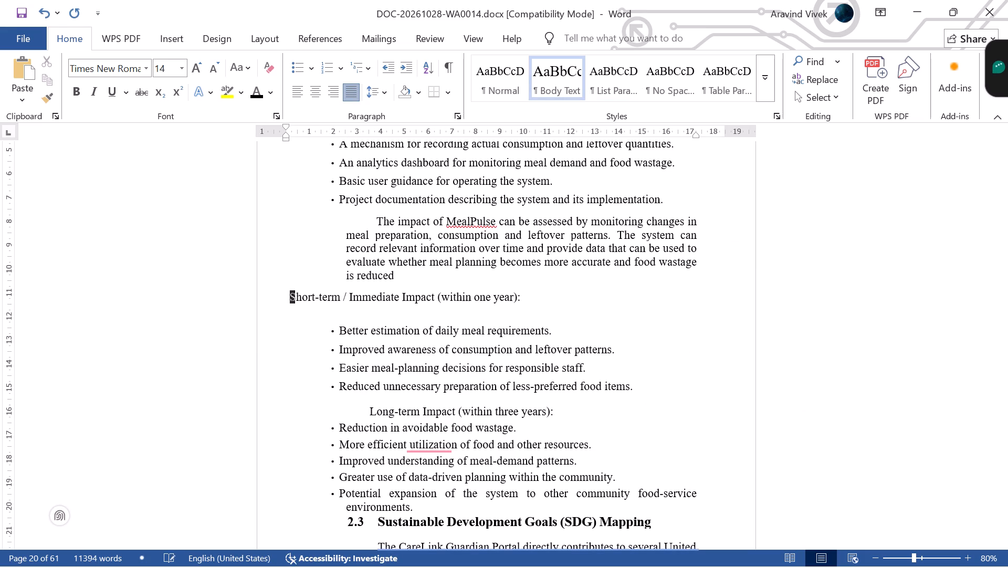
key(Tab)
key(Tab)
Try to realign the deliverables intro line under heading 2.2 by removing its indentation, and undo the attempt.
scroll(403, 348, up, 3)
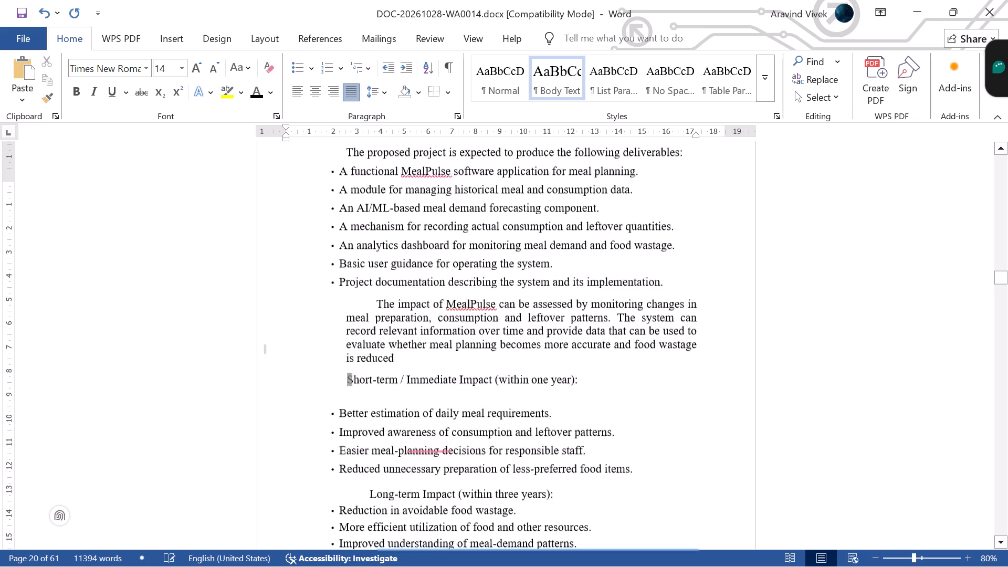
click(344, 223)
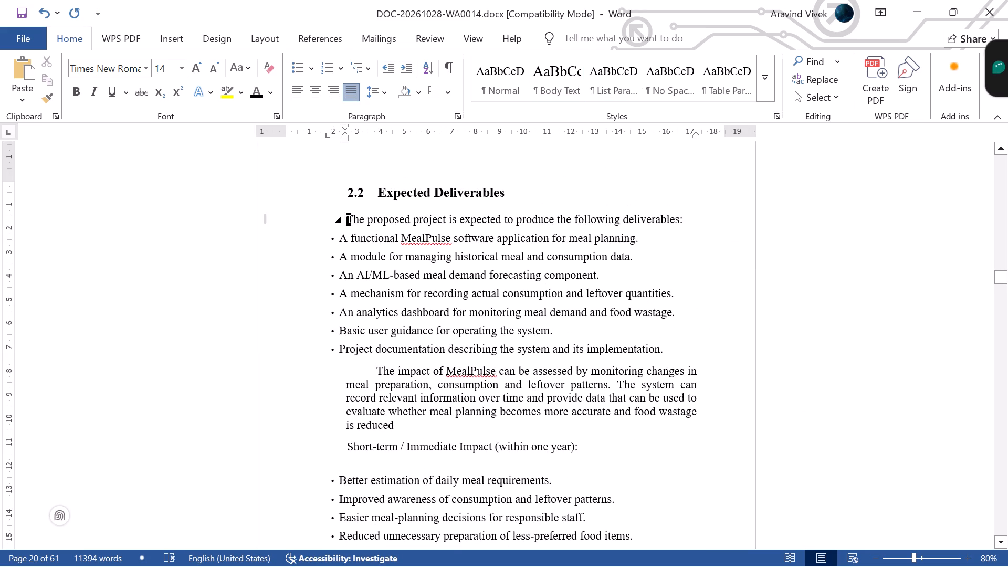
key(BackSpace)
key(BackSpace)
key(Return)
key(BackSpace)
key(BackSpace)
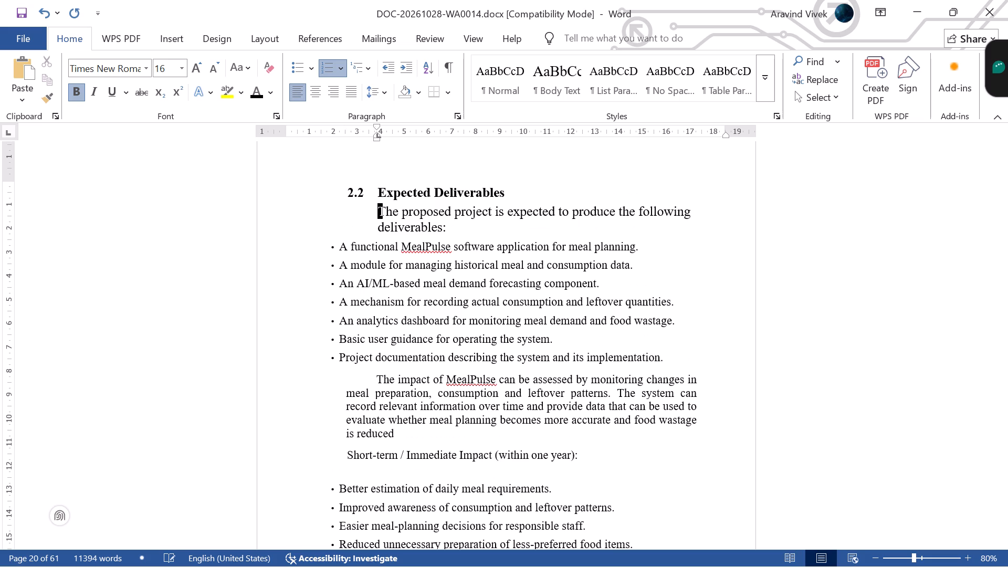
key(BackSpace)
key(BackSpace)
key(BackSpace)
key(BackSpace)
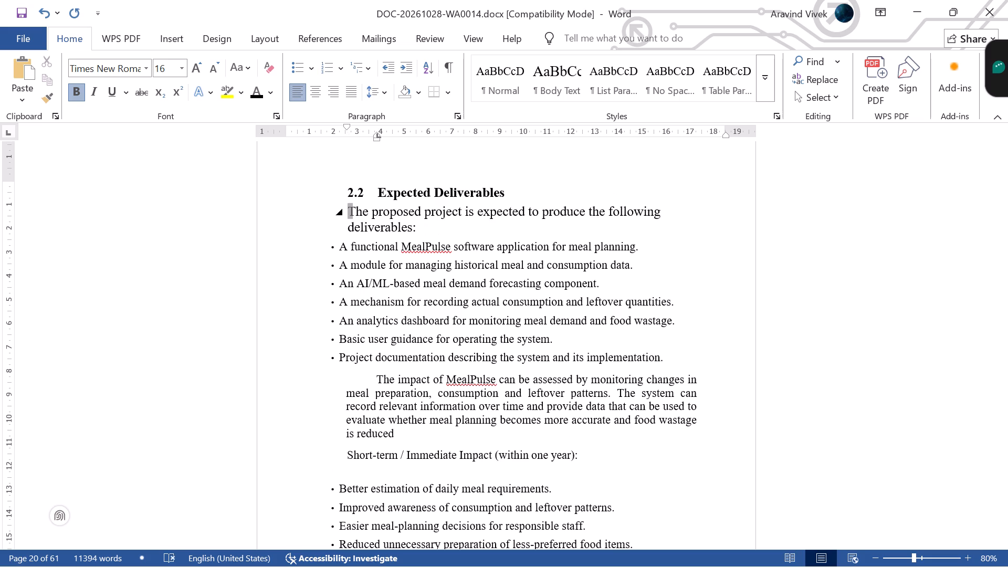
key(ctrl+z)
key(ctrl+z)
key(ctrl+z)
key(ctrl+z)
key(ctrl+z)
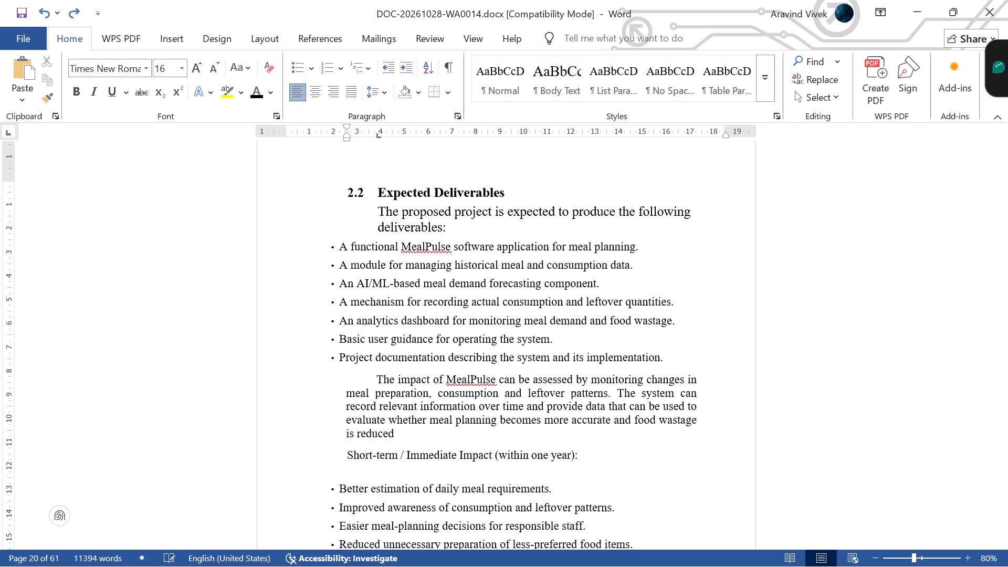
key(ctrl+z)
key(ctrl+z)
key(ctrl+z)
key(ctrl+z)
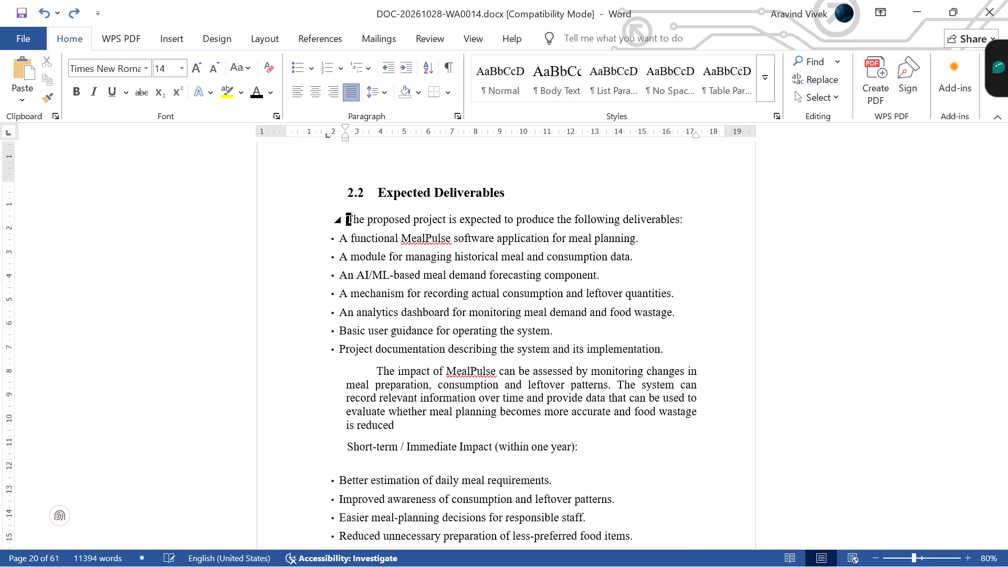
Remove the bullets from the seven deliverables items under the section 2.2 intro line.
click(733, 281)
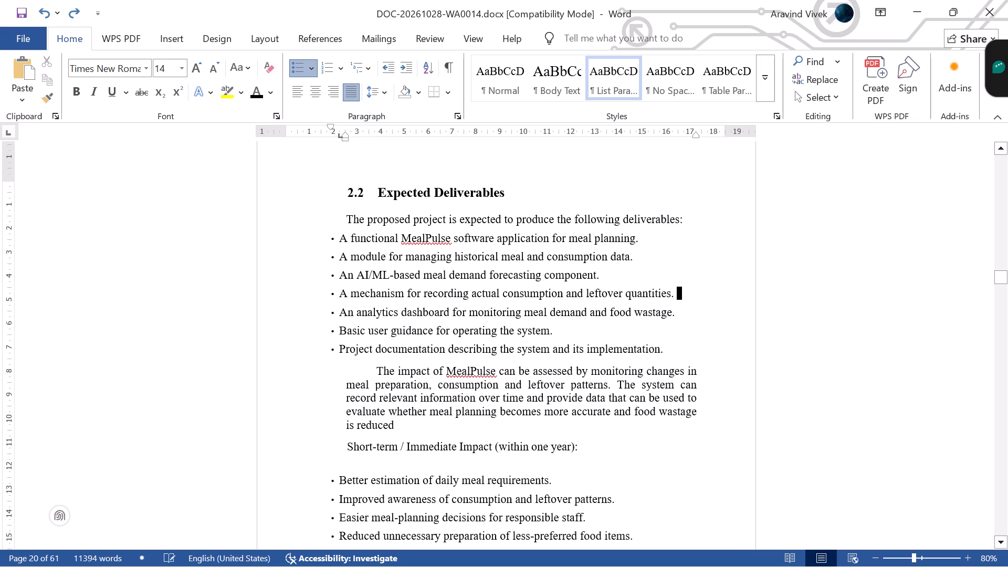
drag(325, 235, 698, 349)
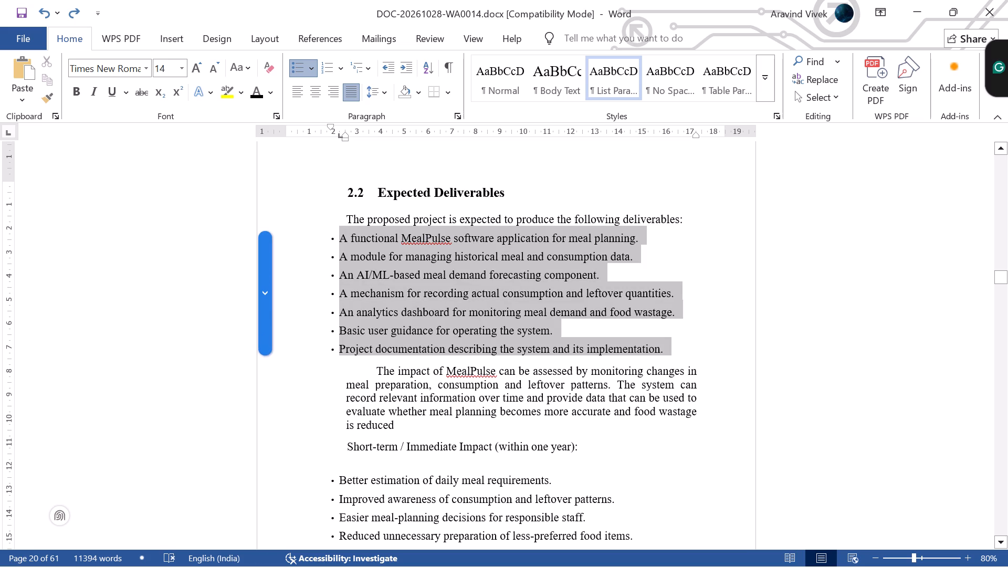
drag(698, 349, 688, 351)
click(295, 74)
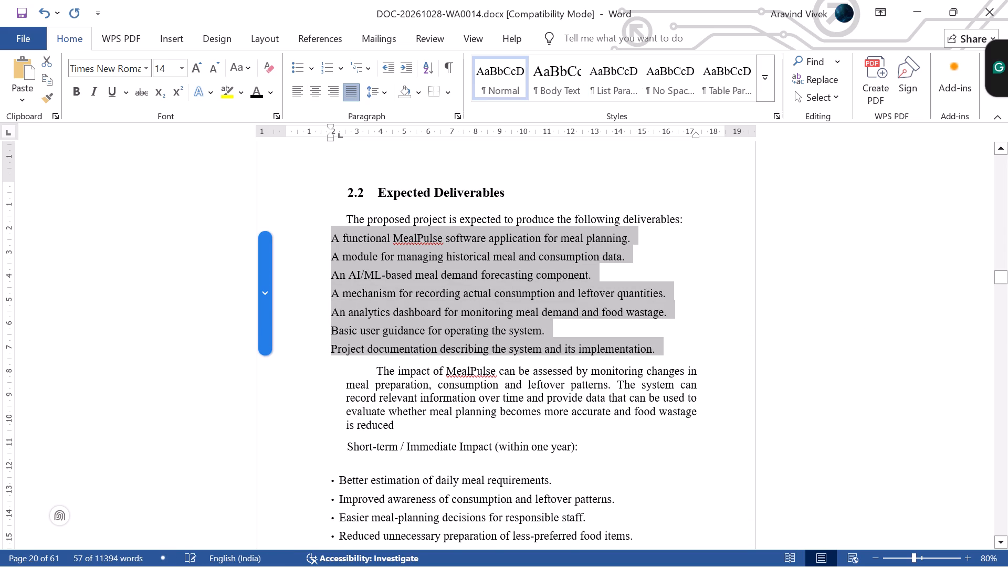
Remove the bullets from the four short-term and five long-term impact items above heading 2.3.
scroll(439, 432, down, 7)
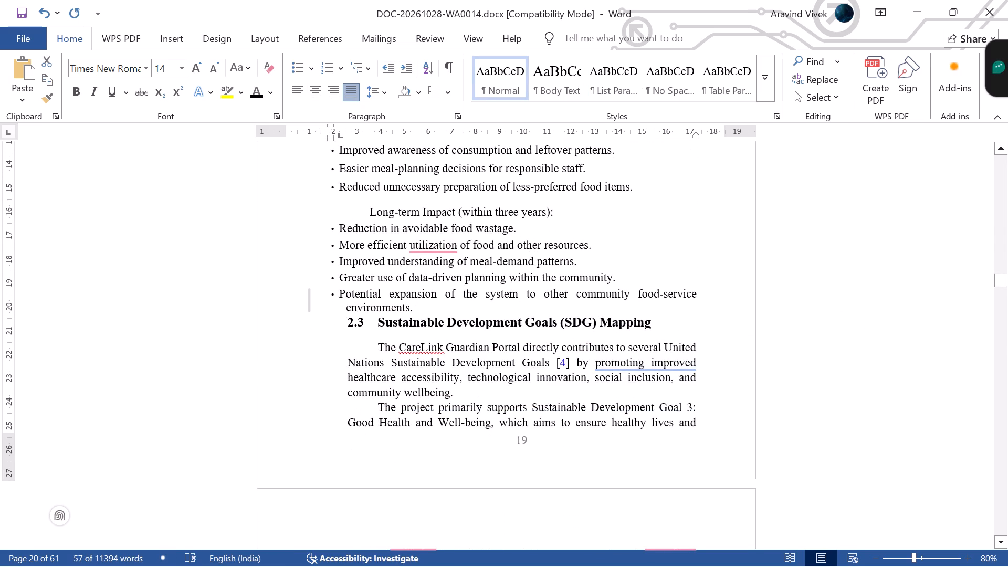
drag(498, 311, 321, 246)
scroll(321, 246, up, 3)
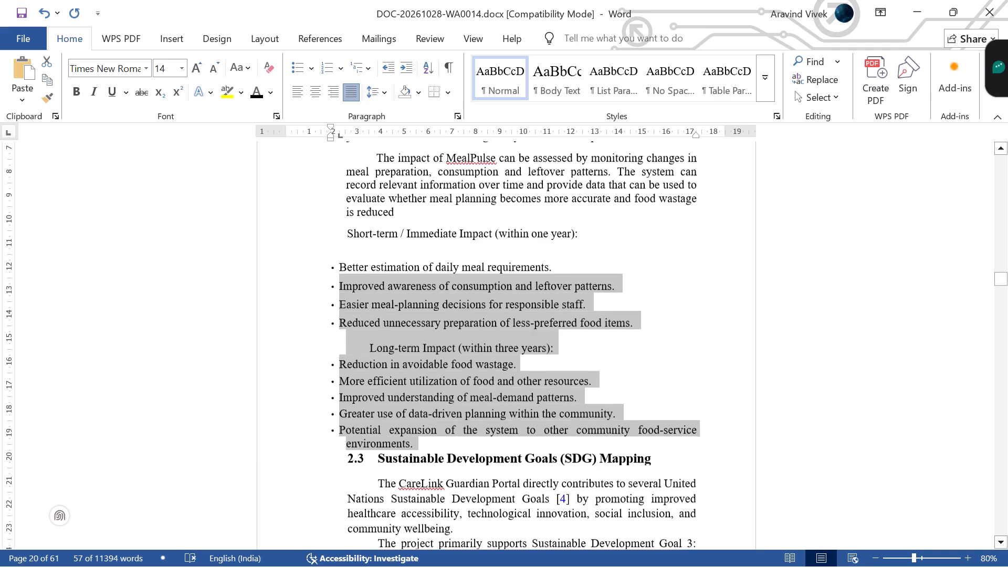
drag(321, 246, 334, 275)
click(297, 69)
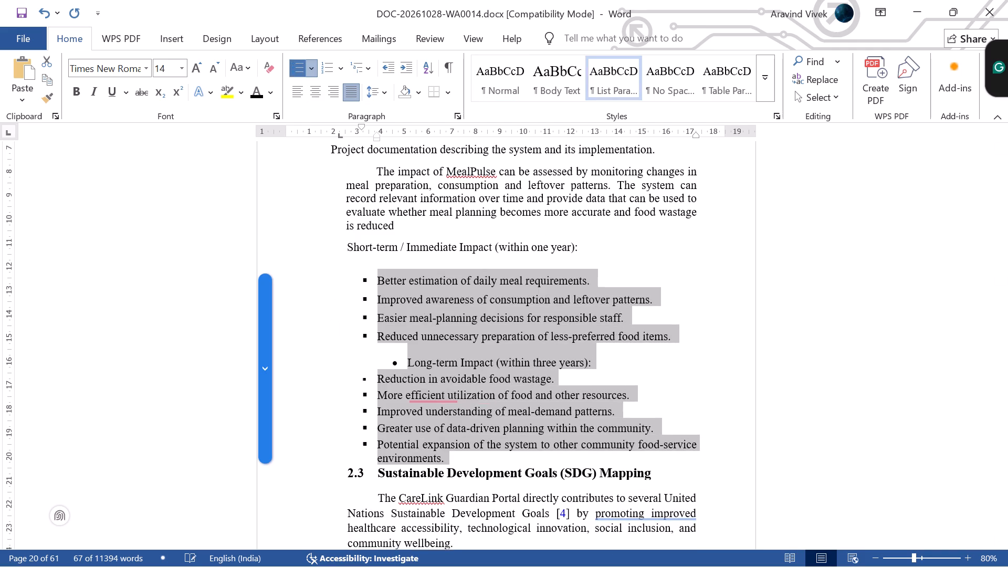
click(297, 69)
click(670, 372)
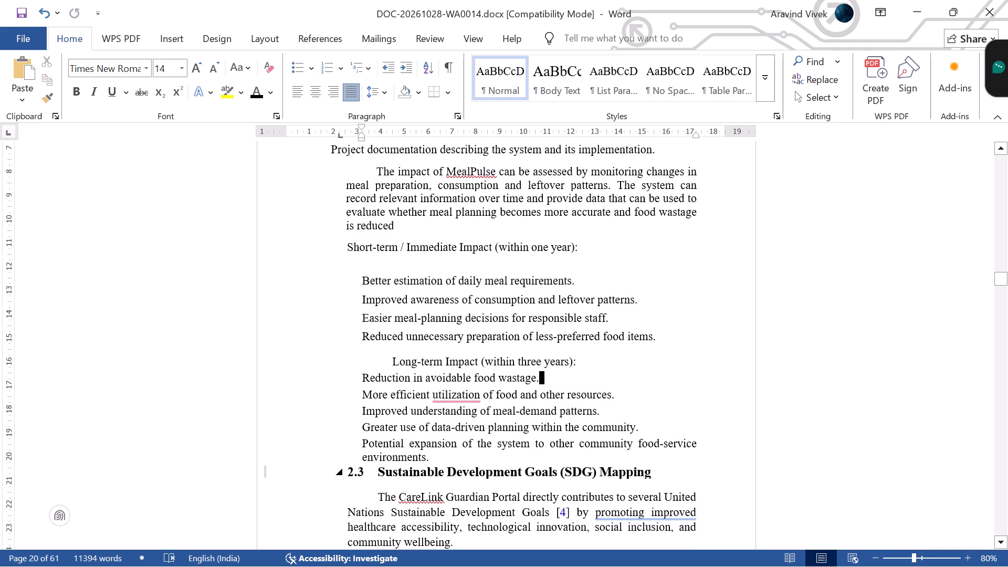
Set one common left indent for all text under heading 2.2, lined up with the heading number's left edge.
drag(439, 463, 342, 222)
scroll(338, 345, up, 4)
click(348, 134)
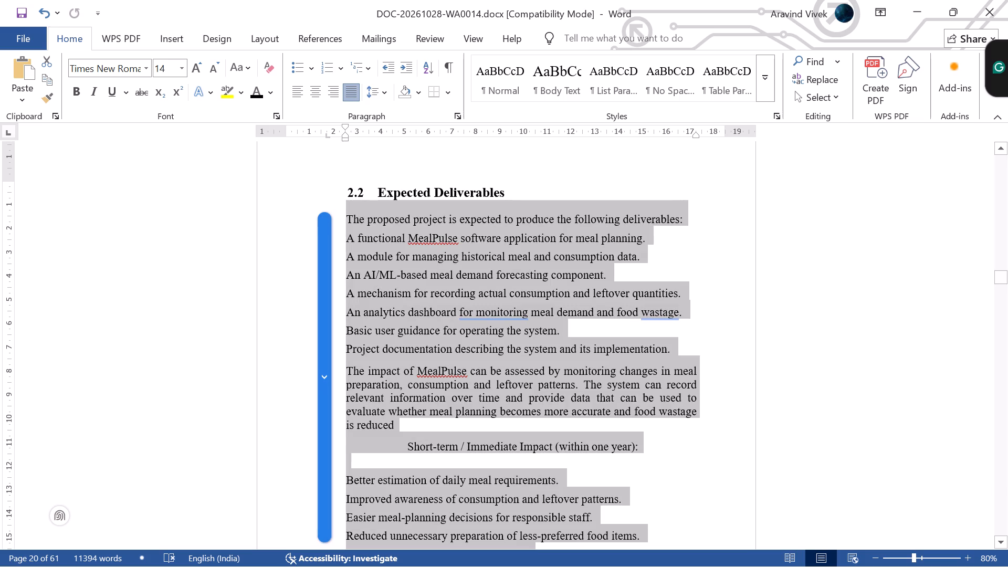
scroll(711, 176, down, 6)
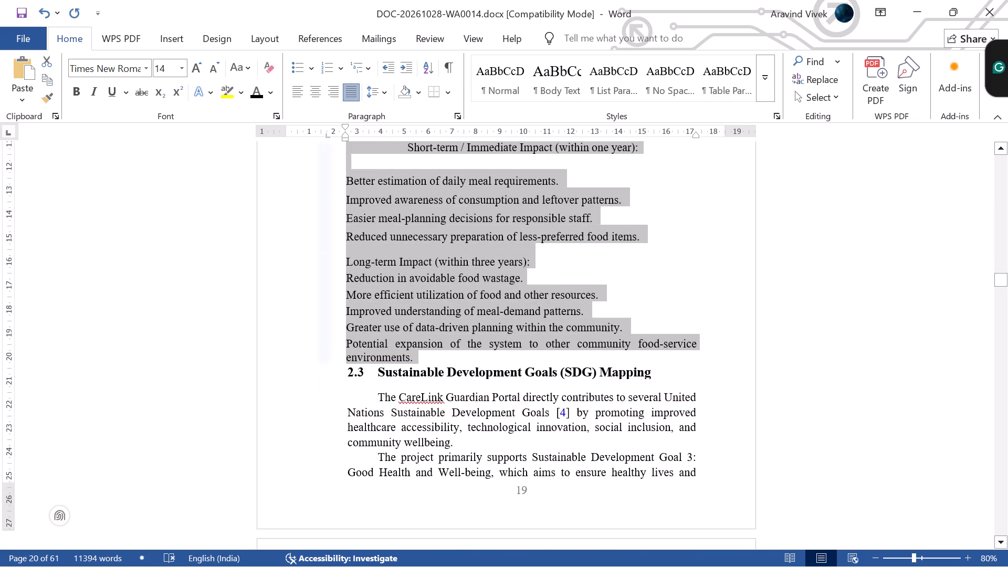
click(694, 135)
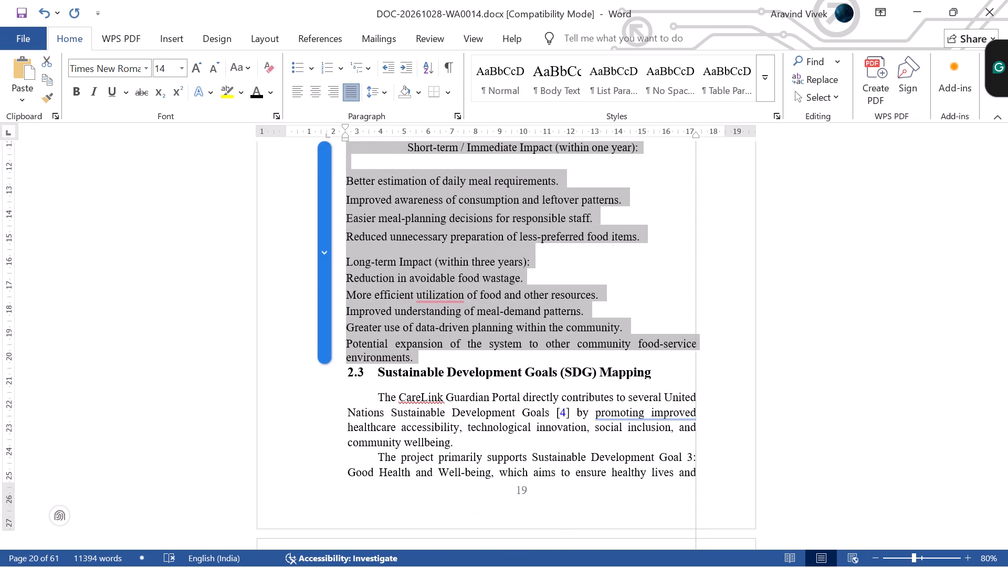
click(645, 258)
Remove the leading space before "Short-term / Immediate Impact (within one year):" so the line starts at the body text's left edge.
scroll(516, 339, up, 2)
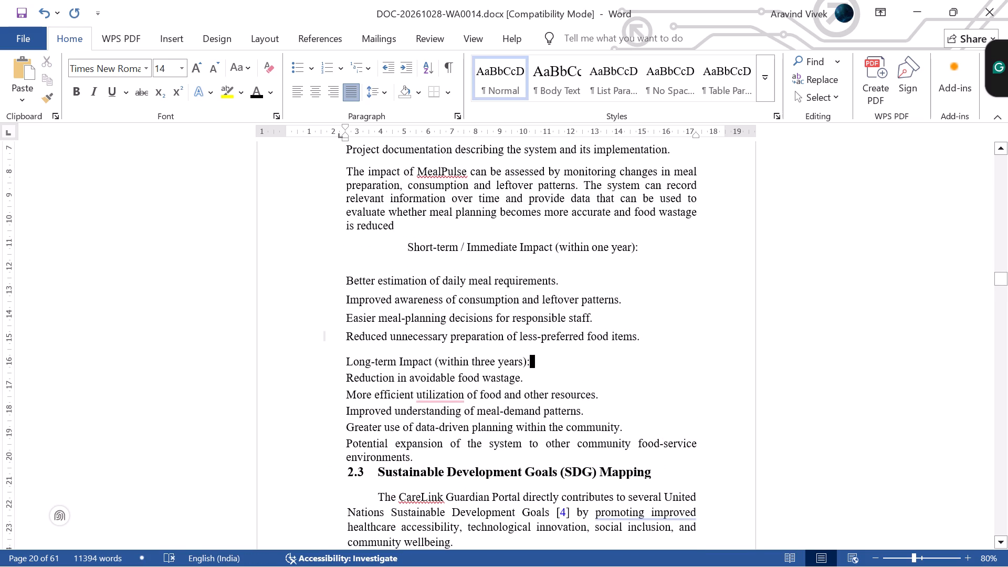
click(409, 248)
drag(409, 248, 359, 247)
key(BackSpace)
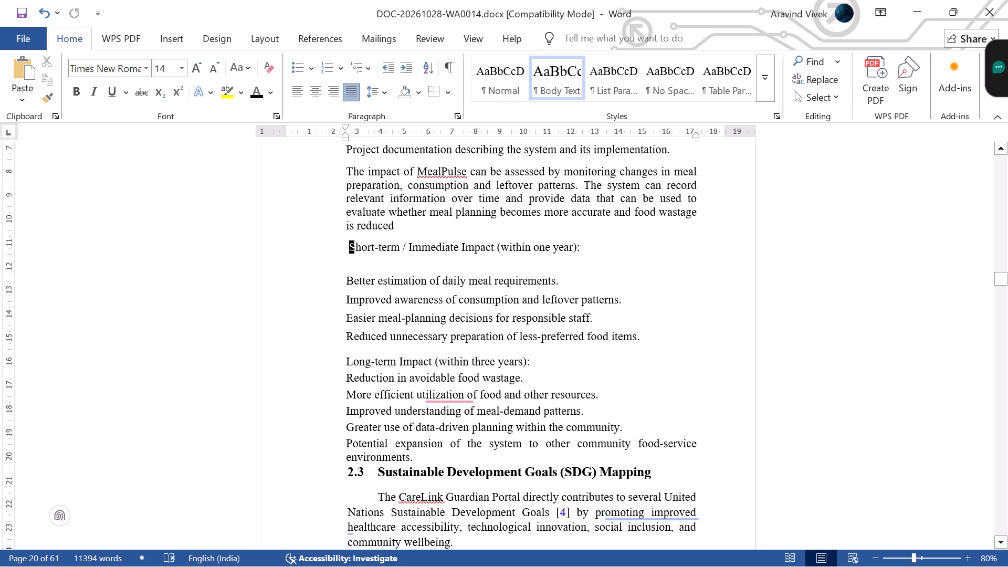
key(BackSpace)
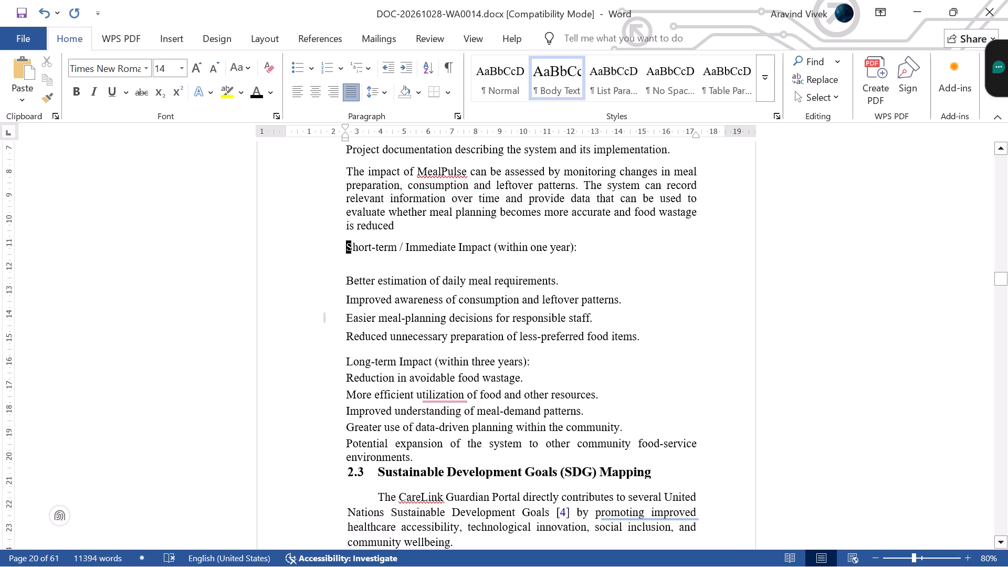
Convert the "Short-term / Immediate Impact (within one year):" and "Long-term Impact (within three years):" lines to uppercase.
drag(591, 245, 351, 253)
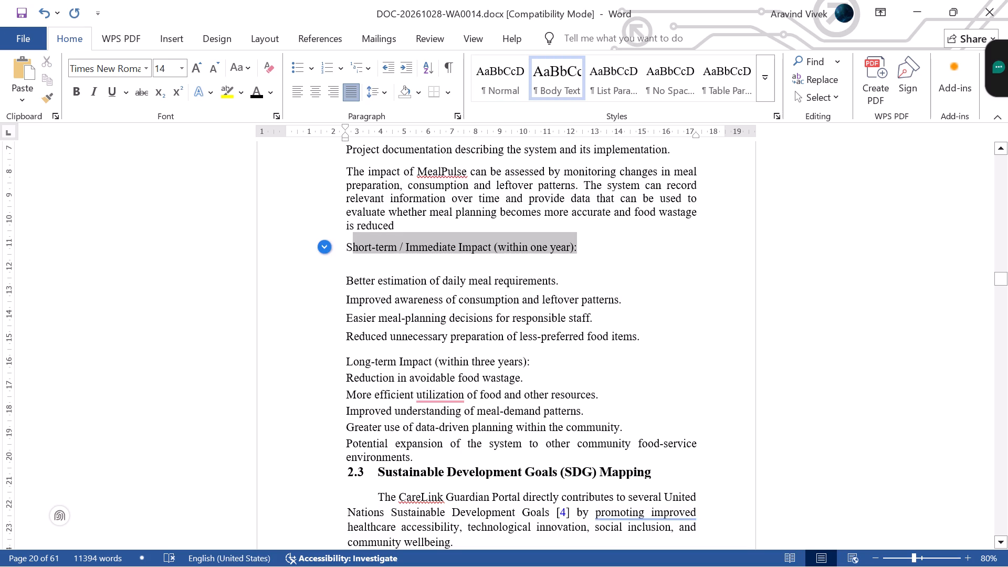
drag(351, 253, 349, 253)
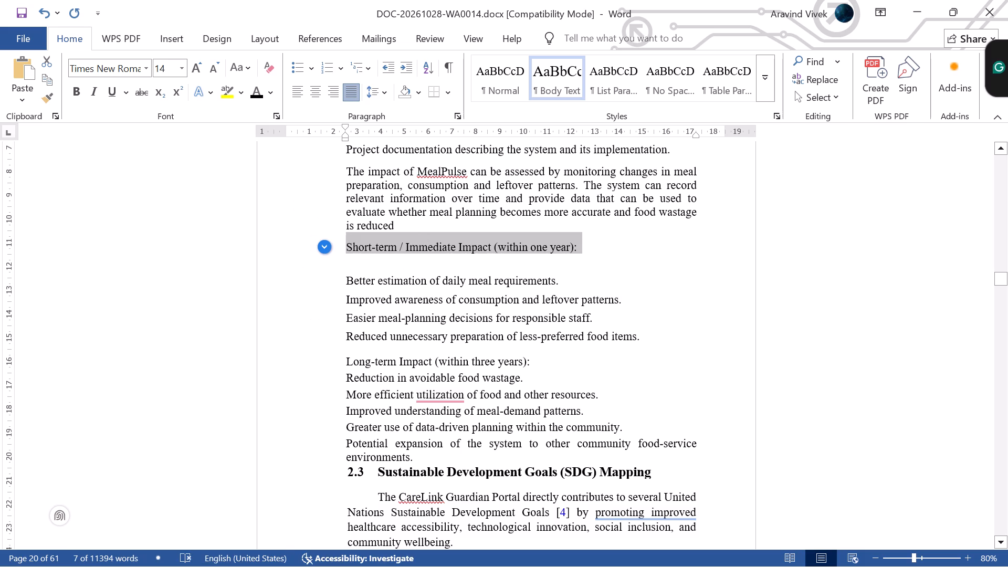
key(shift+F3)
click(647, 275)
drag(537, 360, 345, 366)
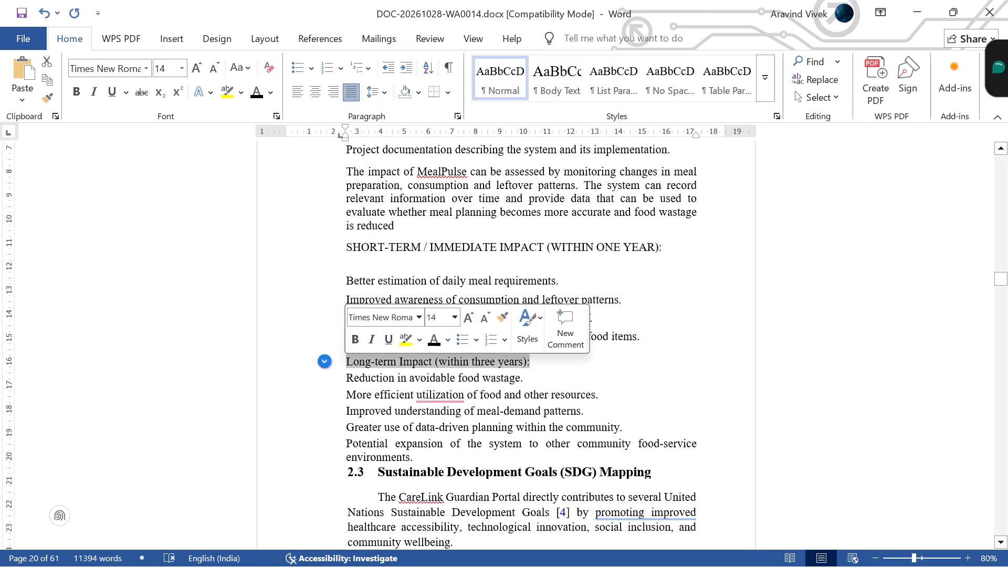
key(shift+F3)
Apply round bullets to the five long-term impact items and the four short-term impact items.
drag(424, 458, 363, 390)
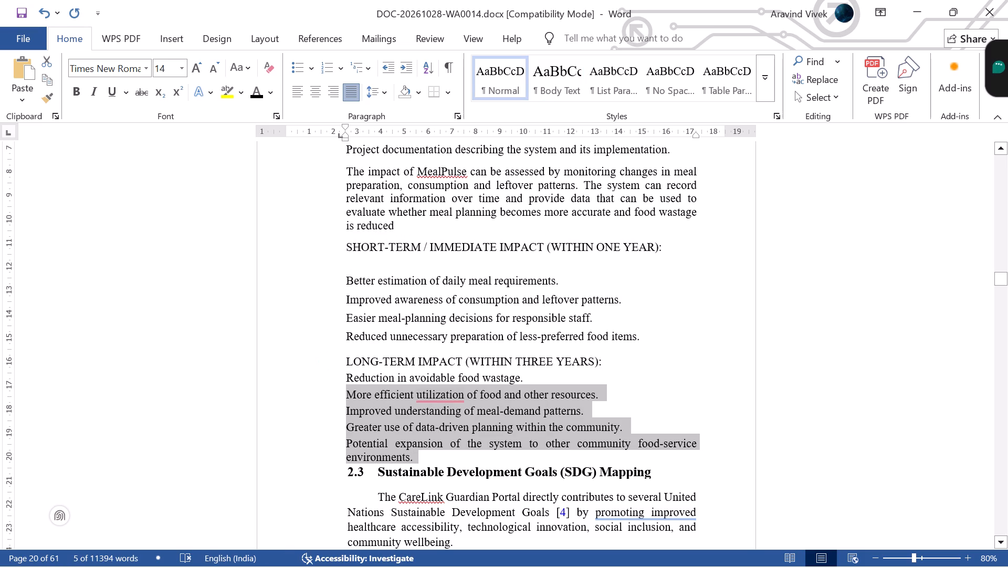
drag(363, 390, 351, 378)
click(298, 67)
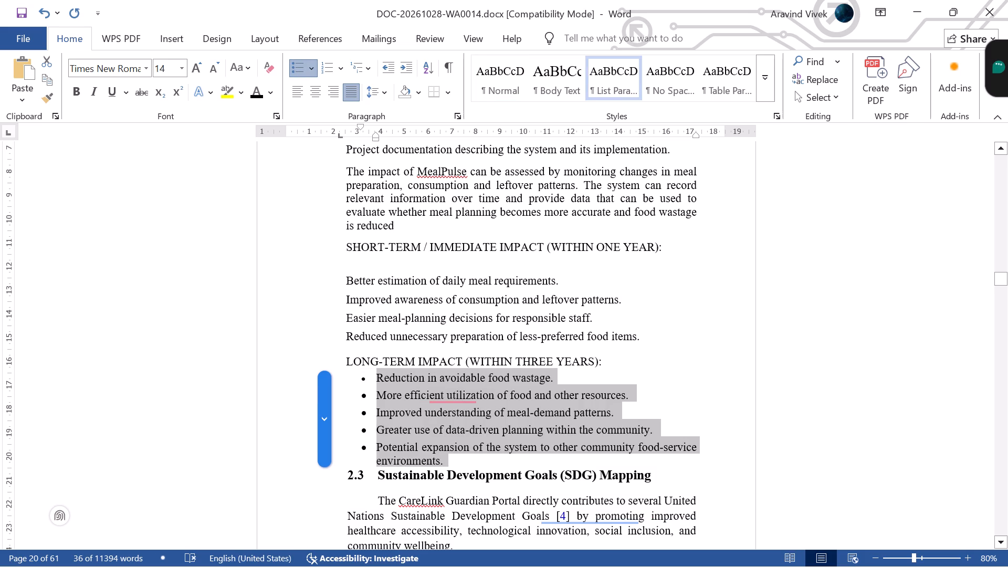
drag(654, 340, 352, 279)
click(297, 65)
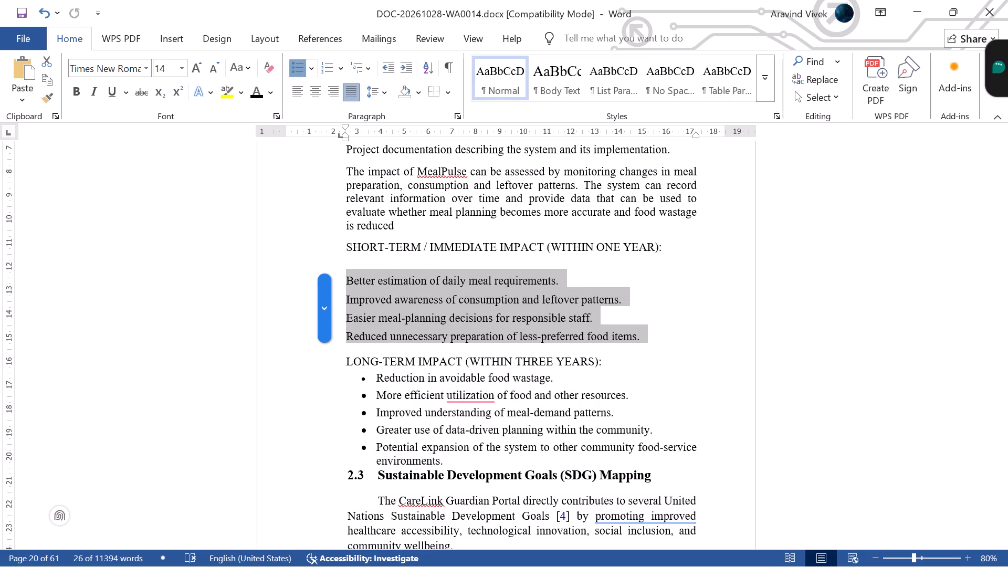
click(703, 359)
Apply round bullets to the seven deliverables items under the section 2.2 intro line.
scroll(703, 359, up, 1)
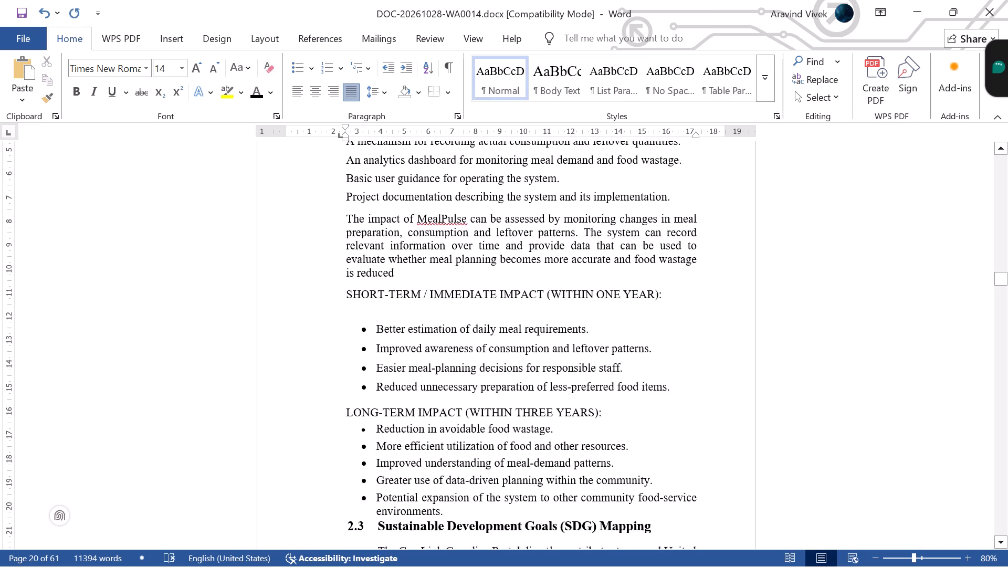
scroll(703, 359, up, 4)
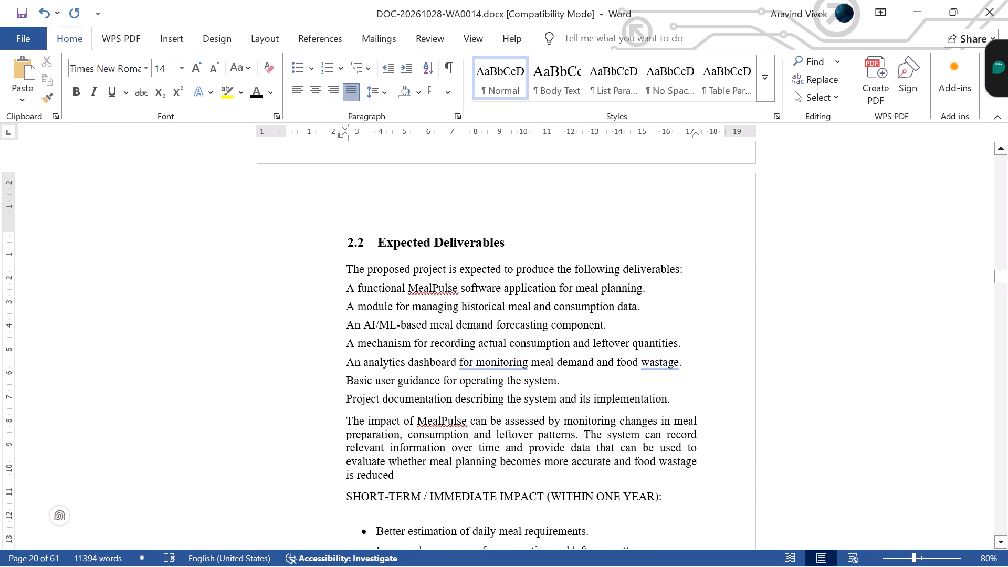
drag(682, 401, 345, 290)
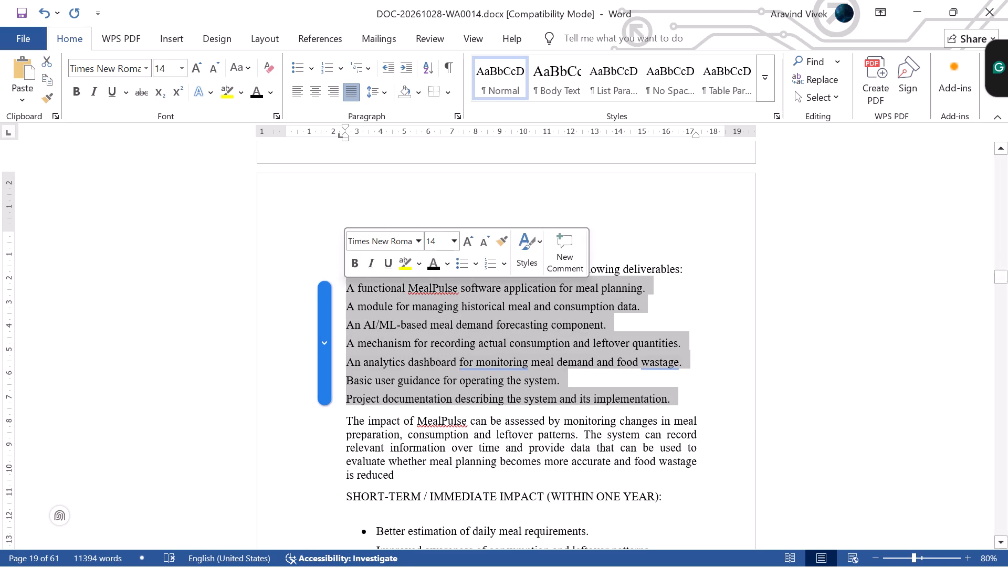
click(301, 71)
click(615, 224)
scroll(608, 321, down, 9)
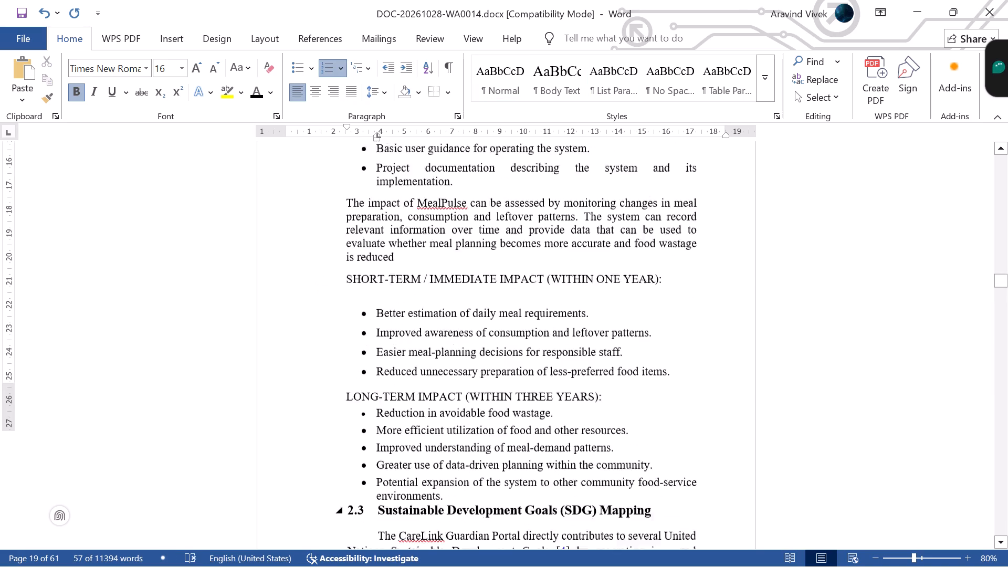
scroll(601, 351, up, 7)
scroll(601, 351, down, 9)
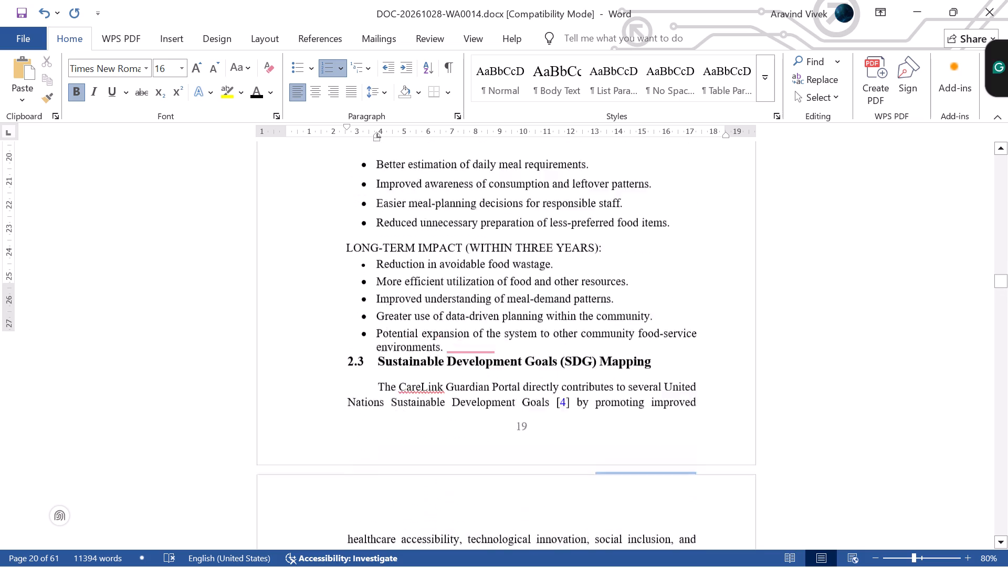
Insert four blank unbulleted lines between the last long-term impact item and heading 2.3, checking COMCONFIN.docx for what follows.
key(alt+Tab)
key(alt+Tab)
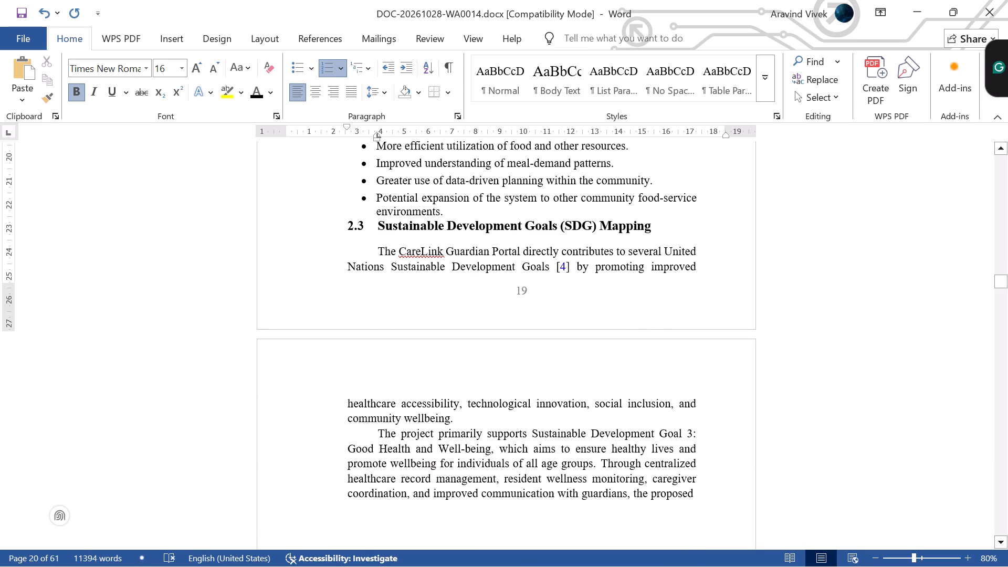
click(447, 207)
click(296, 66)
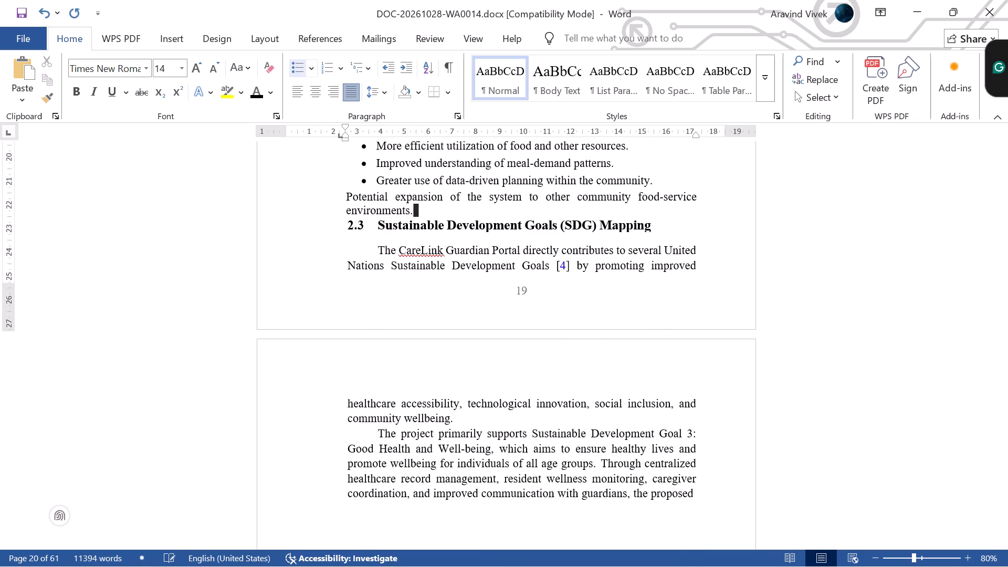
key(ctrl+z)
key(Return)
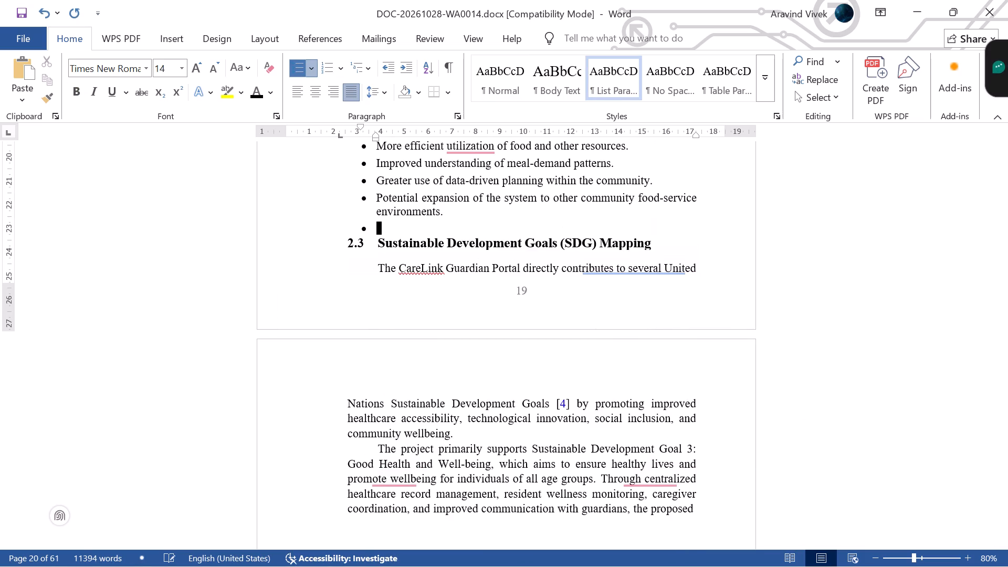
key(BackSpace)
key(BackSpace)
key(alt+Tab)
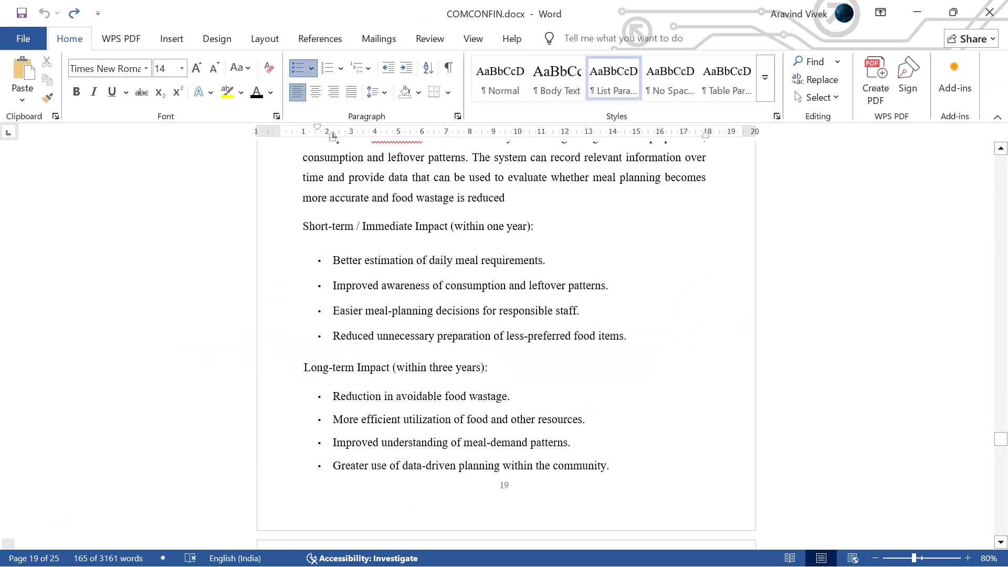
scroll(654, 324, down, 5)
key(alt+Tab)
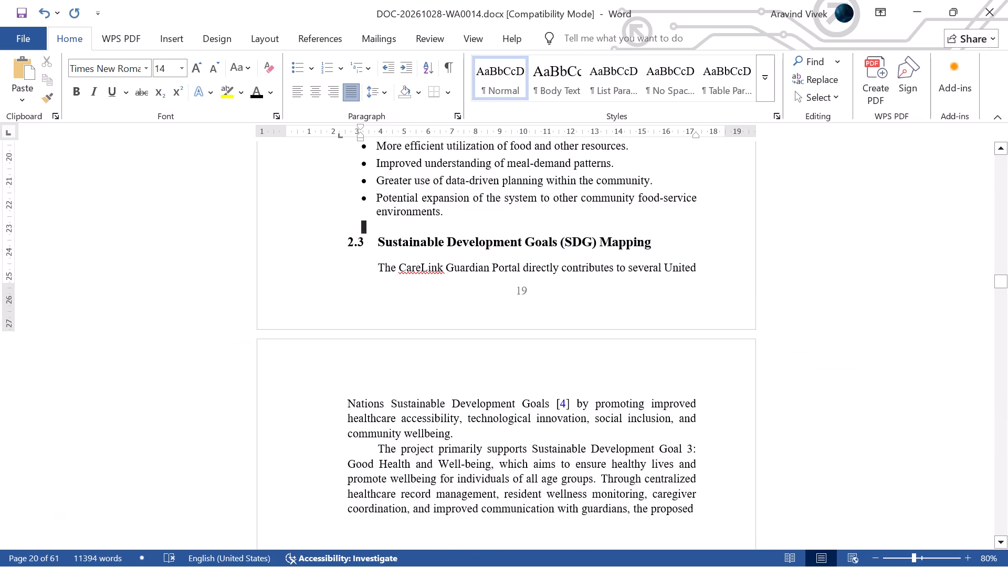
key(Return)
key(Return)
key(Return)
In COMCONFIN.docx, copy the content from the "Table 2.1 – Proposed Budget" caption up to the end of Chapter 2.
key(alt+Tab)
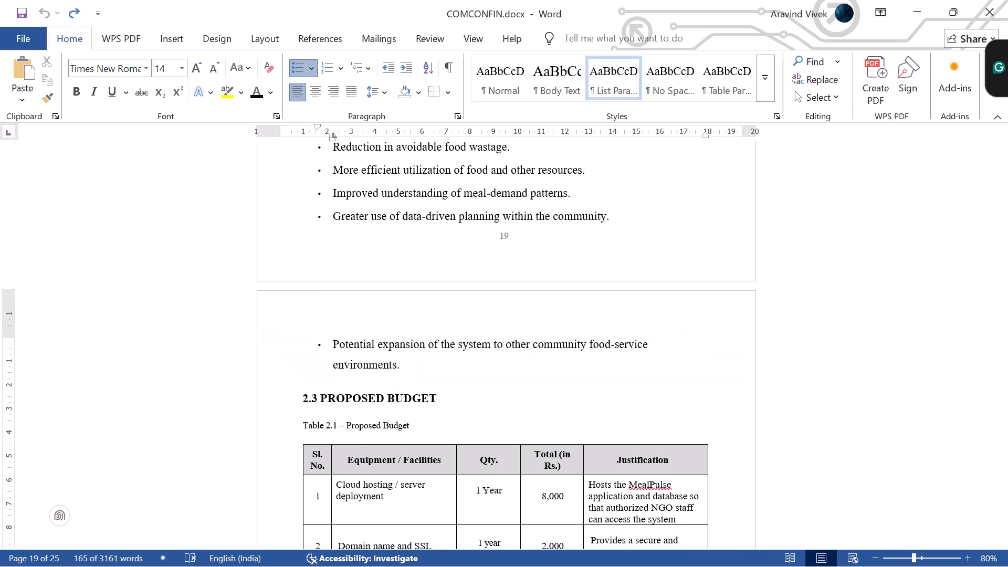
scroll(654, 324, down, 5)
drag(300, 171, 581, 278)
scroll(580, 276, down, 12)
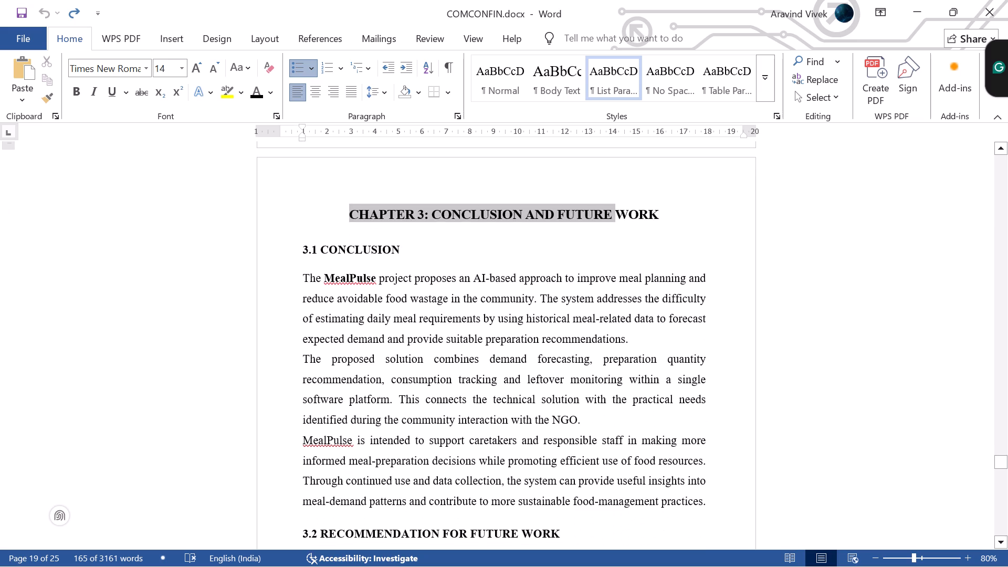
drag(581, 278, 713, 452)
scroll(581, 278, up, 8)
key(ctrl+c)
In the report, replace the CareLink content from below heading 2.3 through the 2.9 Summary with the copied Proposed Budget content.
key(alt+Tab)
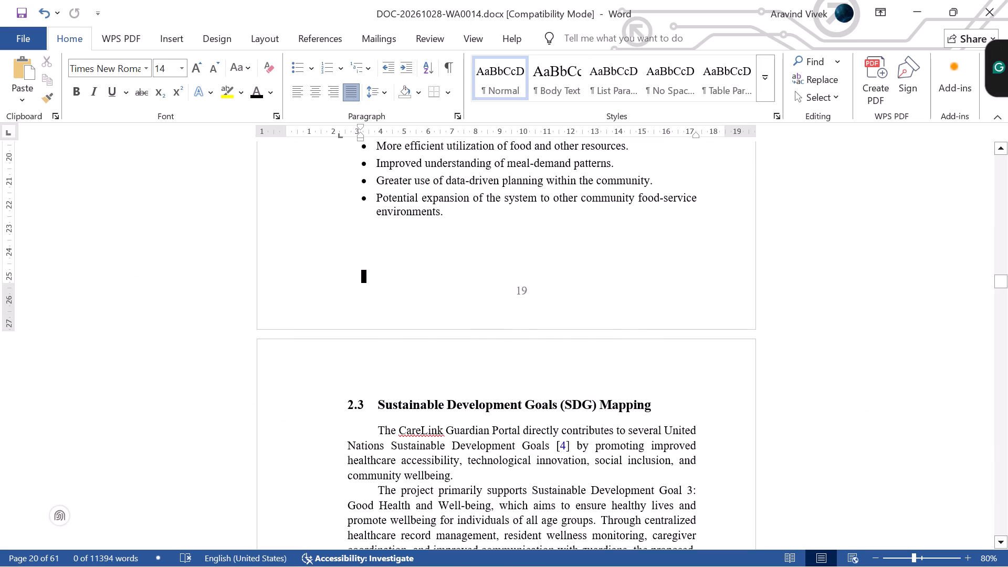
scroll(464, 385, down, 4)
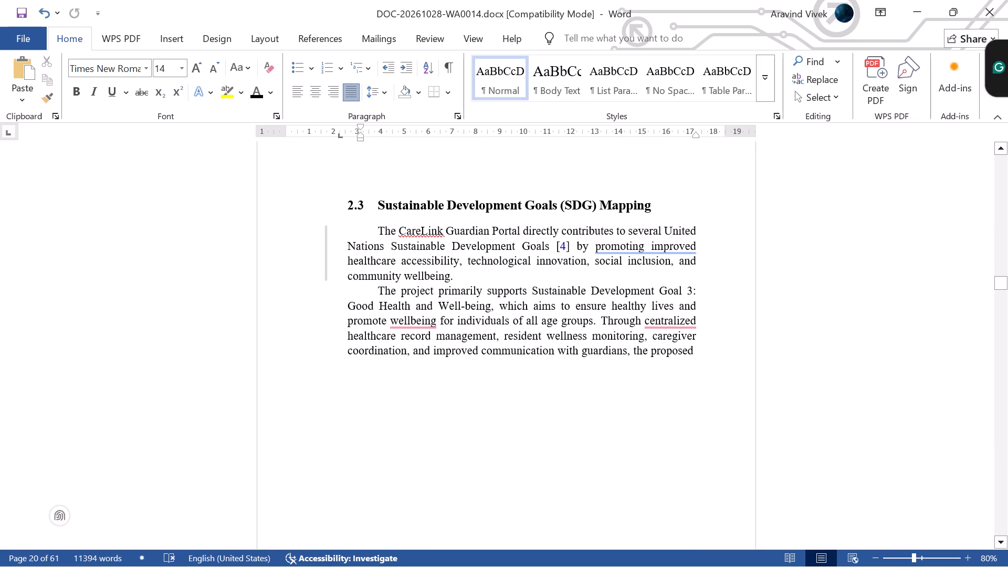
drag(703, 354, 504, 282)
drag(405, 435, 396, 422)
drag(373, 220, 560, 349)
scroll(559, 349, down, 17)
scroll(560, 349, down, 15)
scroll(560, 349, down, 18)
scroll(560, 349, down, 14)
scroll(560, 349, down, 20)
scroll(560, 349, down, 8)
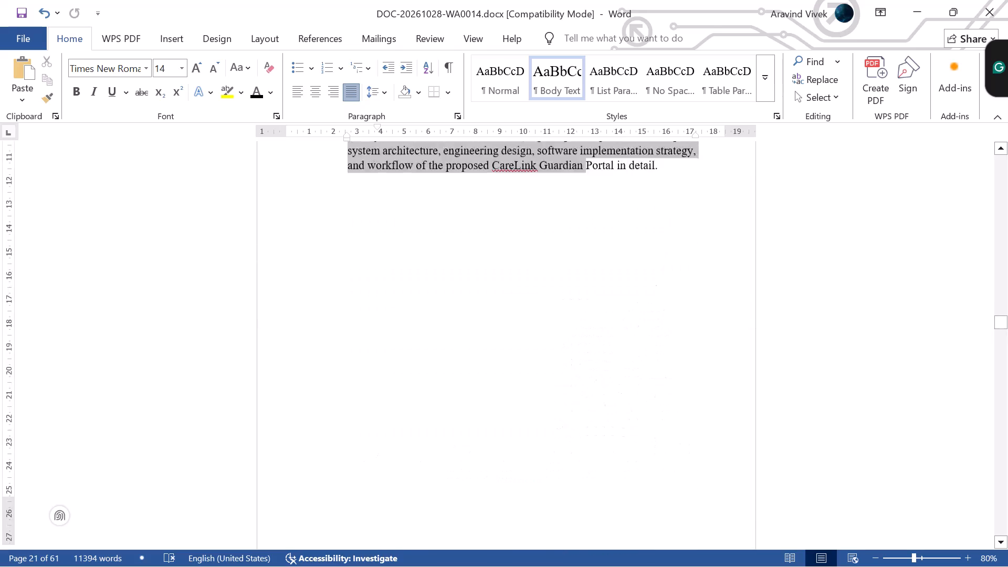
drag(560, 349, 679, 439)
scroll(560, 349, down, 5)
scroll(560, 349, up, 12)
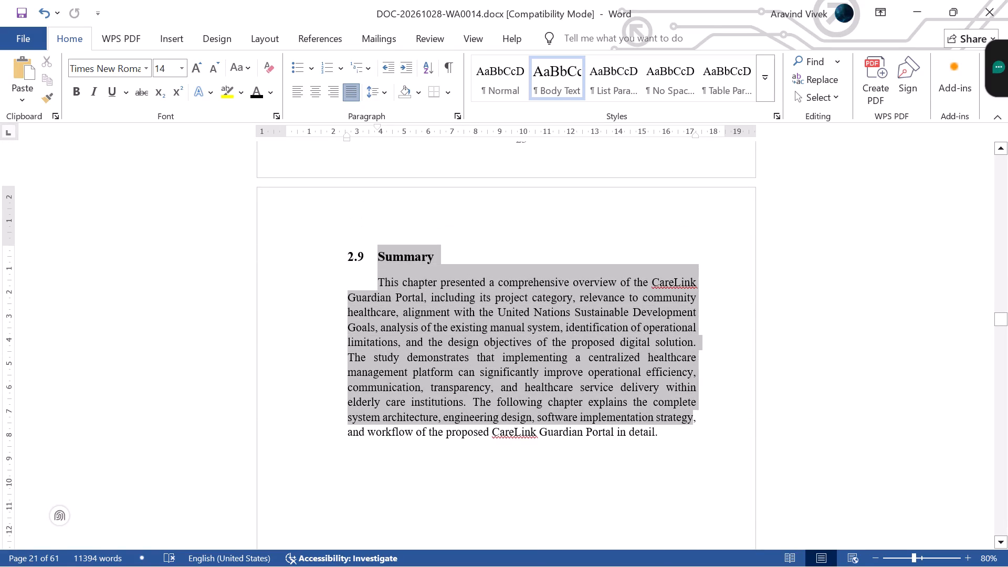
drag(679, 439, 679, 443)
key(ctrl+v)
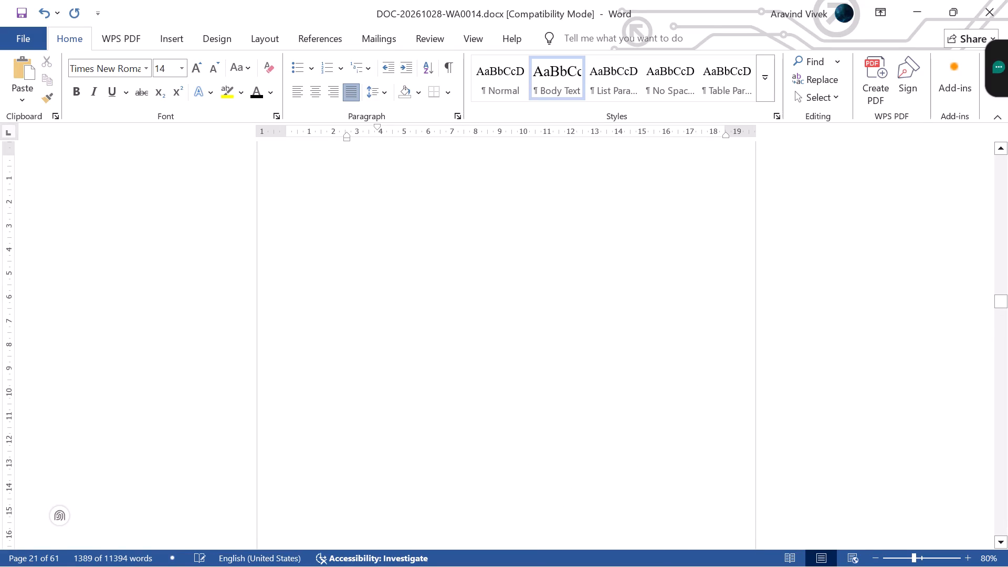
scroll(680, 444, up, 18)
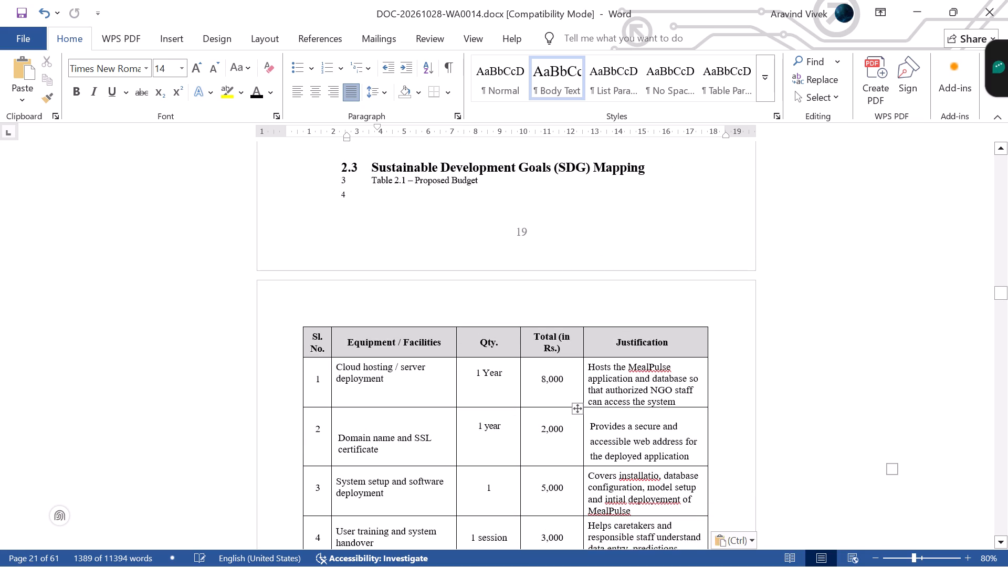
scroll(680, 444, up, 2)
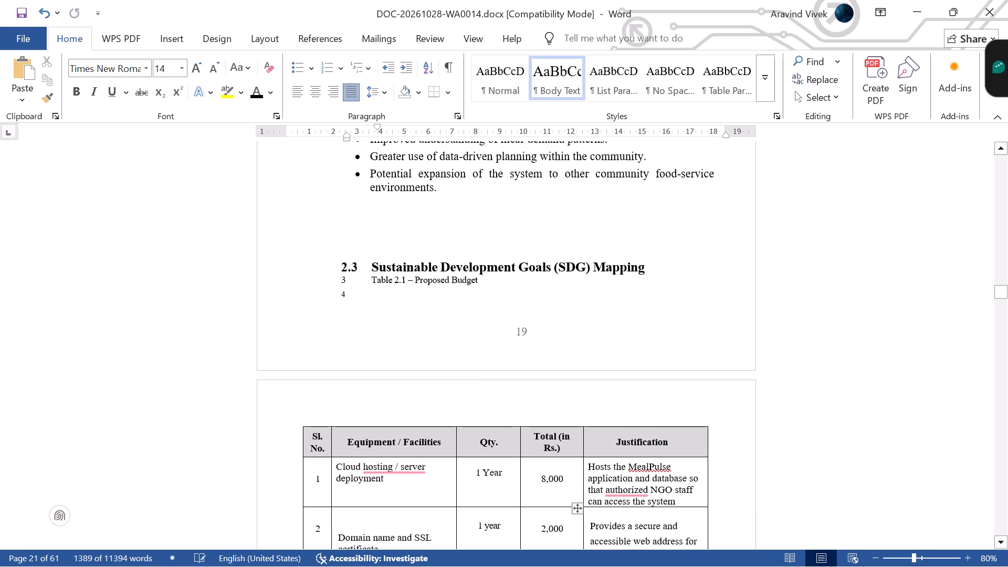
Remove the list numbering from the "Table 2.1 – Proposed Budget" caption and the empty line below it.
drag(366, 280, 518, 325)
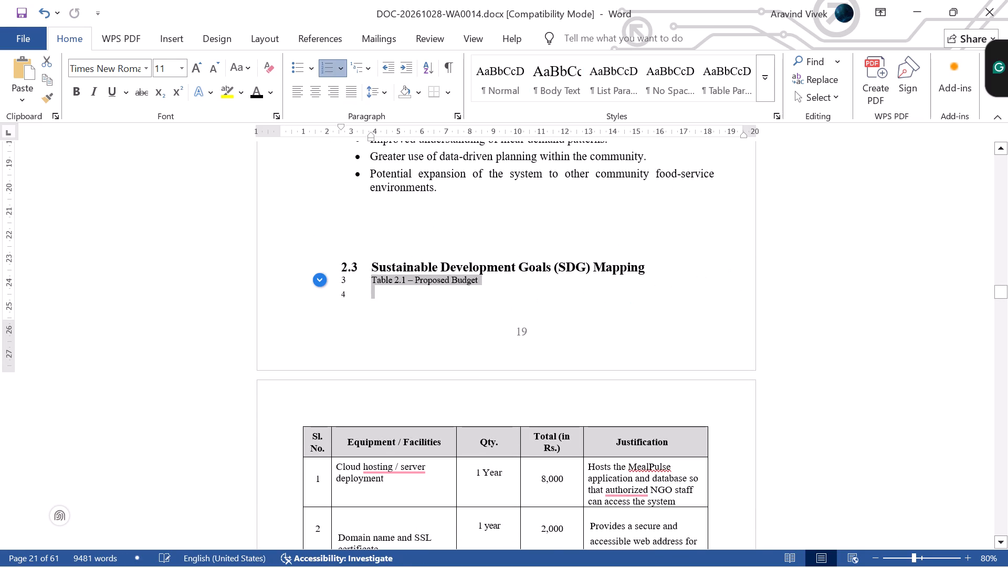
click(323, 59)
click(325, 64)
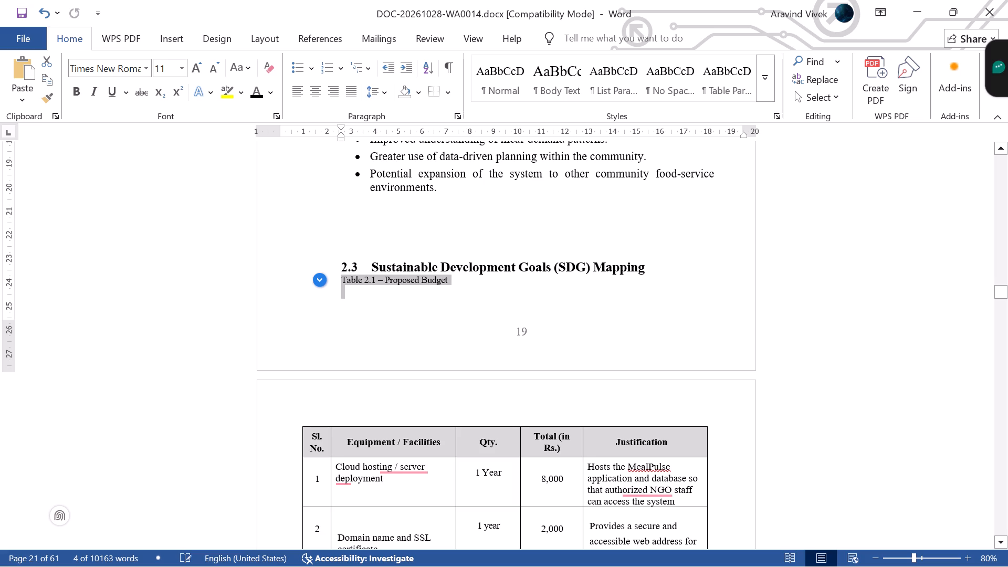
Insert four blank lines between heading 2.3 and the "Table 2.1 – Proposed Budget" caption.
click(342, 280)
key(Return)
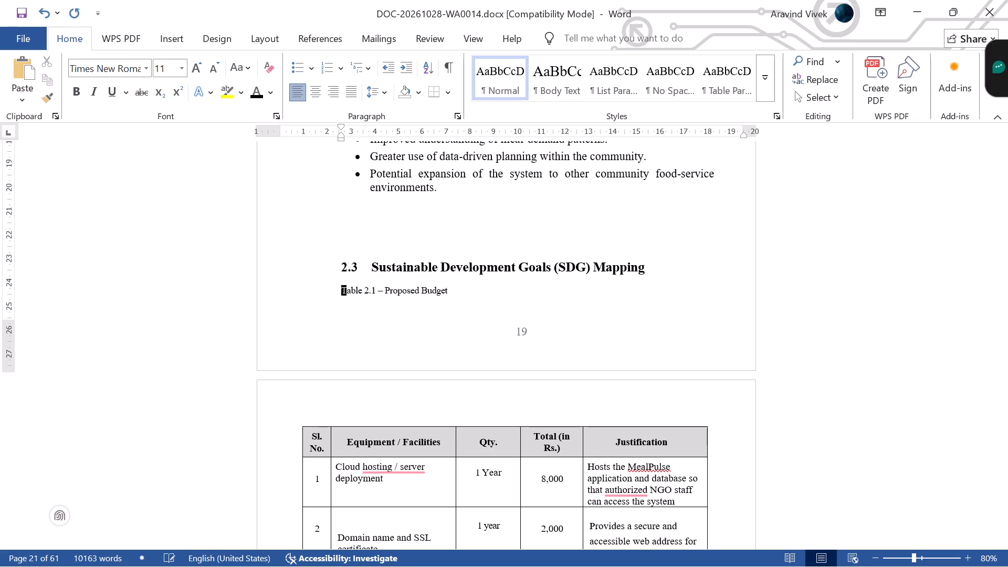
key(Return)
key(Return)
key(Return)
Delete the blank pages between the end of the proposed budget table and the Chapter 3 title.
scroll(342, 280, down, 8)
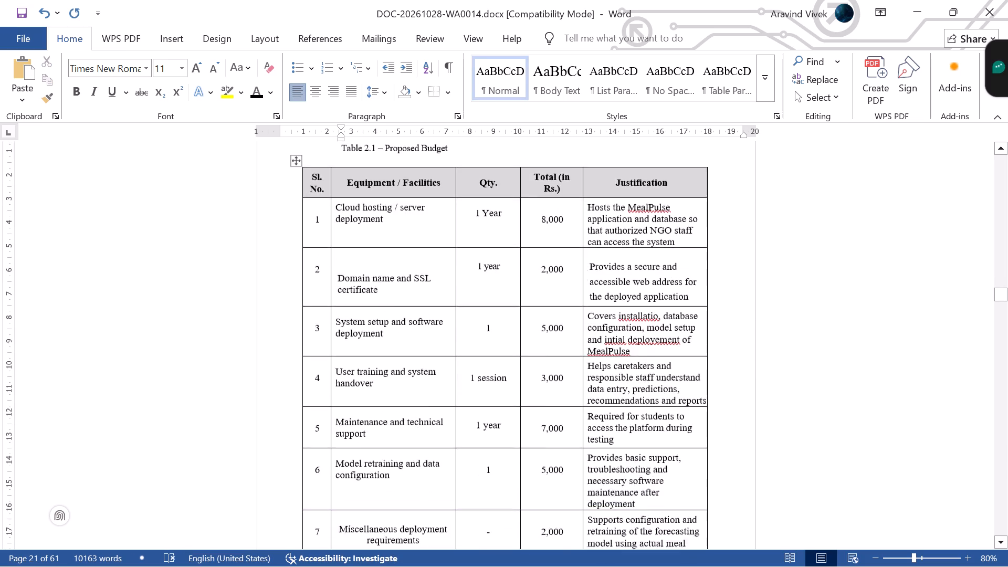
scroll(356, 330, down, 2)
click(541, 398)
scroll(541, 398, down, 13)
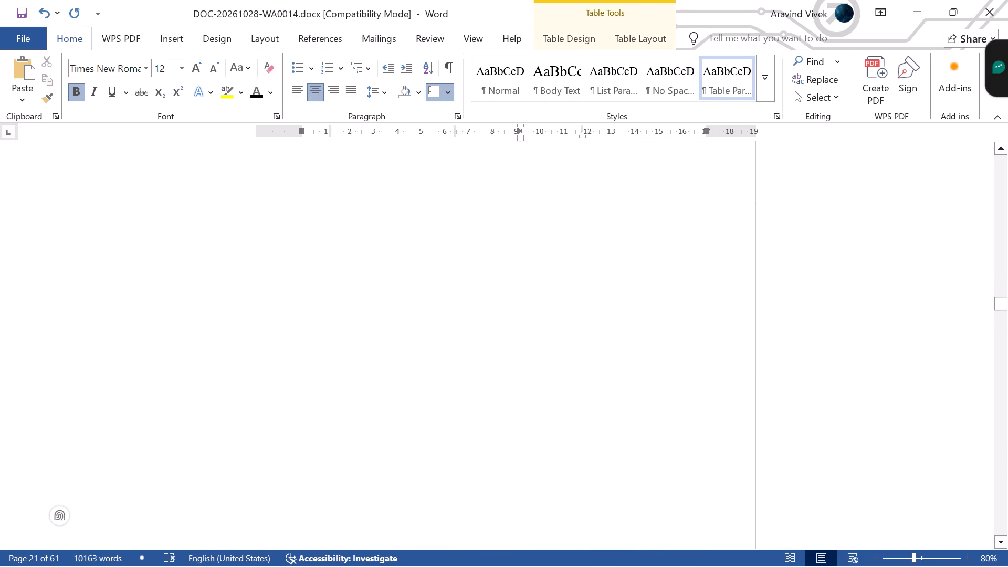
scroll(541, 398, down, 11)
scroll(541, 398, up, 3)
drag(477, 334, 465, 220)
scroll(465, 220, up, 20)
drag(465, 220, 493, 566)
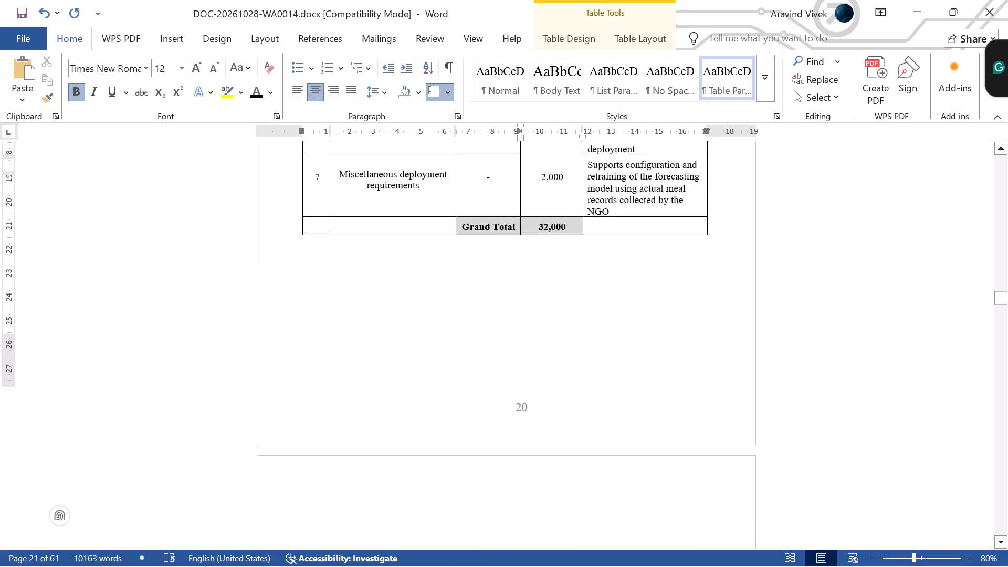
drag(493, 566, 497, 358)
key(BackSpace)
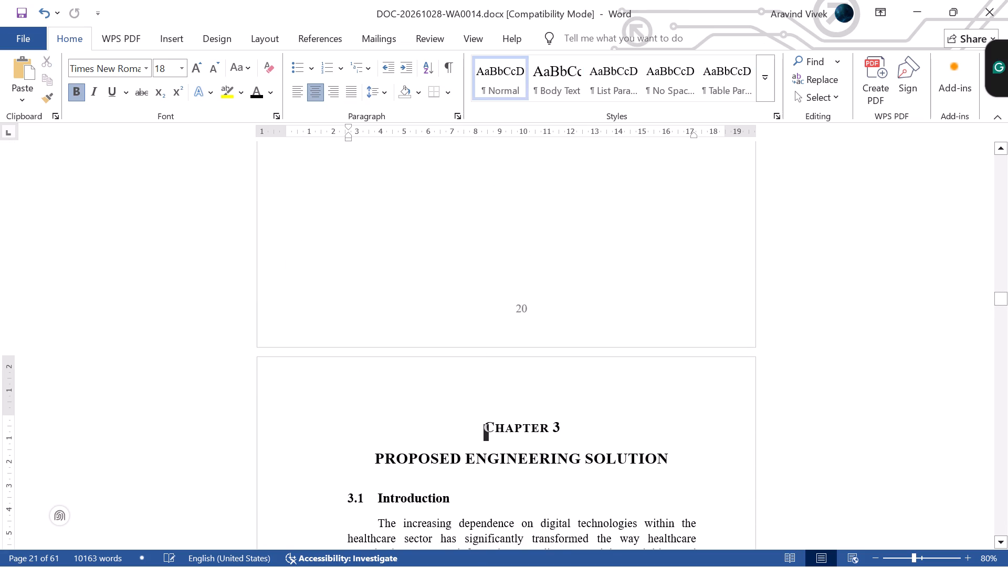
Review the layout of the proposed budget table and the pages around it.
scroll(497, 358, up, 6)
click(636, 499)
scroll(633, 498, up, 6)
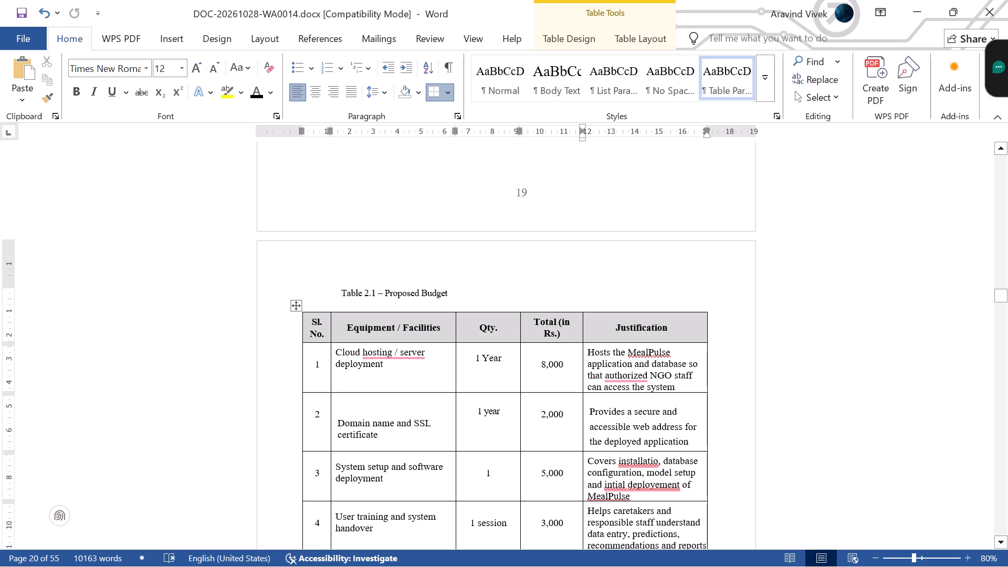
scroll(376, 396, down, 3)
scroll(731, 530, down, 2)
scroll(655, 425, up, 3)
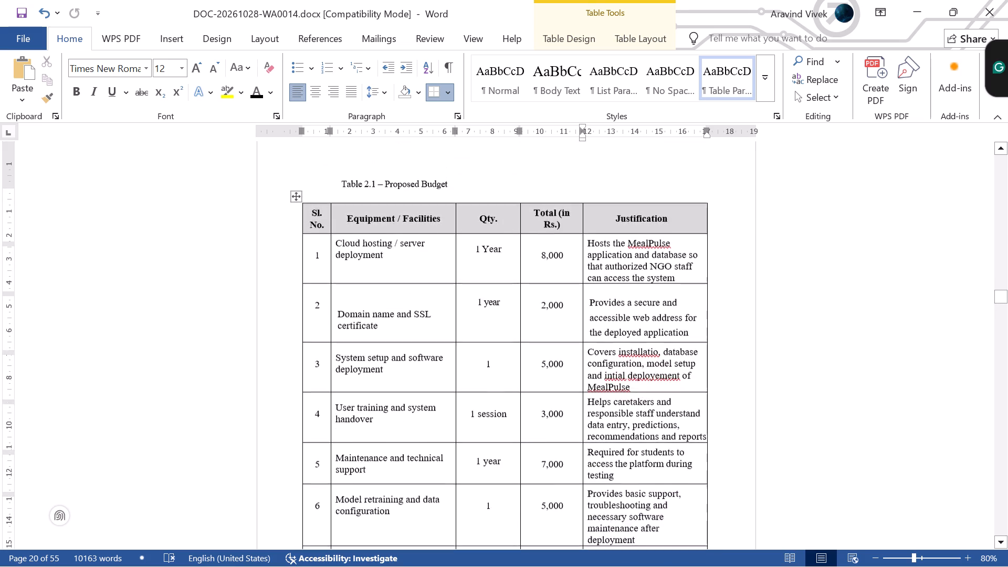
scroll(655, 424, up, 2)
scroll(655, 424, down, 8)
scroll(708, 357, up, 3)
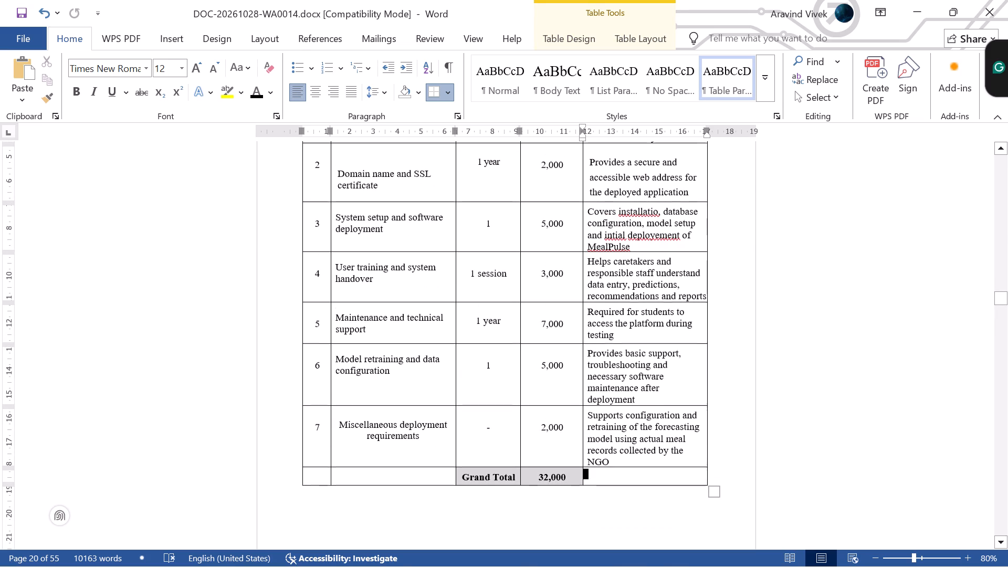
Insert four blank lines above heading 2.3 so it moves onto the same page as the budget table.
scroll(720, 428, up, 11)
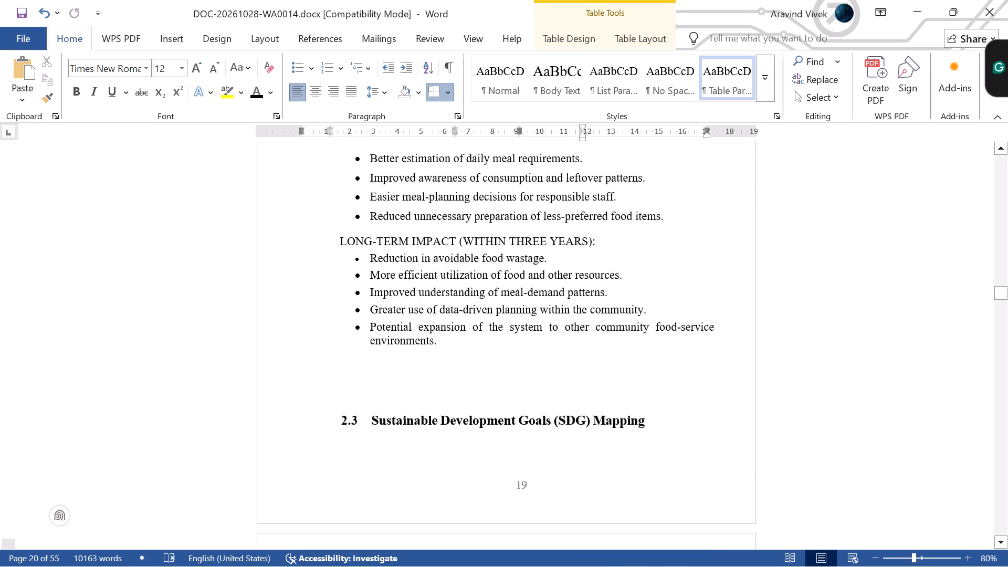
click(383, 406)
key(Return)
key(Return)
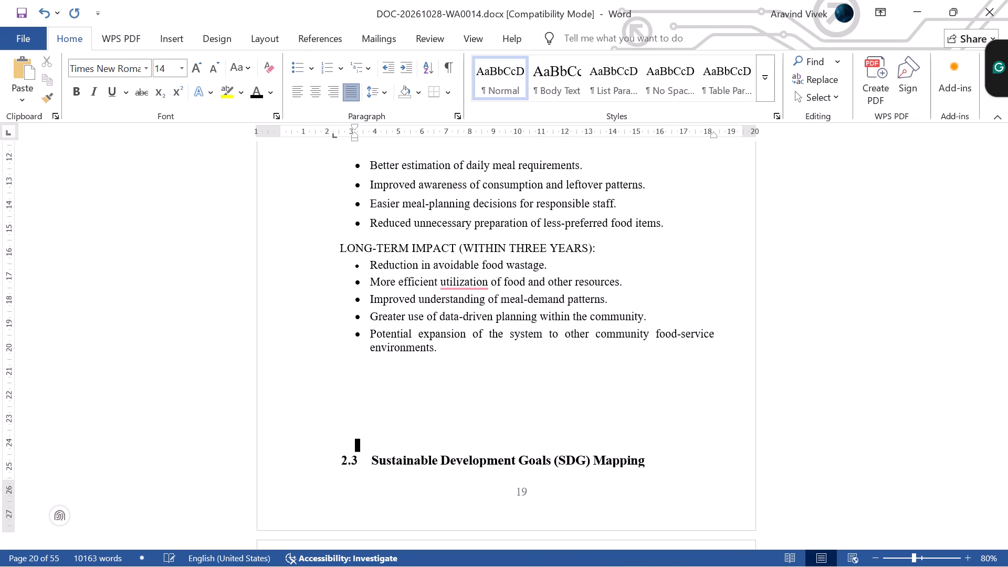
key(Return)
key(Return)
Delete the four blank lines between heading 2.3 and the "Table 2.1 – Proposed Budget" caption.
scroll(383, 406, down, 5)
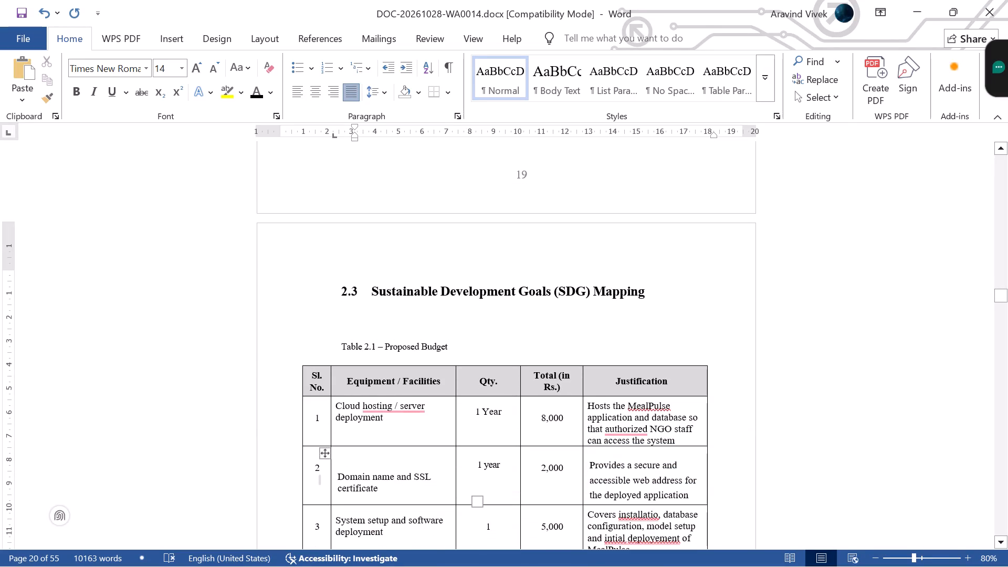
click(377, 324)
key(BackSpace)
key(BackSpace)
key(BackSpace)
key(BackSpace)
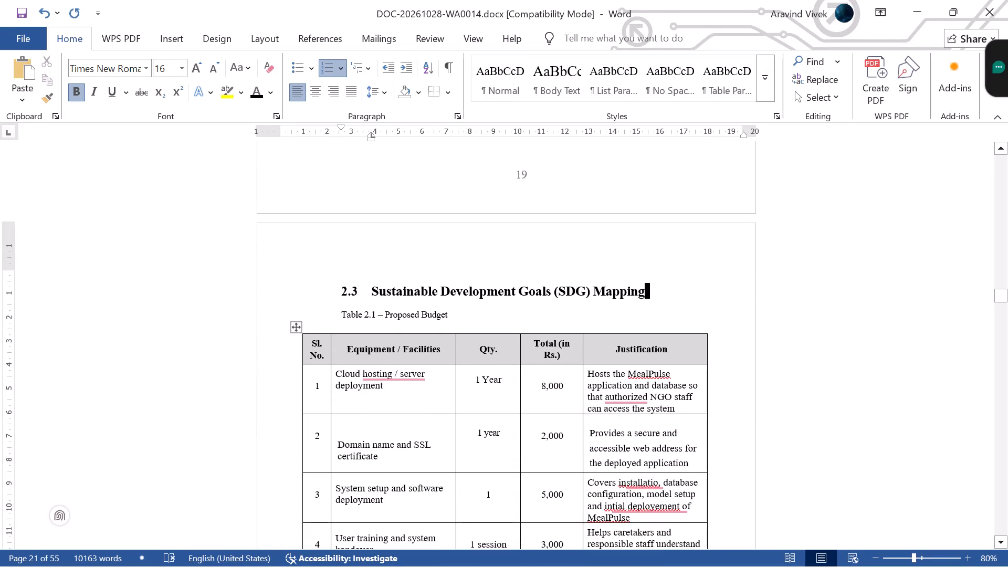
Reposition the whole budget table slightly lower and further right on the page, just below its Table 2.1 caption.
drag(298, 328, 302, 315)
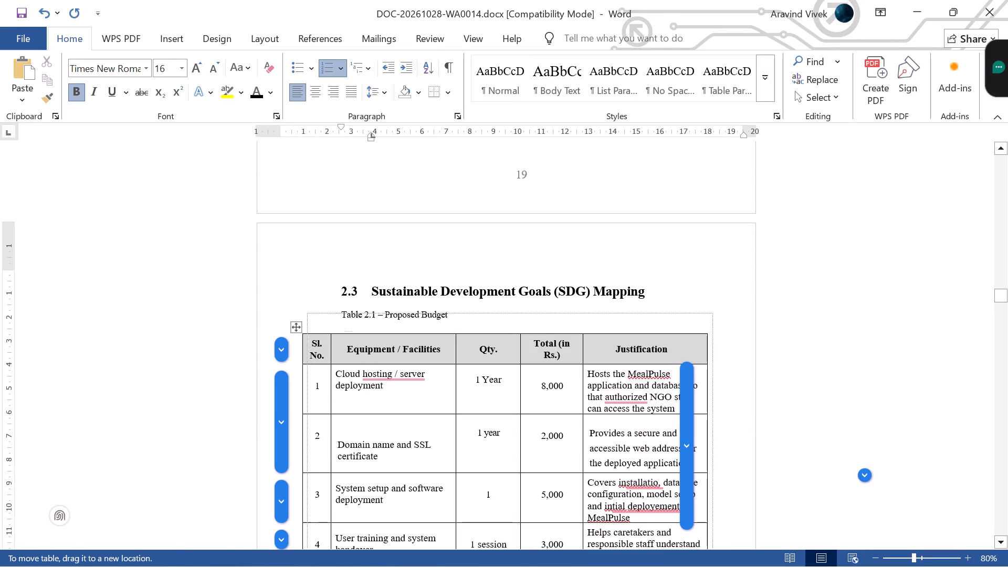
drag(302, 315, 299, 323)
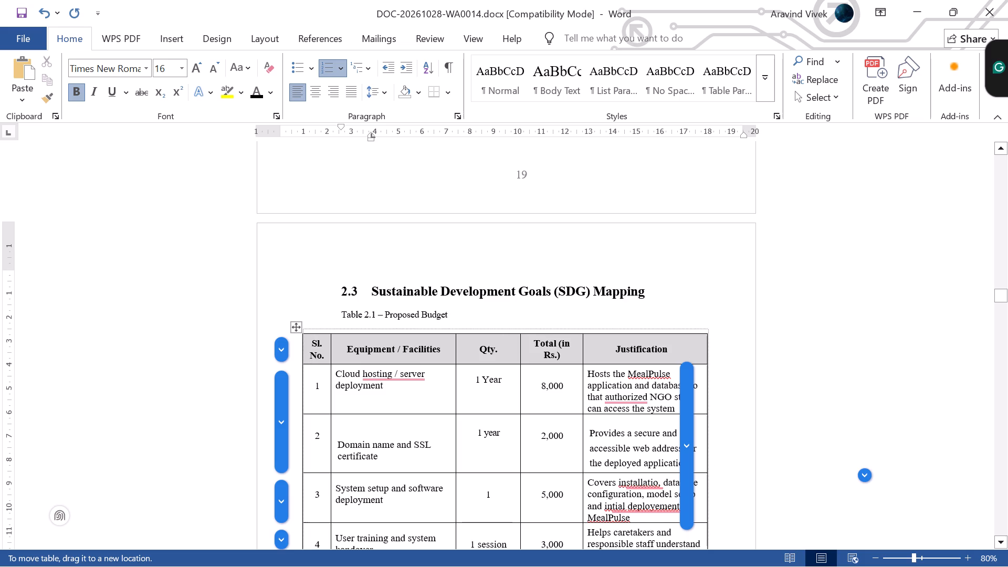
drag(299, 323, 298, 320)
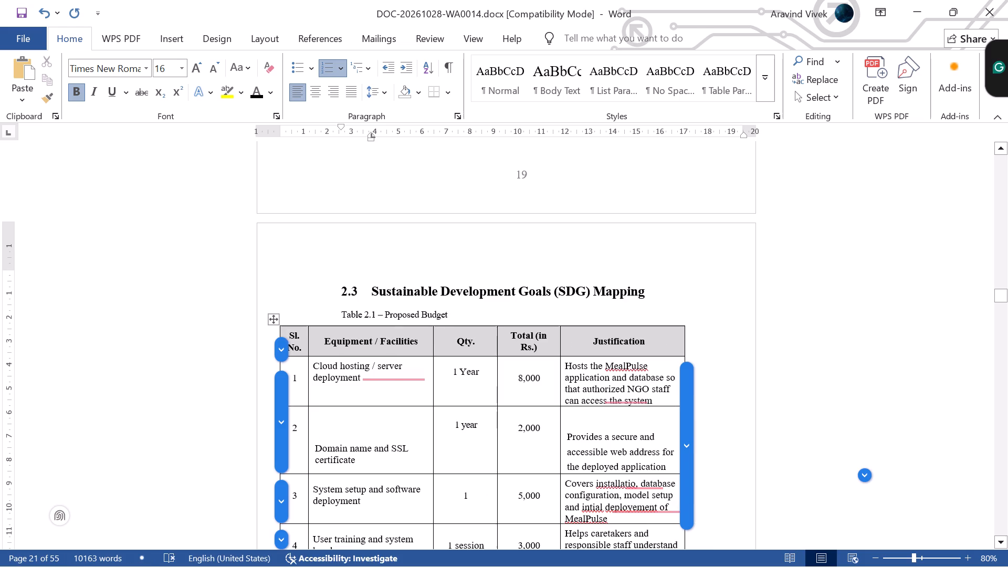
drag(274, 318, 309, 330)
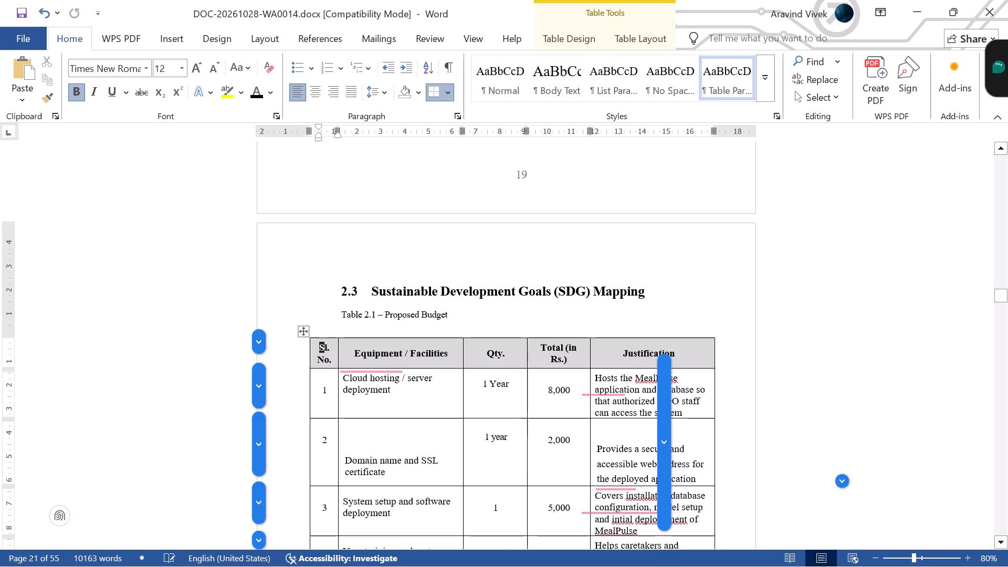
click(731, 261)
Compare the opening of Chapter 3 in the report with the opening of Chapter 3 in COMCONFIN.docx.
scroll(731, 284, down, 3)
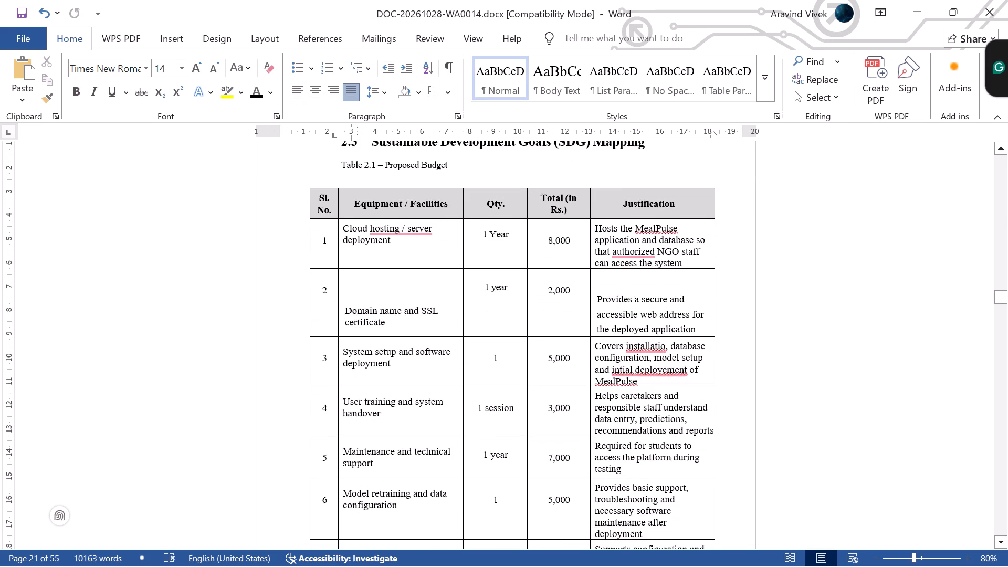
scroll(731, 303, down, 15)
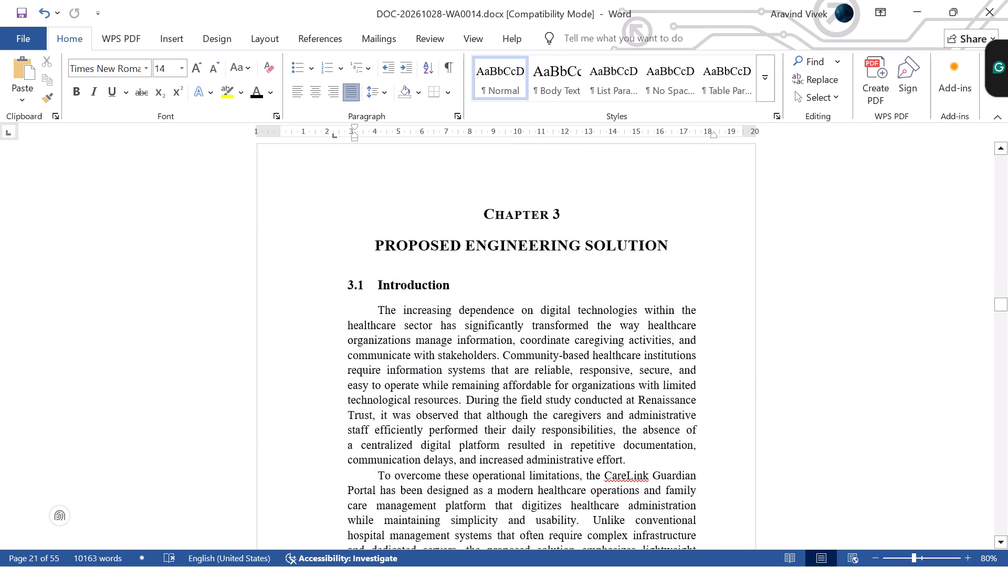
scroll(714, 359, up, 1)
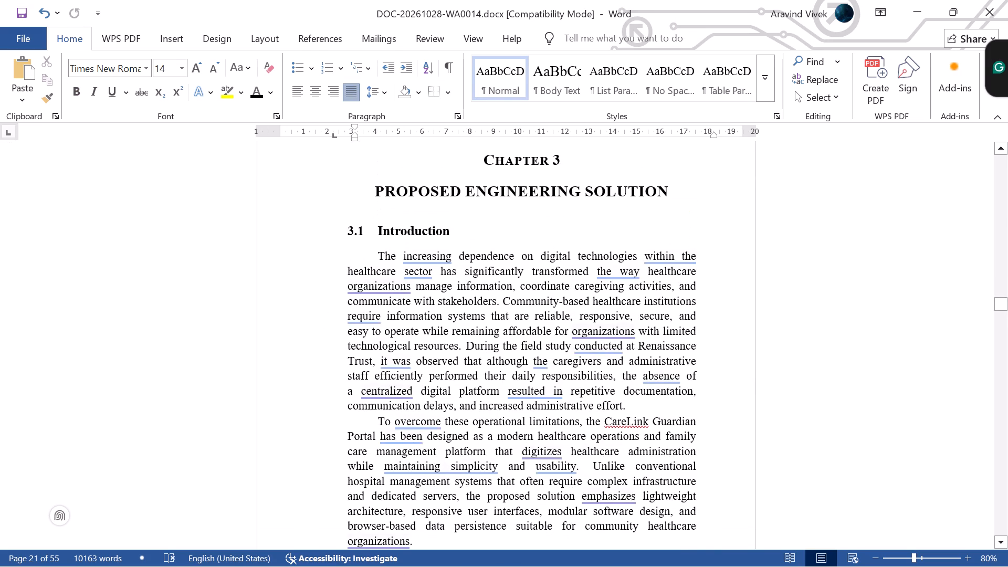
key(alt+Tab)
click(686, 446)
scroll(686, 446, down, 5)
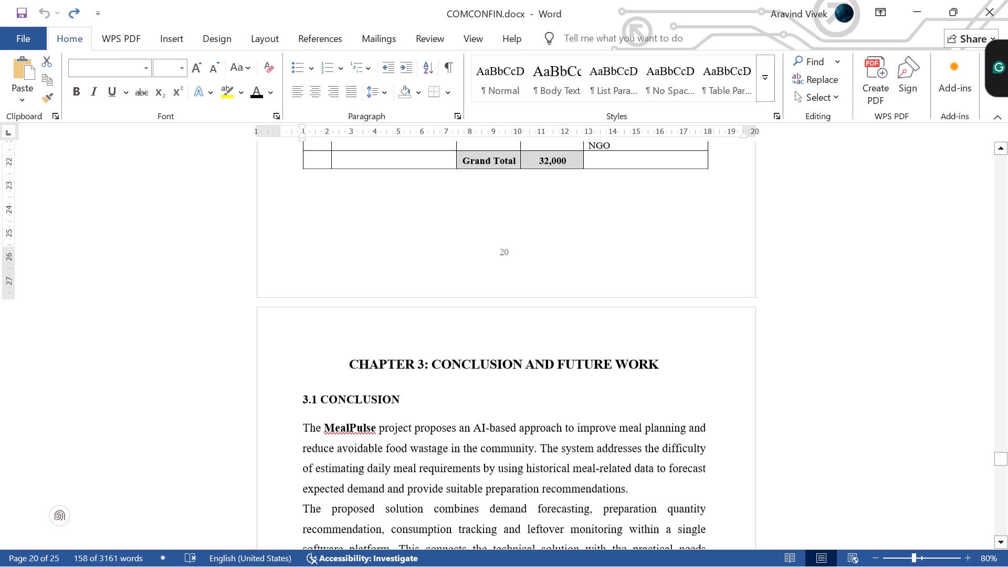
scroll(686, 447, down, 3)
key(alt+Tab)
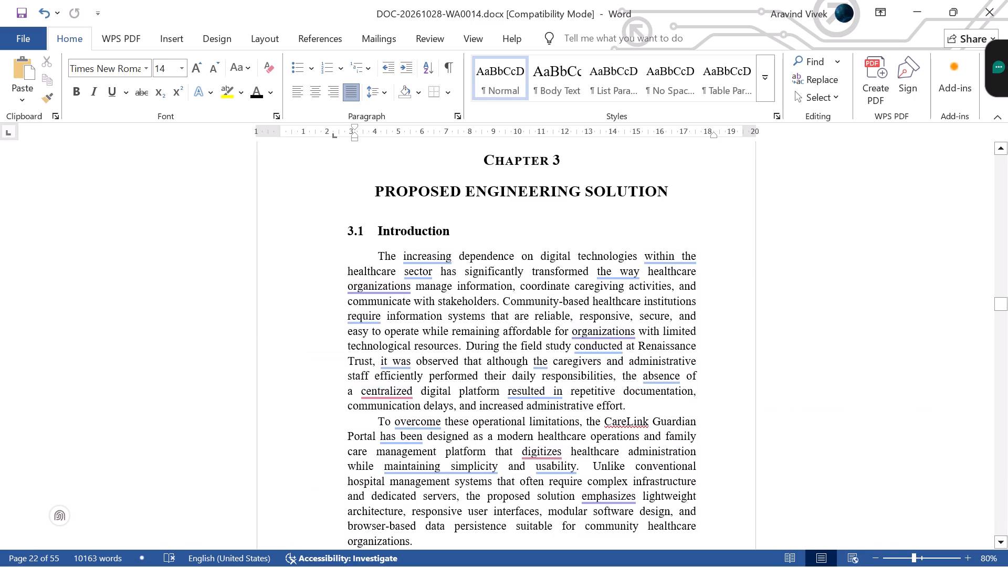
key(alt+Tab)
key(alt+Tab)
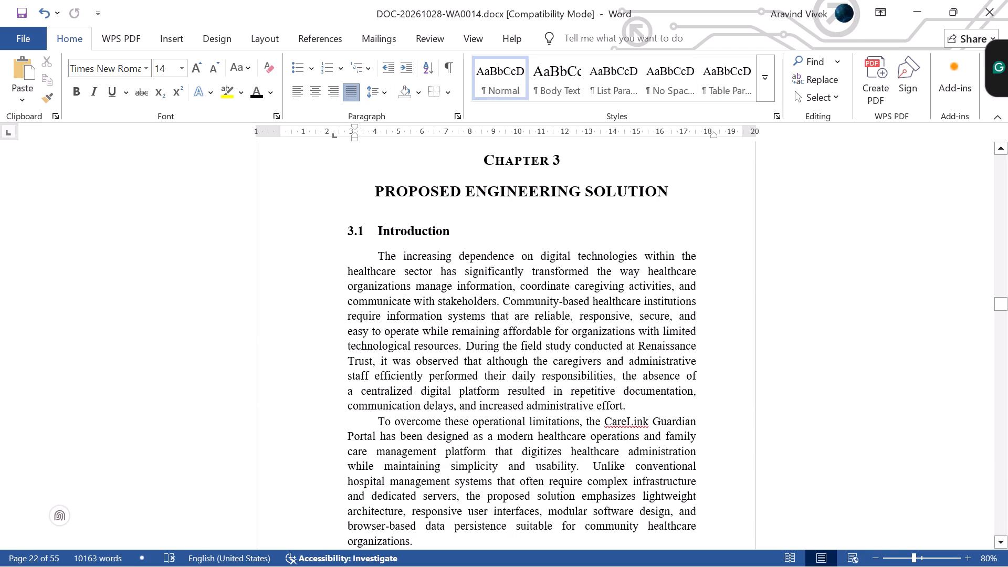
Replace the report's Chapter 3 title with "CONCLUSION AND FUTURE WORK".
click(686, 186)
key(ctrl+BackSpace)
key(ctrl+BackSpace)
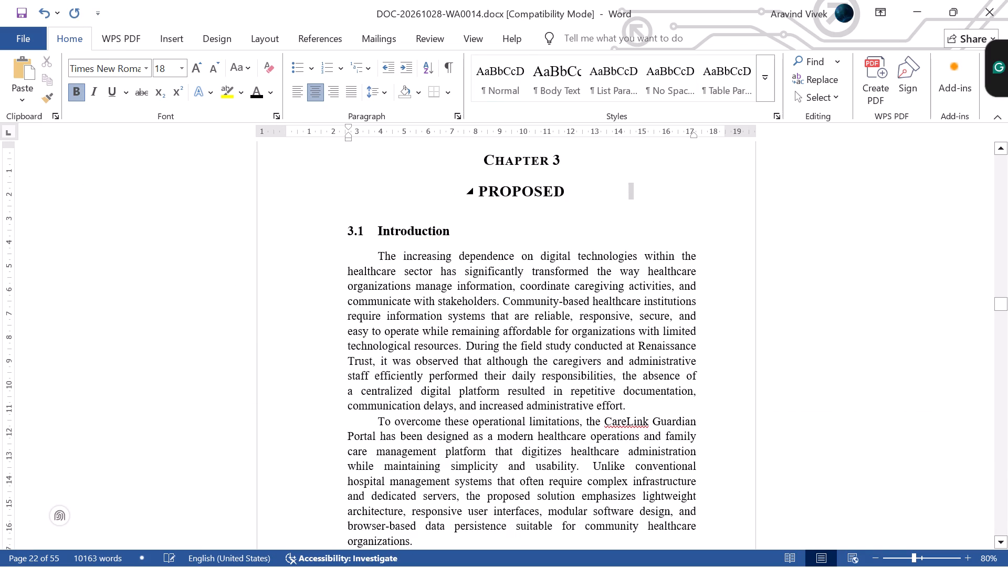
key(ctrl+BackSpace)
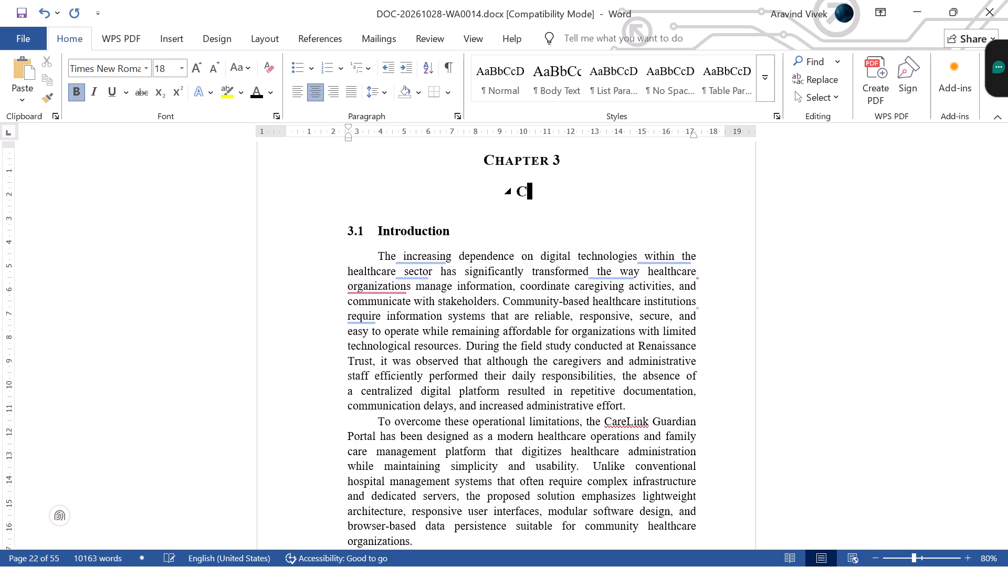
text(ONCLUSION AND FUTURE WORK)
key(space)
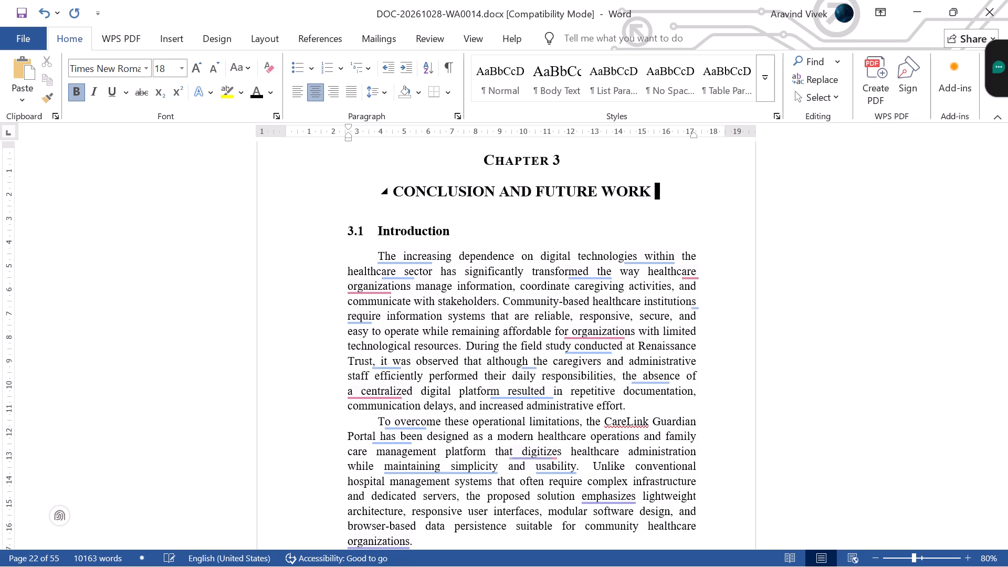
Change the text of heading 3.1 to "Conclusion", checking the section title in COMCONFIN.docx.
key(alt+Tab)
key(alt+Tab)
key(alt+Tab)
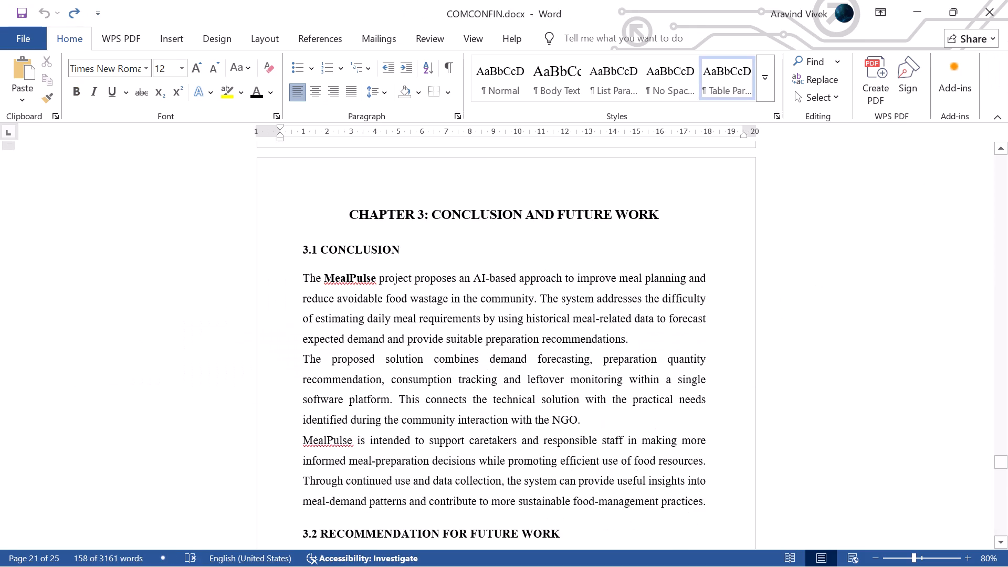
key(alt+Tab)
click(502, 231)
key(ctrl+BackSpace)
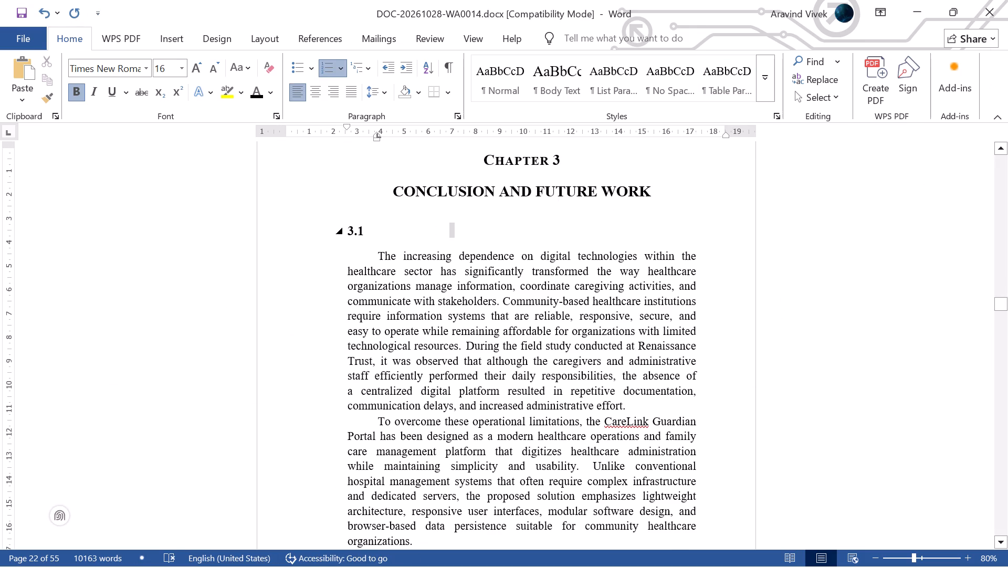
text(Conclusion)
key(space)
Replace all CareLink body text under the report's heading 3.1 with the three conclusion paragraphs copied from COMCONFIN.docx.
key(alt+Tab)
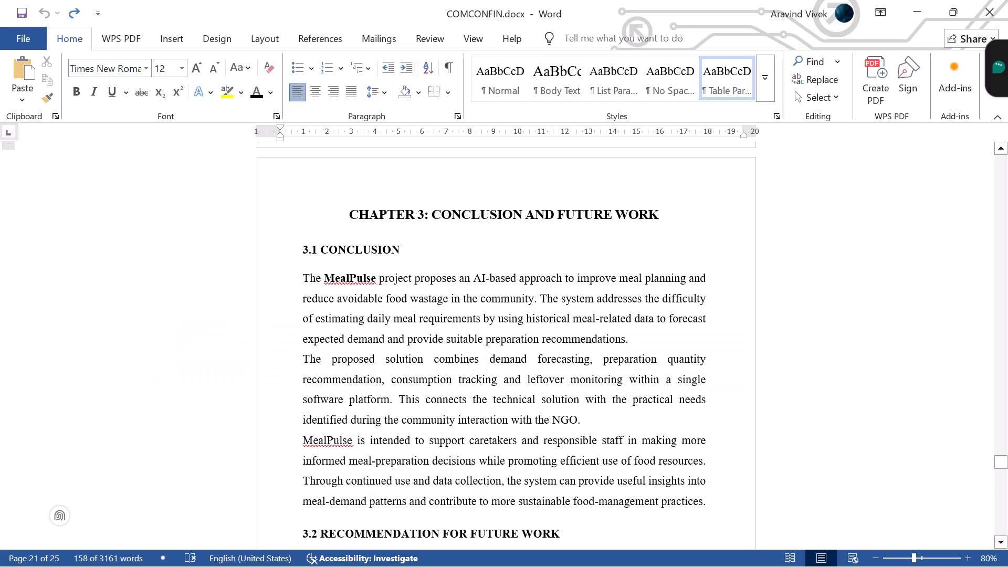
drag(303, 274, 716, 510)
key(ctrl+c)
key(alt+Tab)
scroll(563, 474, down, 10)
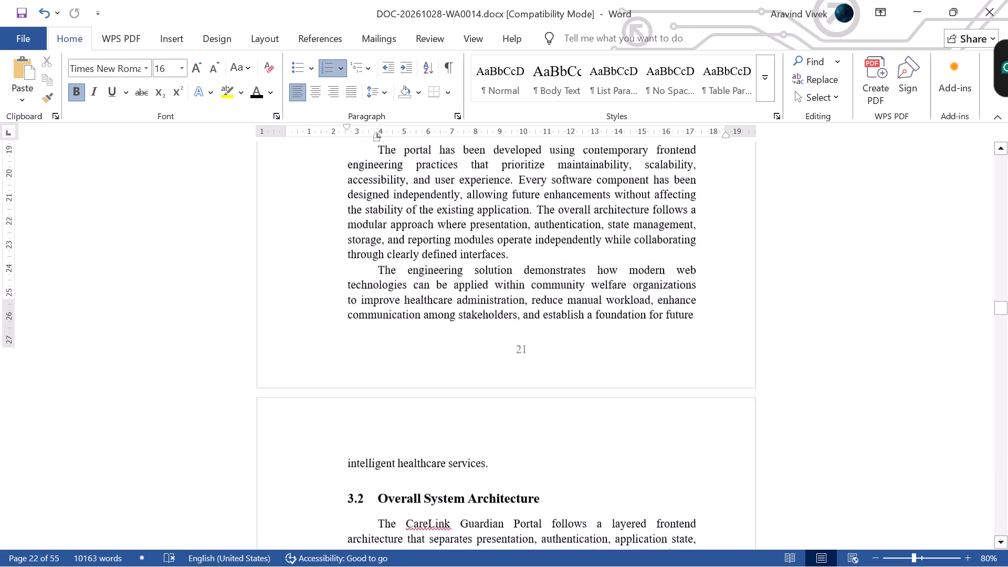
scroll(558, 472, down, 3)
drag(497, 224, 438, 256)
scroll(463, 215, up, 8)
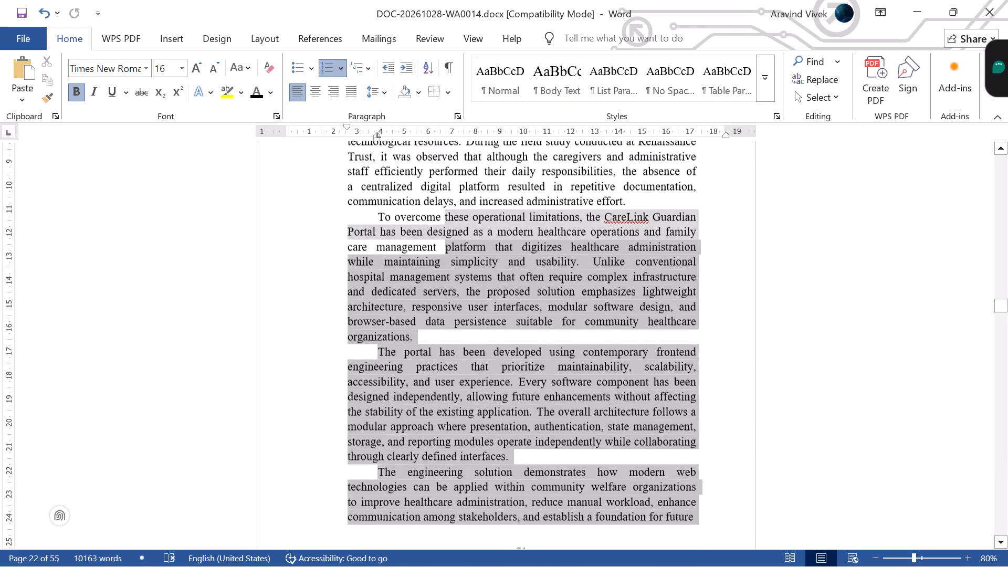
scroll(438, 256, up, 3)
drag(438, 256, 376, 309)
scroll(388, 337, up, 3)
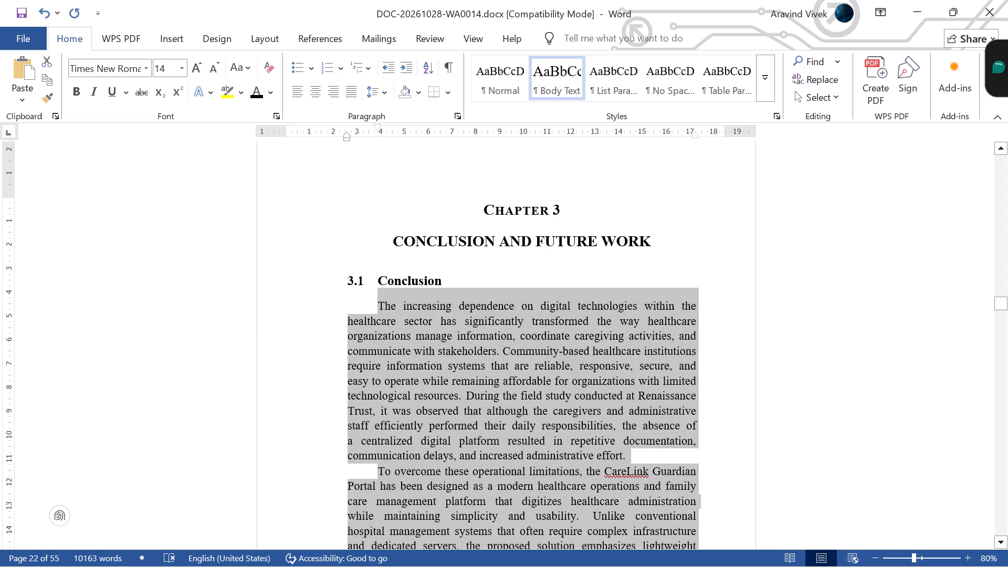
key(ctrl+v)
Remove the automatic numbering from the three MealPulse paragraphs under heading 3.1 and set their line spacing to 1.0.
drag(377, 173, 485, 321)
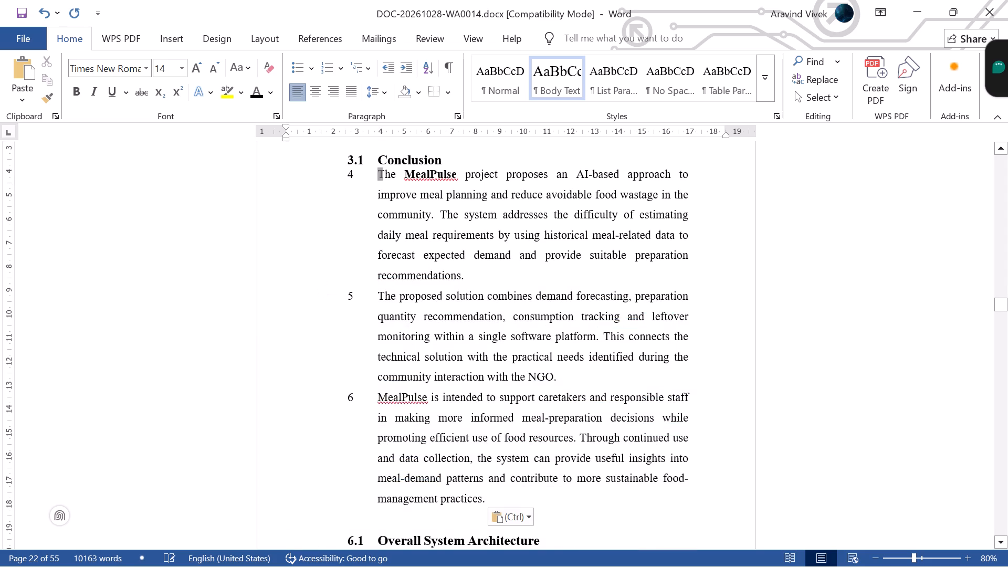
drag(485, 321, 517, 368)
scroll(509, 362, down, 5)
scroll(509, 362, up, 2)
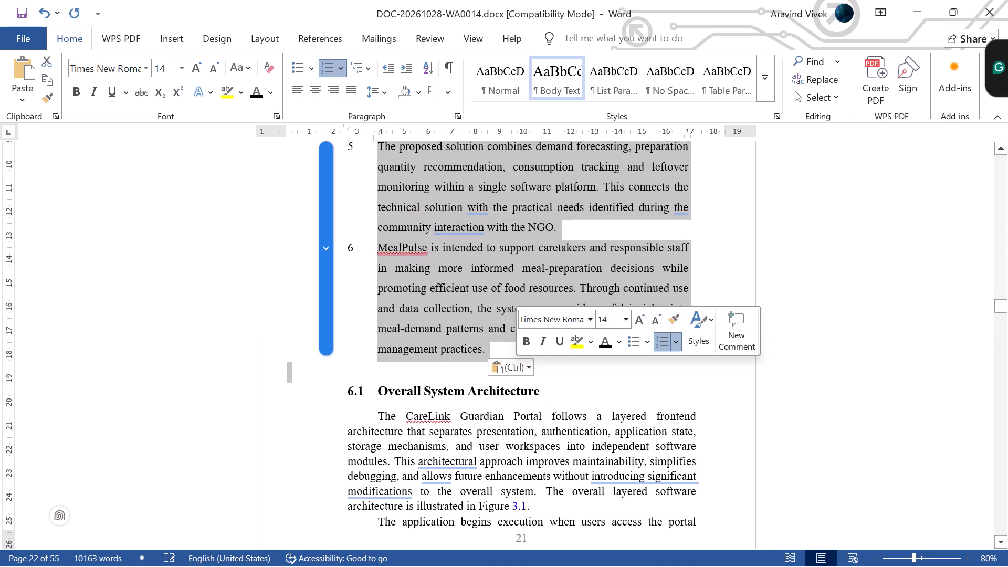
click(329, 66)
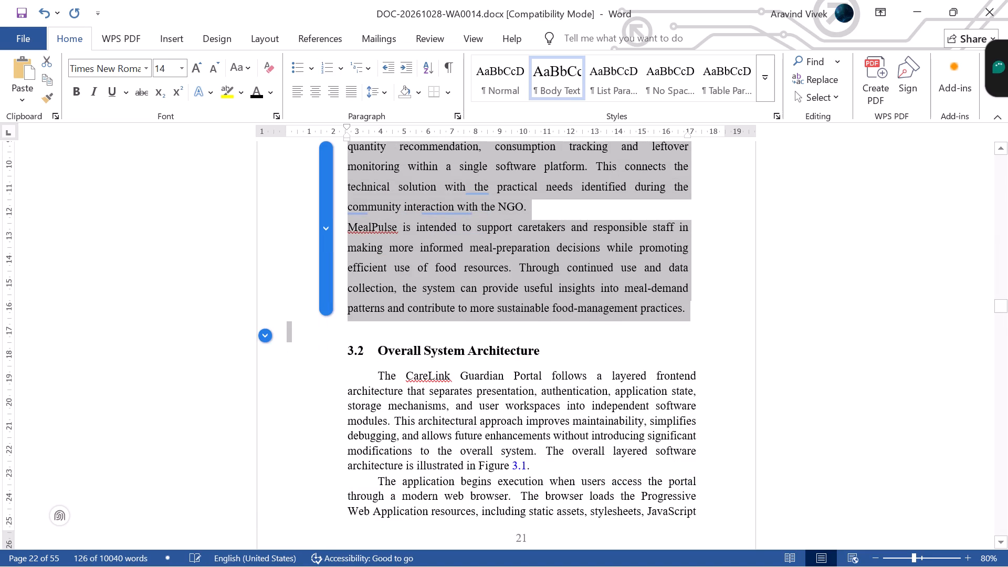
click(392, 89)
click(379, 91)
click(394, 117)
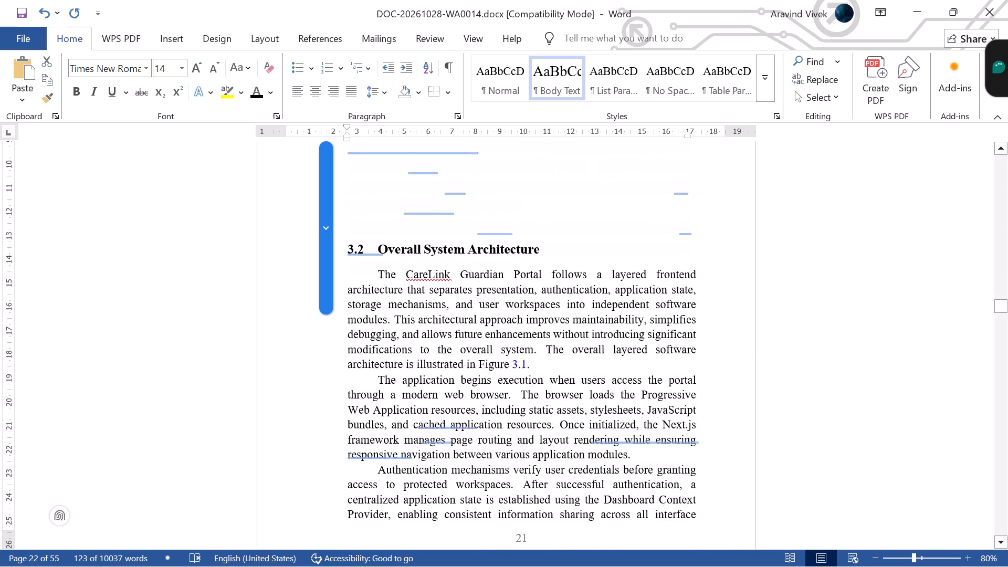
Increase the spacing before the three section 3.1 paragraphs to 6 pt, and raise it by one further increment.
scroll(518, 270, up, 6)
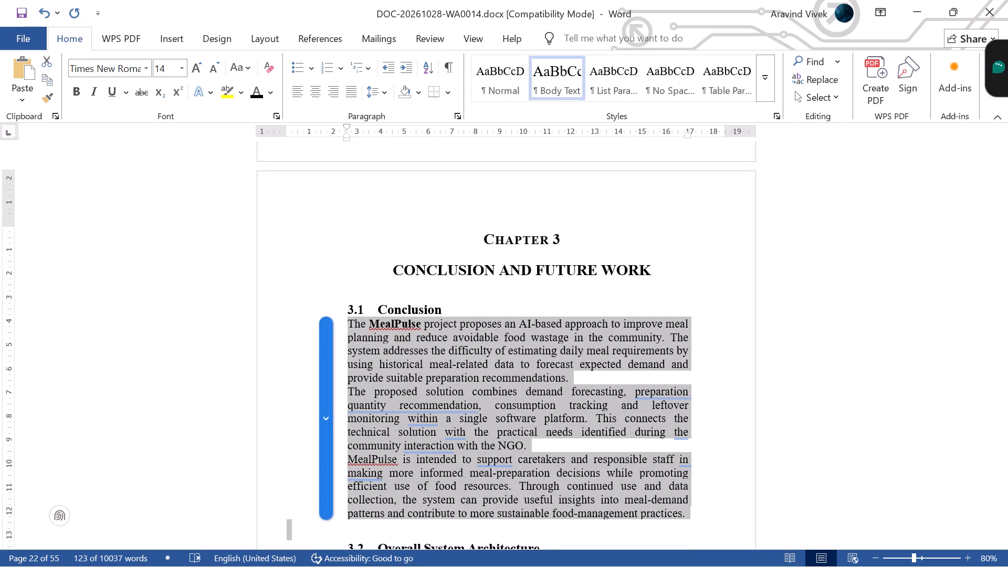
click(460, 119)
click(449, 289)
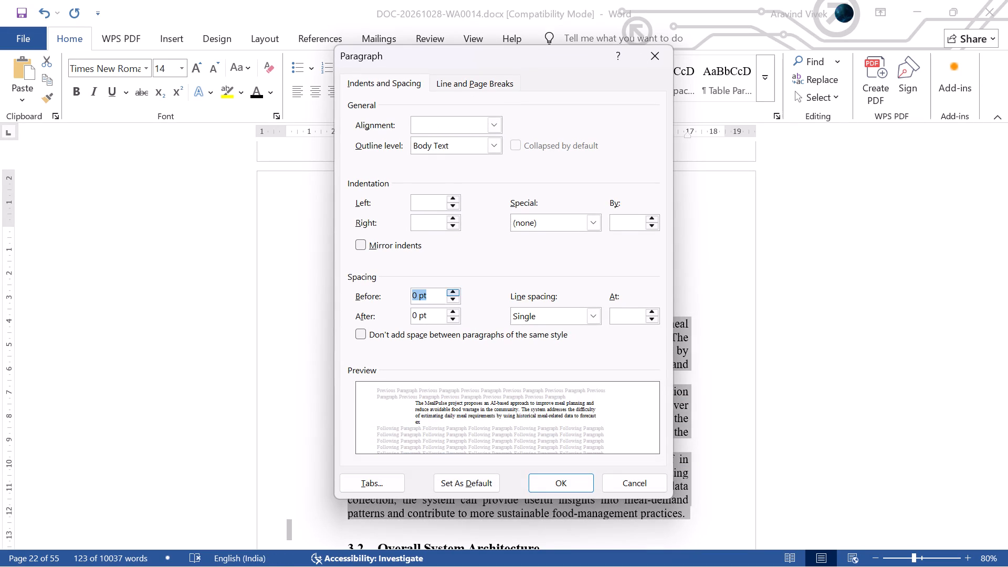
click(454, 296)
click(563, 486)
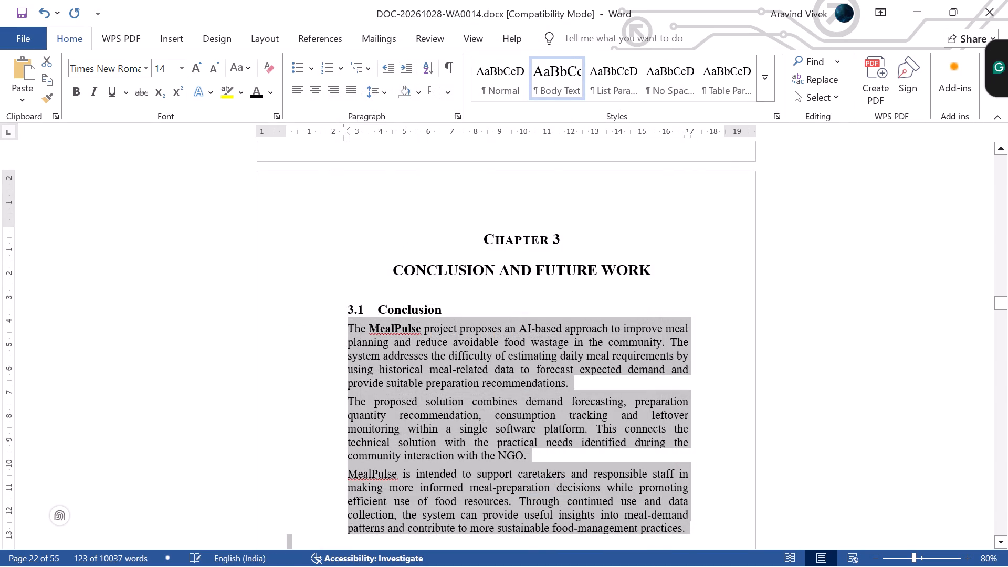
click(454, 115)
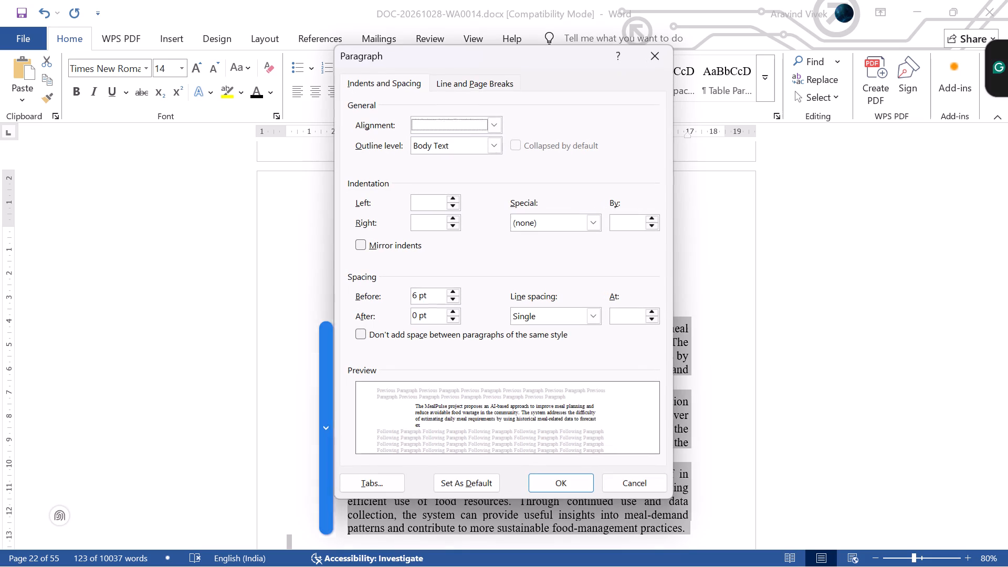
click(451, 292)
click(555, 485)
Align the left and right indents of the section 3.1 paragraphs with the report's body text edges.
scroll(688, 438, down, 2)
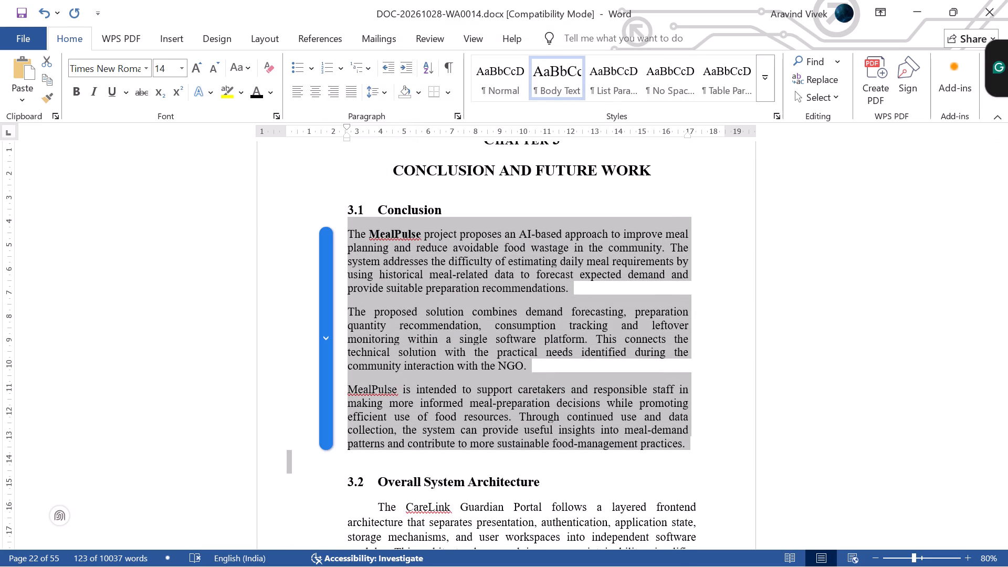
drag(688, 136, 696, 136)
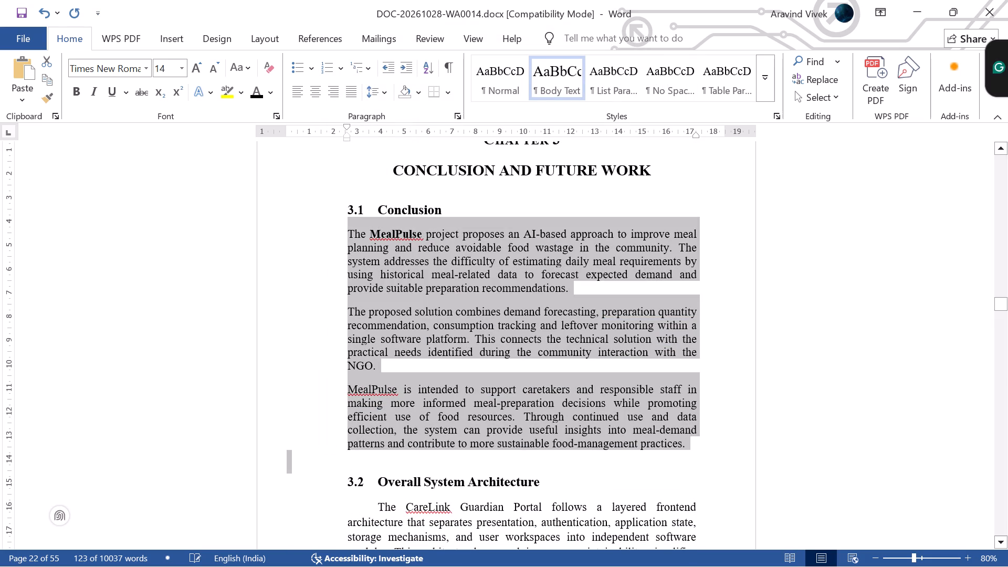
click(349, 139)
Change the text of heading 3.2 to "Recommendation for Future Work", checking the section title in COMCONFIN.docx.
scroll(527, 374, down, 5)
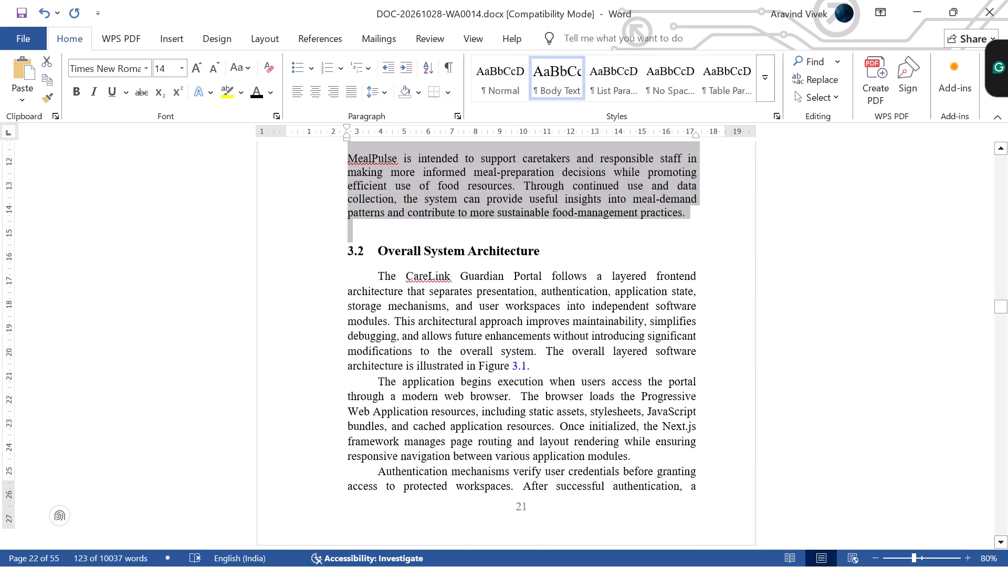
key(alt+Tab)
scroll(663, 355, down, 3)
scroll(614, 379, down, 2)
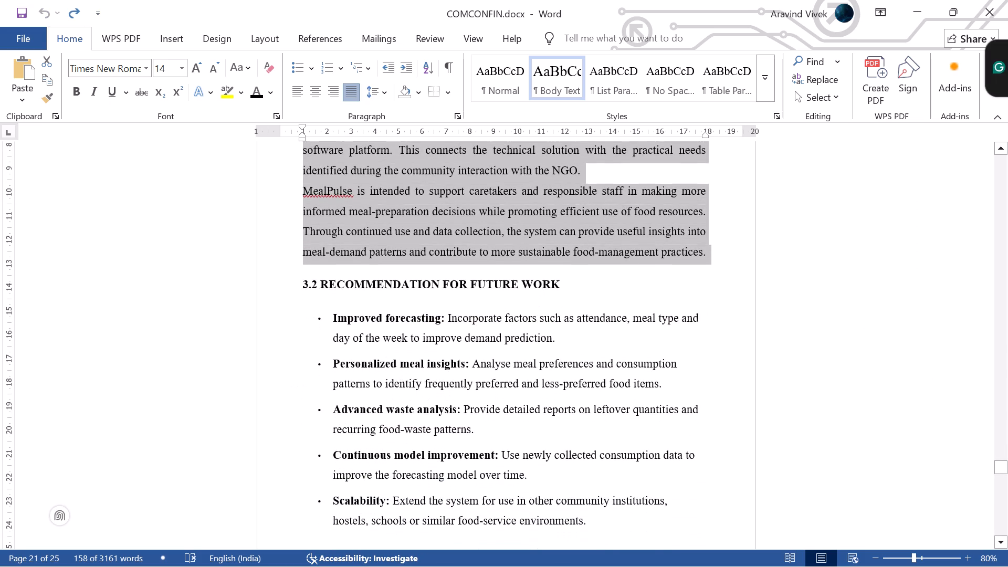
key(alt+Tab)
click(550, 236)
key(ctrl+BackSpace)
key(ctrl+BackSpace)
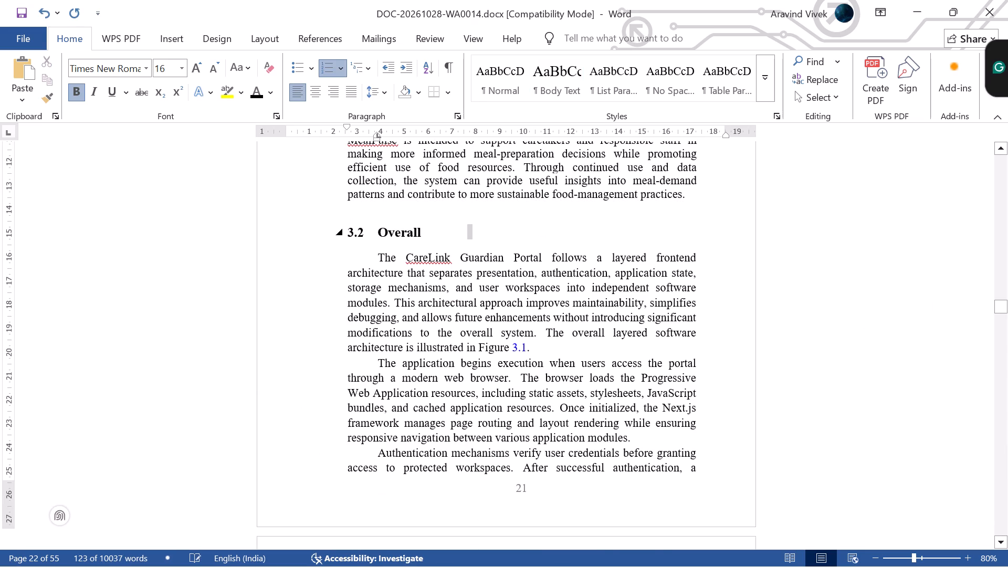
key(ctrl+BackSpace)
text(Recommen)
text(dation for Ft)
key(BackSpace)
text(uture Work)
key(space)
Copy the five bulleted recommendations, from Improved forecasting to Scalability, out of section 3.2 in COMCONFIN.docx.
key(alt+Tab)
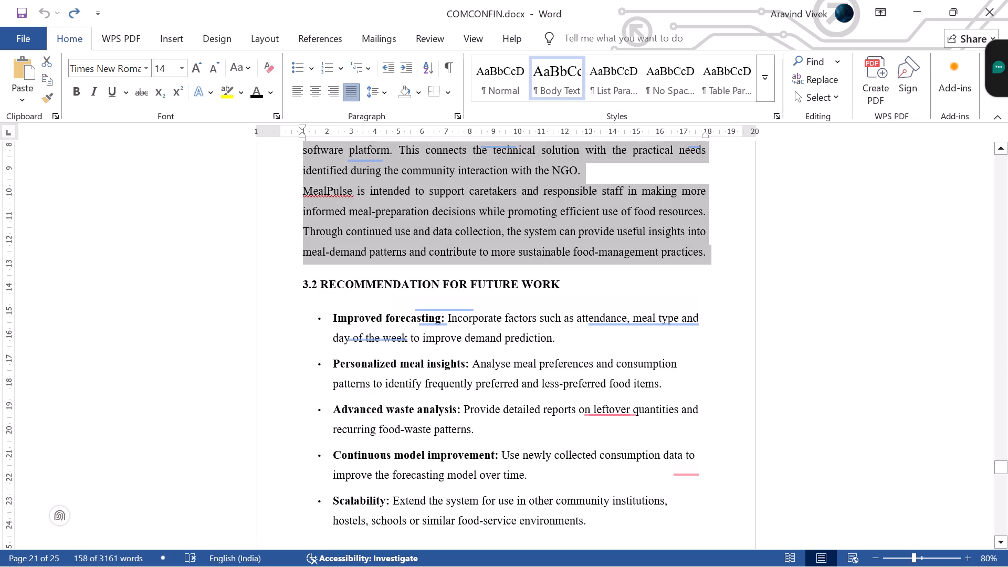
key(alt+Tab)
key(alt+Tab)
drag(333, 314, 450, 360)
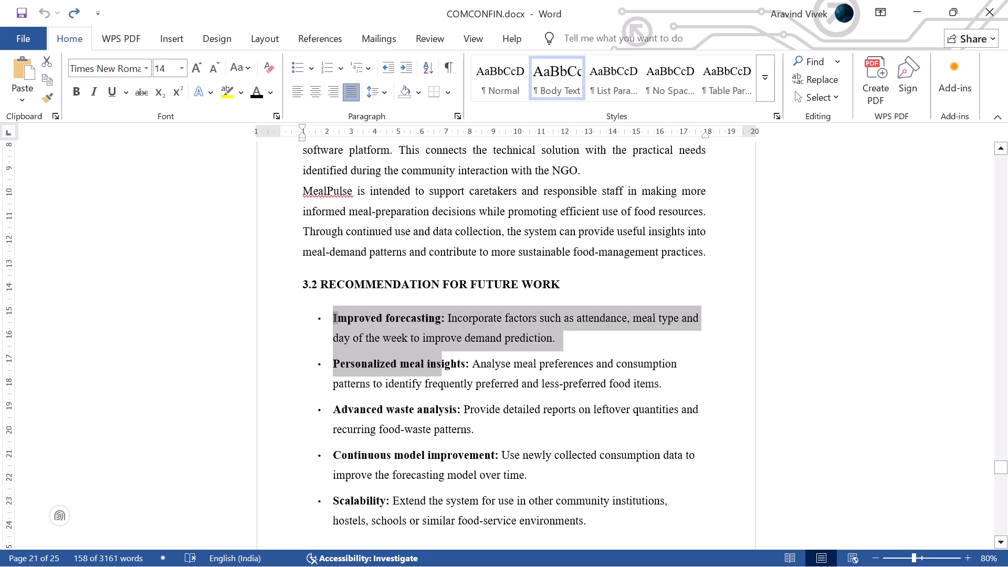
drag(450, 360, 596, 424)
scroll(476, 363, down, 8)
scroll(476, 363, up, 6)
key(ctrl+c)
key(alt+Tab)
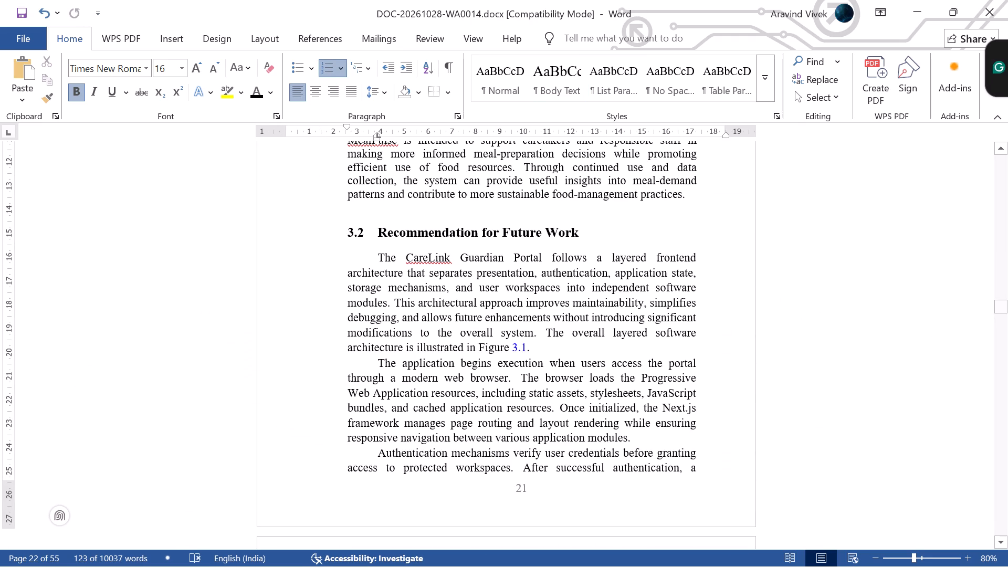
Replace everything in the report from the body under heading 3.2 through the end of section 3.14 Chapter Summary with the copied recommendations.
drag(376, 255, 587, 340)
scroll(580, 331, down, 18)
scroll(587, 340, down, 8)
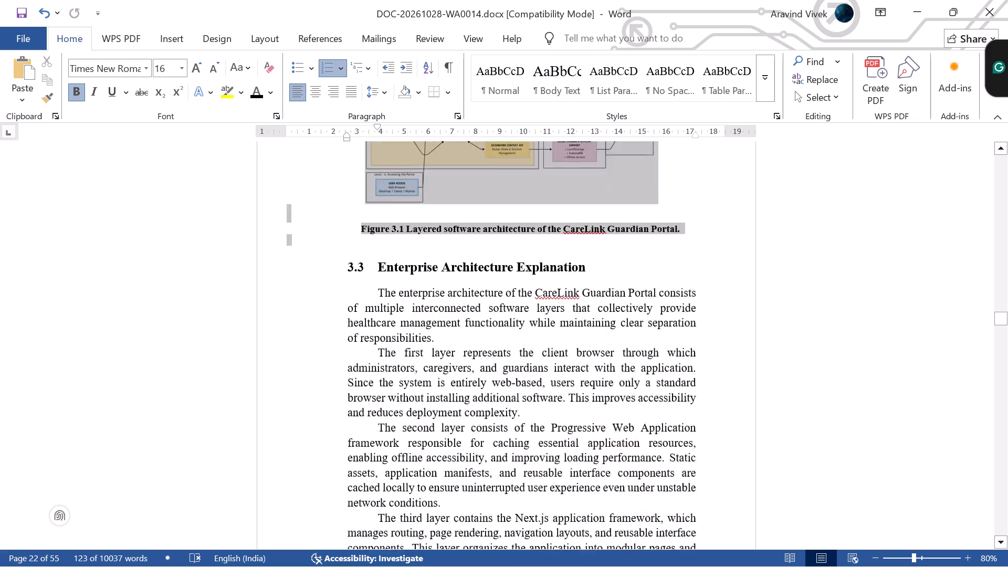
drag(587, 340, 604, 362)
scroll(587, 340, down, 13)
scroll(604, 362, down, 17)
scroll(604, 362, down, 20)
scroll(604, 362, down, 15)
scroll(604, 362, down, 20)
scroll(604, 362, down, 20)
scroll(604, 362, down, 15)
scroll(604, 362, down, 8)
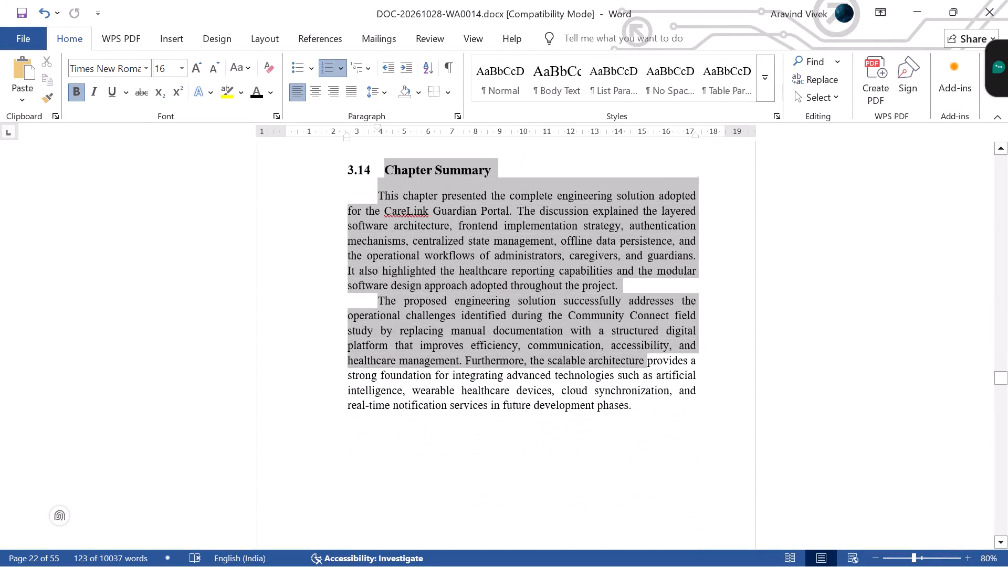
scroll(604, 362, down, 9)
drag(604, 362, 668, 425)
scroll(604, 362, up, 11)
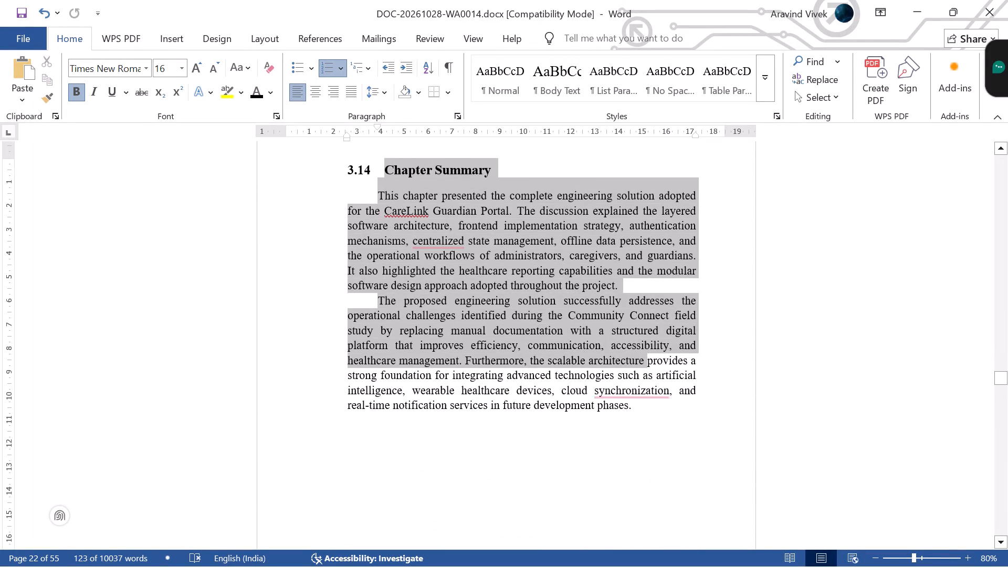
drag(668, 425, 650, 413)
key(ctrl+v)
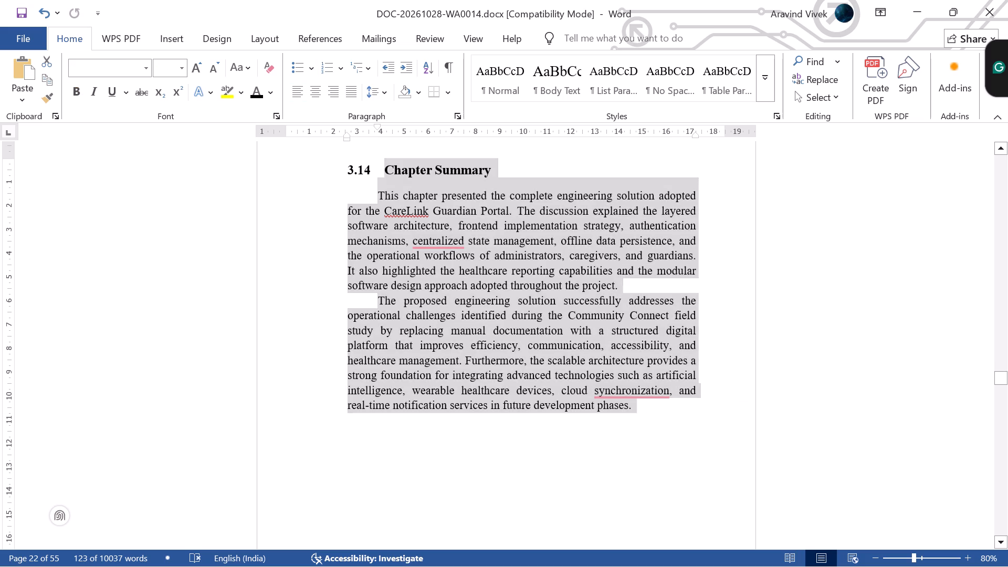
Format the pasted recommendations under heading 3.2 as unbulleted, justified paragraphs with 1.0 line spacing.
scroll(568, 365, up, 6)
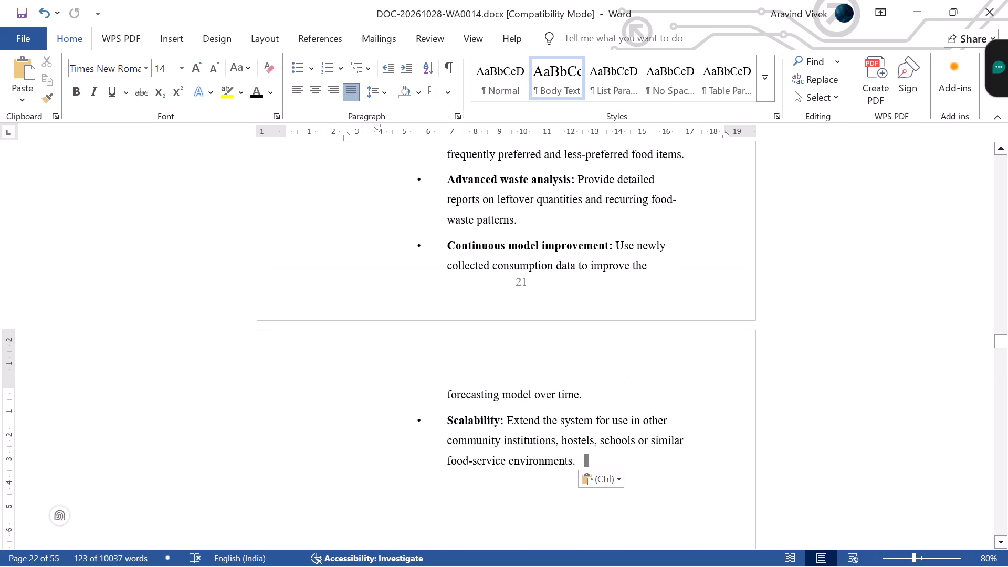
drag(592, 450, 437, 295)
scroll(418, 264, up, 8)
scroll(418, 264, down, 3)
click(296, 69)
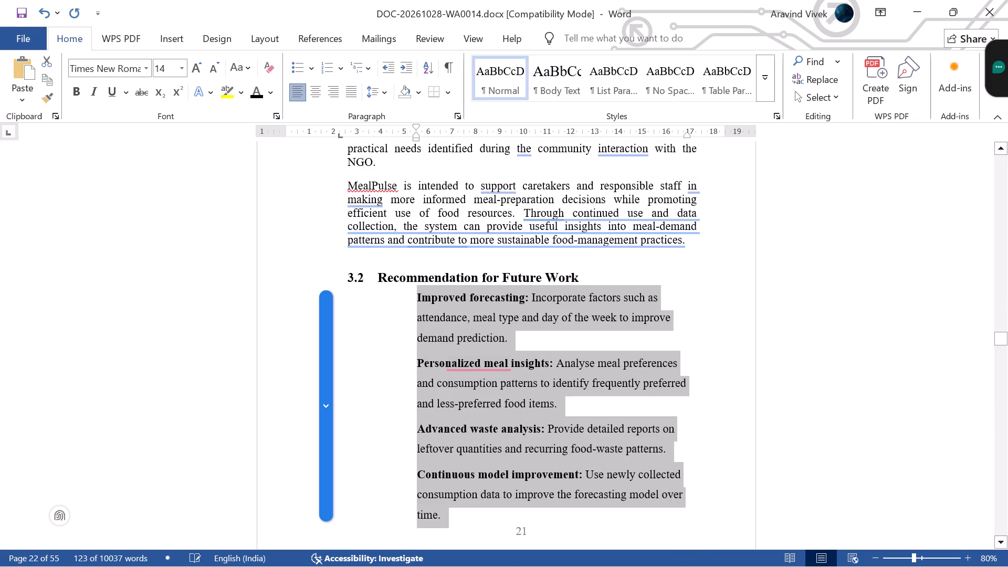
click(348, 96)
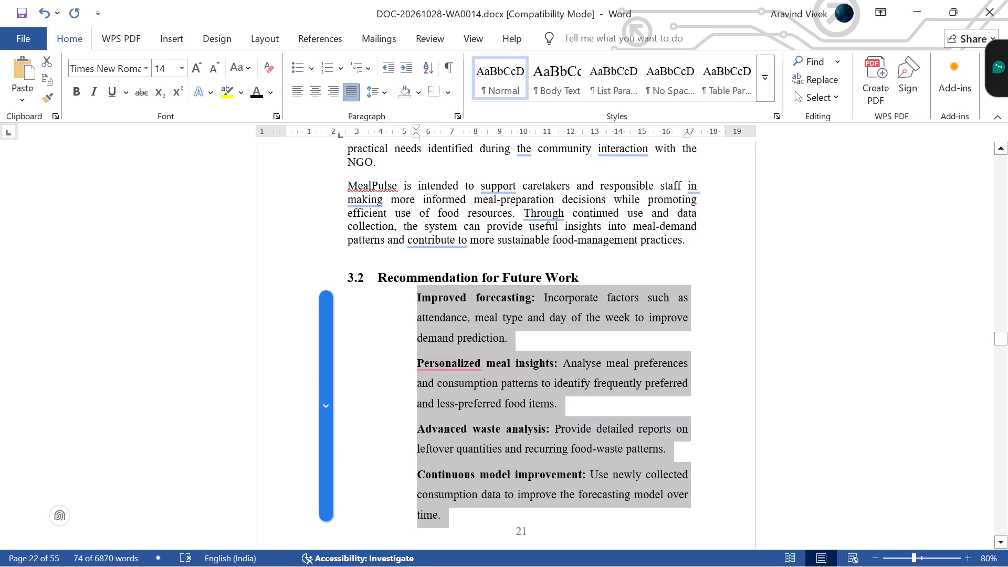
click(382, 97)
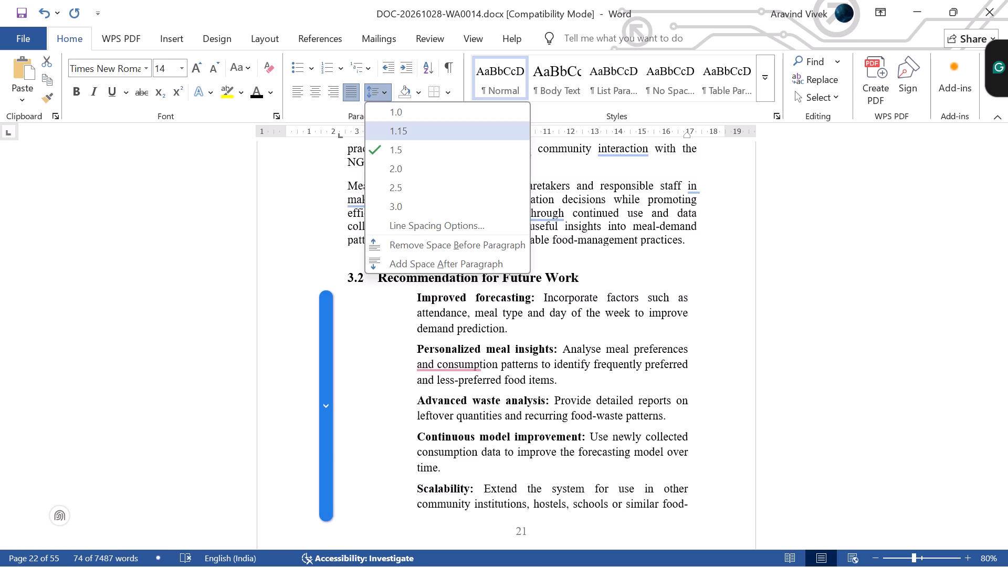
click(397, 119)
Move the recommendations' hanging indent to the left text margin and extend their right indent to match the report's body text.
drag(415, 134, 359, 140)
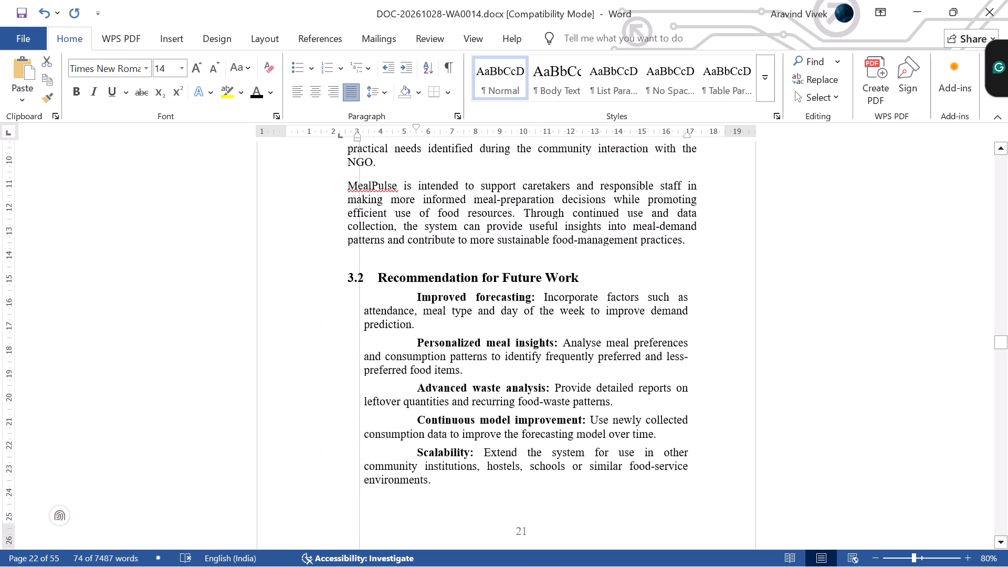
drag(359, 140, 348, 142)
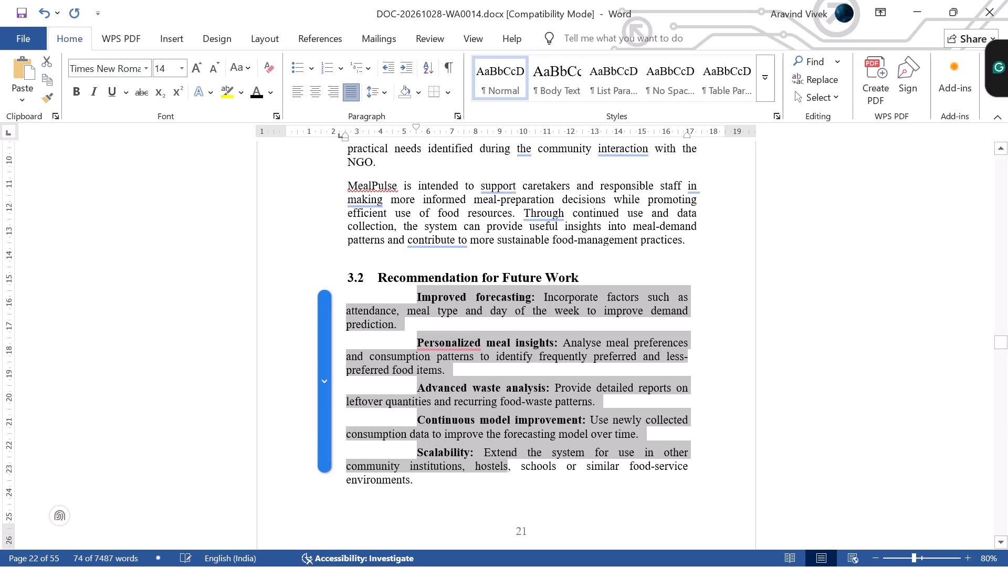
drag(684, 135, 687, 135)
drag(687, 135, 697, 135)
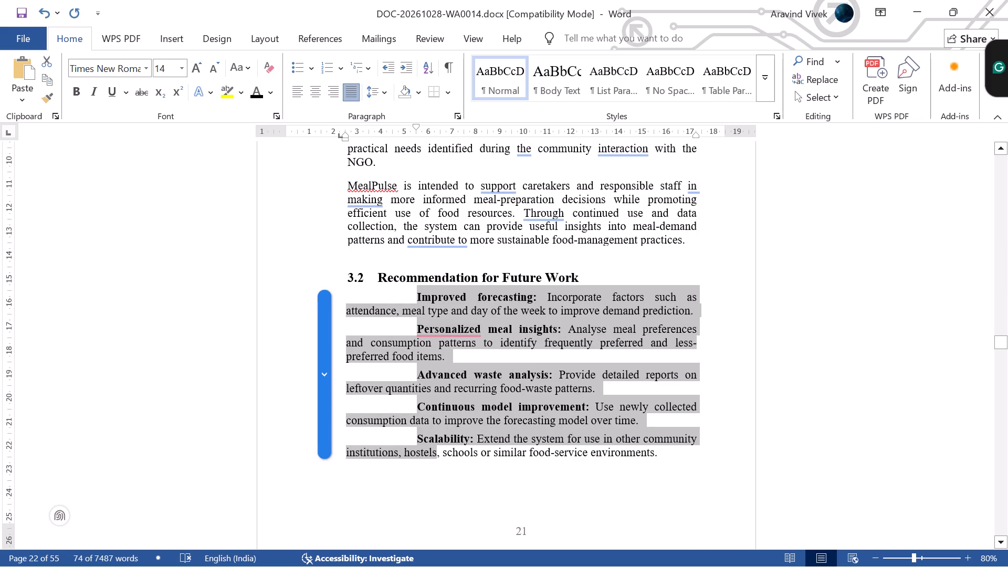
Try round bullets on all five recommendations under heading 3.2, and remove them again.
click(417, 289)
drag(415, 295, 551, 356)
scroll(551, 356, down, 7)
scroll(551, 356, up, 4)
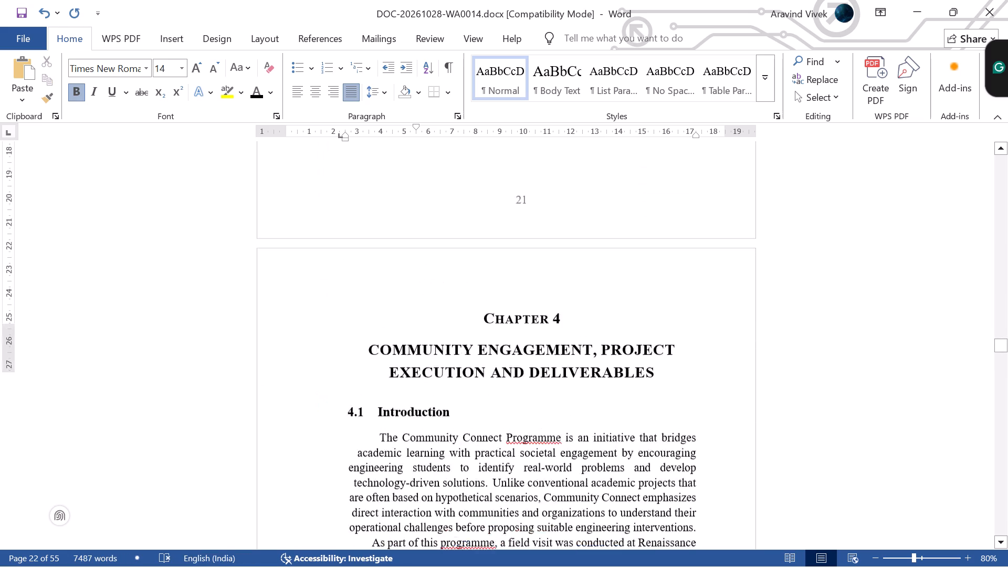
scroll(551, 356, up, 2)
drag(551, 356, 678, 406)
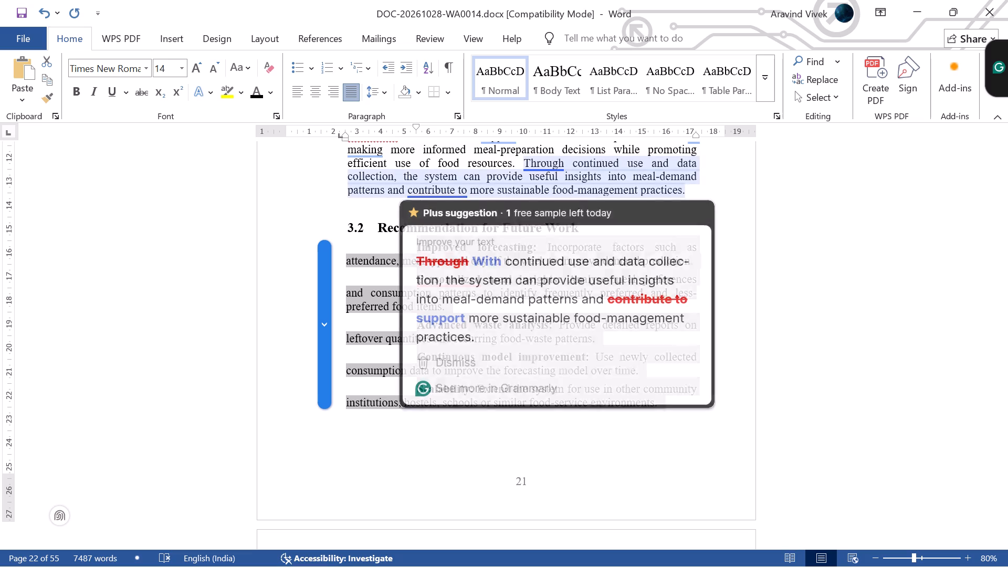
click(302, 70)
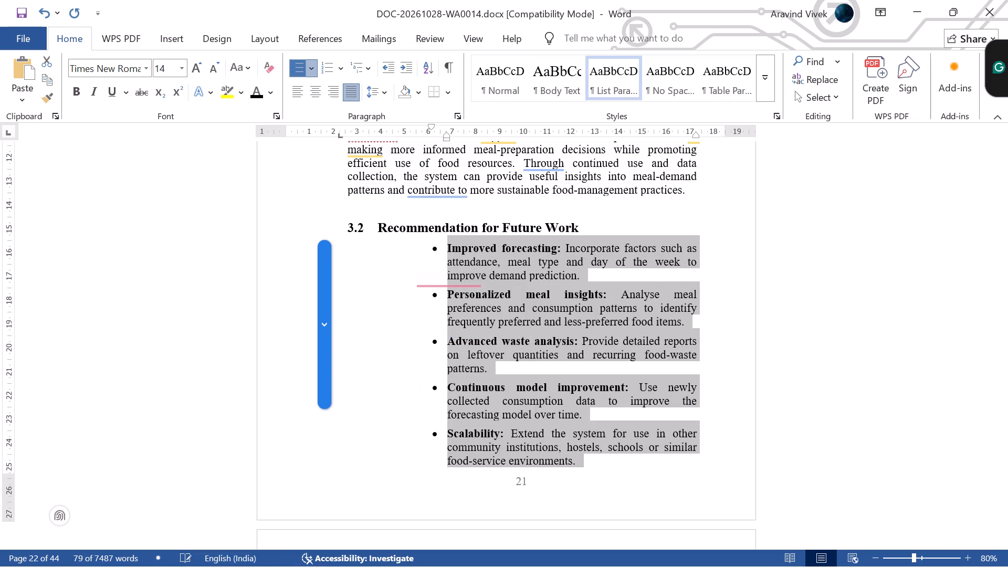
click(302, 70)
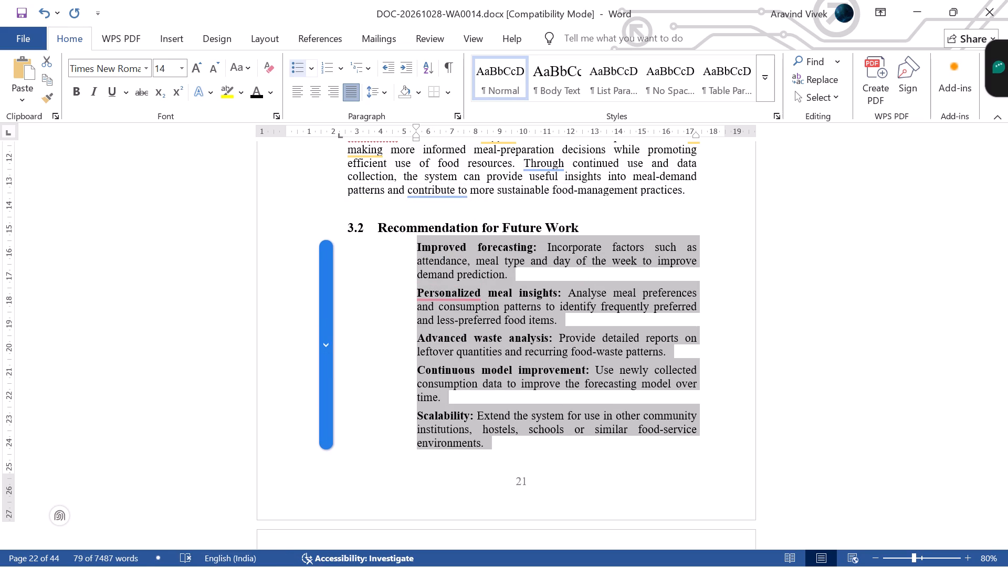
Try the Body Text style on the five recommendations under heading 3.2, and apply the Normal style instead.
click(556, 84)
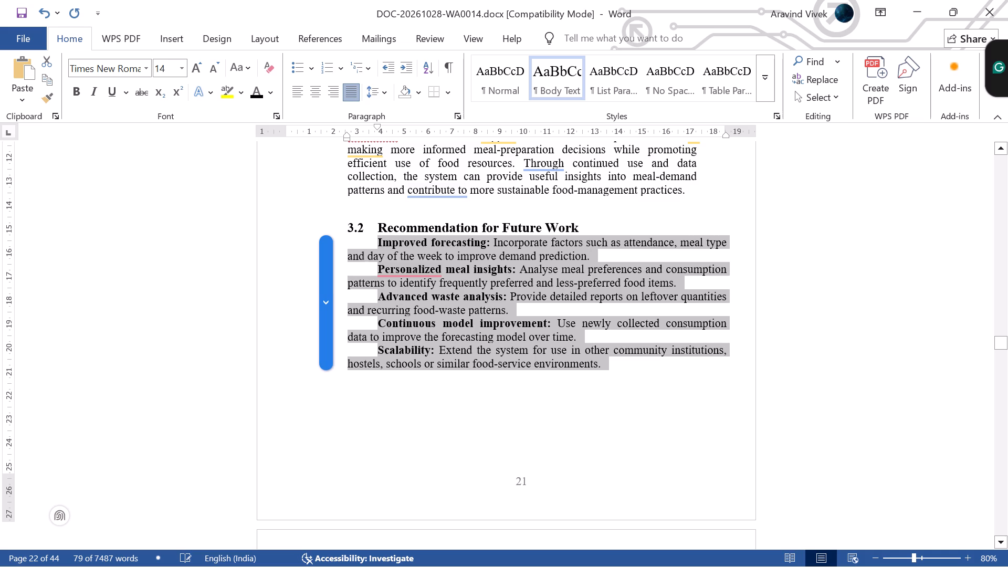
click(381, 238)
drag(377, 244, 610, 363)
click(493, 81)
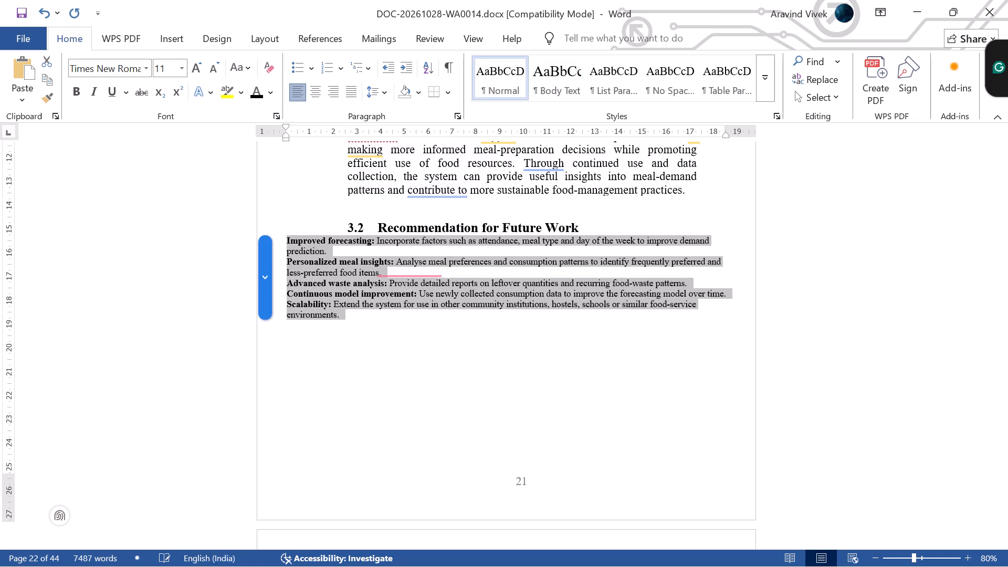
Set the five recommendations under heading 3.2 to font size 14 with a 2.5 cm left indent.
click(149, 67)
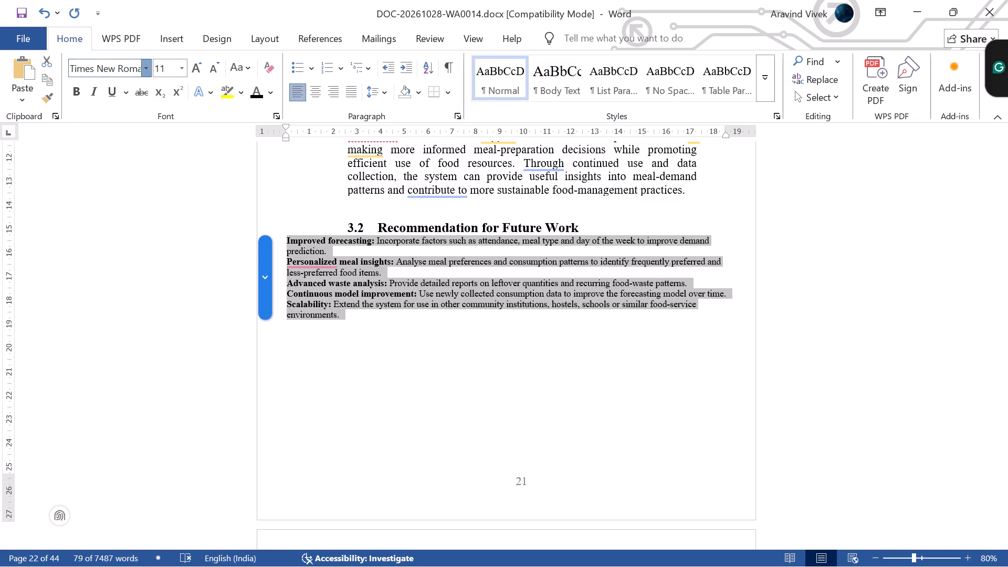
click(149, 67)
click(179, 71)
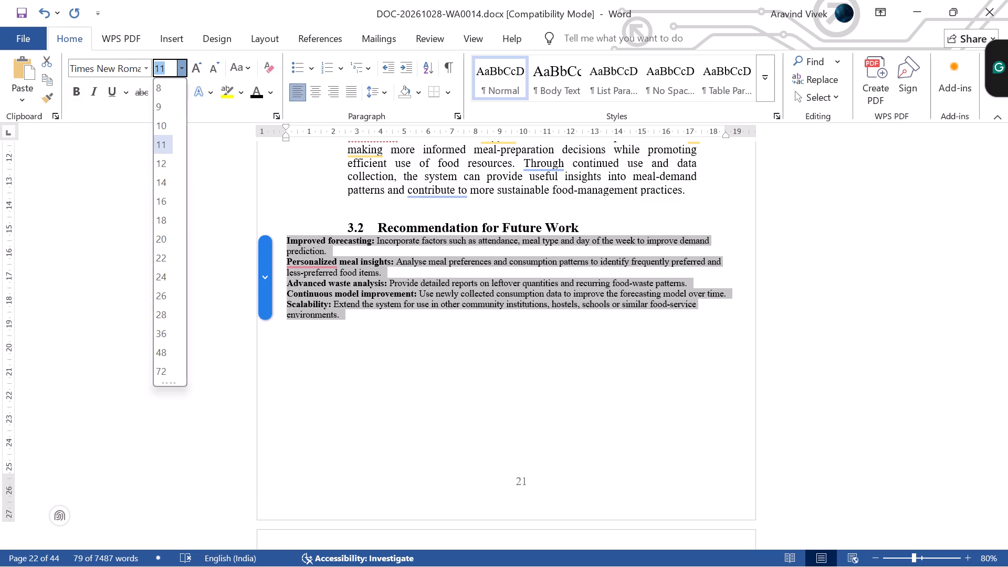
click(168, 178)
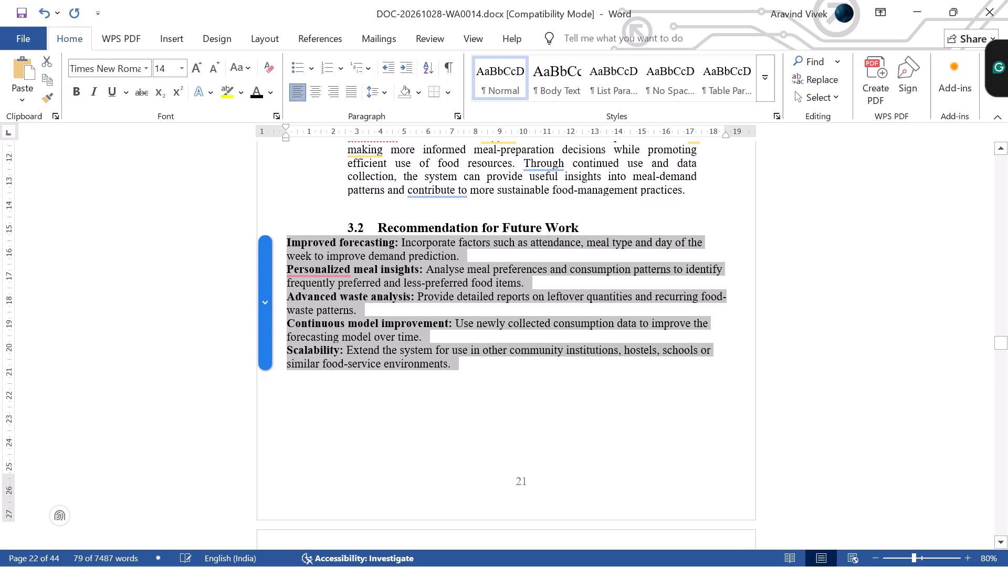
drag(287, 139, 319, 138)
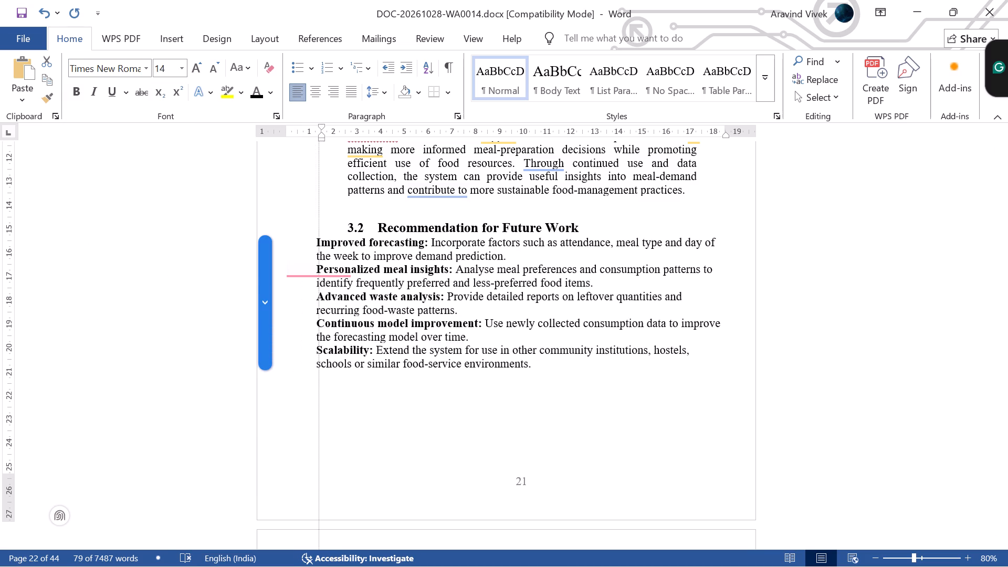
drag(319, 138, 346, 137)
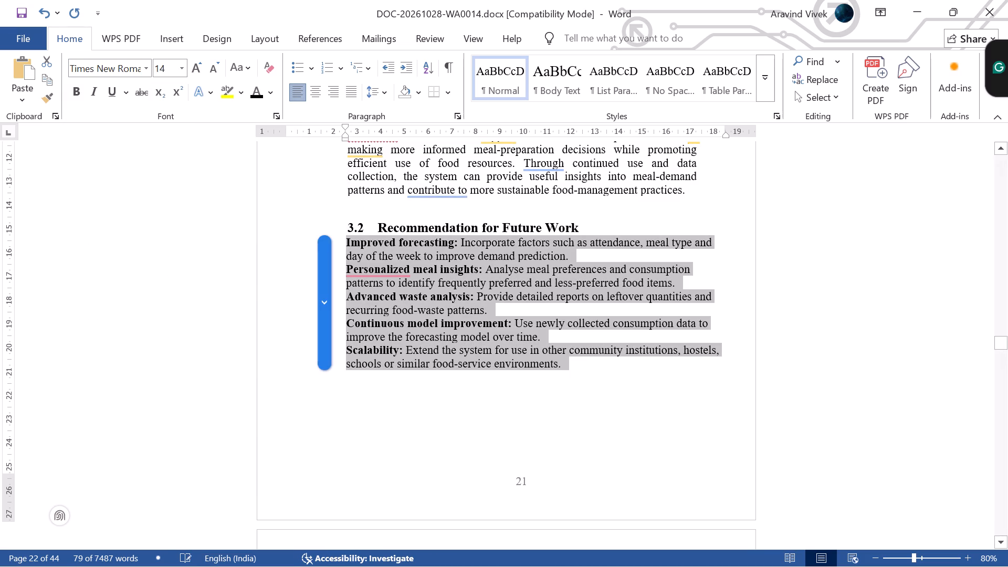
Add paragraph spacing before each of the five recommendations under heading 3.2.
click(384, 98)
click(387, 108)
click(458, 125)
click(458, 114)
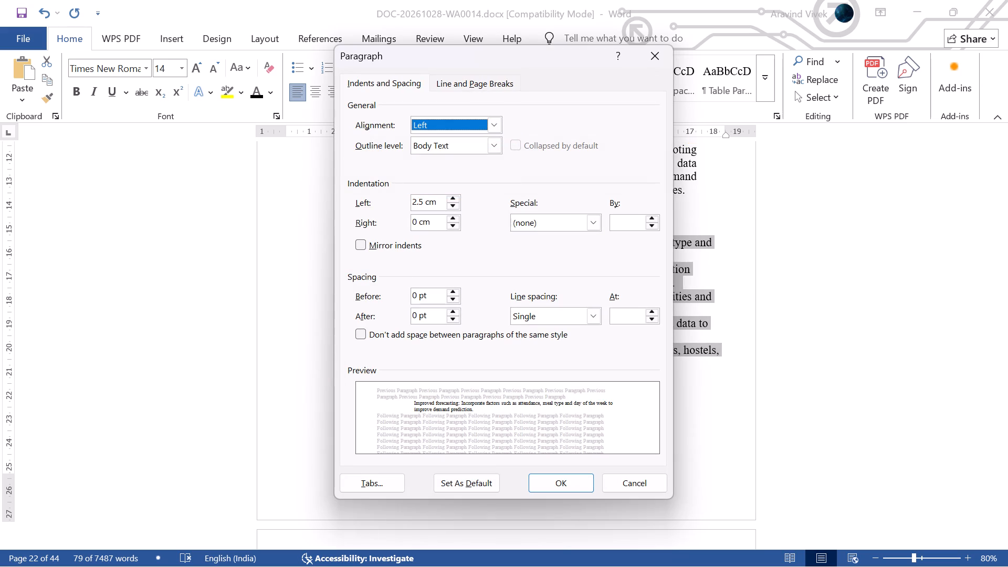
double_click(455, 291)
drag(559, 475, 560, 482)
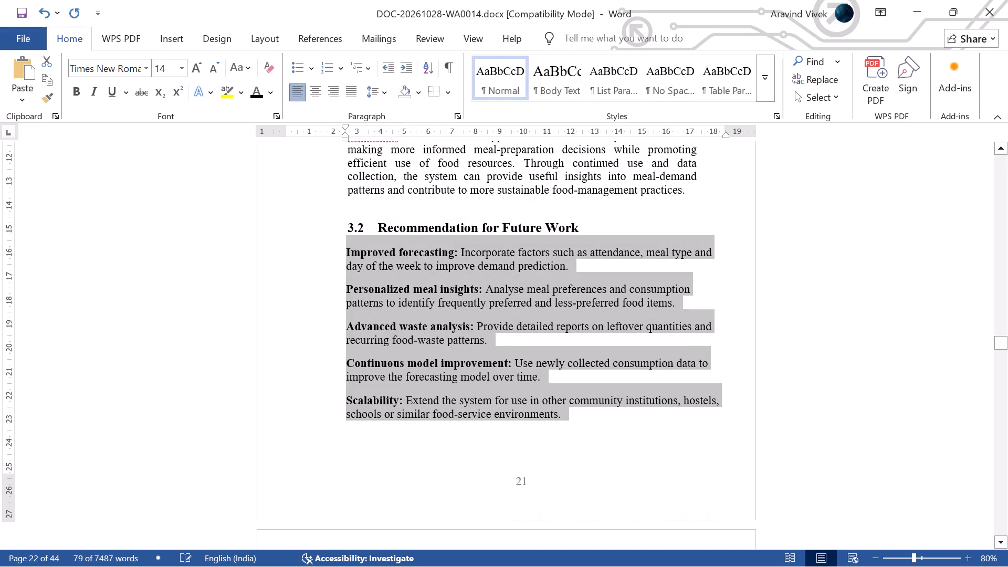
Move the recommendations' right indent inward to line up with the right edge of the body text above.
drag(723, 134, 707, 136)
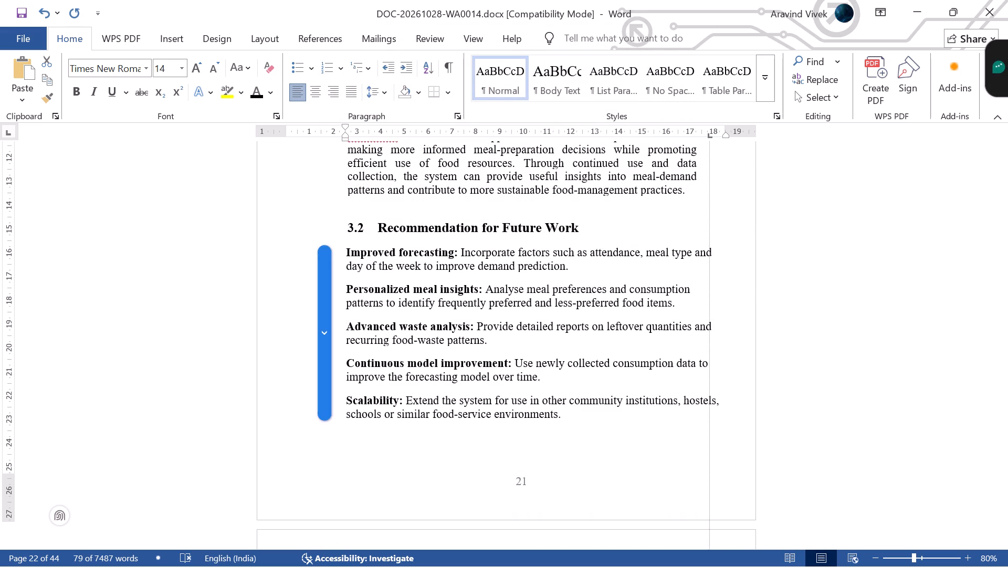
drag(707, 136, 700, 140)
drag(727, 138, 703, 138)
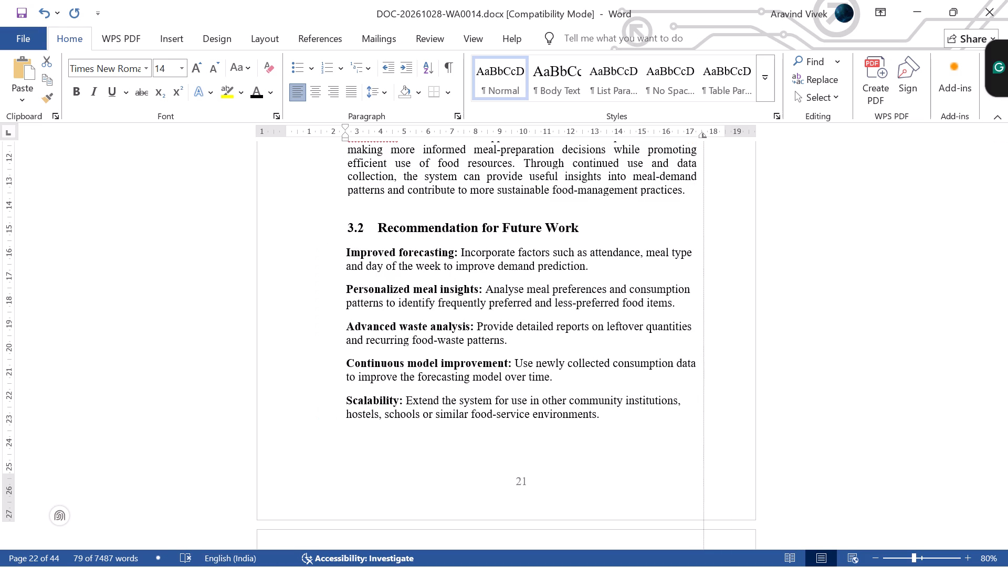
drag(703, 138, 697, 140)
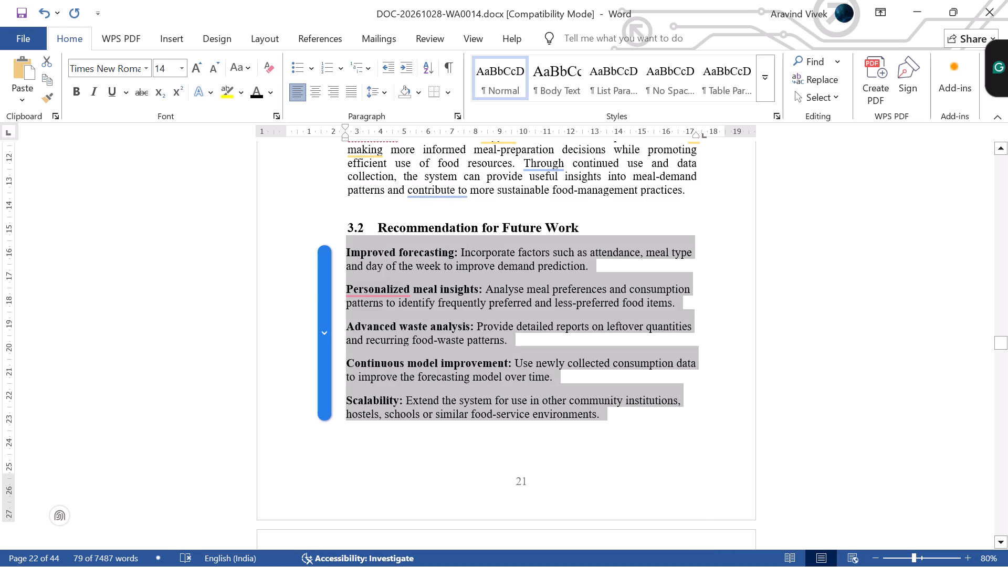
Remove bold from all five recommendations under heading 3.2, including their lead-in labels.
click(614, 413)
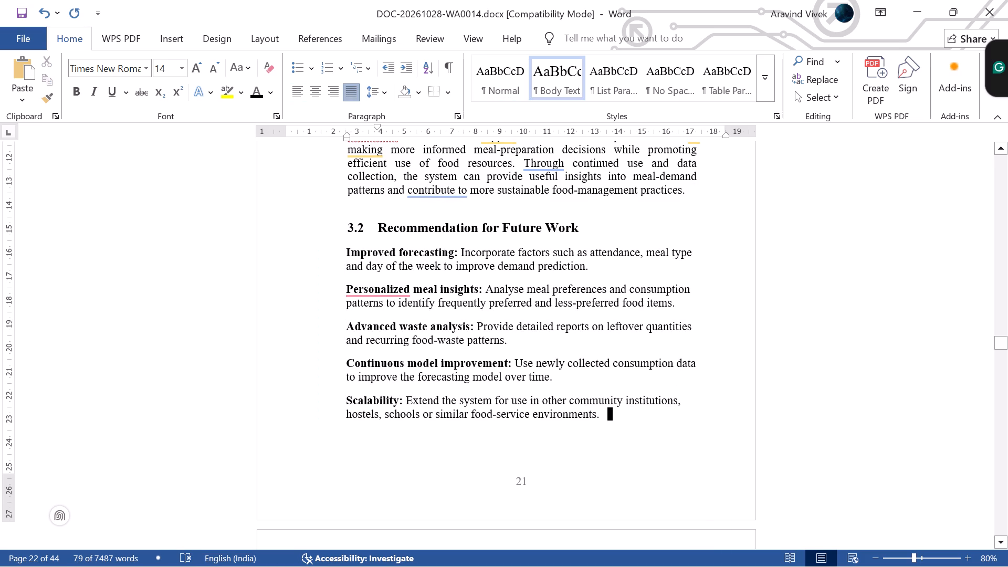
drag(610, 415, 358, 256)
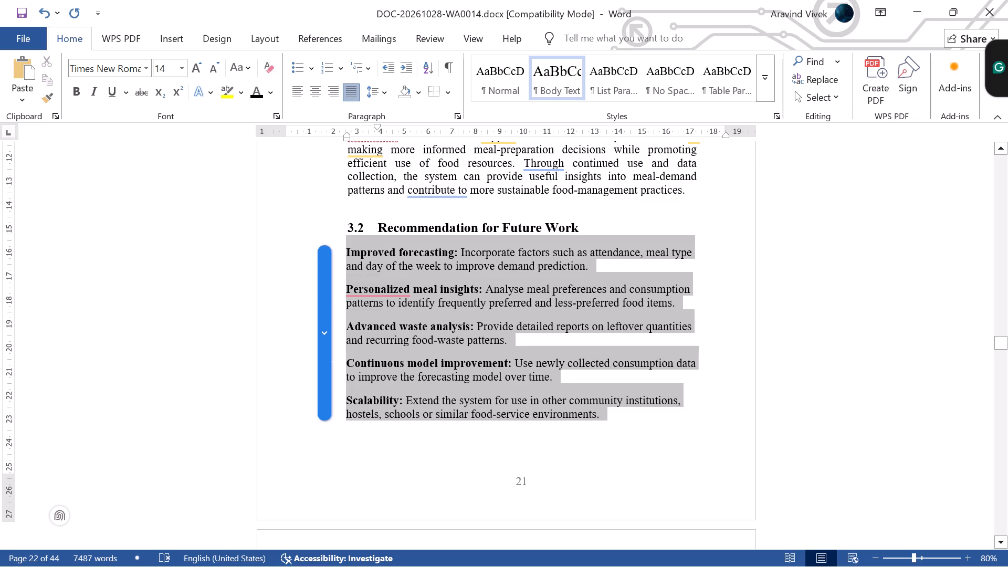
drag(358, 256, 354, 253)
double_click(79, 94)
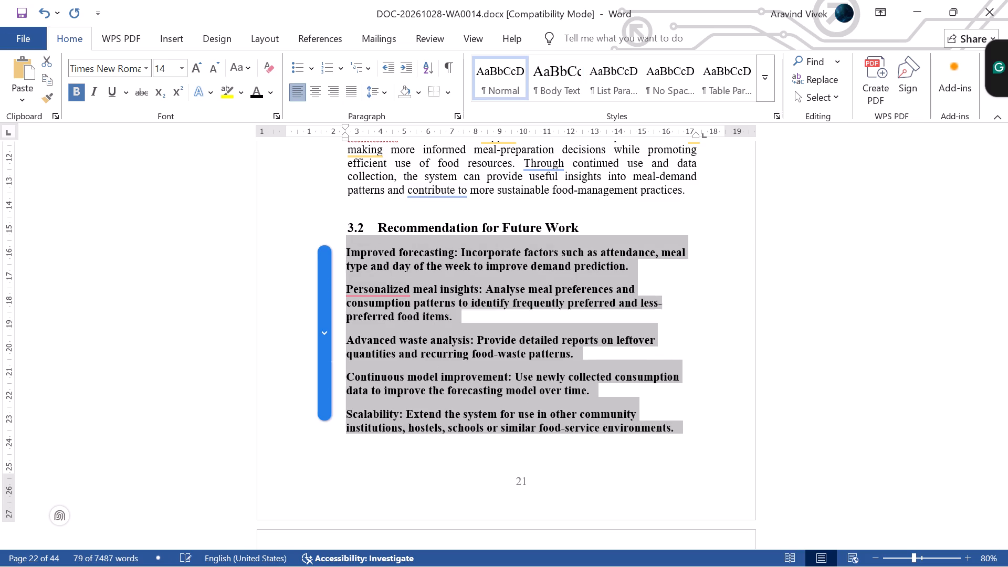
click(77, 93)
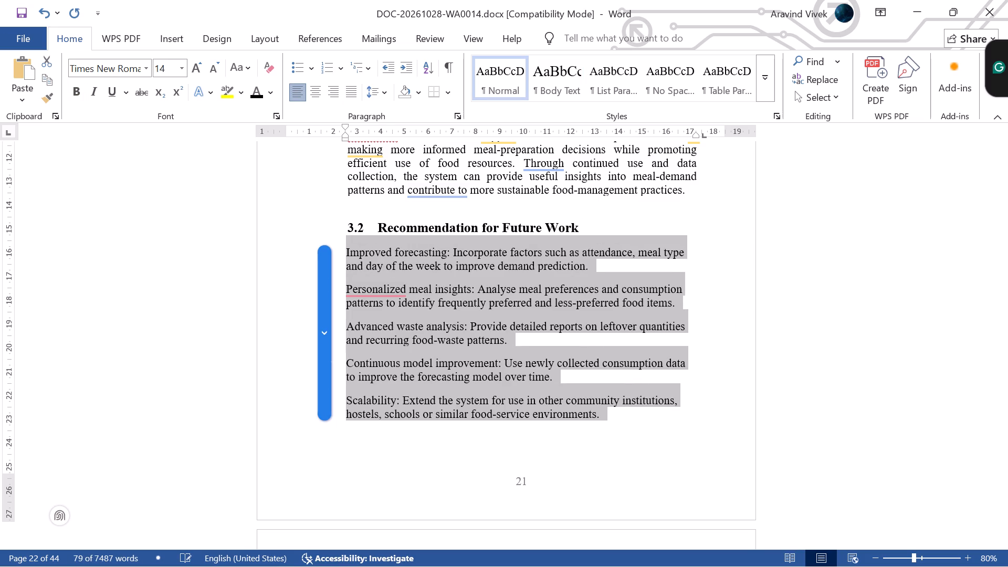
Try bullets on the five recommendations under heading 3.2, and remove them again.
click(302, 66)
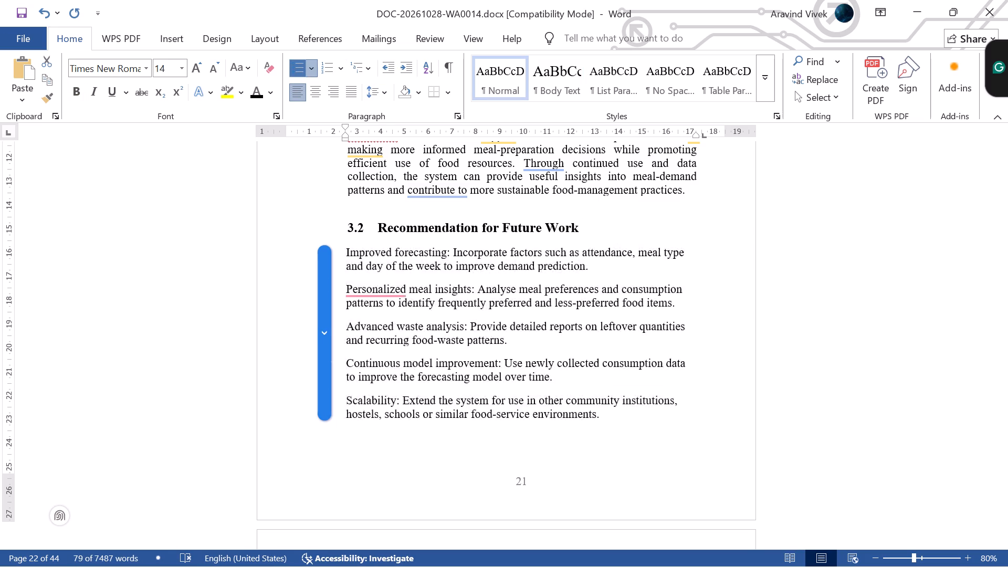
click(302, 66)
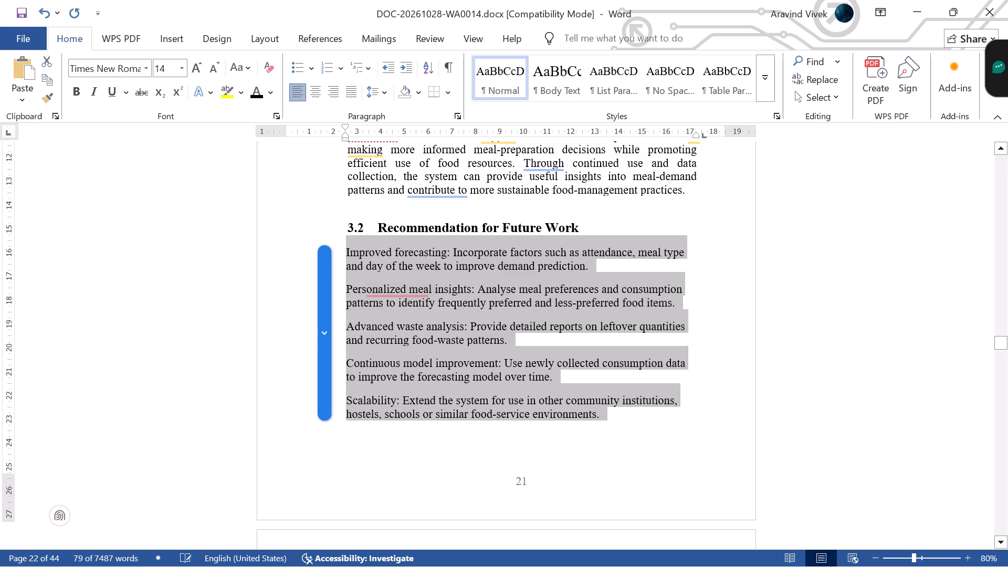
Change the lead-in labels "Improved forecasting:" and "Personalized meal insights:" under heading 3.2 to uppercase.
click(575, 447)
drag(451, 254, 346, 264)
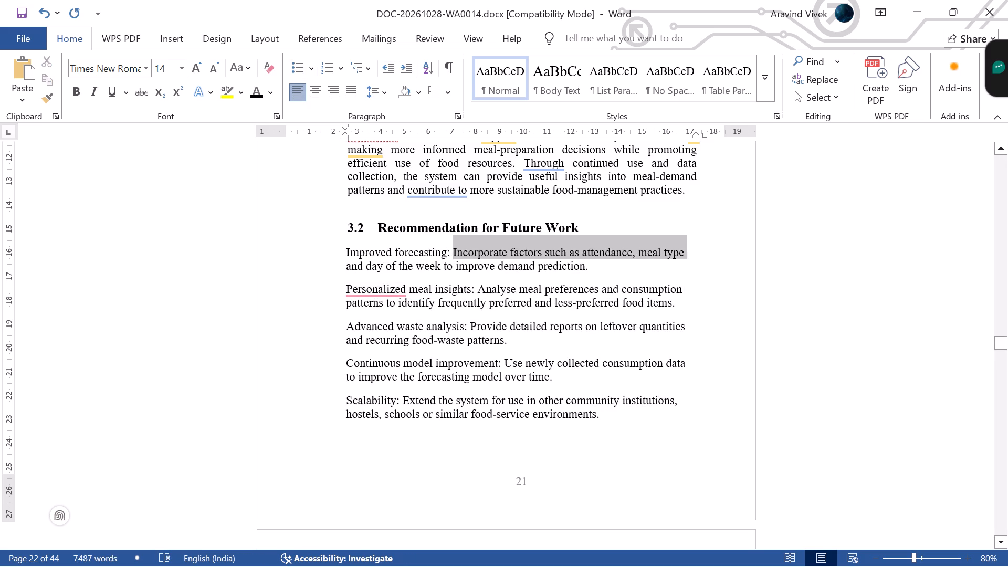
drag(346, 264, 346, 255)
click(389, 255)
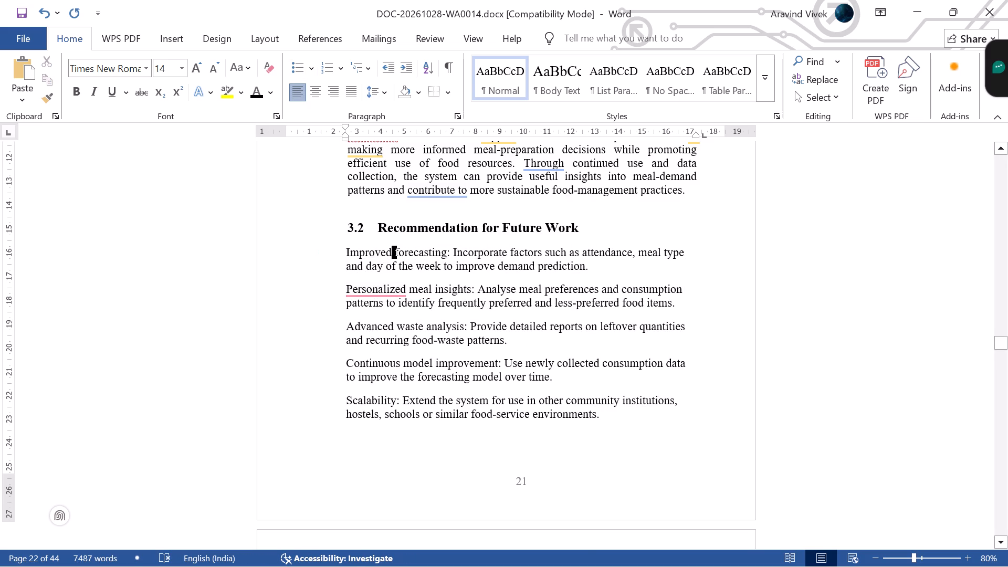
scroll(685, 476, down, 2)
scroll(560, 418, up, 2)
drag(344, 251, 413, 253)
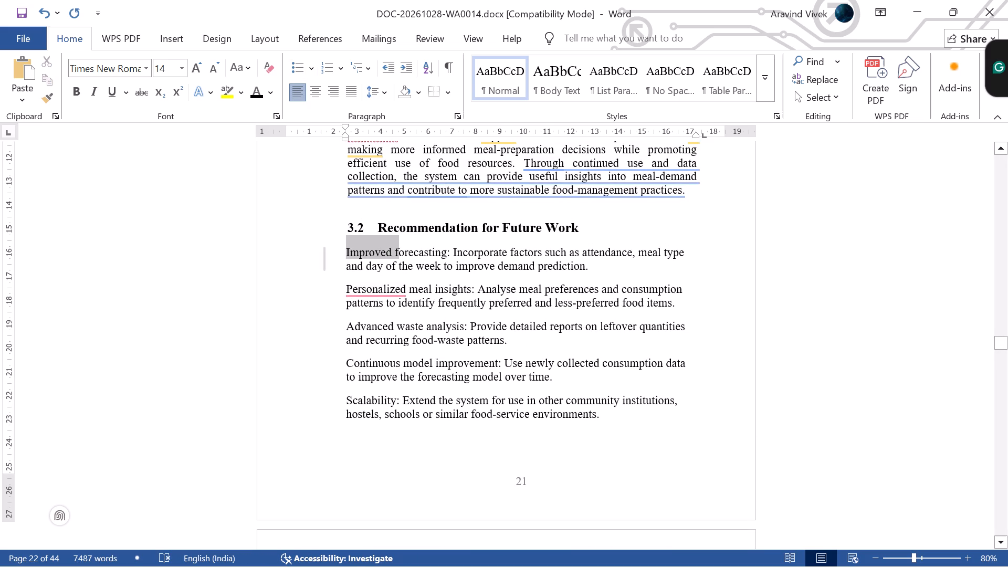
drag(413, 253, 451, 254)
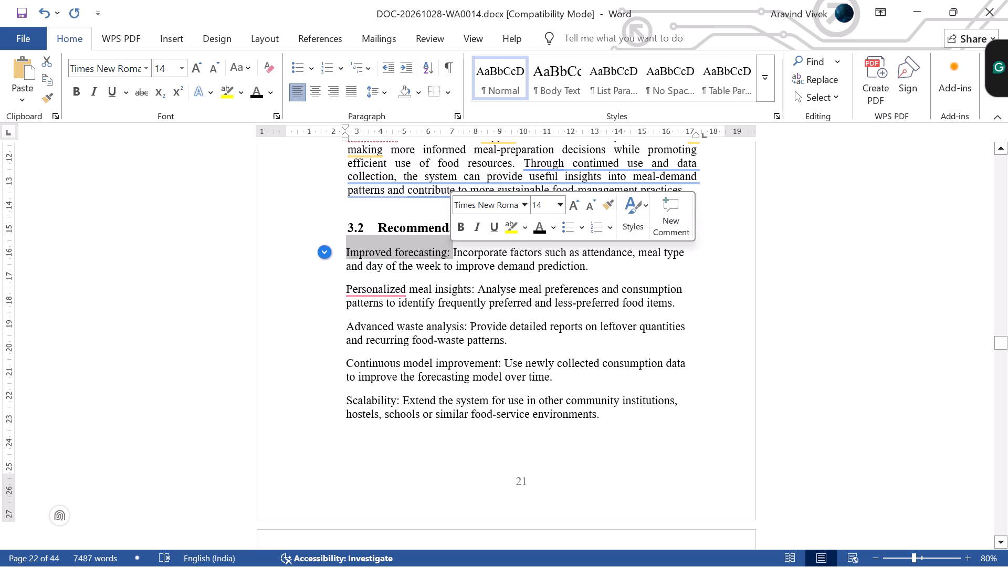
key(shift+F3)
drag(474, 290, 350, 287)
key(shift+F3)
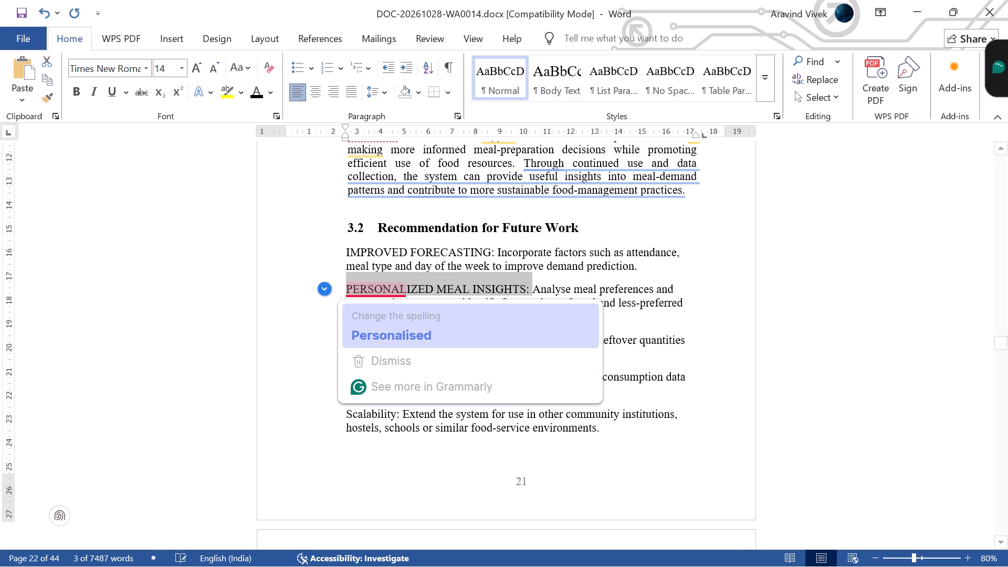
click(574, 489)
Change the lead-in labels "Advanced waste analysis:", "Continuous model improvement:" and "Scalability:" to uppercase.
drag(467, 341, 342, 339)
key(shift+F3)
drag(501, 376, 352, 376)
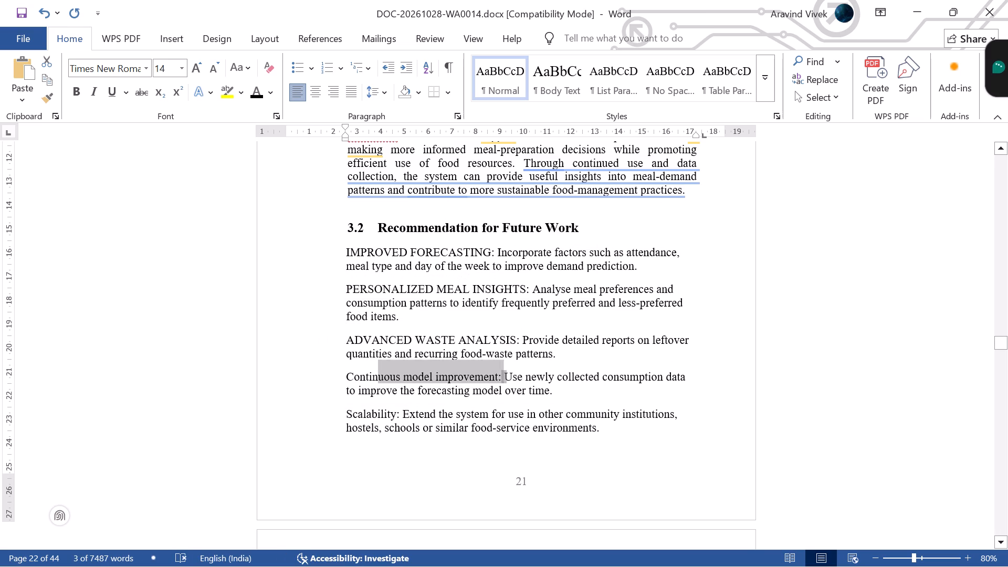
drag(352, 376, 341, 375)
key(shift+F3)
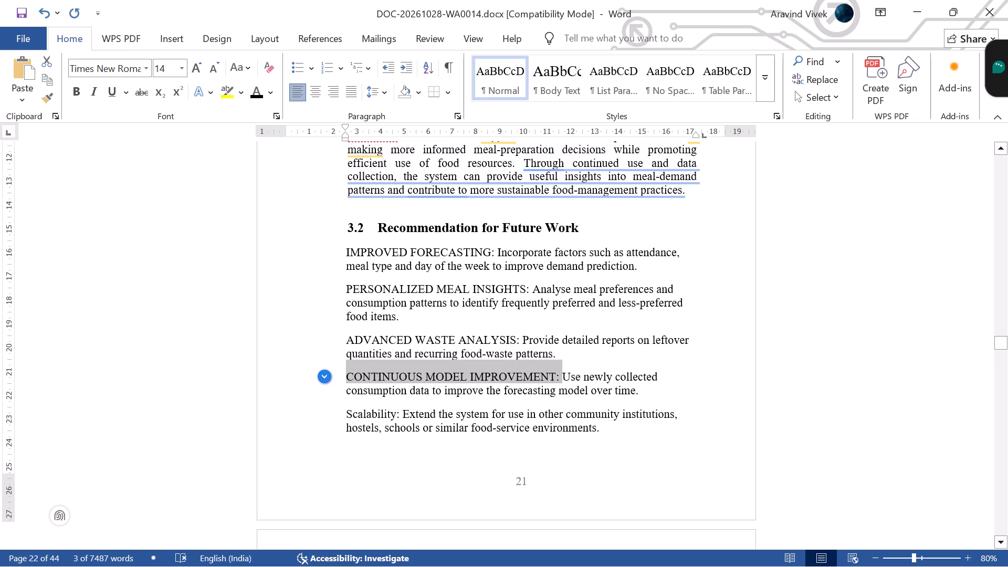
drag(398, 416, 345, 414)
key(shift+F3)
click(632, 460)
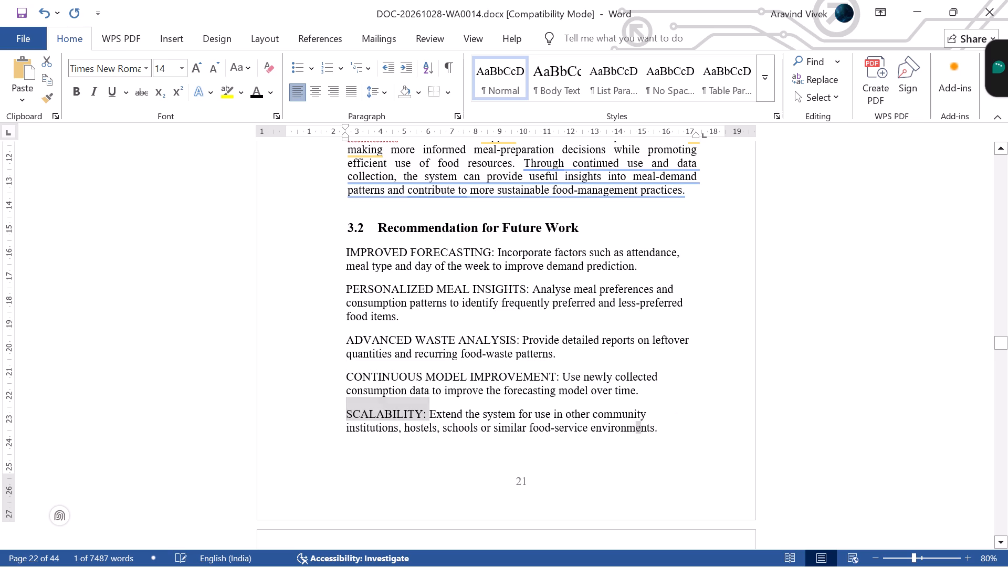
Check the end of Chapter 3 against COMCONFIN.docx and look through Chapter 4 of the report, including its timeline and deliverables tables.
scroll(635, 459, down, 4)
key(alt+Tab)
click(687, 437)
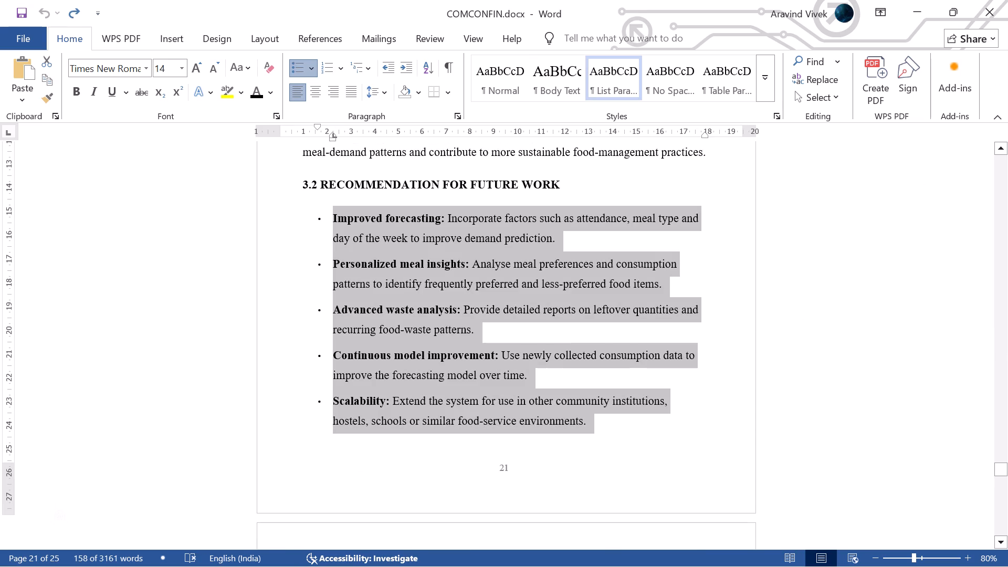
scroll(687, 437, down, 5)
key(alt+Tab)
scroll(687, 437, down, 2)
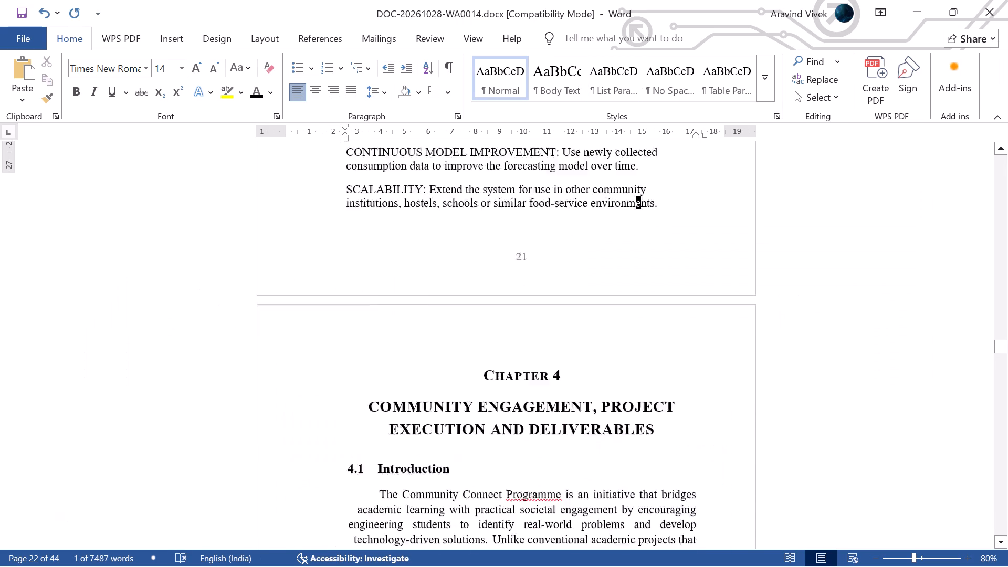
scroll(687, 437, down, 12)
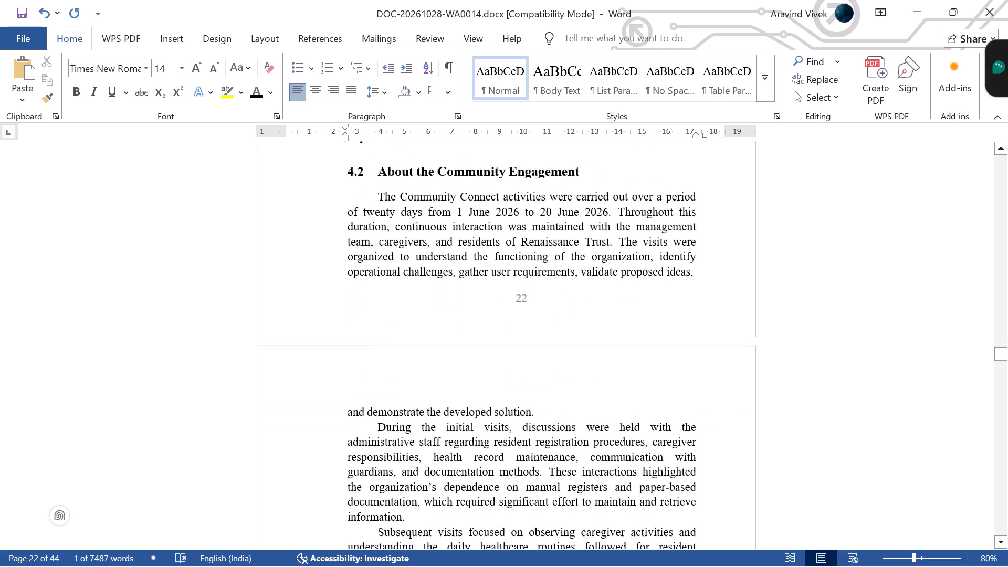
scroll(687, 437, down, 18)
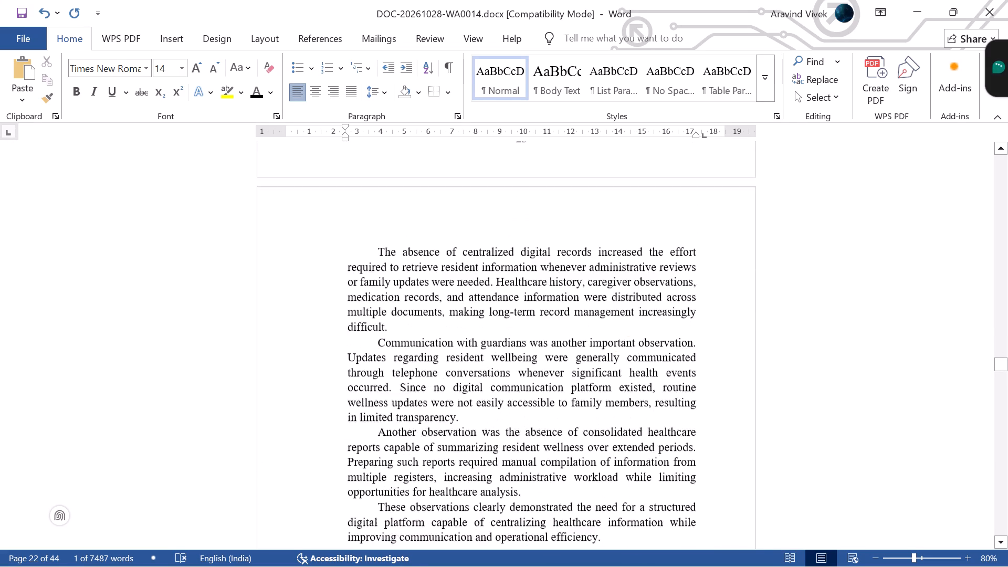
scroll(687, 437, down, 17)
scroll(687, 437, down, 6)
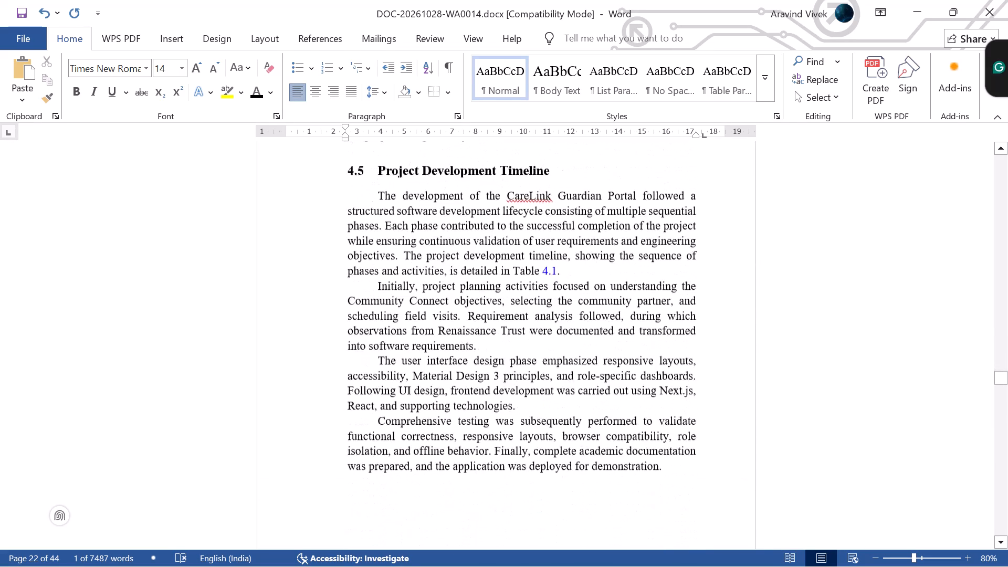
scroll(687, 437, down, 8)
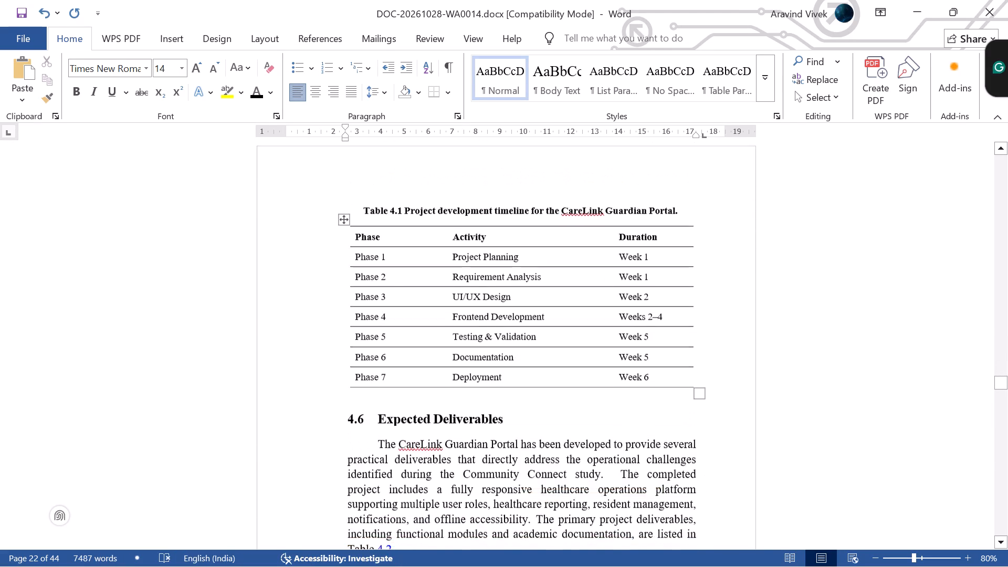
scroll(687, 437, down, 11)
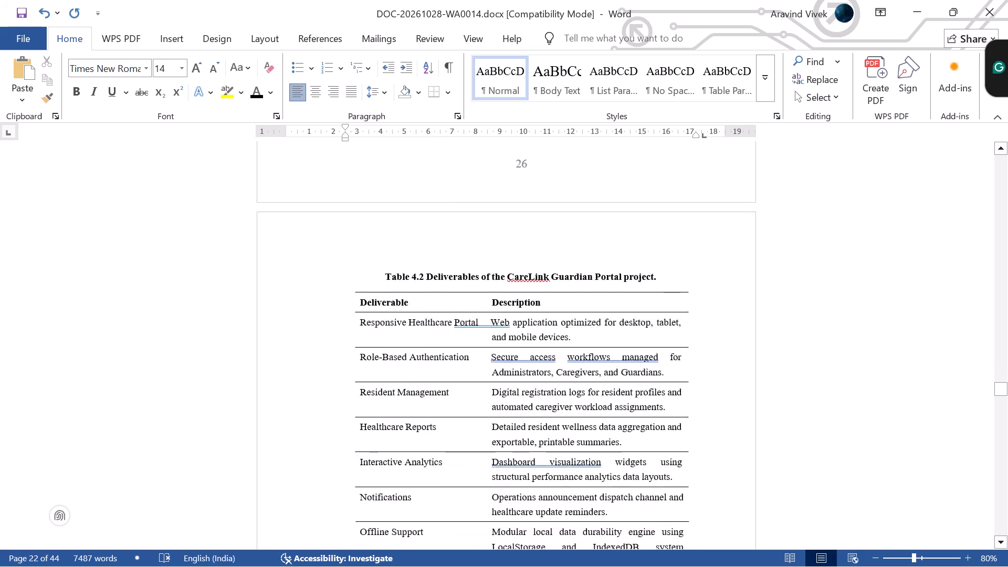
scroll(687, 437, down, 20)
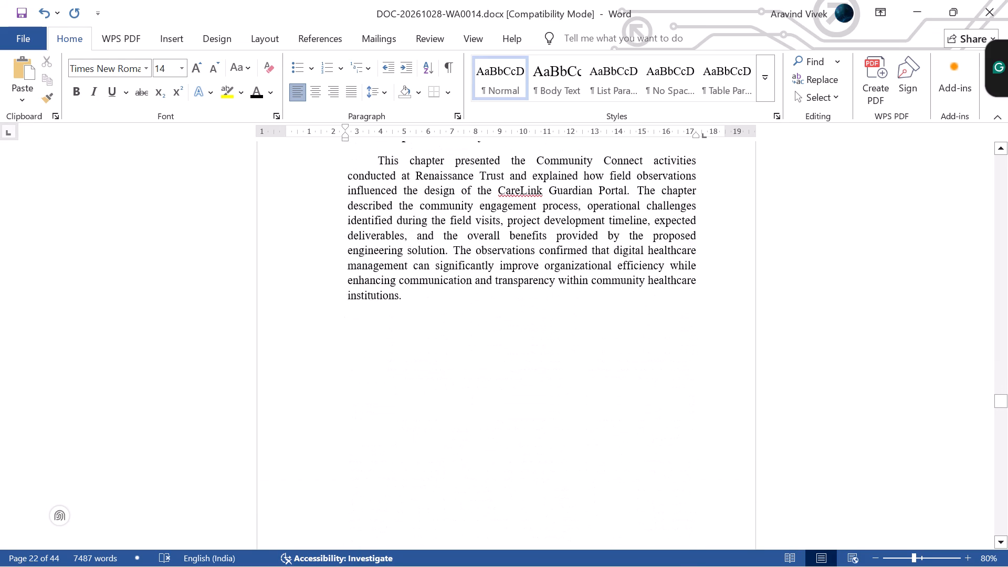
scroll(687, 437, up, 2)
scroll(687, 437, down, 9)
Look through Chapter 5 of the report, from the introduction and testing tables to the budget, conclusion and future scope.
scroll(687, 437, down, 5)
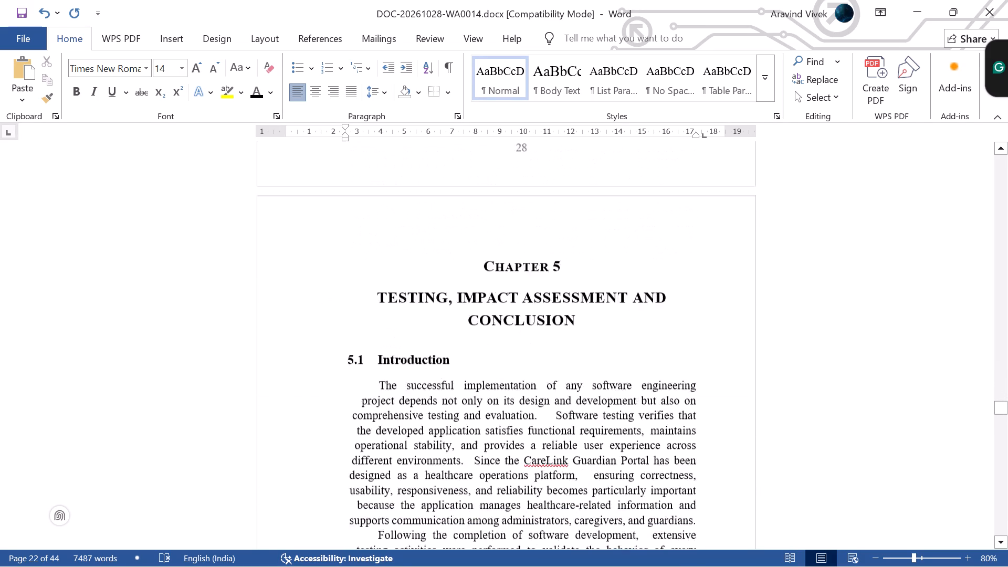
scroll(687, 437, down, 11)
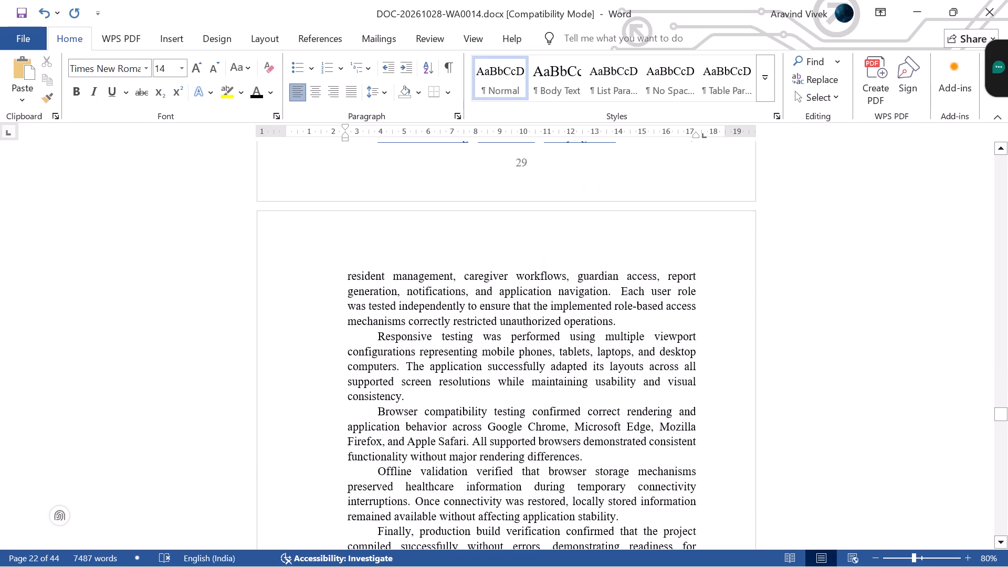
scroll(687, 437, down, 18)
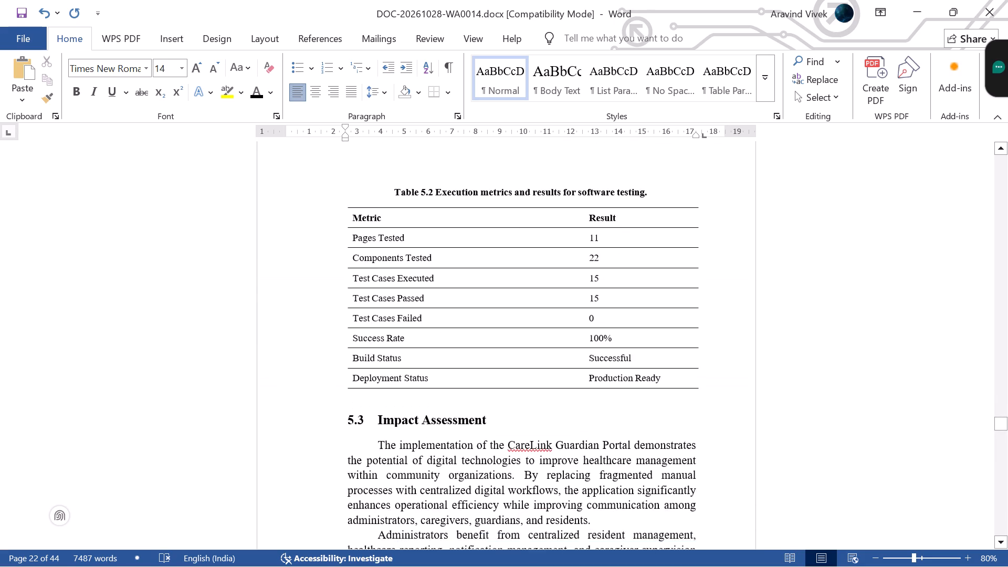
scroll(687, 437, down, 9)
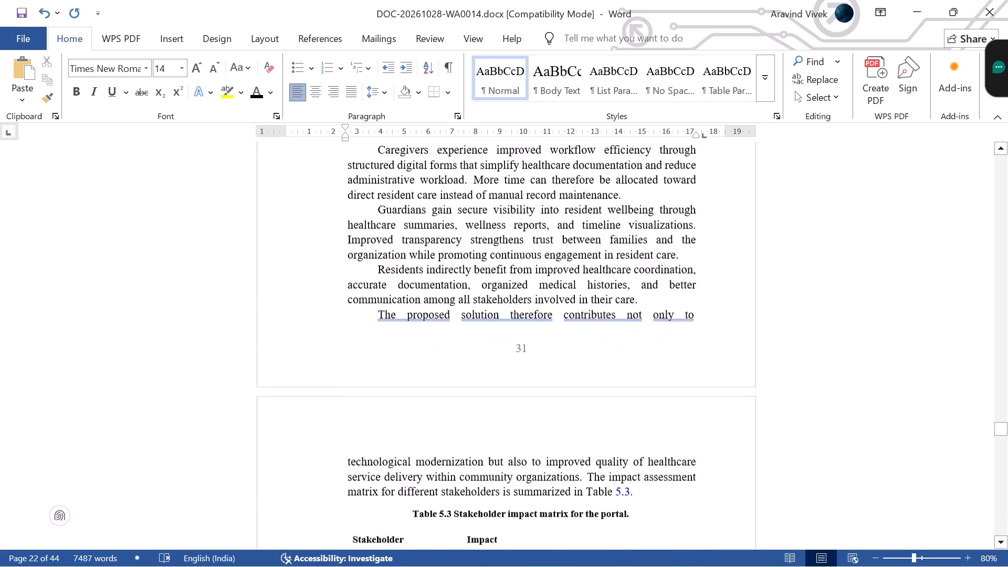
scroll(687, 436, down, 6)
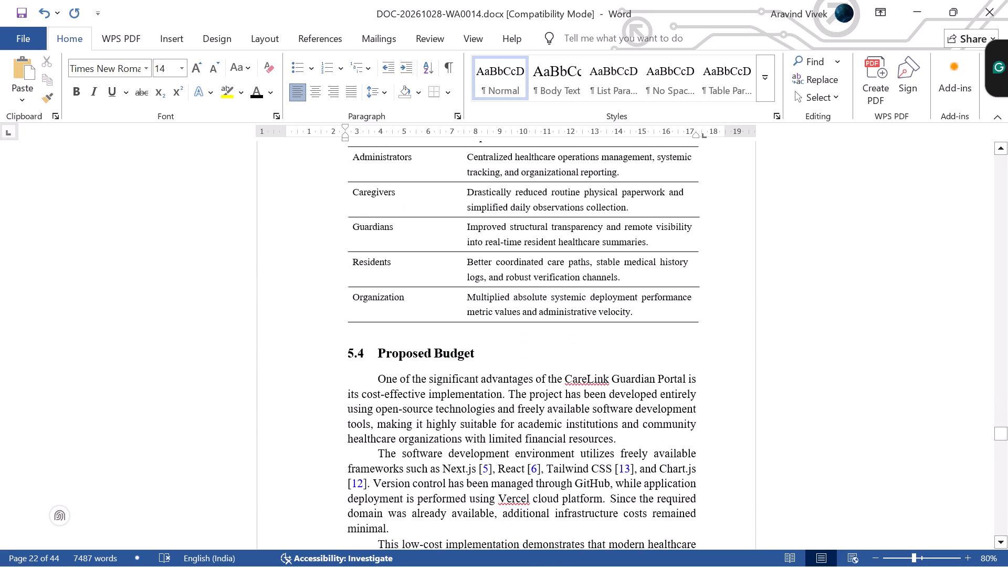
scroll(687, 436, down, 20)
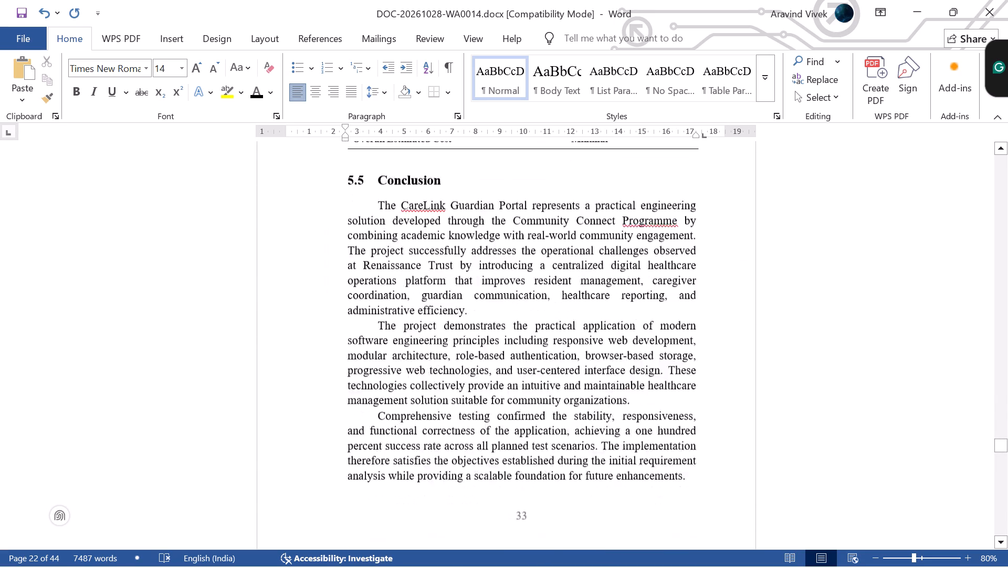
scroll(692, 433, down, 6)
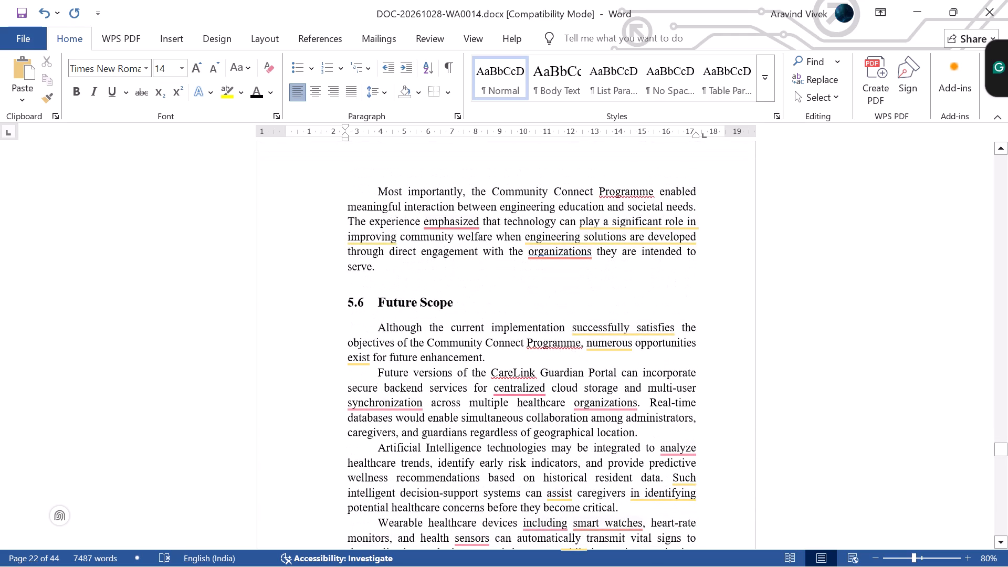
scroll(692, 433, down, 12)
Examine the report's References list and appendix Chapters A, B and C, then return to section 5.6.
scroll(692, 433, down, 3)
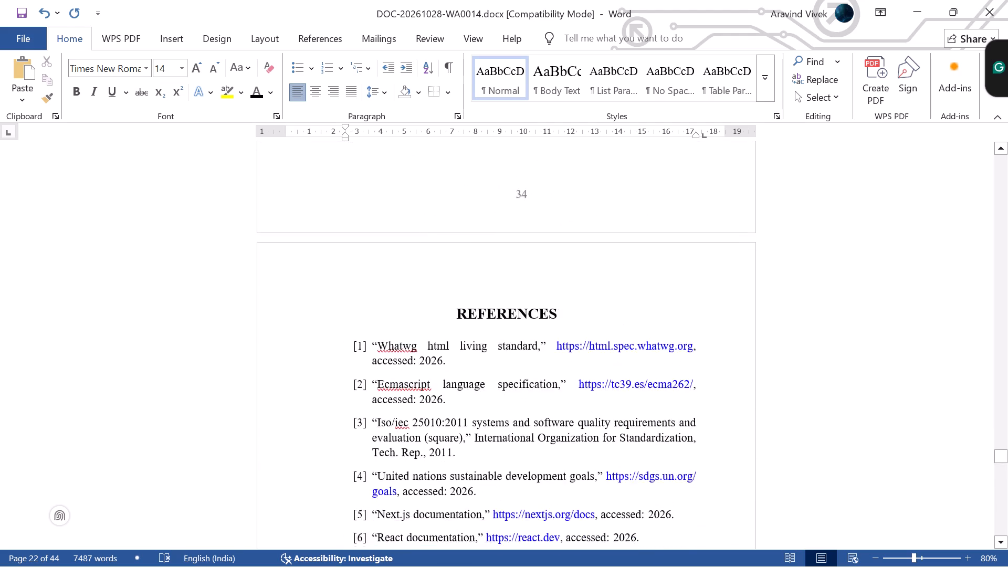
scroll(692, 433, down, 11)
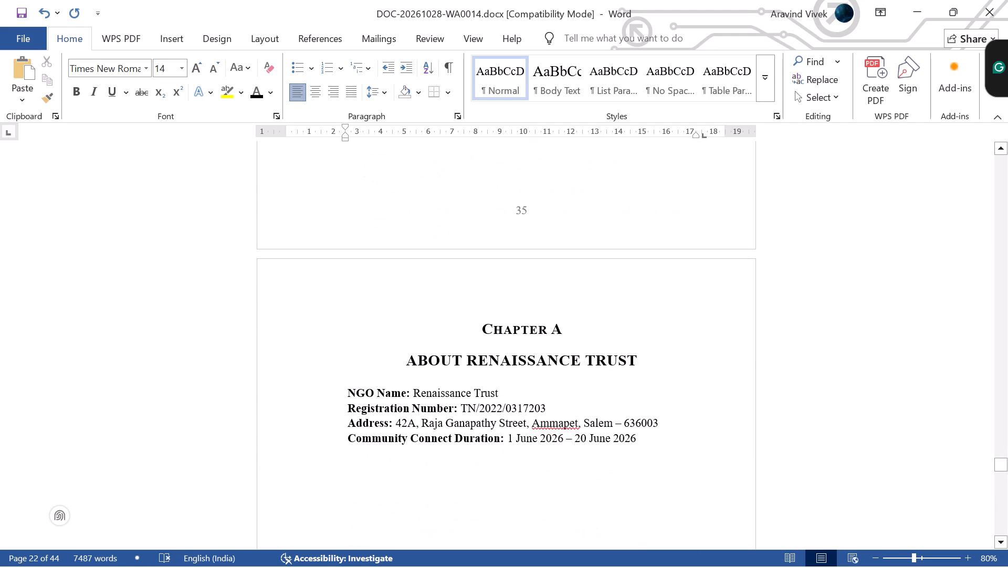
scroll(692, 433, down, 17)
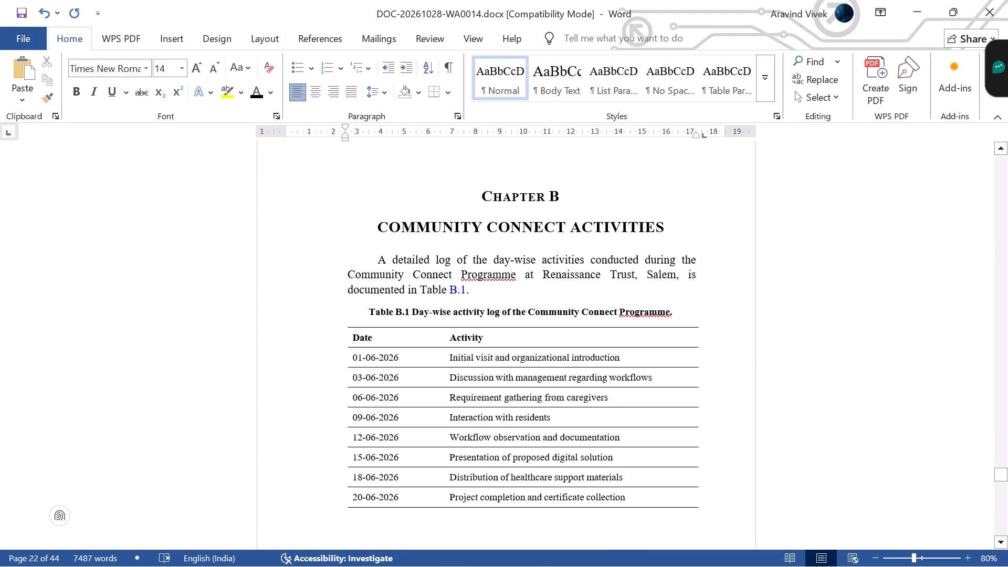
scroll(692, 433, down, 15)
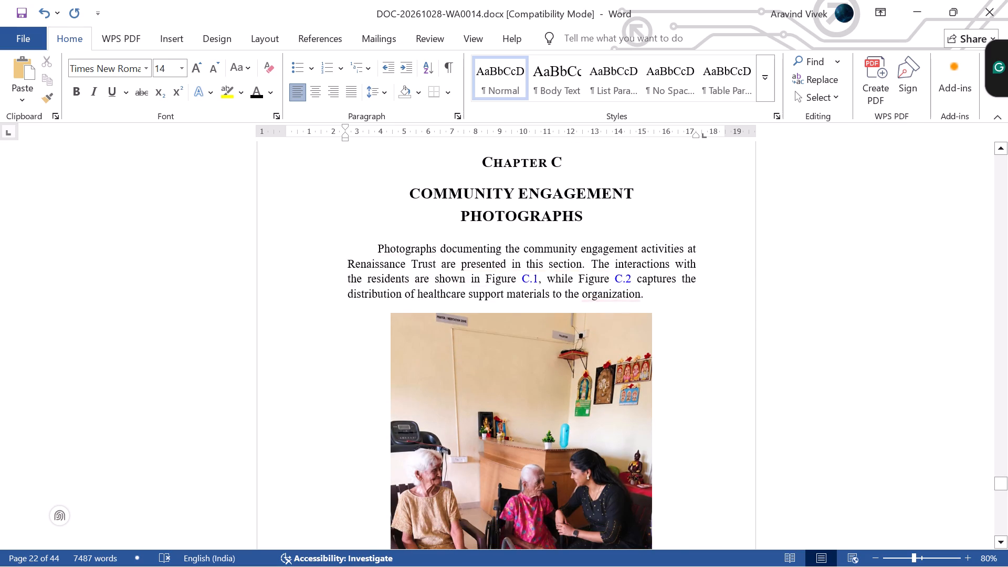
scroll(692, 433, up, 1)
scroll(692, 433, up, 20)
scroll(692, 433, up, 8)
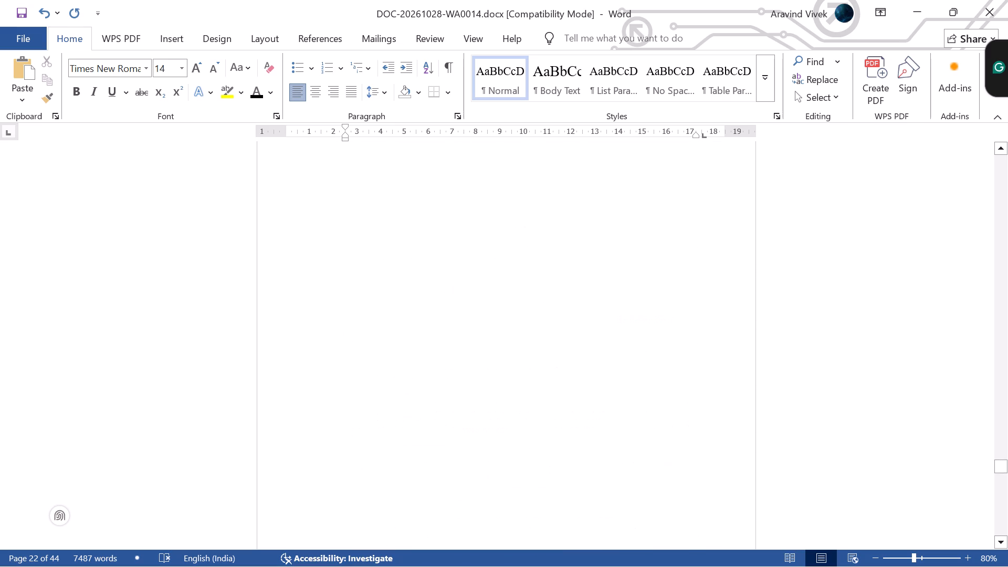
scroll(692, 433, up, 19)
scroll(692, 433, up, 6)
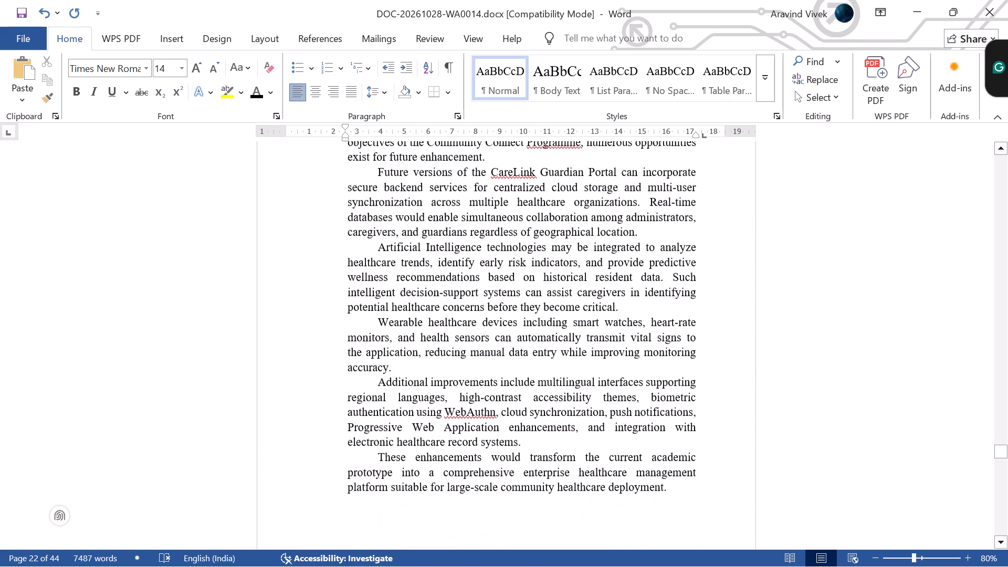
Switch to COMCONFIN.docx and examine its Chapter 4 certificates, geo-tagged photograph and reference list.
key(alt+Tab)
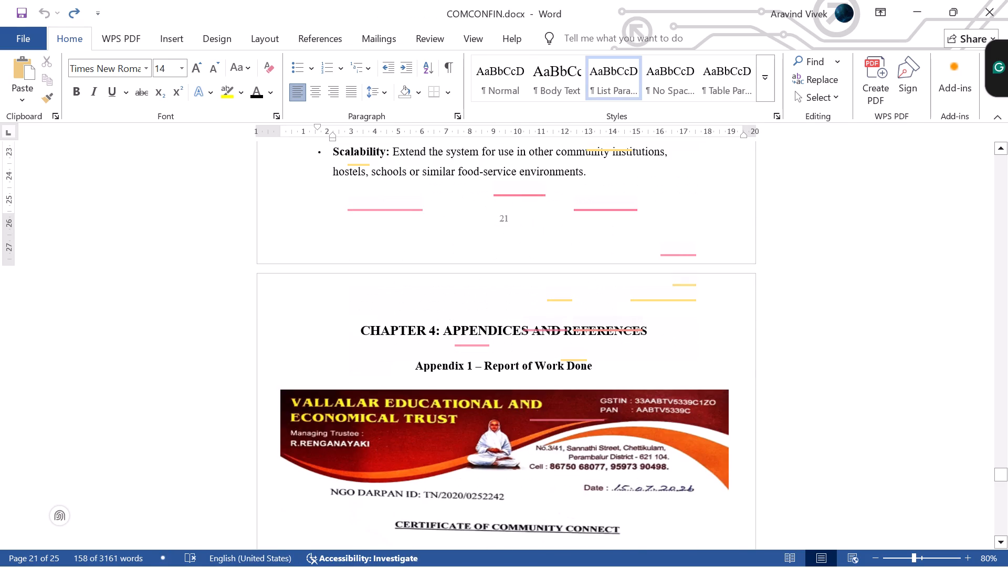
click(685, 355)
scroll(720, 361, down, 8)
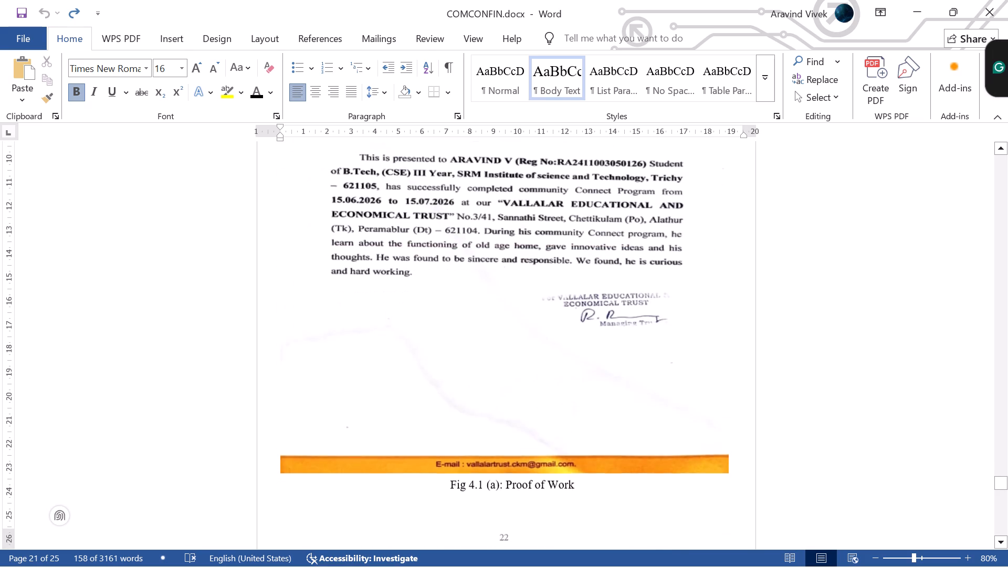
scroll(720, 361, down, 6)
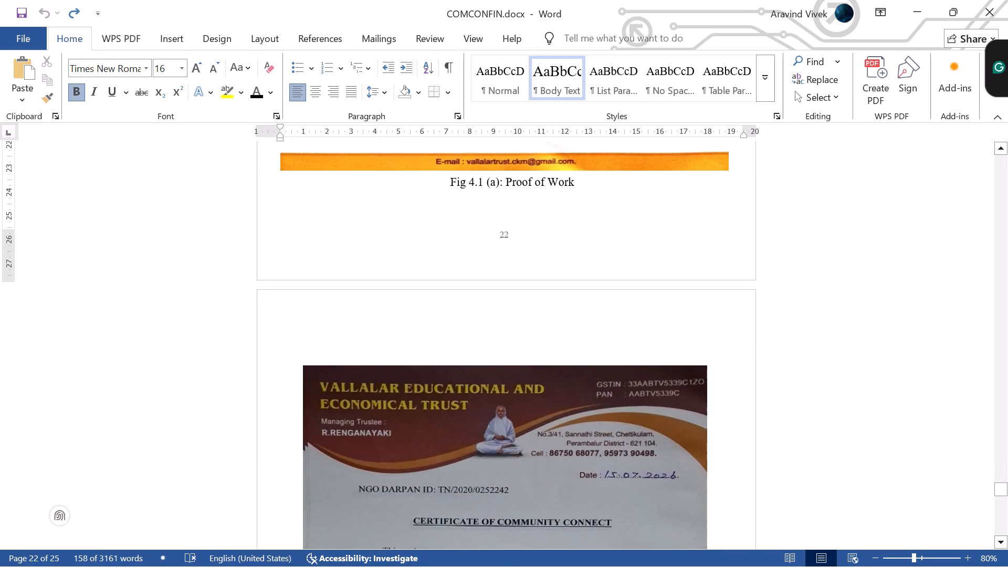
scroll(720, 361, down, 16)
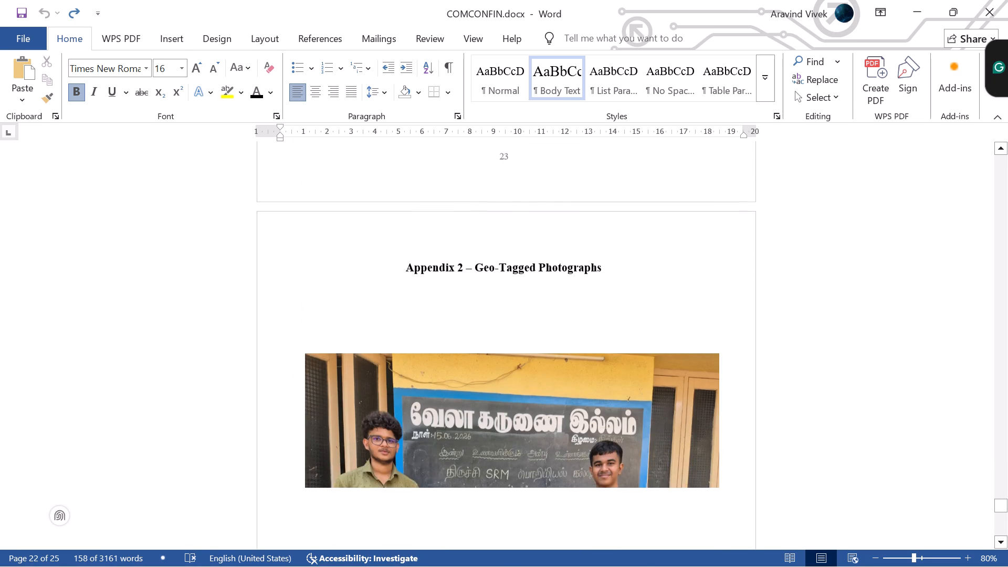
scroll(719, 350, down, 6)
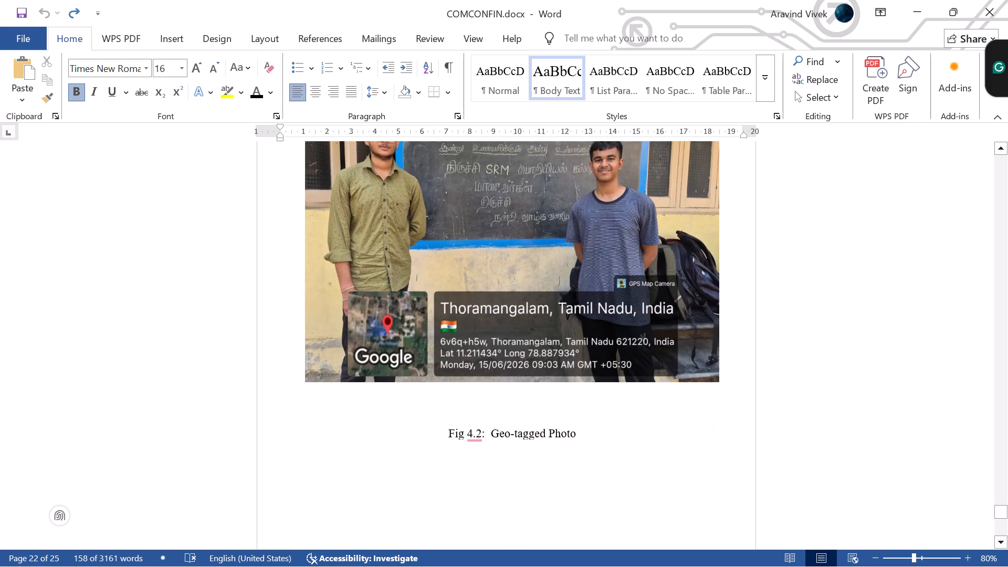
scroll(719, 350, down, 11)
scroll(719, 350, down, 12)
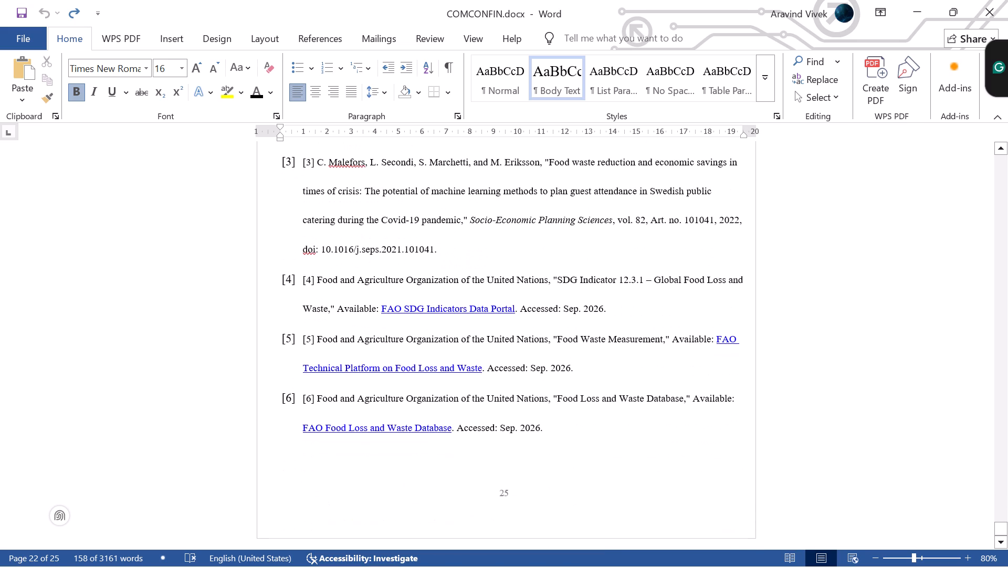
Copy all six reference entries, without the REFERENCES heading, from COMCONFIN.docx and switch back to the report.
drag(550, 437, 264, 372)
scroll(382, 401, up, 9)
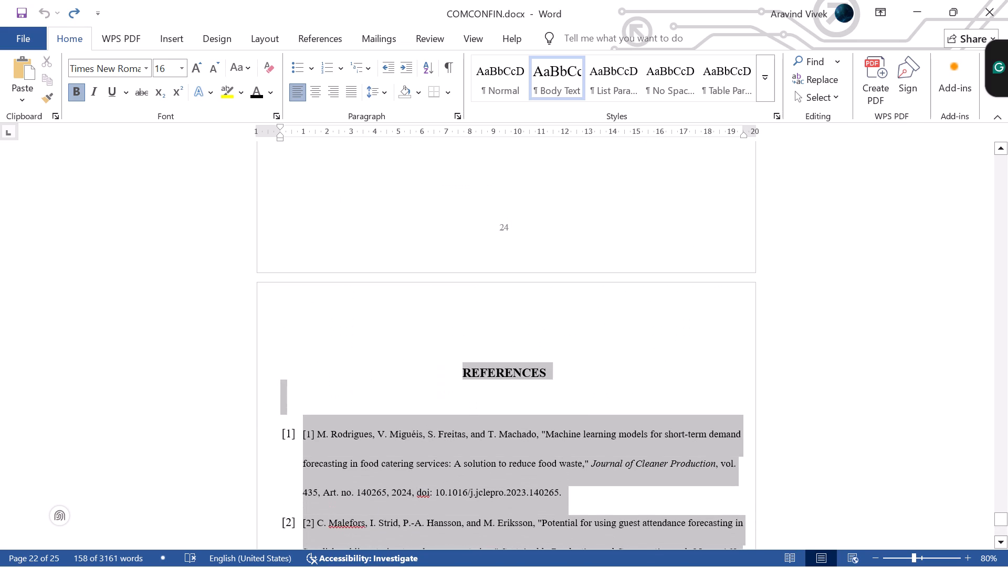
drag(264, 372, 286, 426)
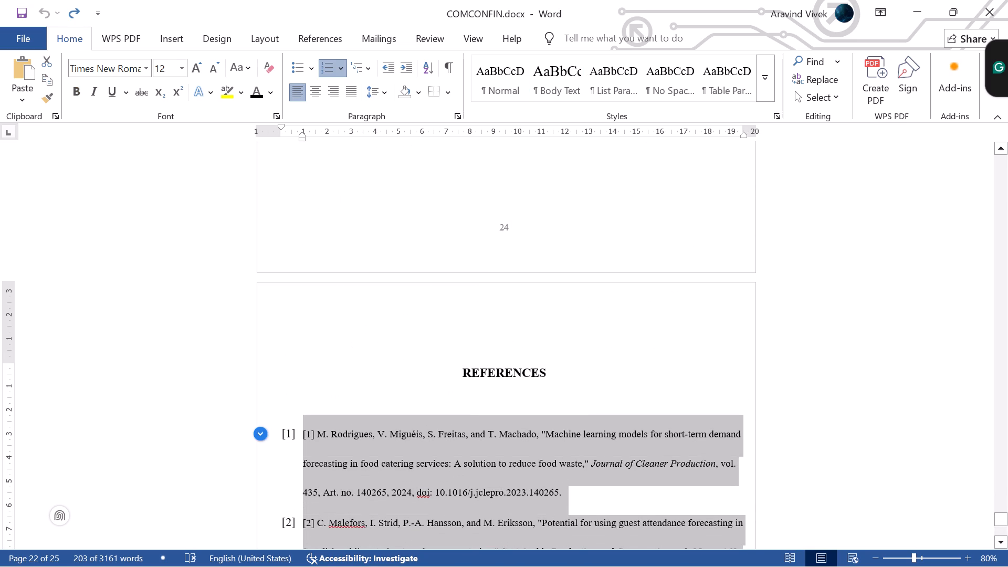
key(ctrl+c)
key(alt+Tab)
Replace all thirteen entries under the report's REFERENCES heading with the six copied references.
scroll(669, 346, up, 5)
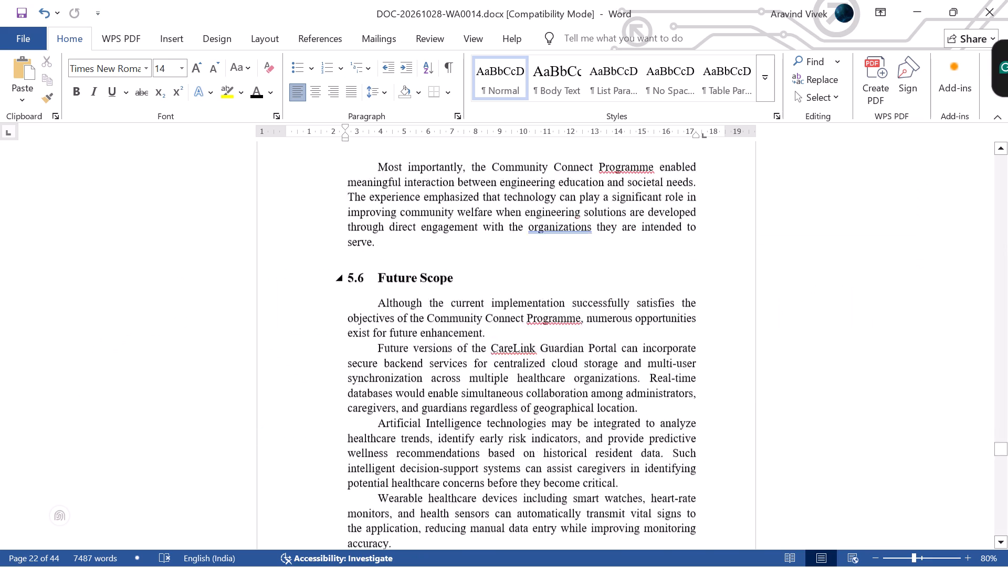
scroll(669, 346, up, 1)
scroll(670, 346, down, 8)
scroll(670, 346, up, 4)
scroll(670, 346, down, 8)
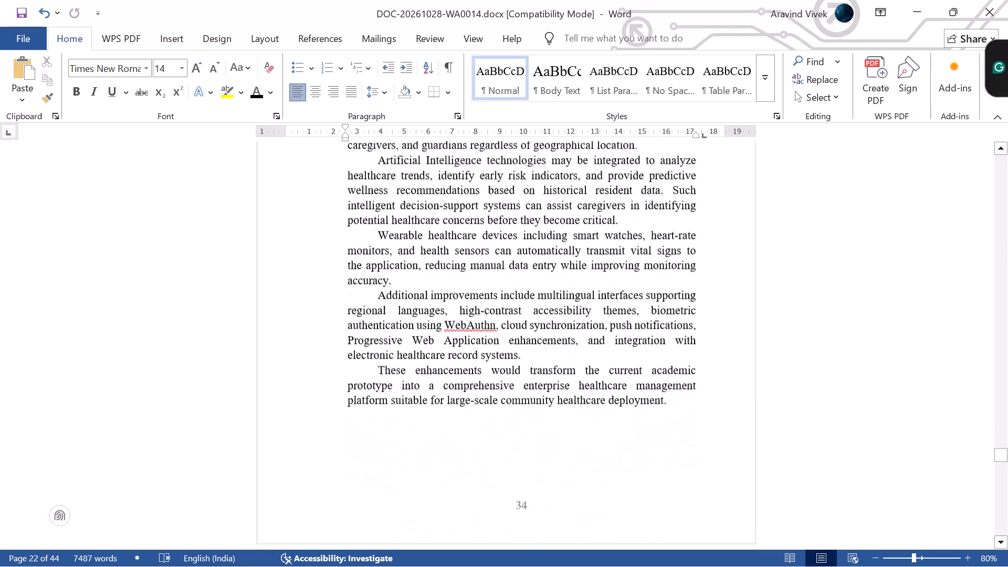
scroll(670, 346, down, 5)
drag(367, 178, 470, 262)
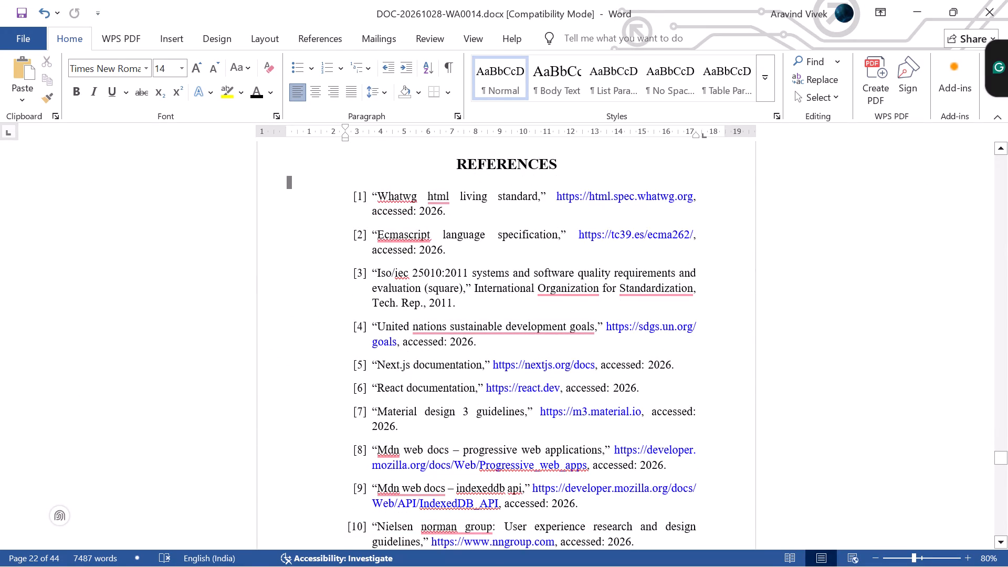
drag(470, 262, 493, 356)
scroll(593, 350, down, 10)
scroll(648, 398, up, 3)
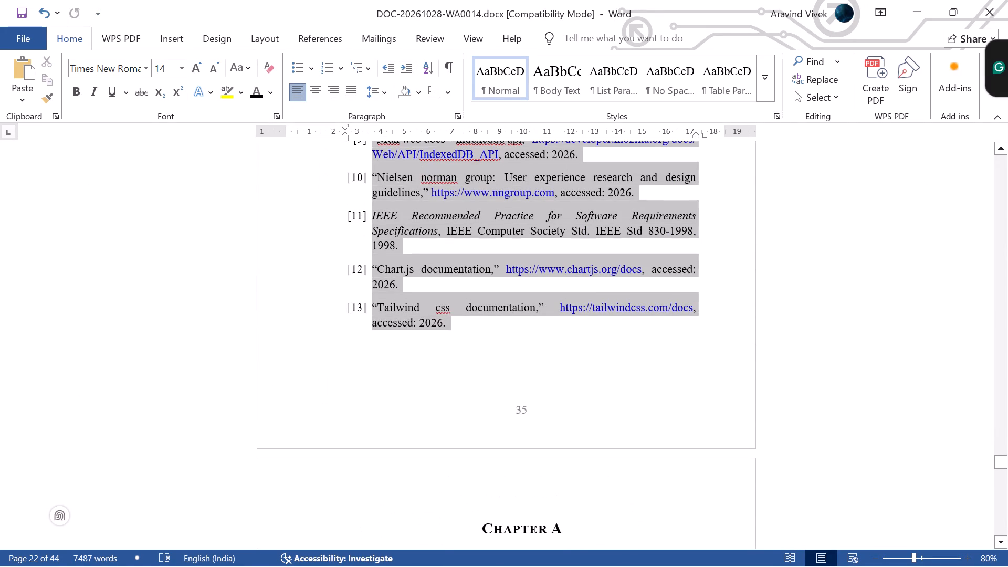
drag(493, 356, 457, 390)
scroll(456, 324, up, 1)
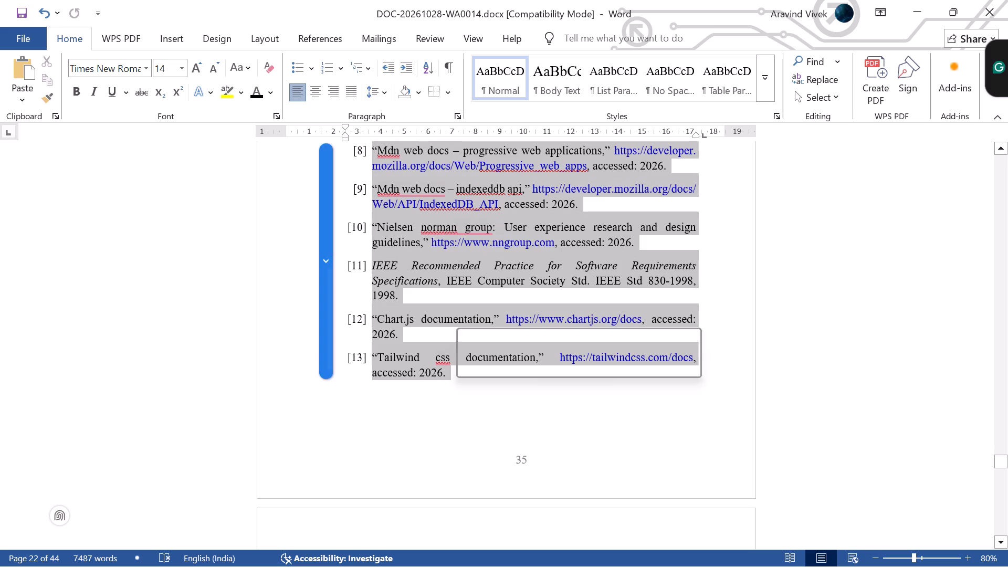
key(ctrl+v)
Justify all six pasted reference entries and set them to single line spacing.
drag(665, 339, 412, 306)
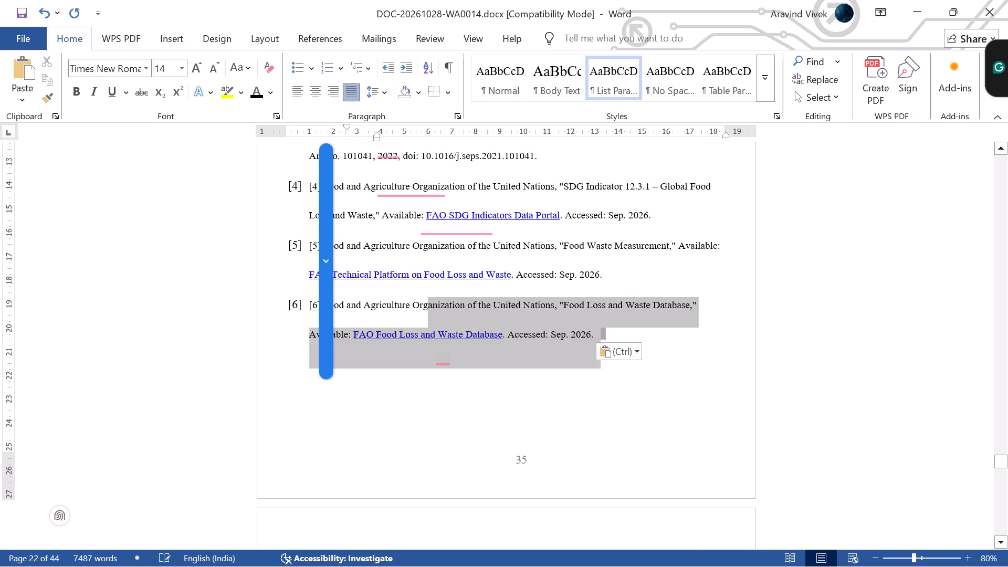
drag(412, 306, 309, 342)
scroll(366, 296, up, 9)
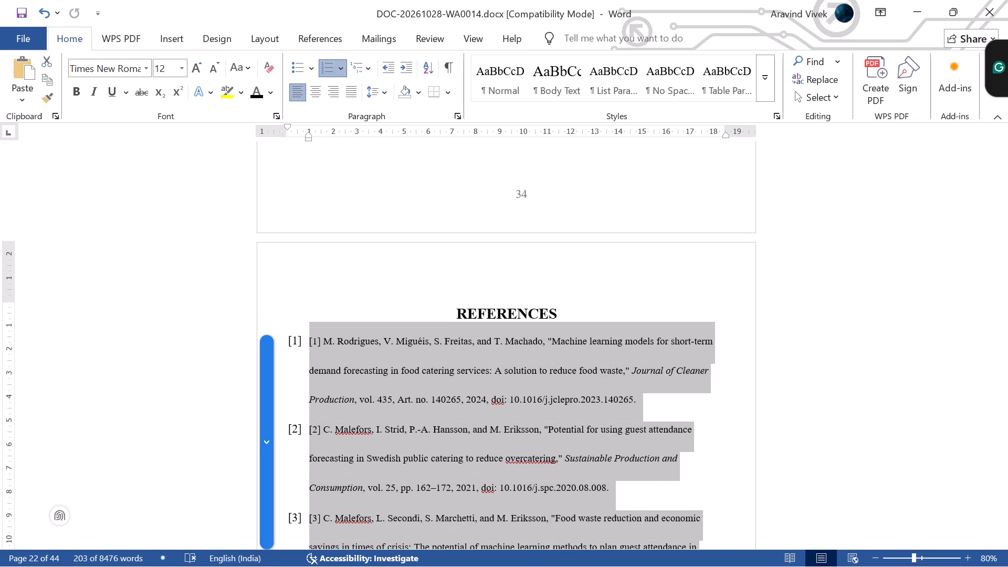
click(346, 97)
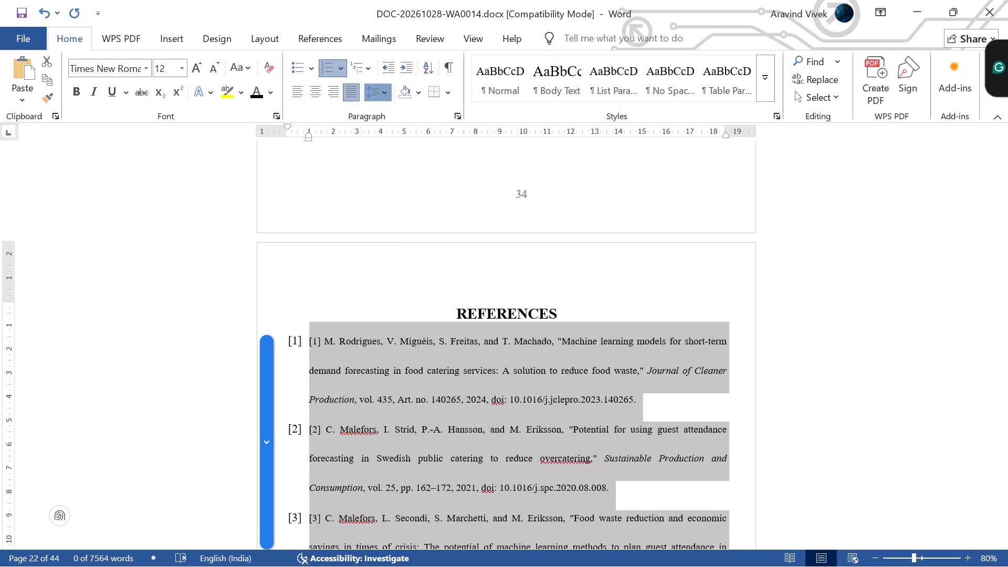
click(387, 99)
click(413, 114)
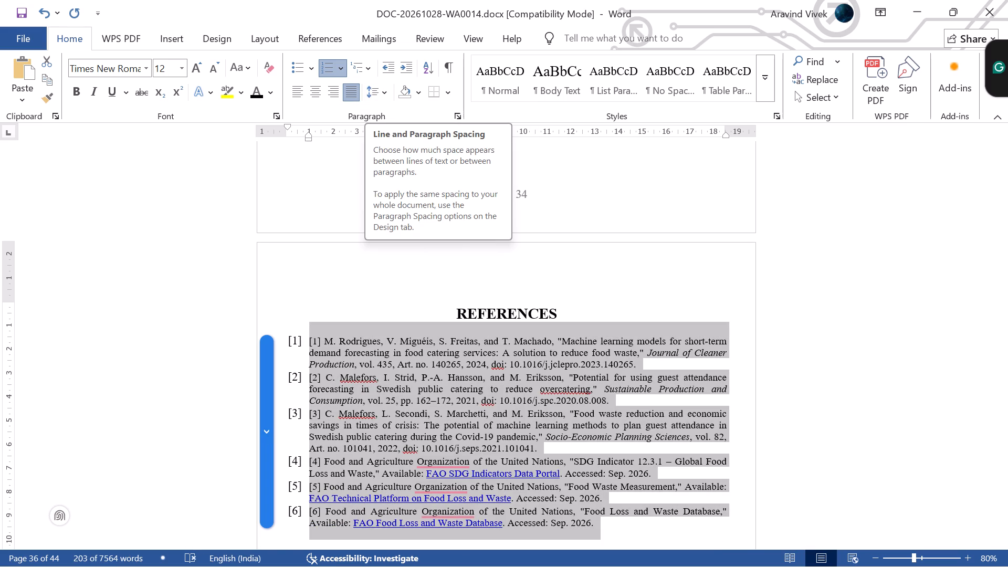
Increase the left indent of the six references to about 2.5 cm, aligning their text with the previous page's body text.
scroll(318, 159, up, 2)
scroll(320, 223, up, 2)
scroll(320, 222, down, 2)
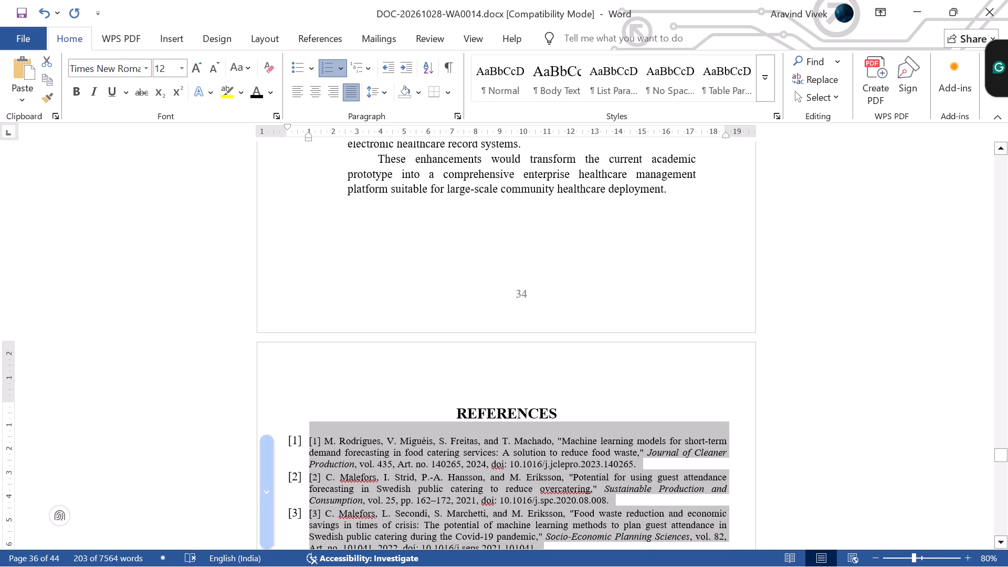
drag(310, 138, 346, 143)
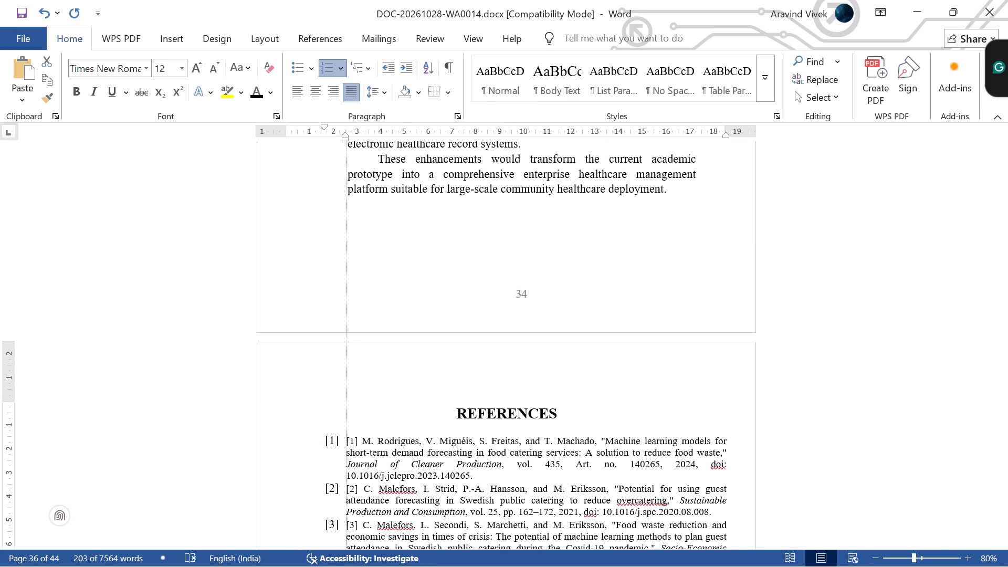
drag(346, 143, 345, 146)
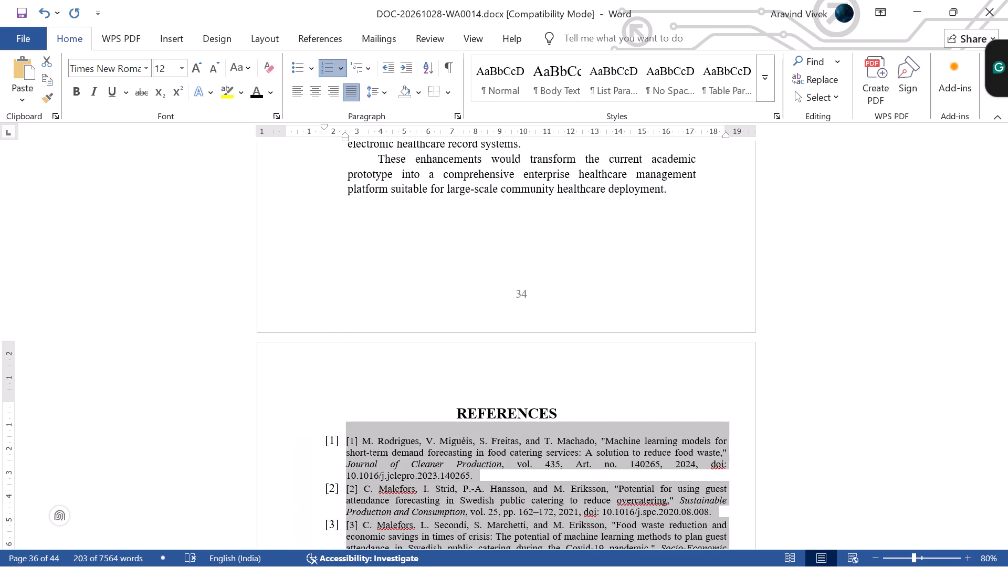